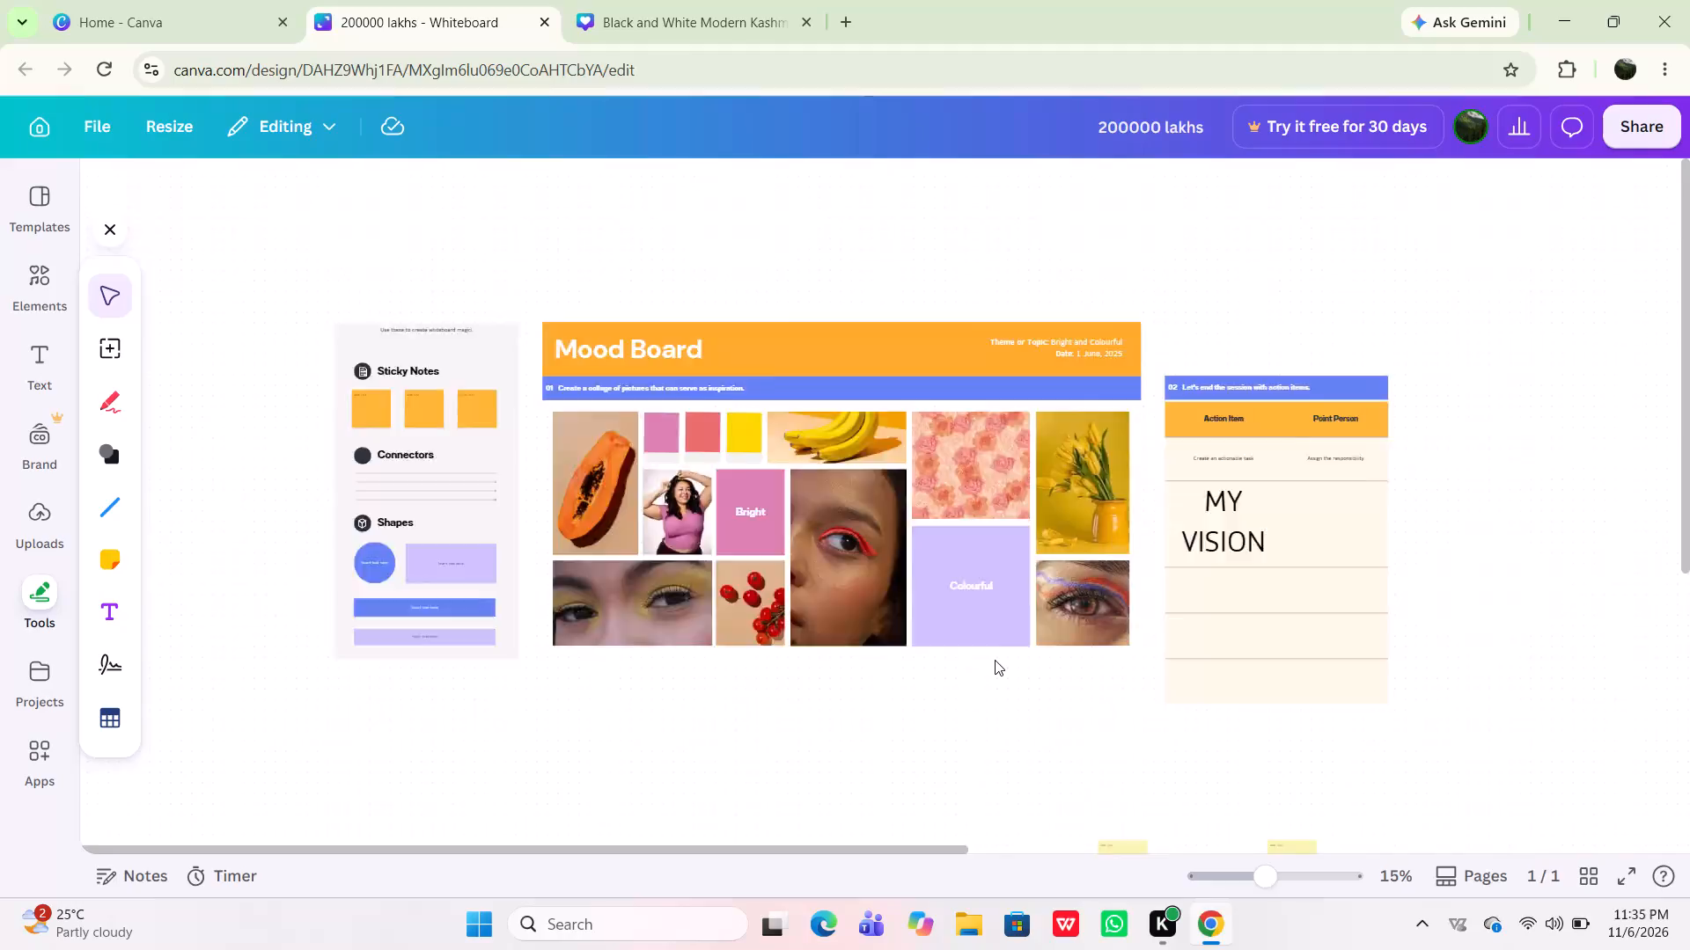
Open the "Your paragraph text" whiteboard from the recent designs on the Canva home page.
scroll(995, 660, left, 3)
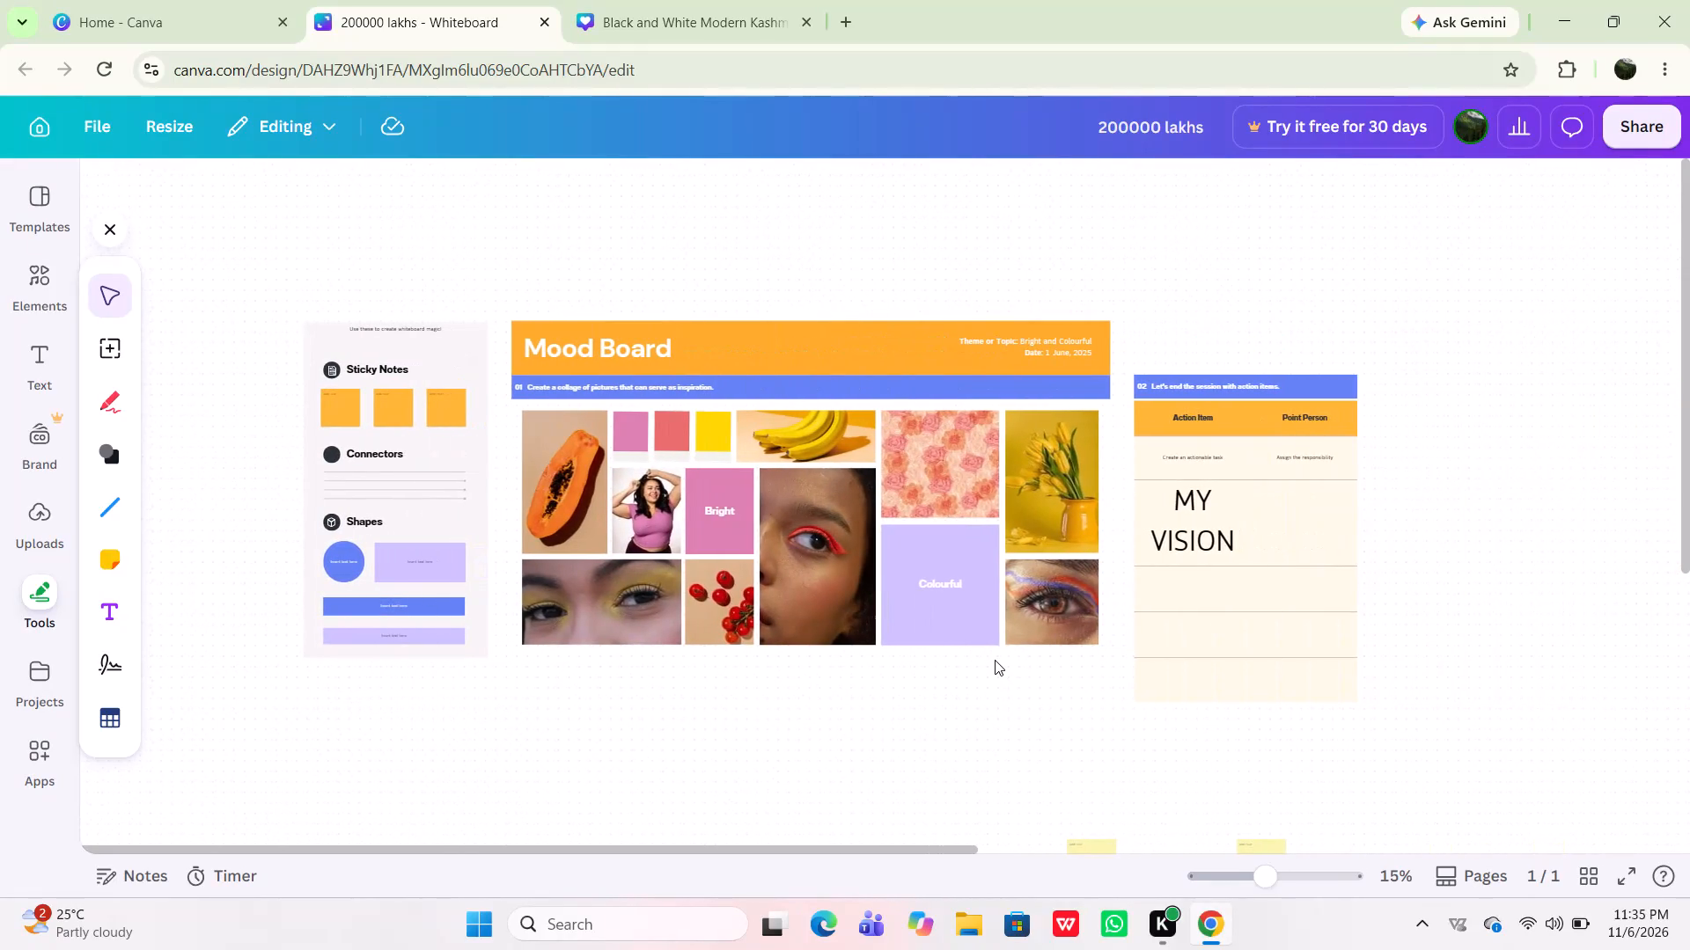
scroll(995, 660, right, 1)
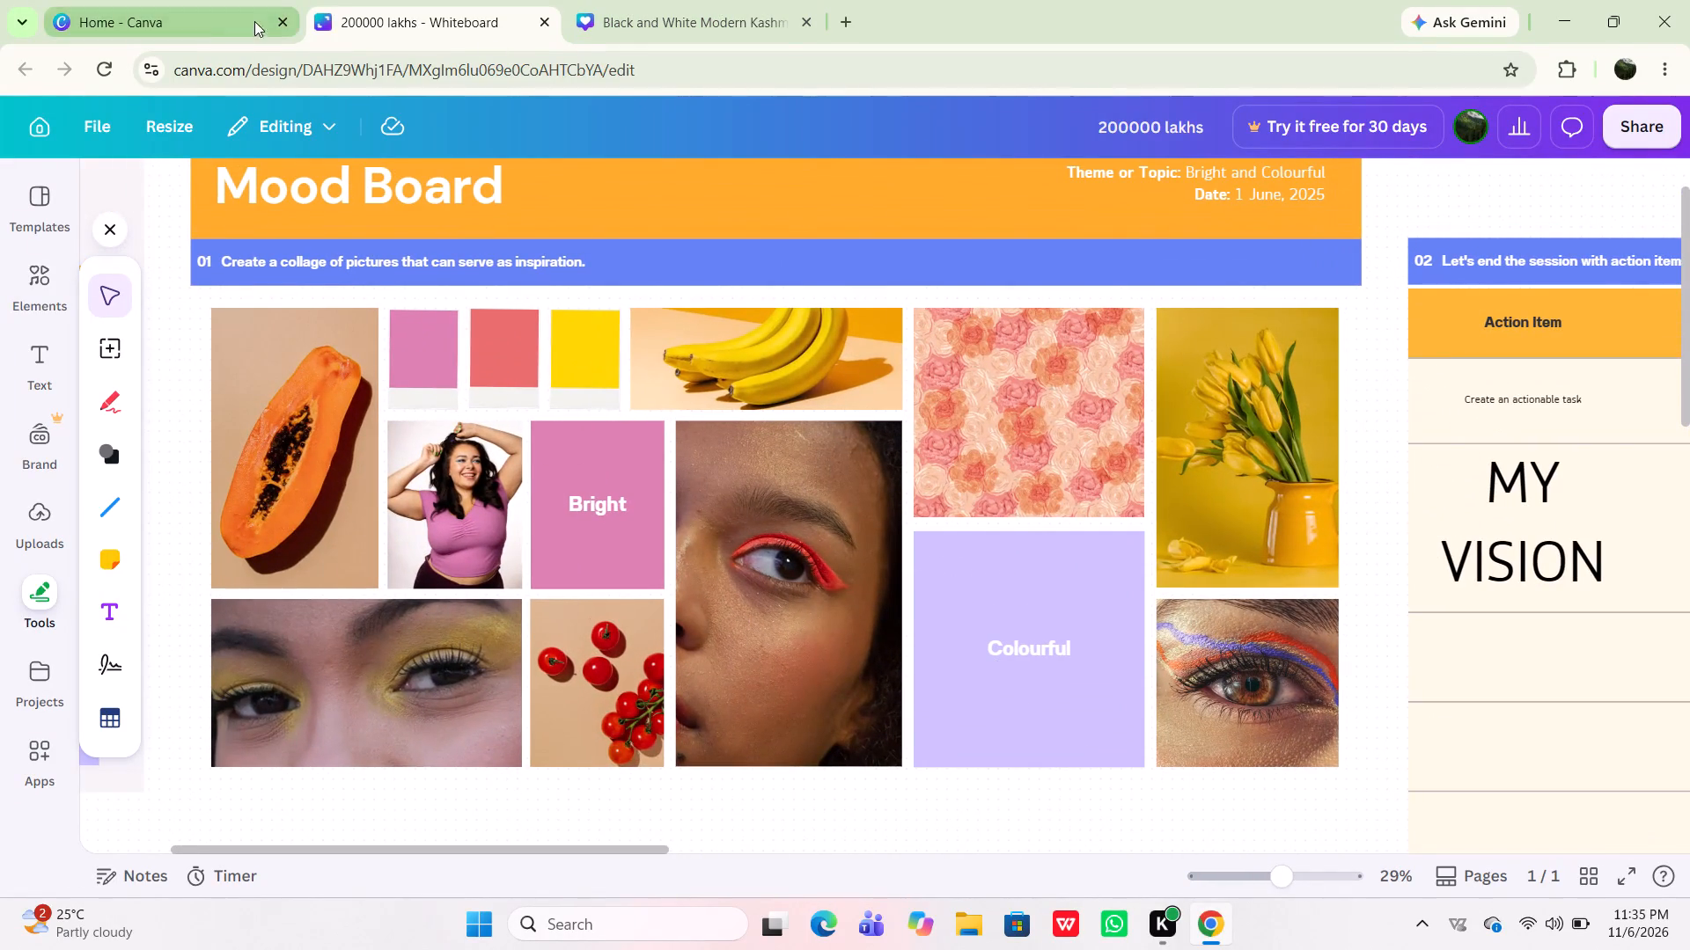
click(217, 36)
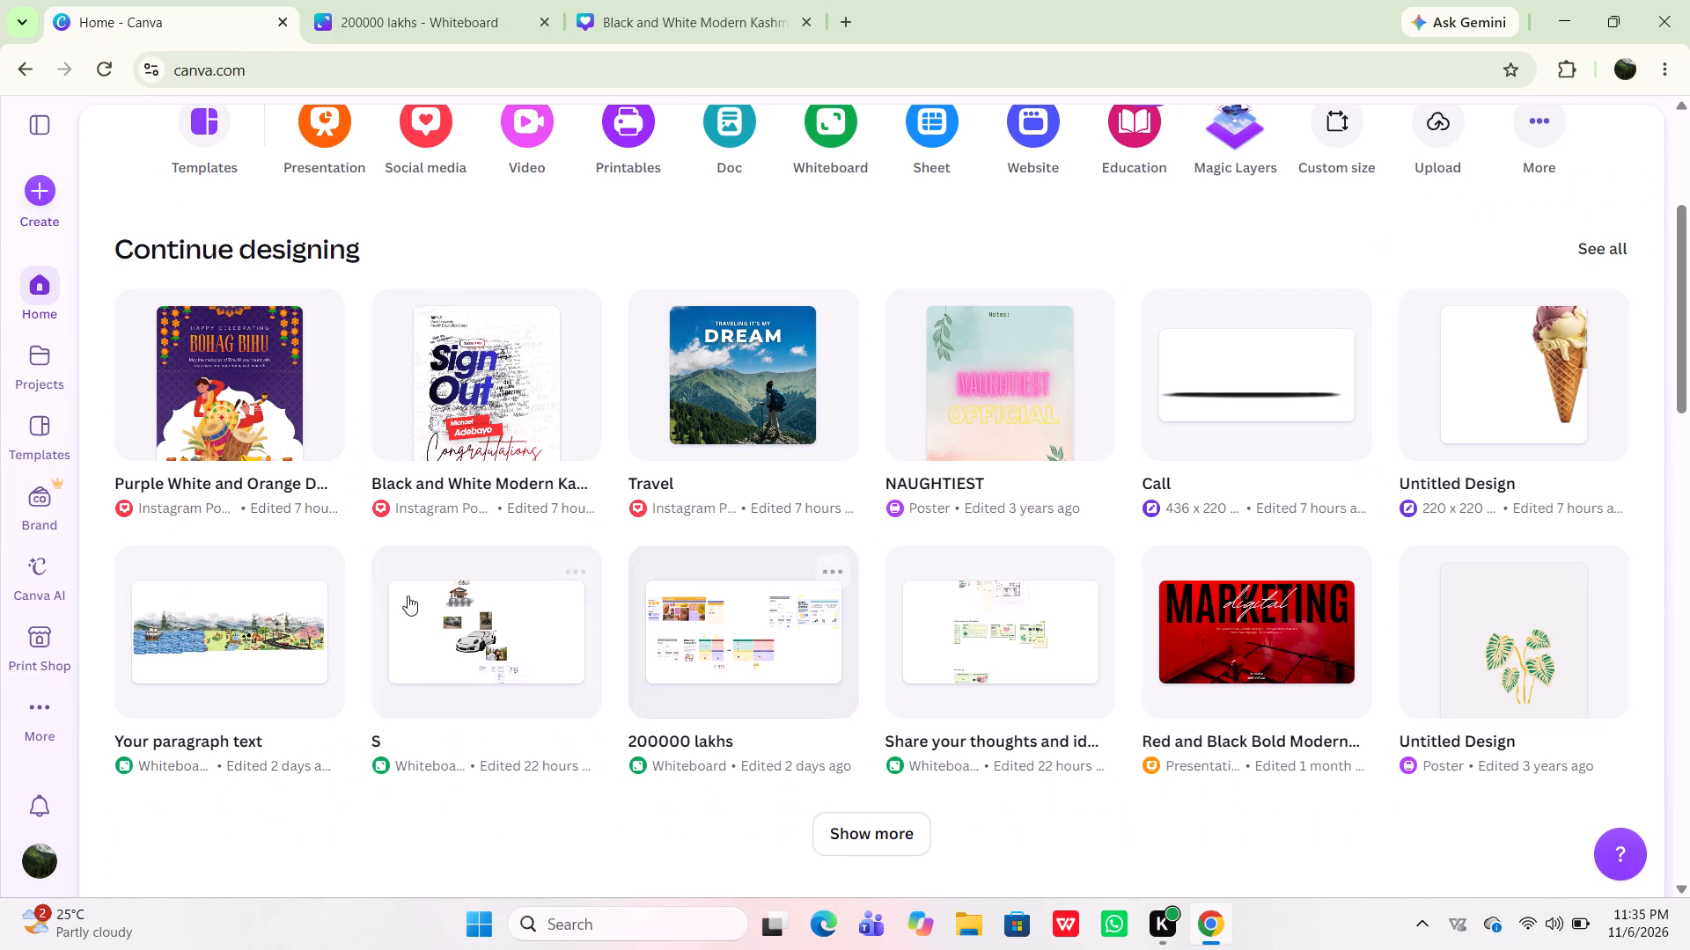
double_click(247, 609)
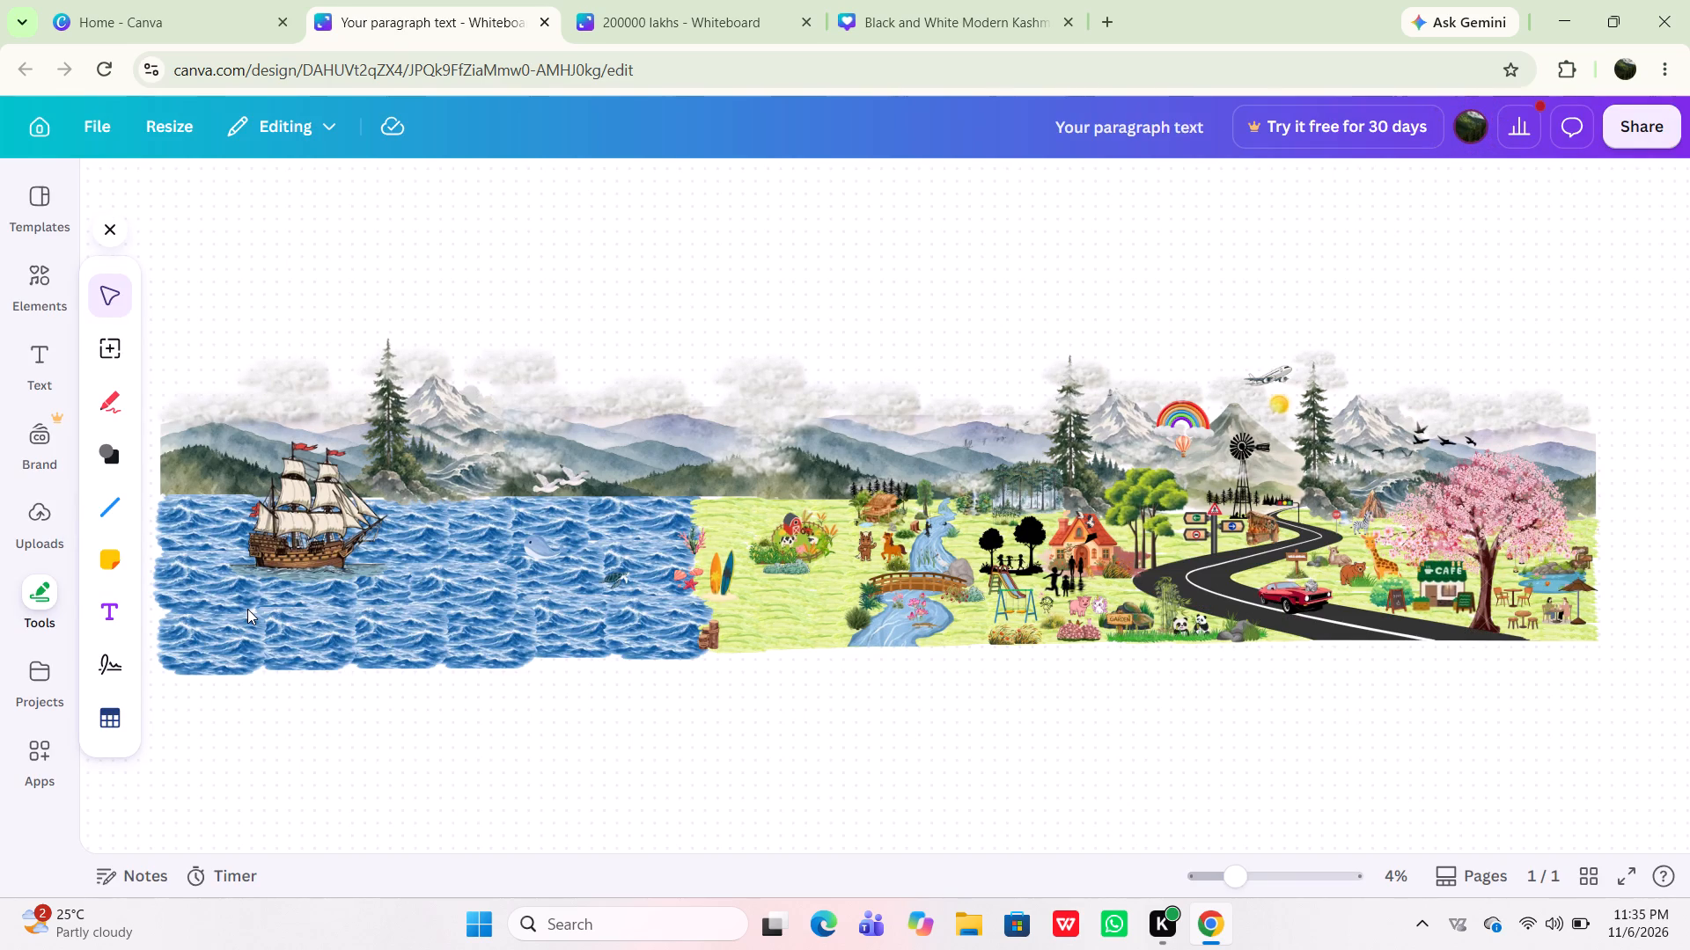
Duplicate the grass patch at the scene's bottom right corner, below the café tables, several times.
scroll(247, 609, left, 5)
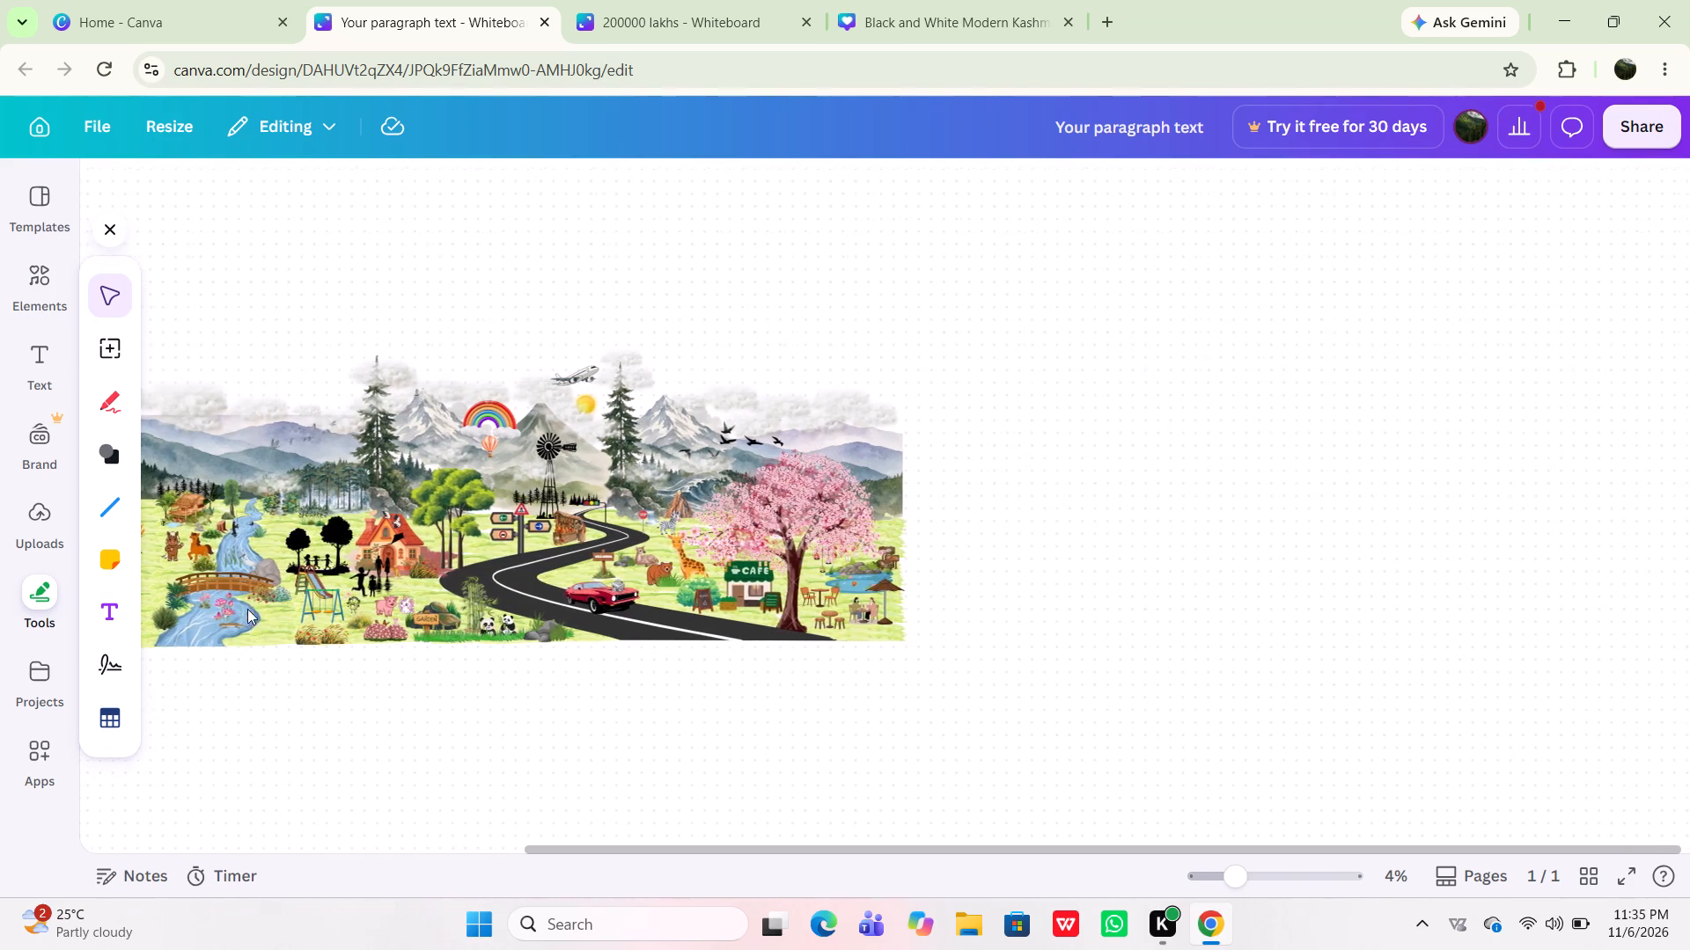
scroll(247, 609, left, 1)
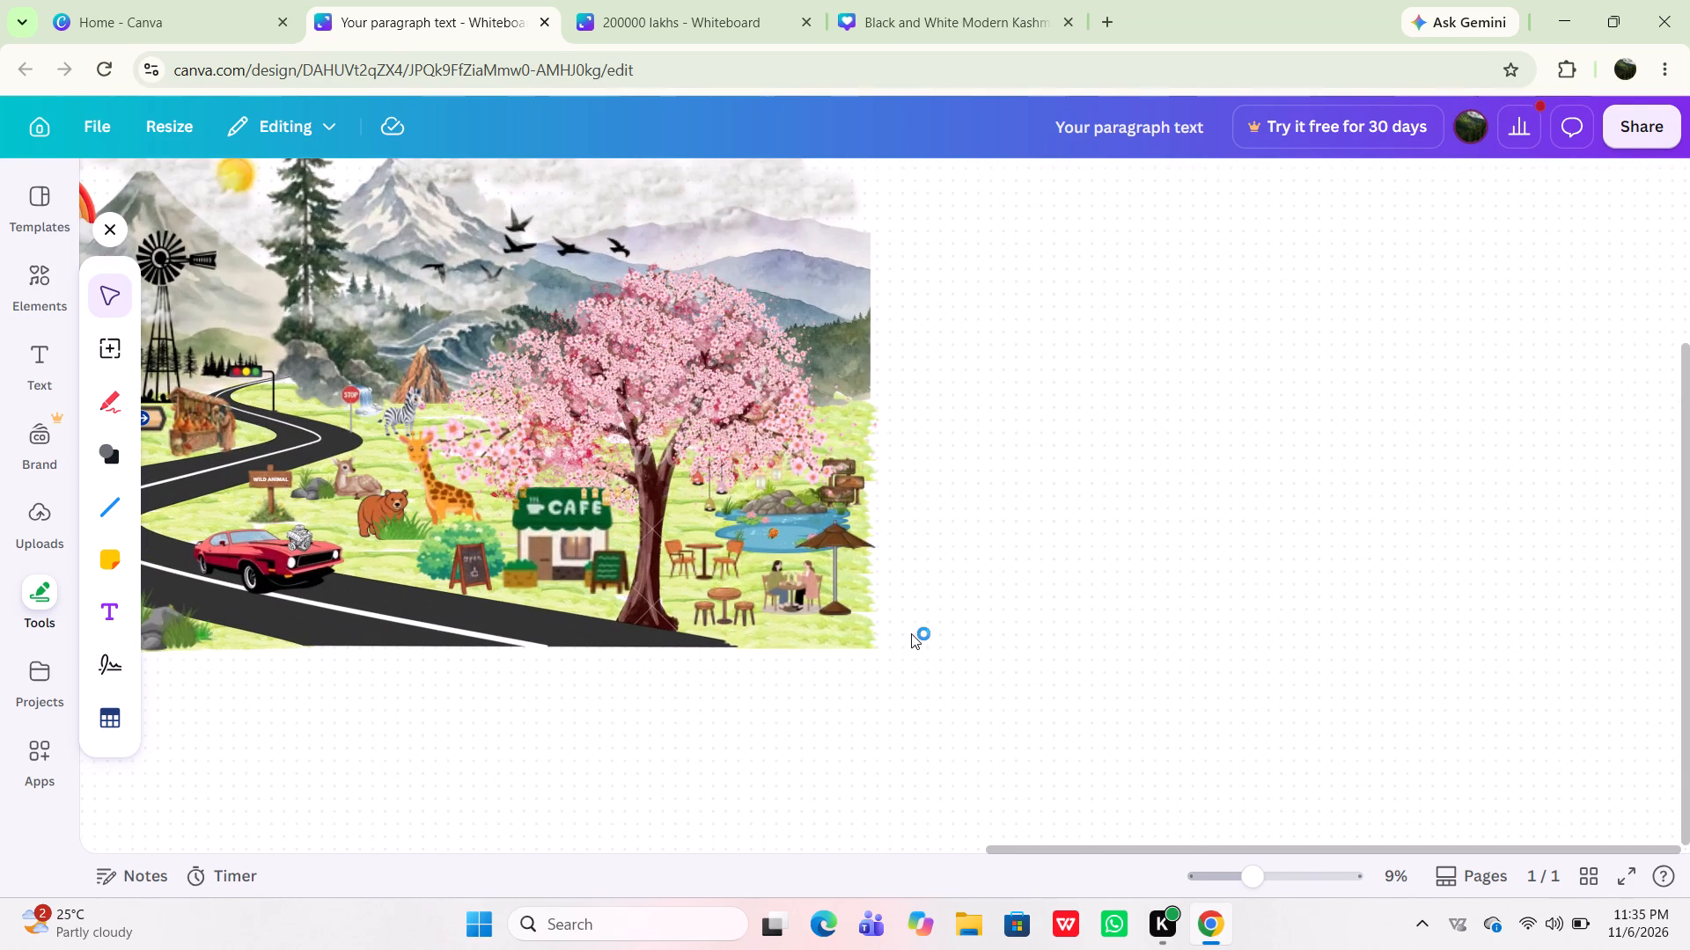
click(809, 644)
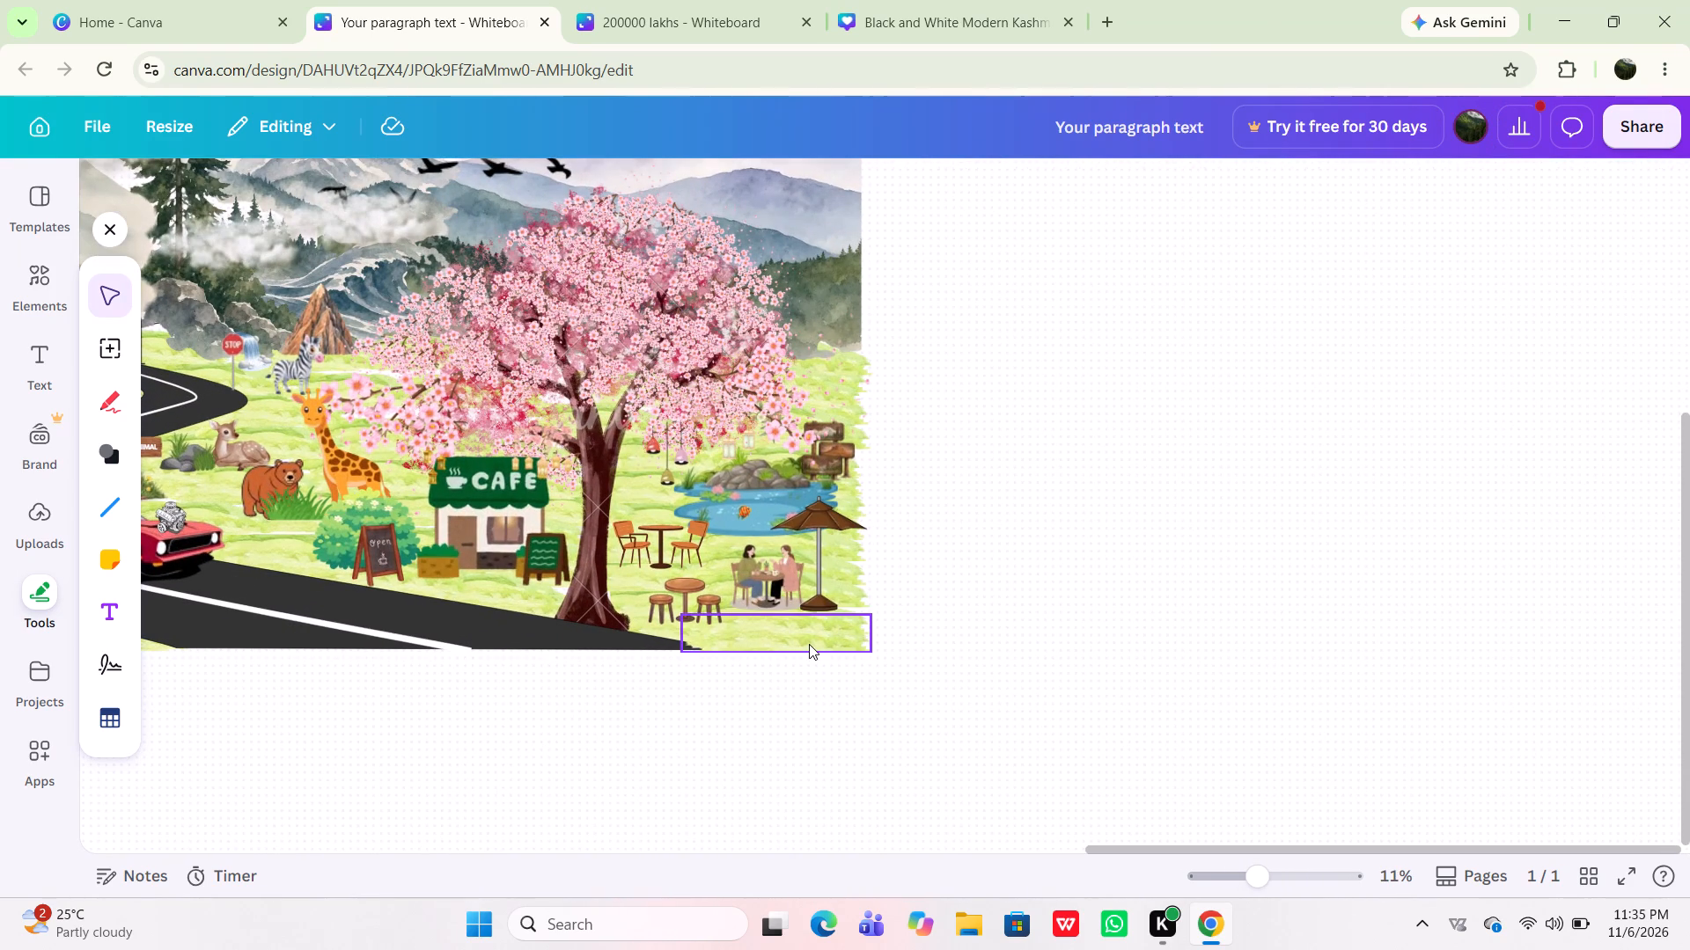
click(774, 572)
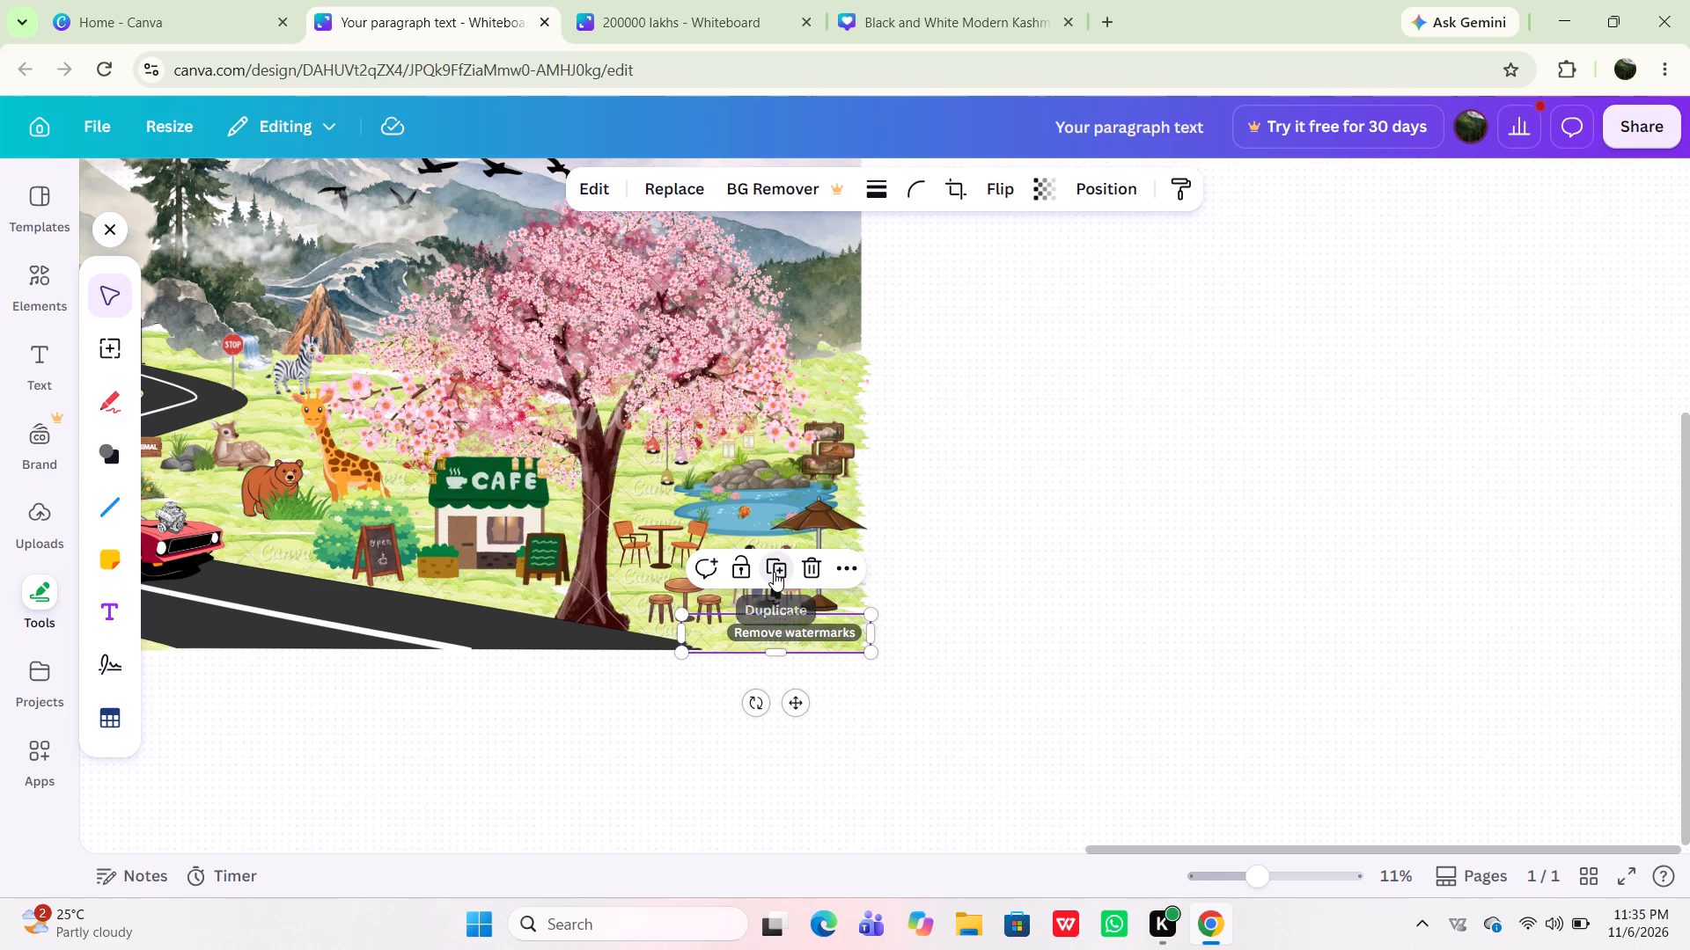
triple_click(774, 572)
triple_click(774, 572)
double_click(774, 572)
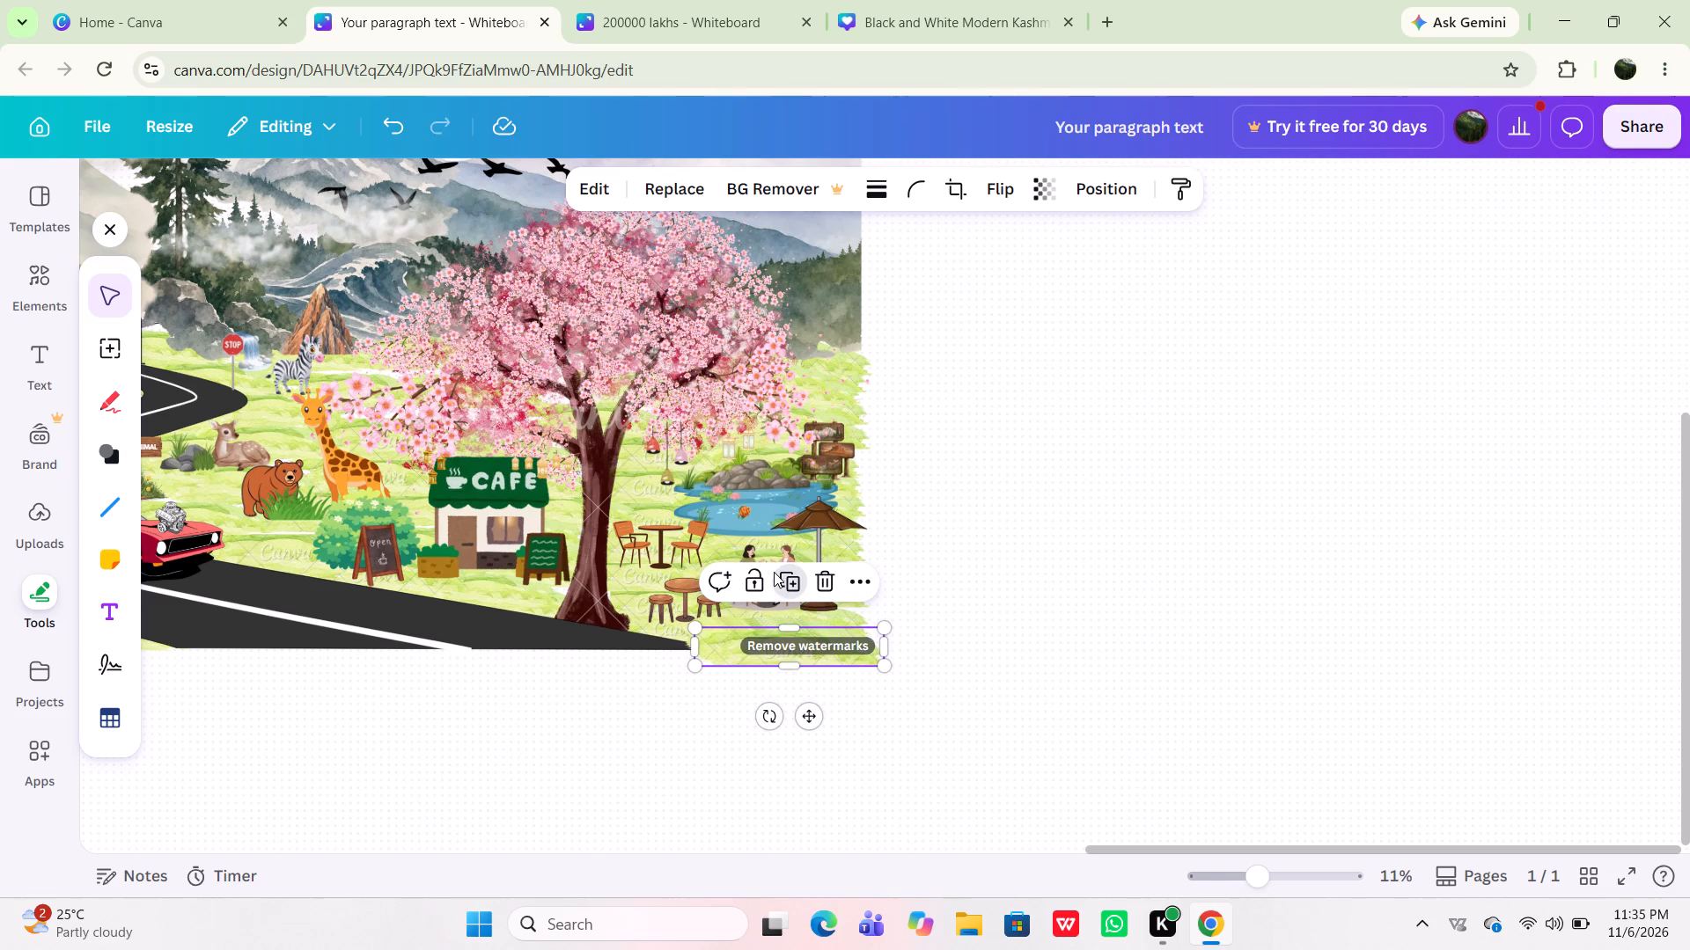
Place four grass copies in two overlapping rows beyond the scene's right edge, continuing the meadow from just below the mountains.
drag(774, 572, 723, 651)
drag(723, 651, 940, 335)
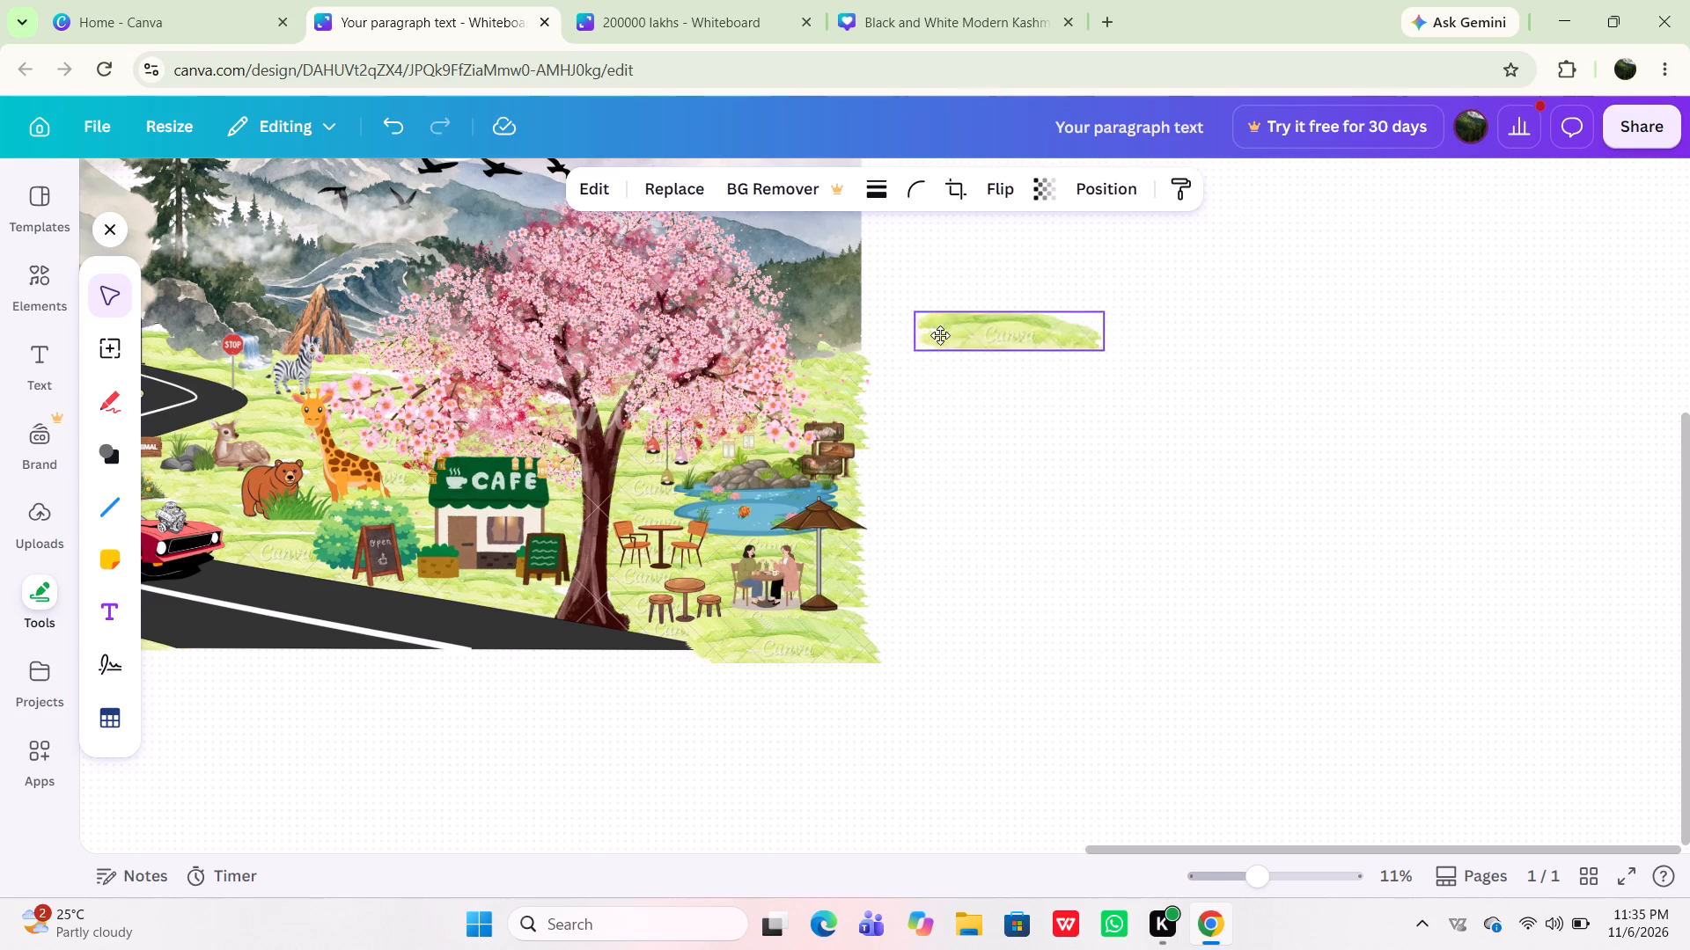
drag(940, 335, 874, 376)
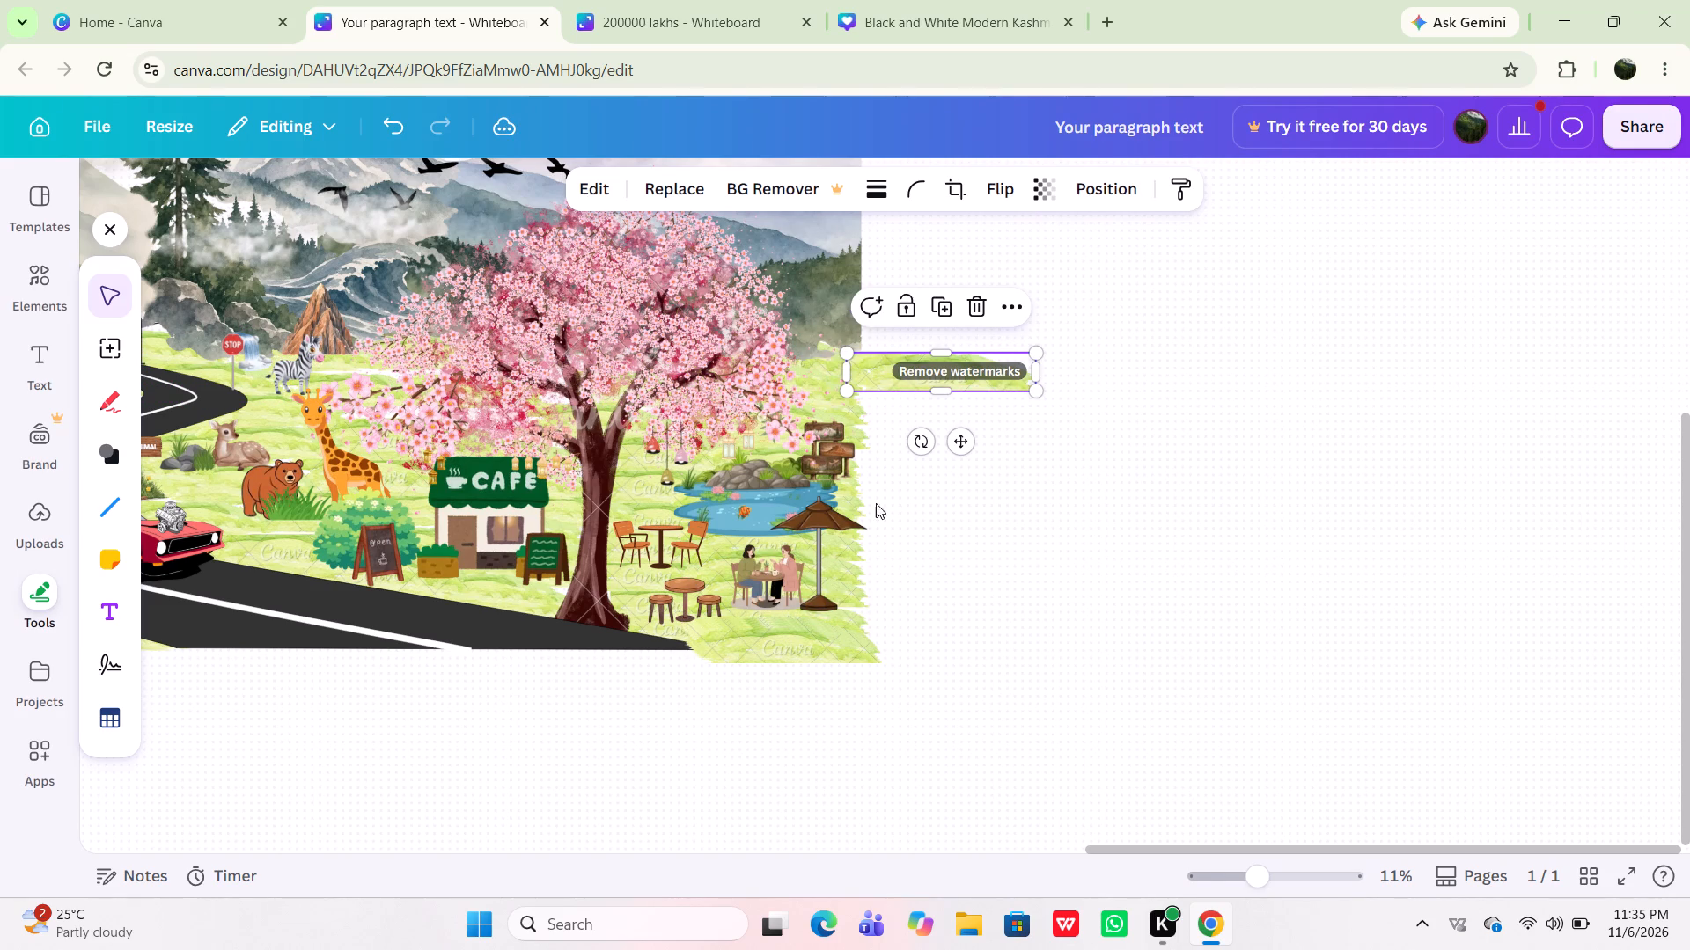
drag(774, 650, 905, 414)
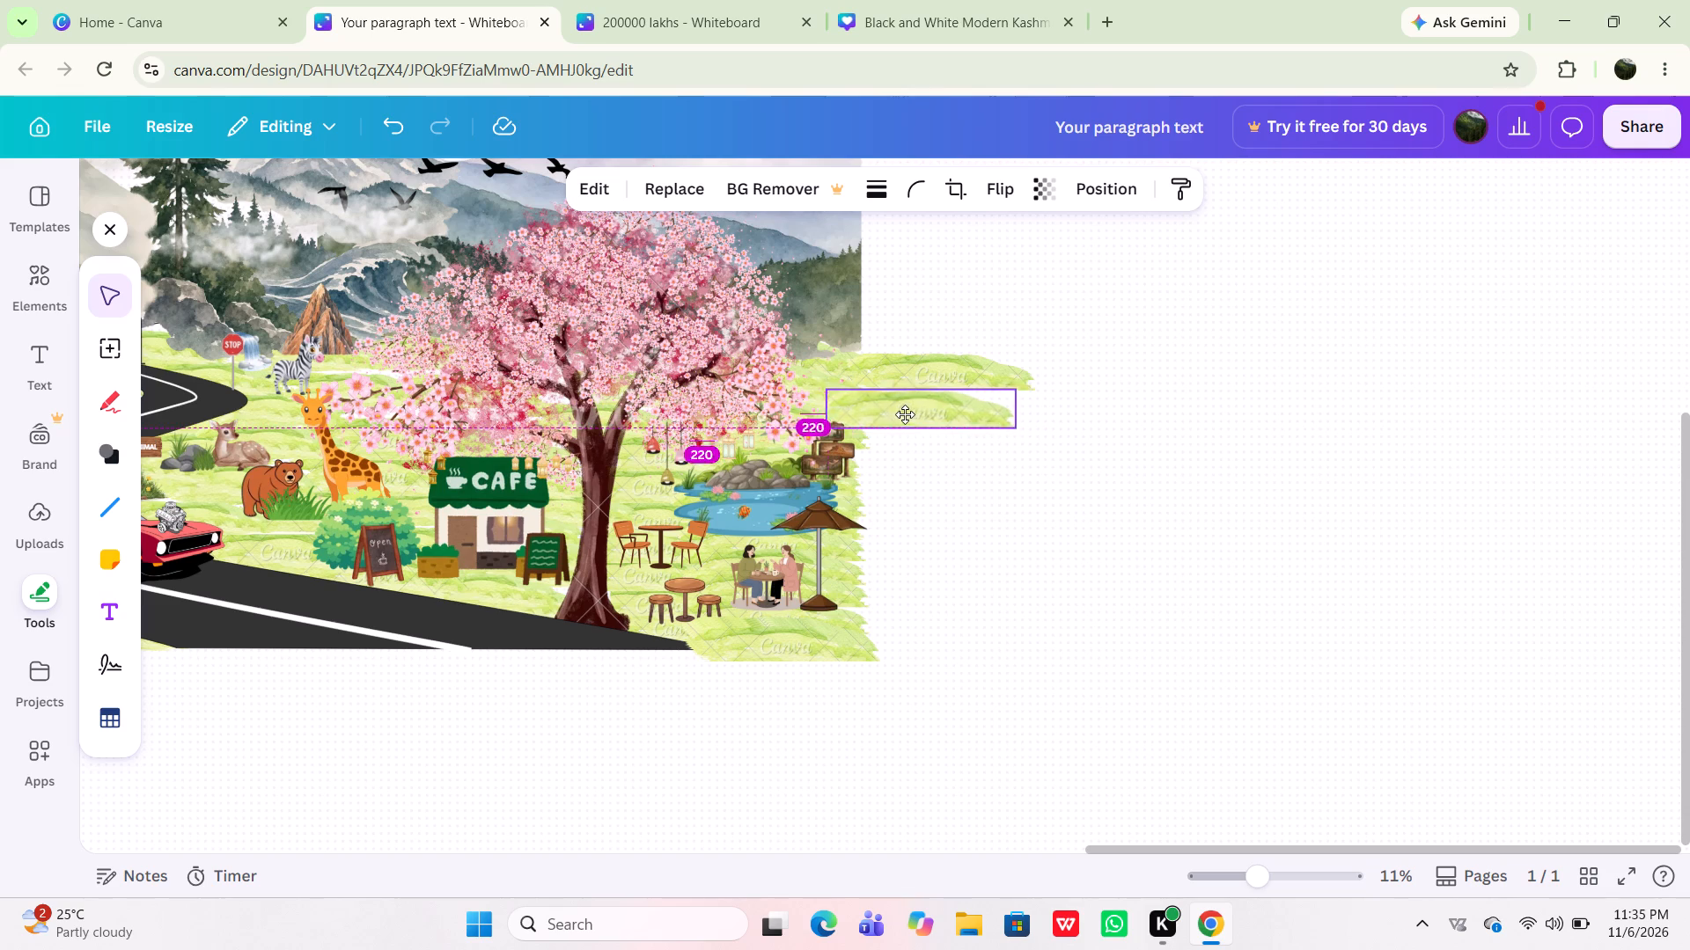
drag(905, 414, 915, 406)
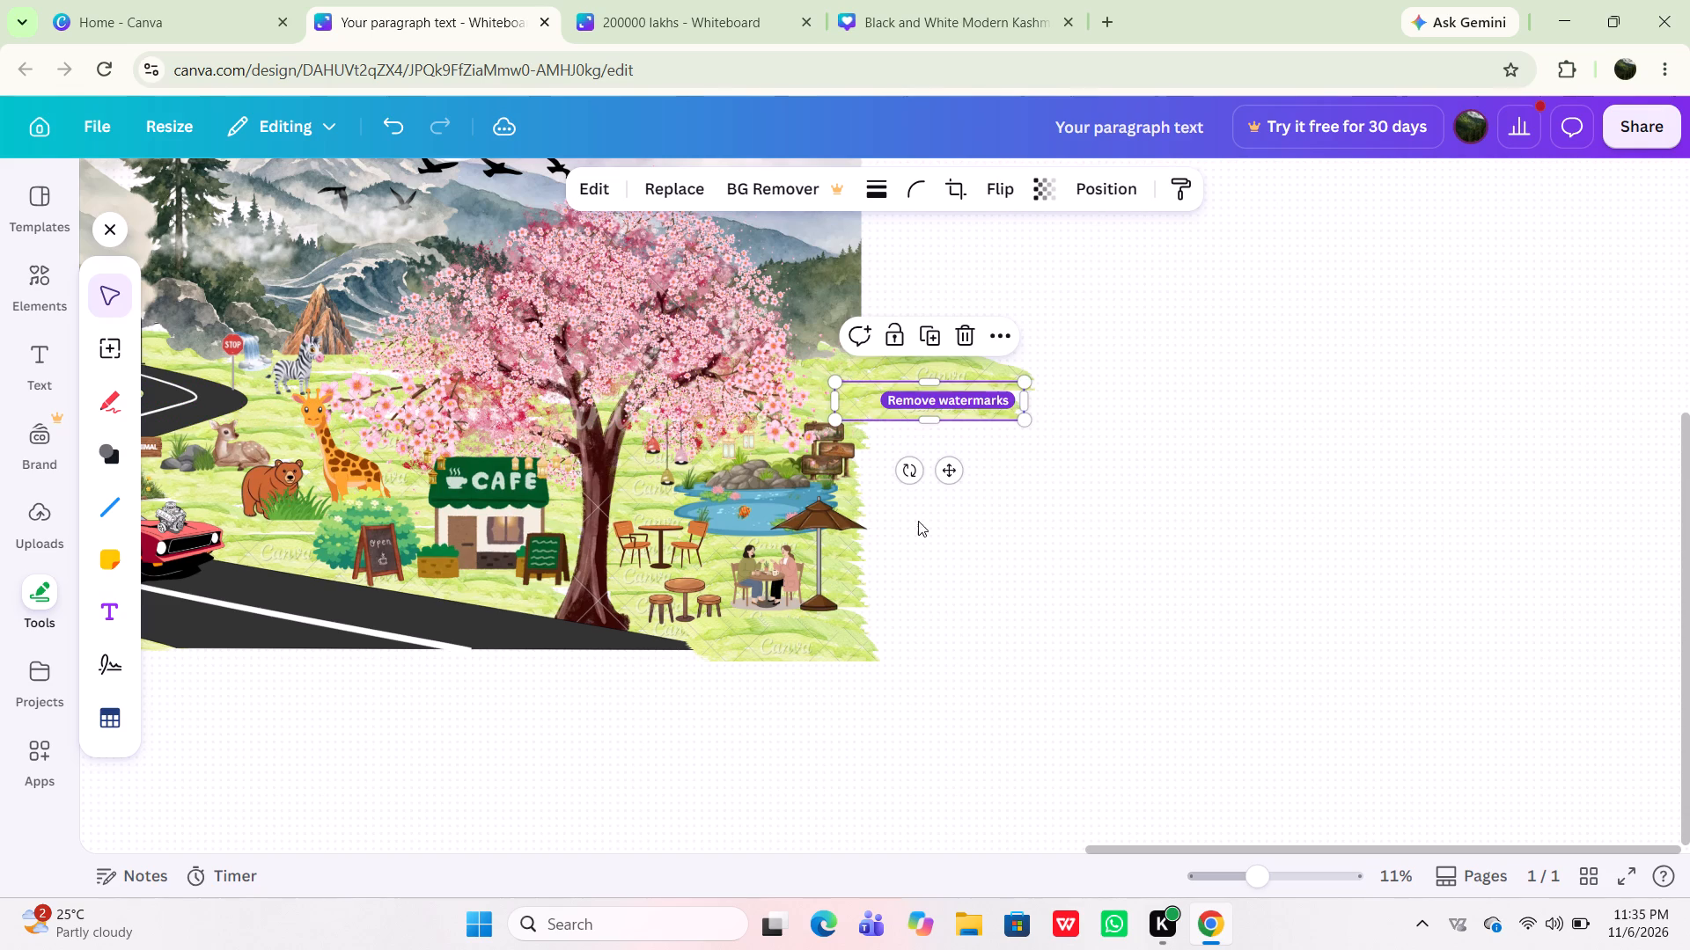
drag(805, 649, 1067, 400)
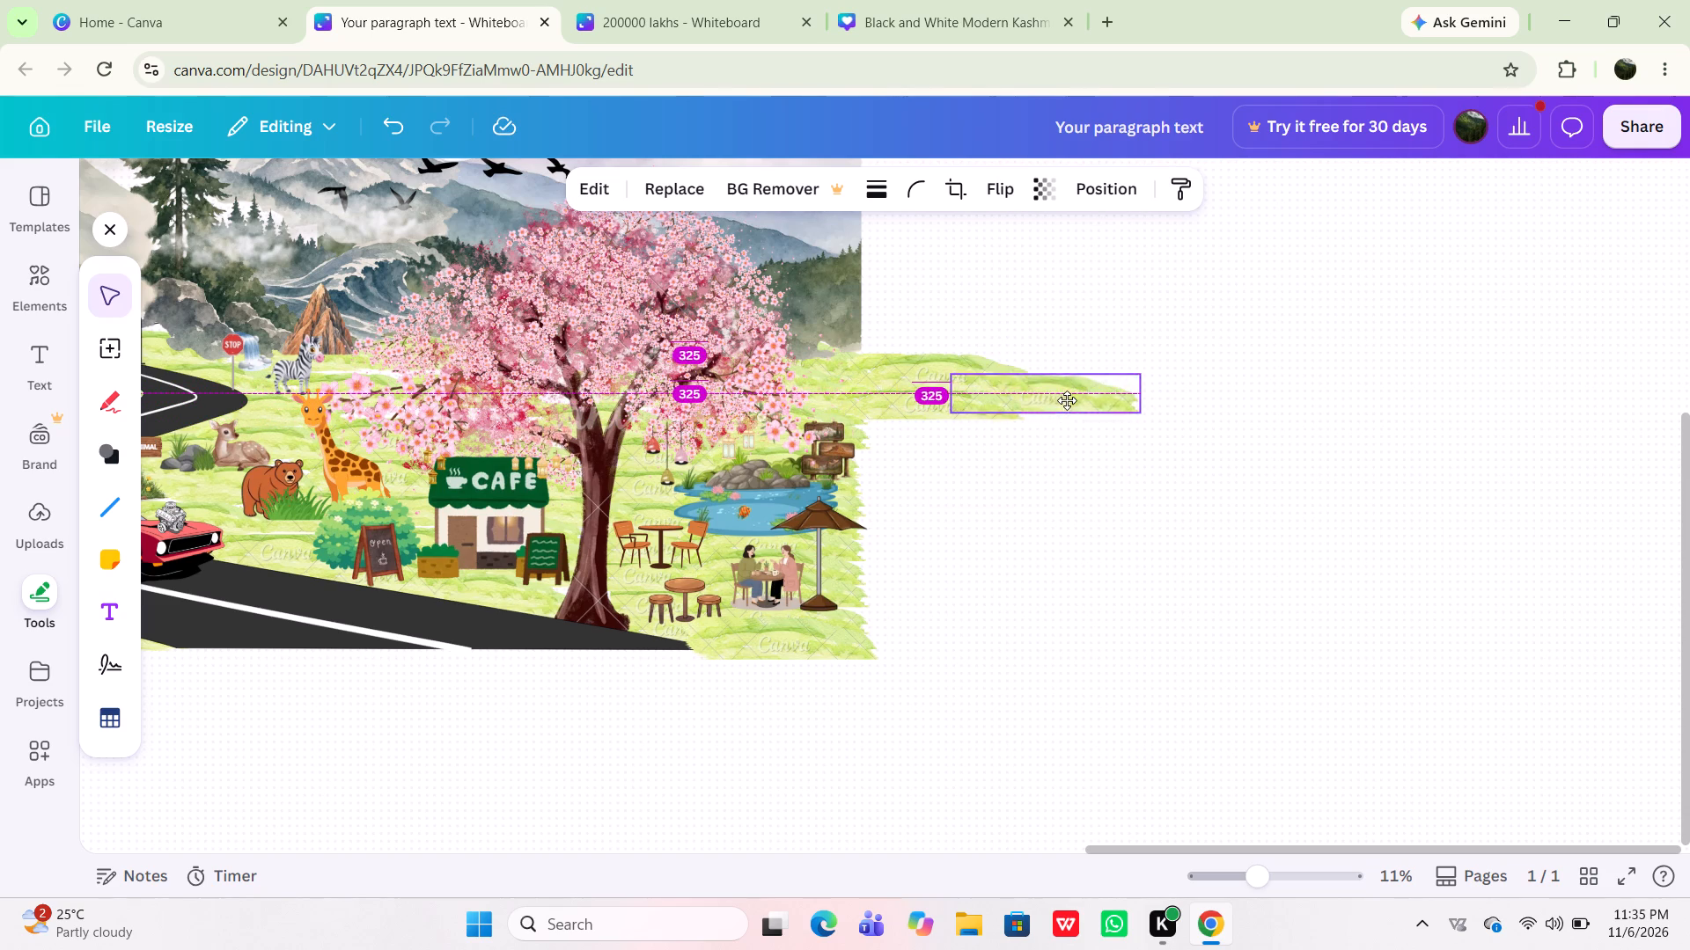
drag(1067, 400, 1062, 384)
drag(839, 647, 1090, 411)
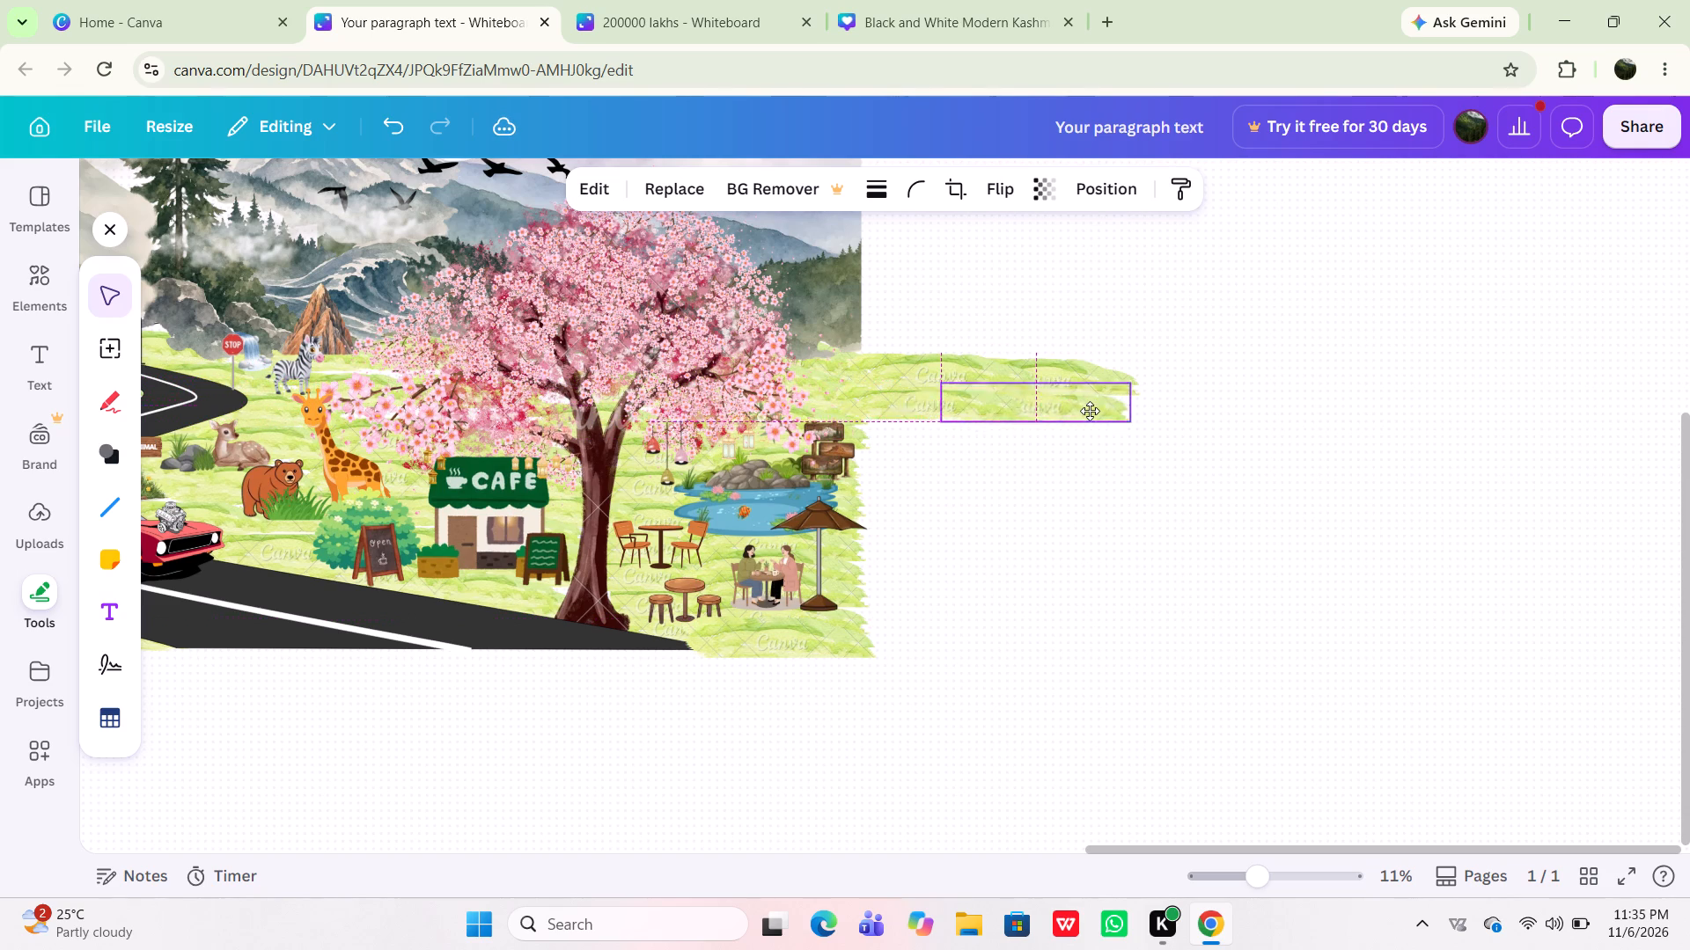
drag(1090, 411, 1093, 407)
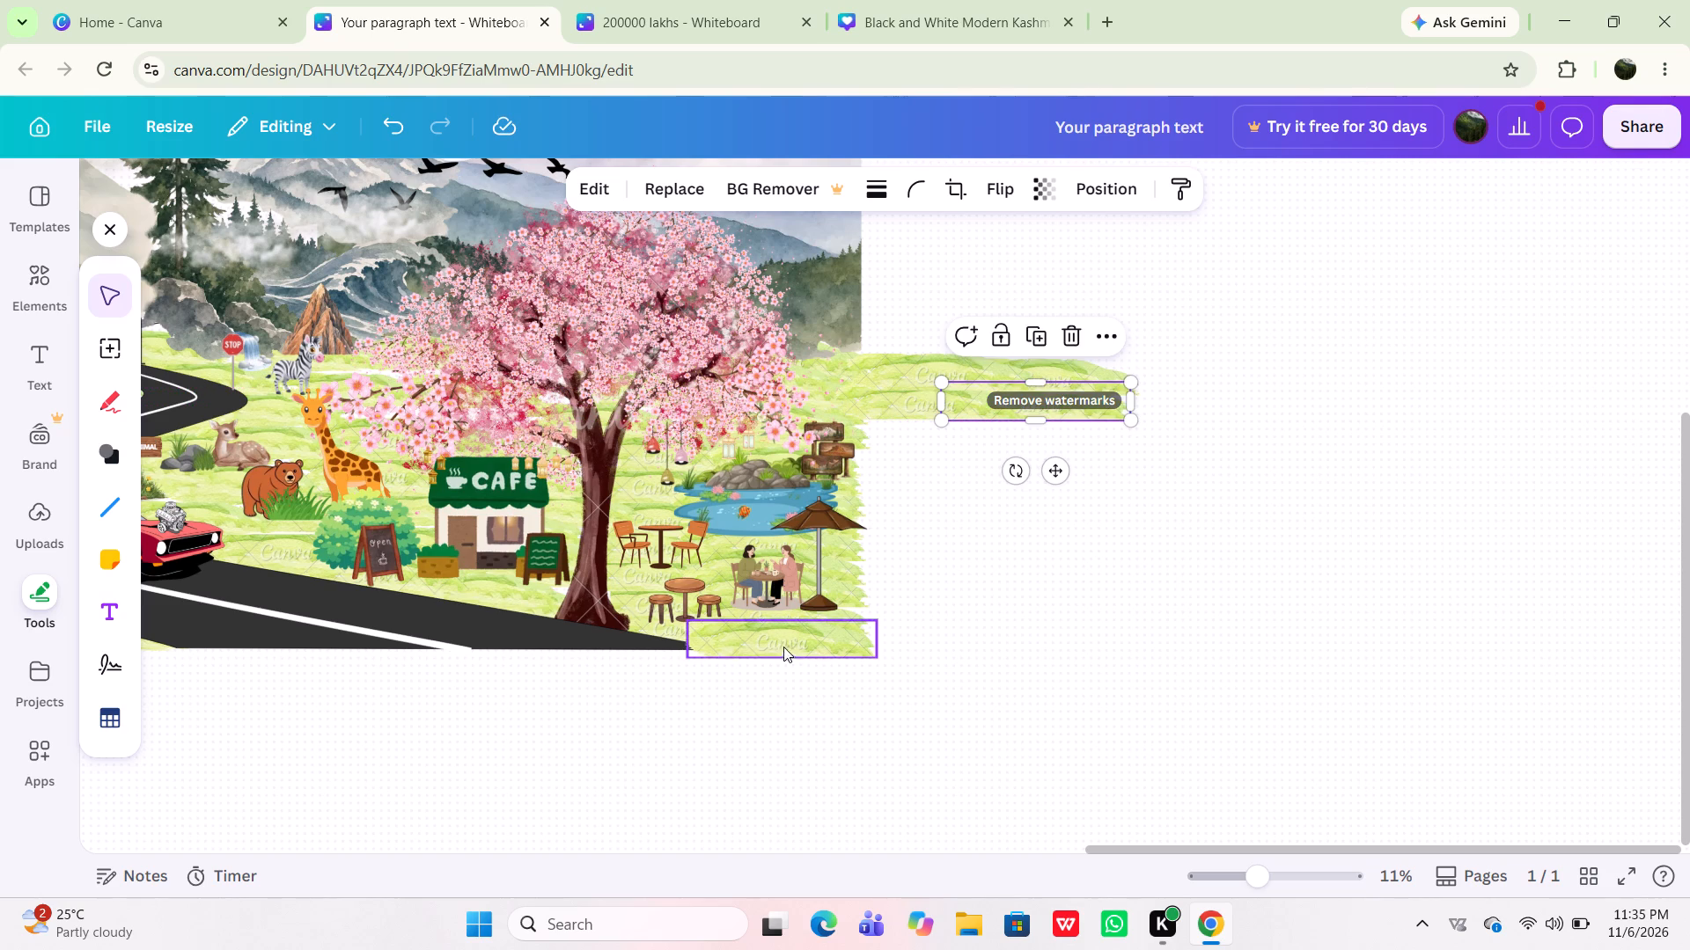
Add two grass copies side by side as a third row and one below them against the scene's right edge.
drag(785, 645, 951, 441)
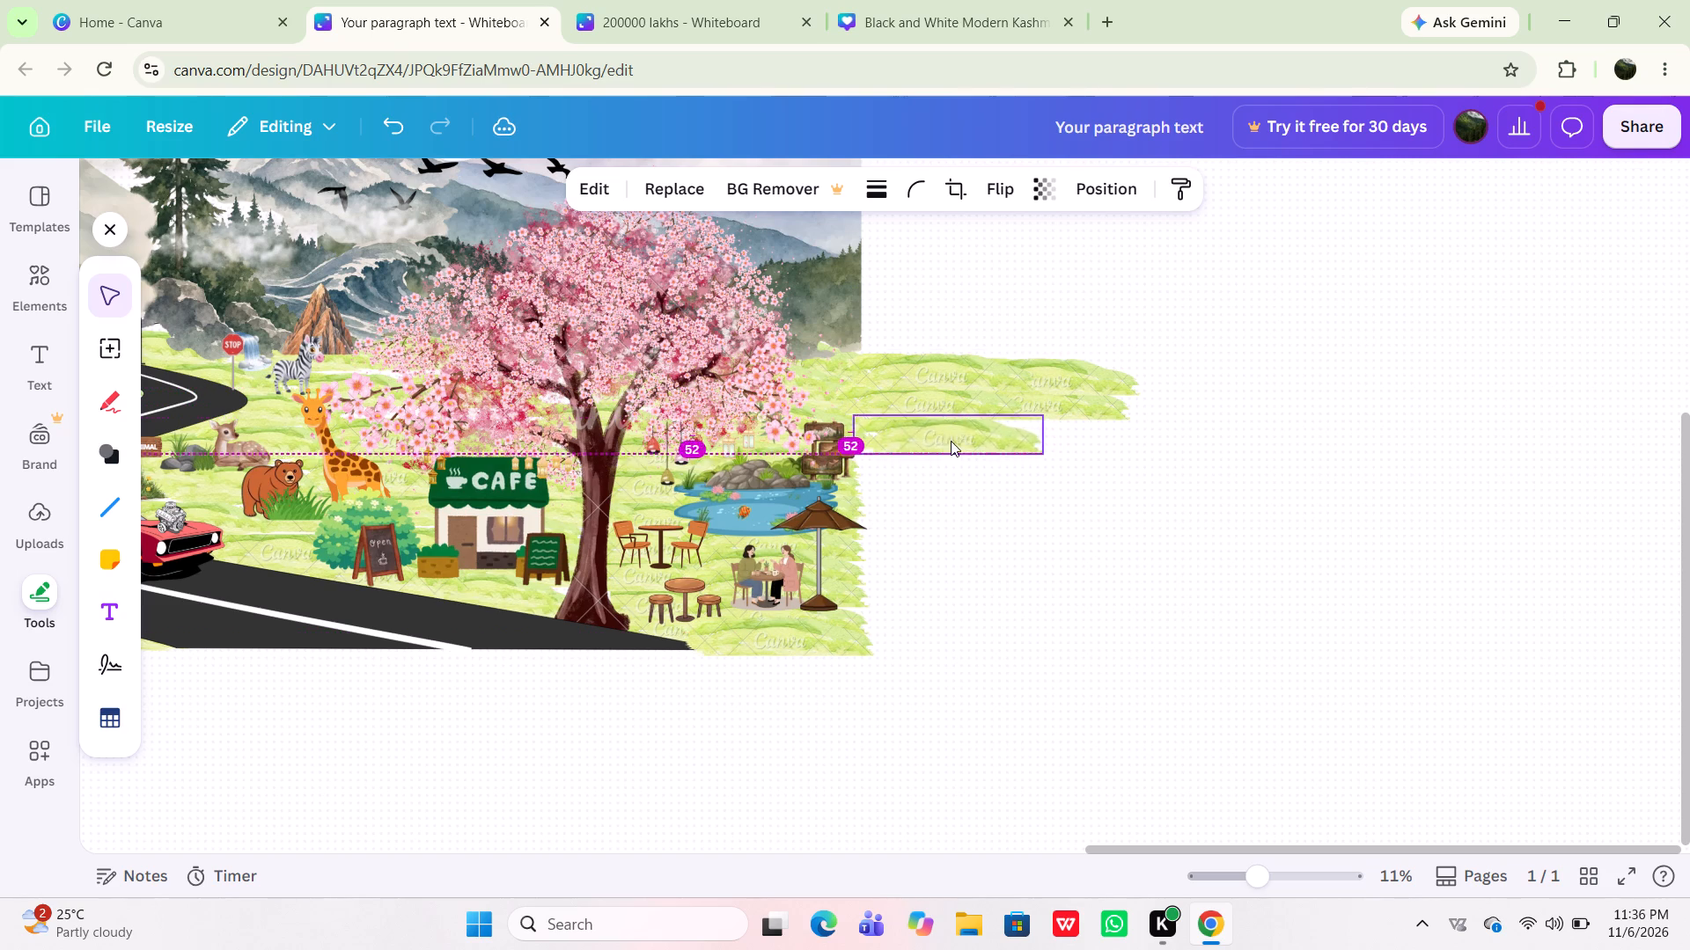
drag(802, 639, 1101, 413)
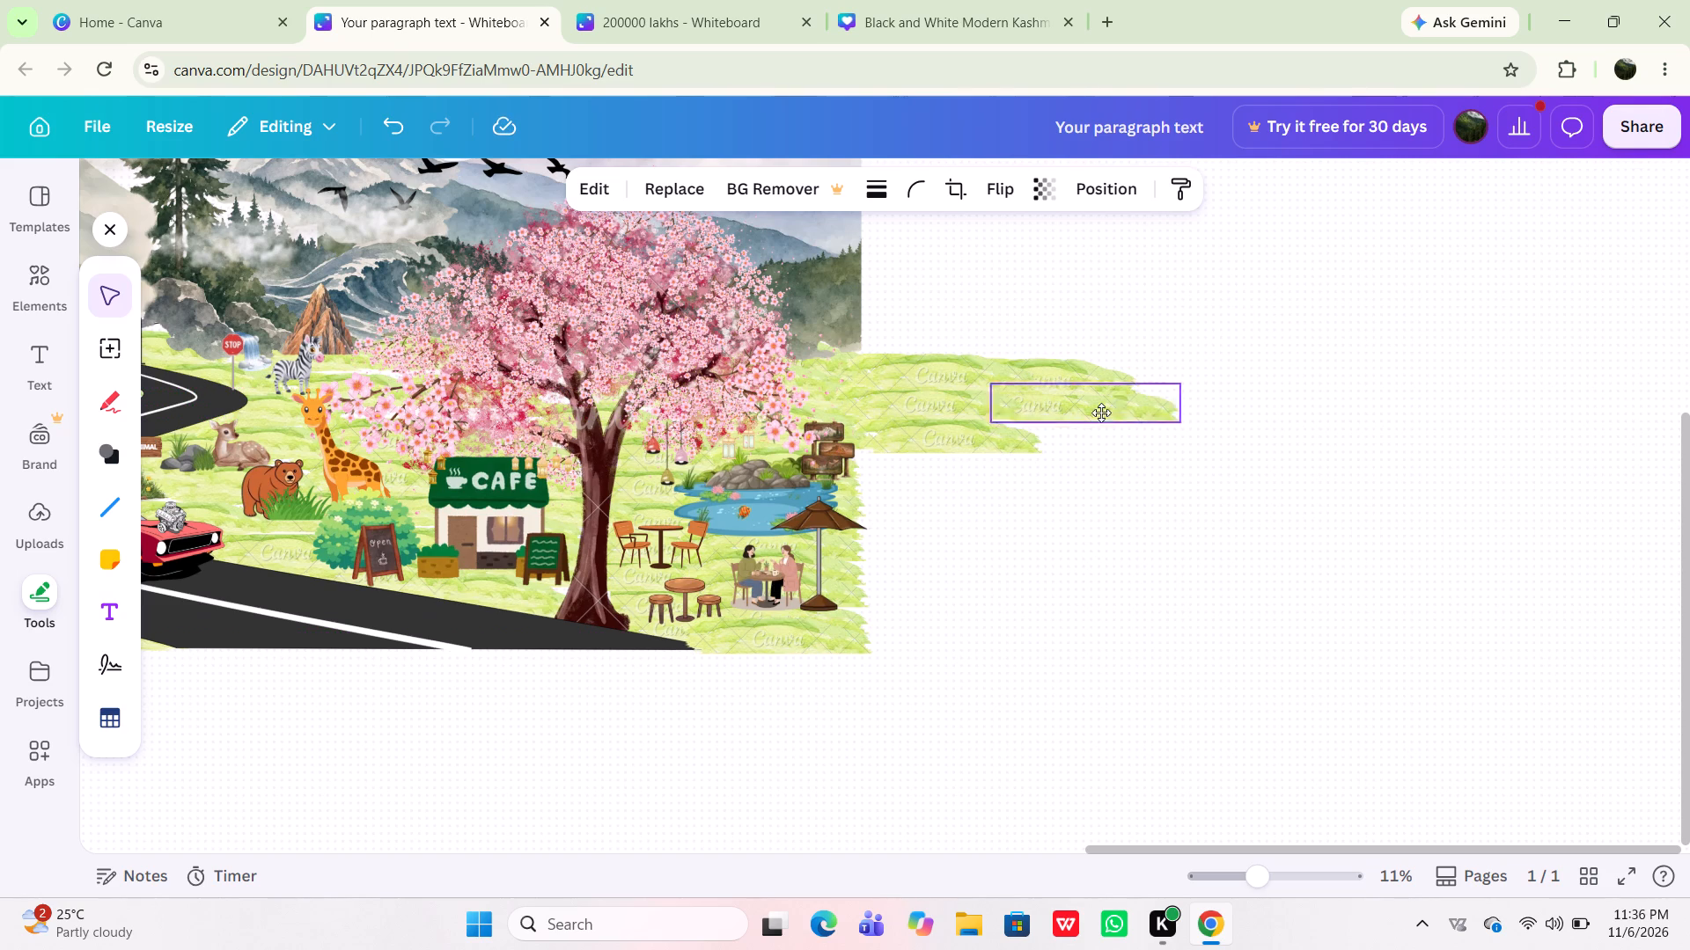
drag(1101, 413, 1106, 437)
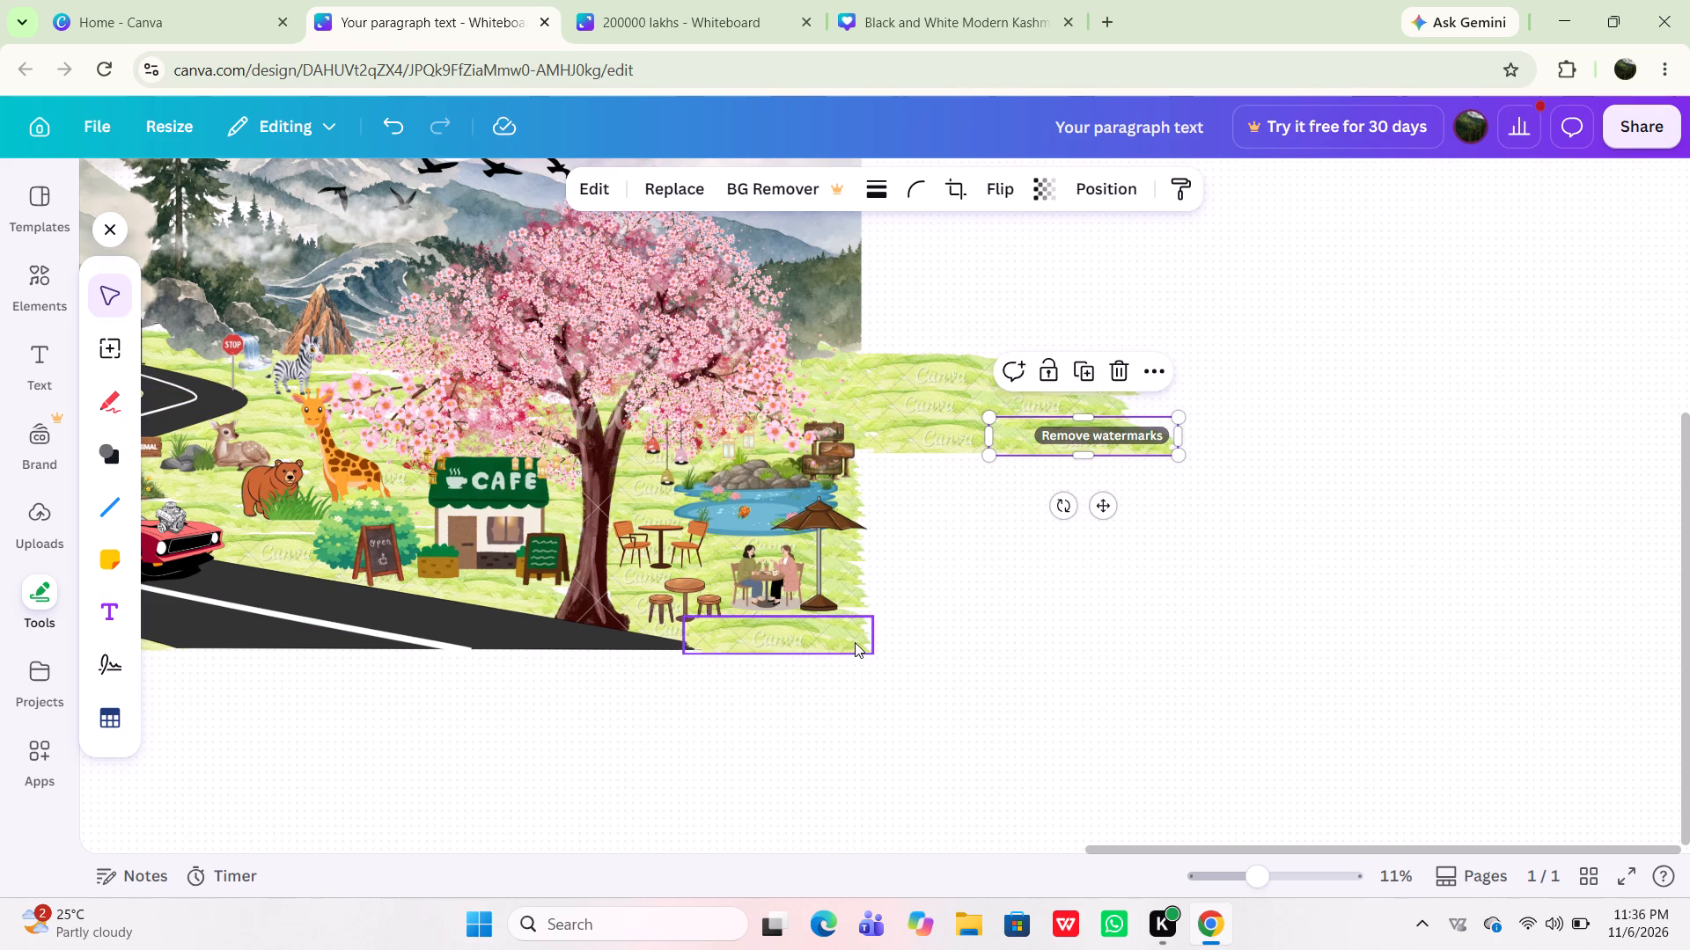
drag(849, 639, 1025, 449)
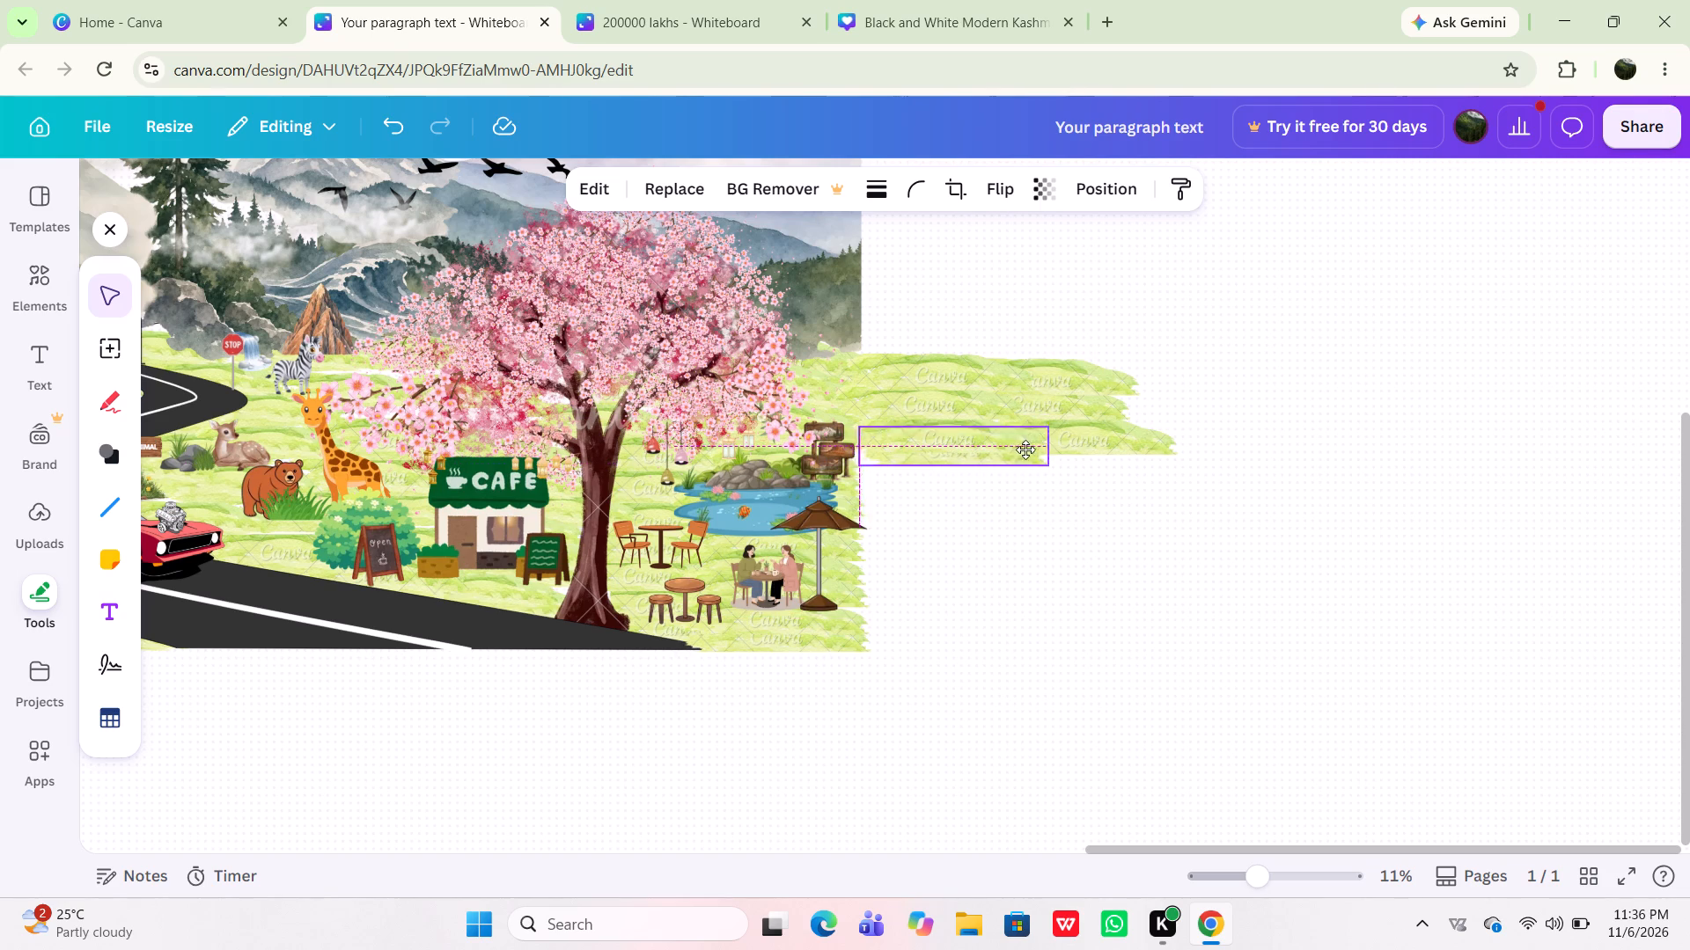
drag(1025, 449, 1013, 461)
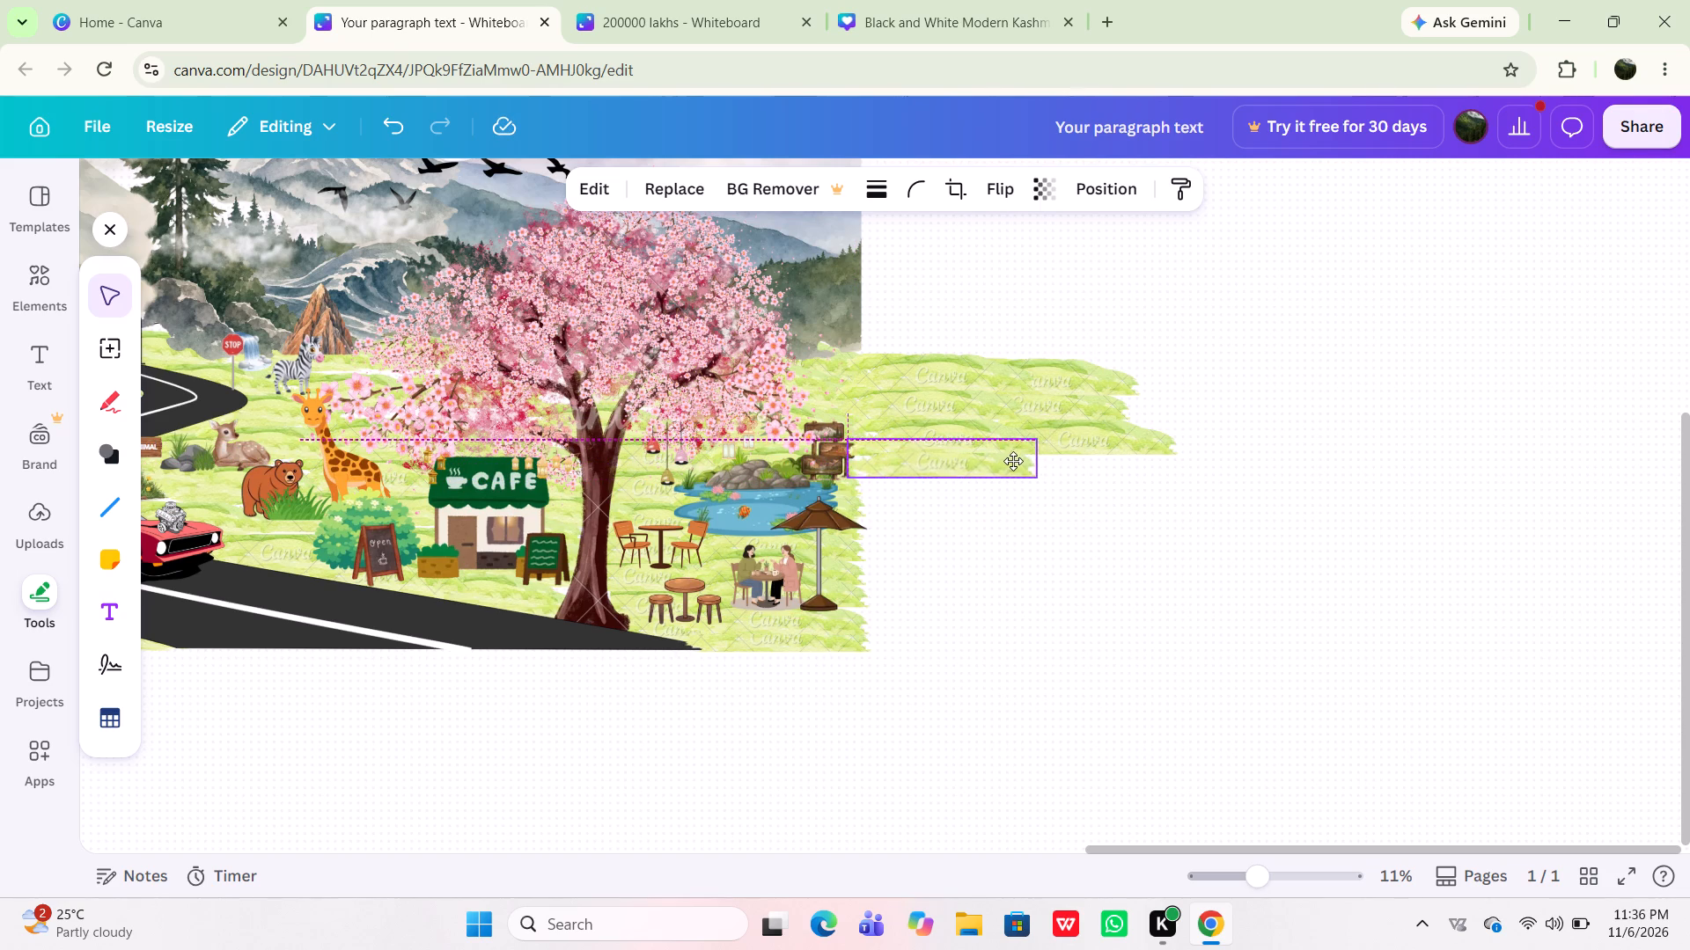
drag(1013, 461, 1020, 469)
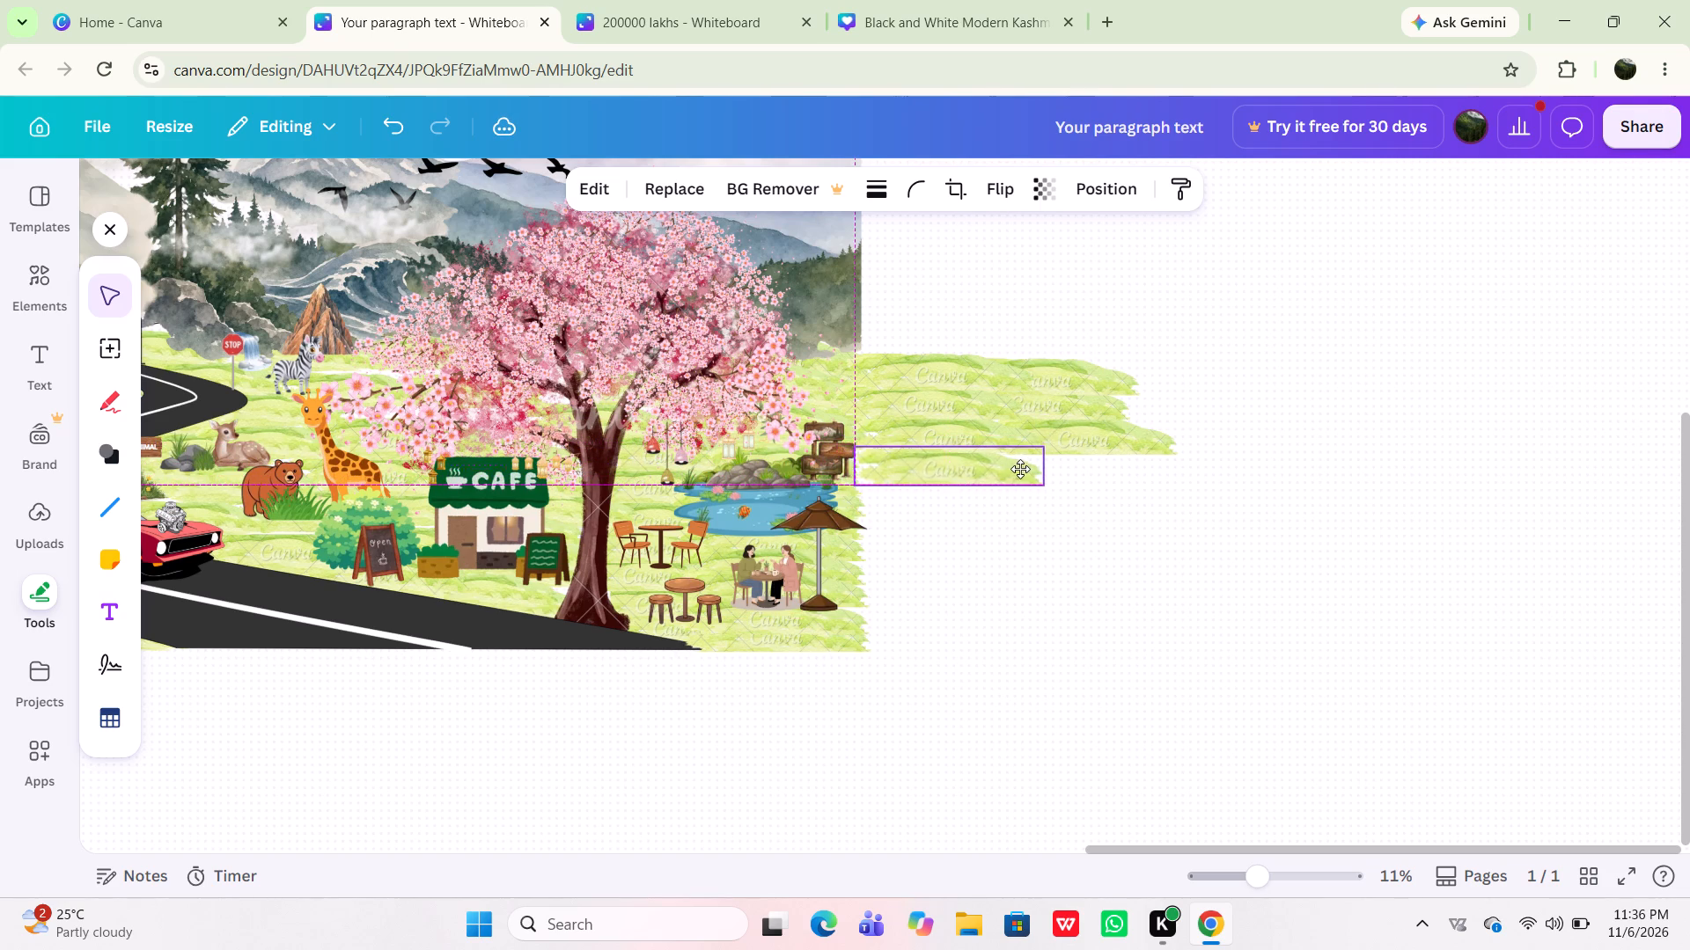
drag(1020, 469, 1016, 468)
click(1081, 567)
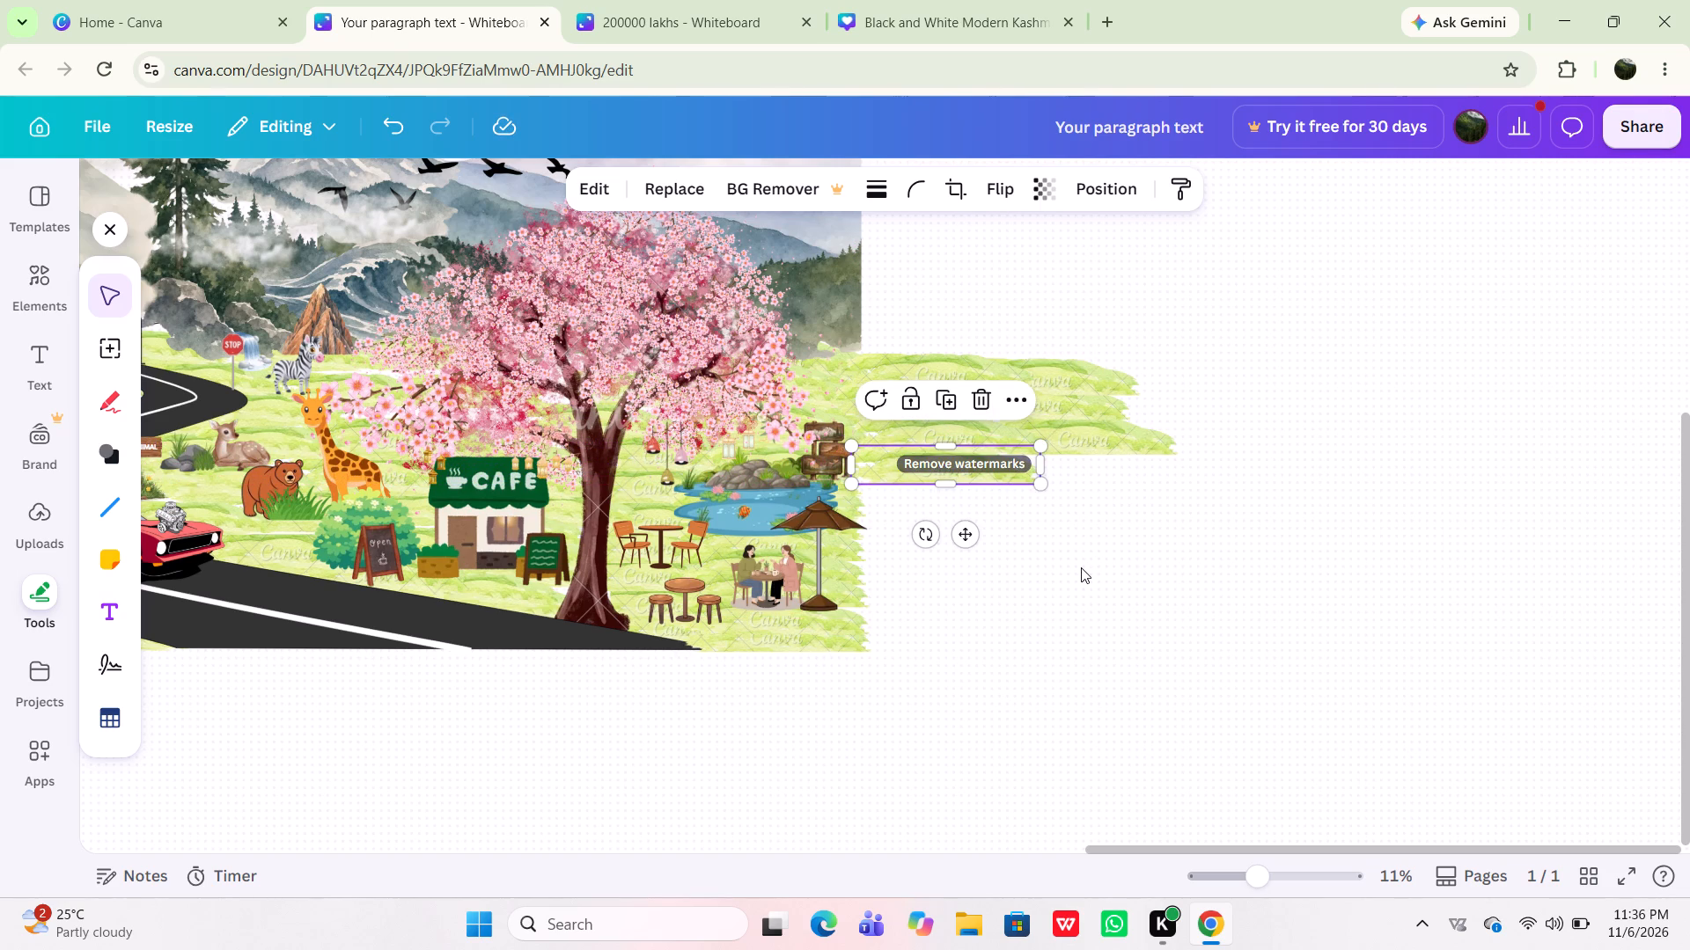
Shift the remaining grass patch slightly right and up so it sits below the café tables at the scene's bottom edge.
drag(799, 638, 834, 639)
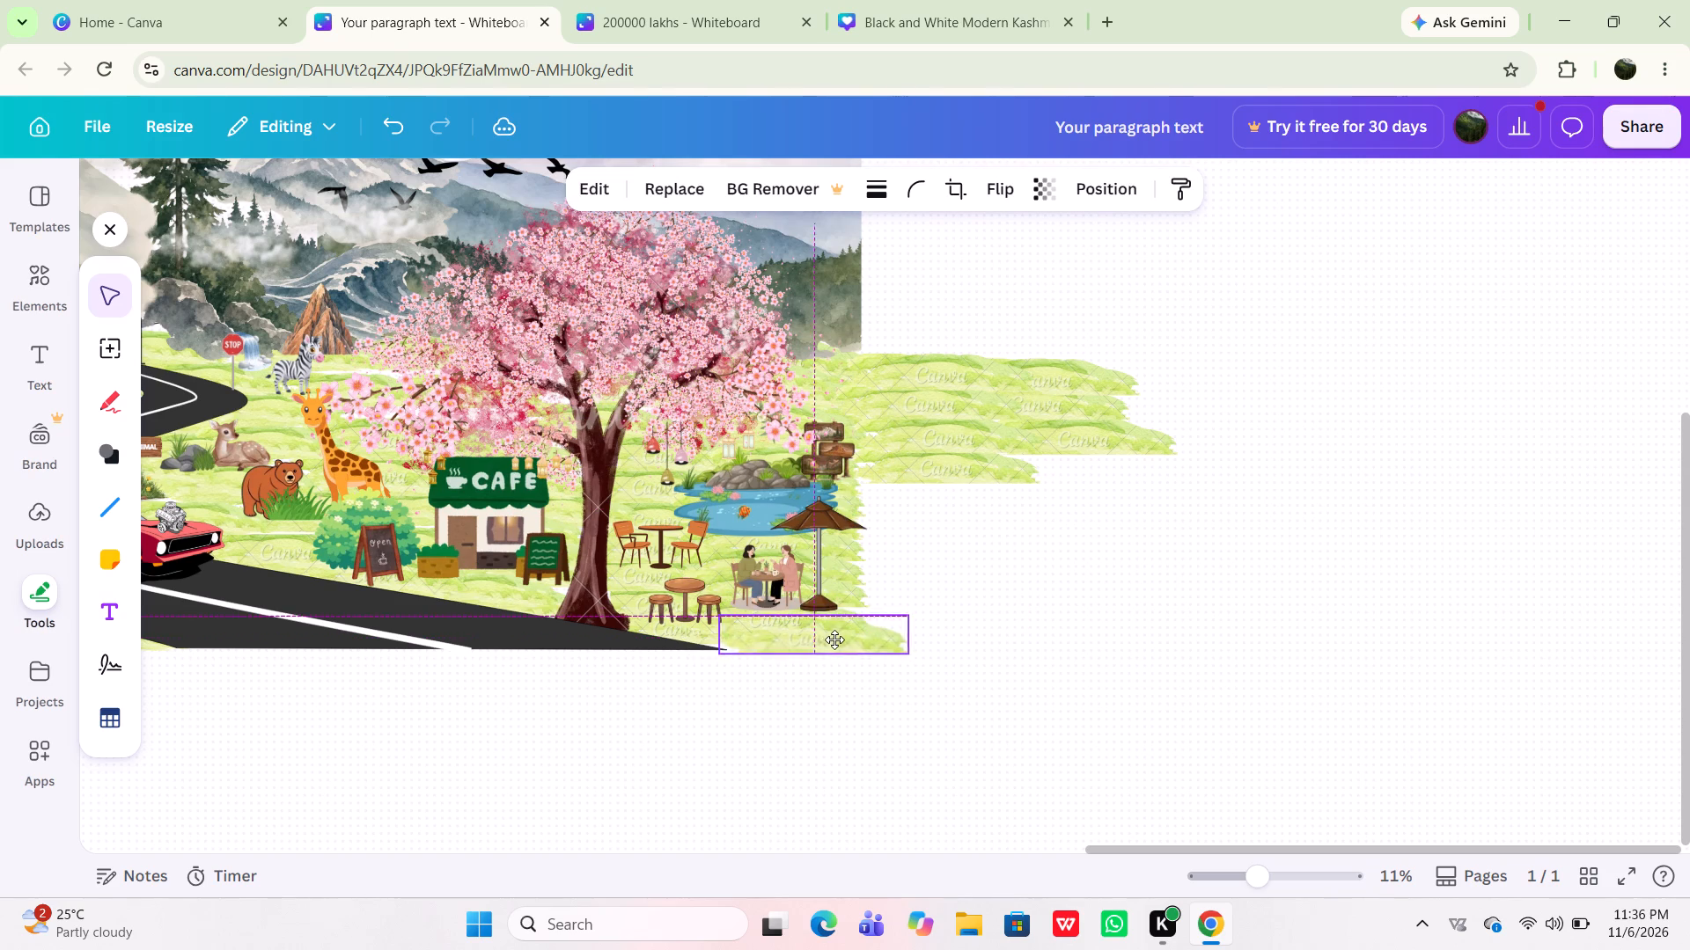
drag(834, 639, 809, 636)
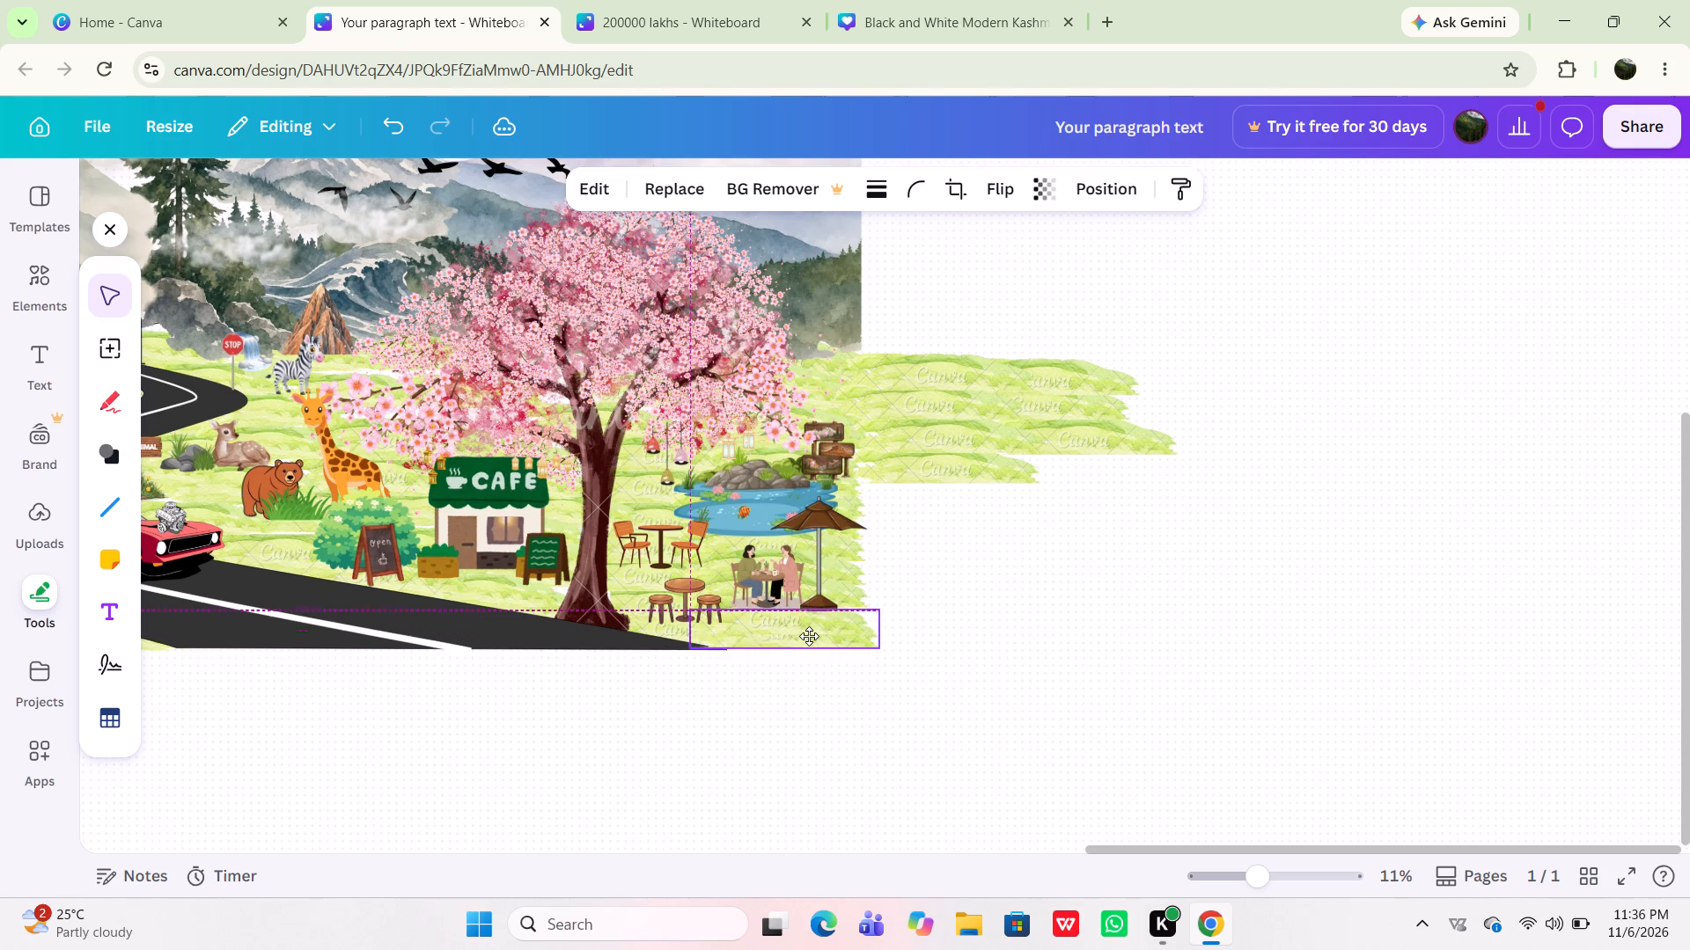
drag(809, 636, 810, 635)
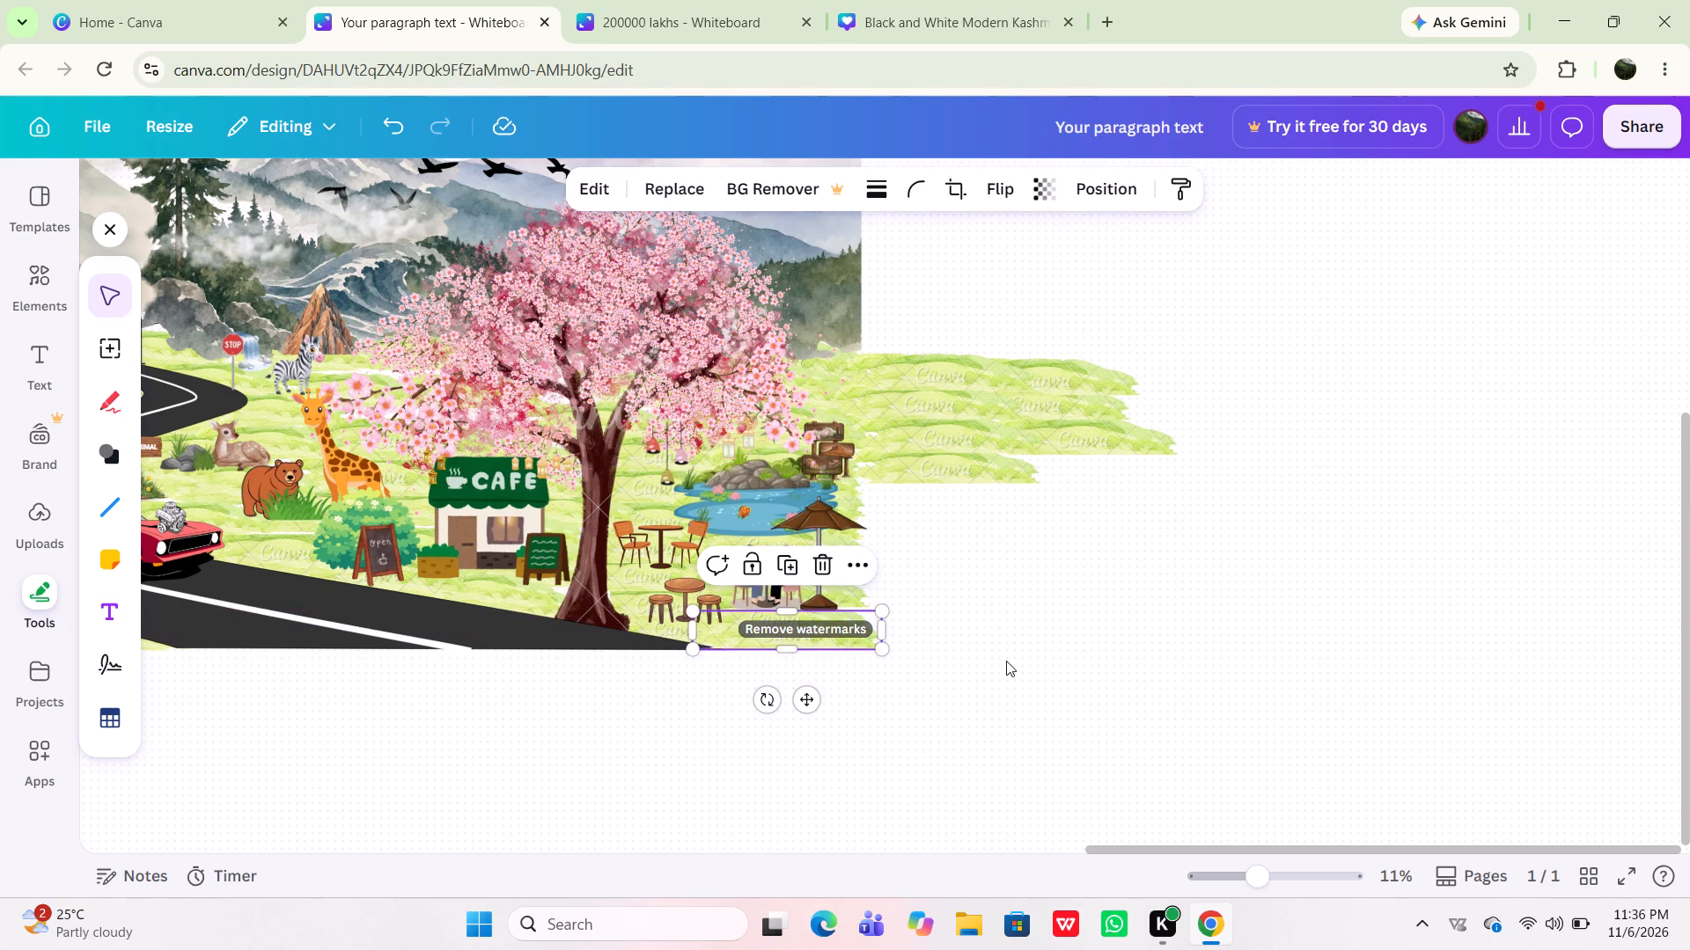
click(1006, 661)
Duplicate the grass patch below the café tables several more times.
click(803, 645)
triple_click(787, 574)
triple_click(787, 574)
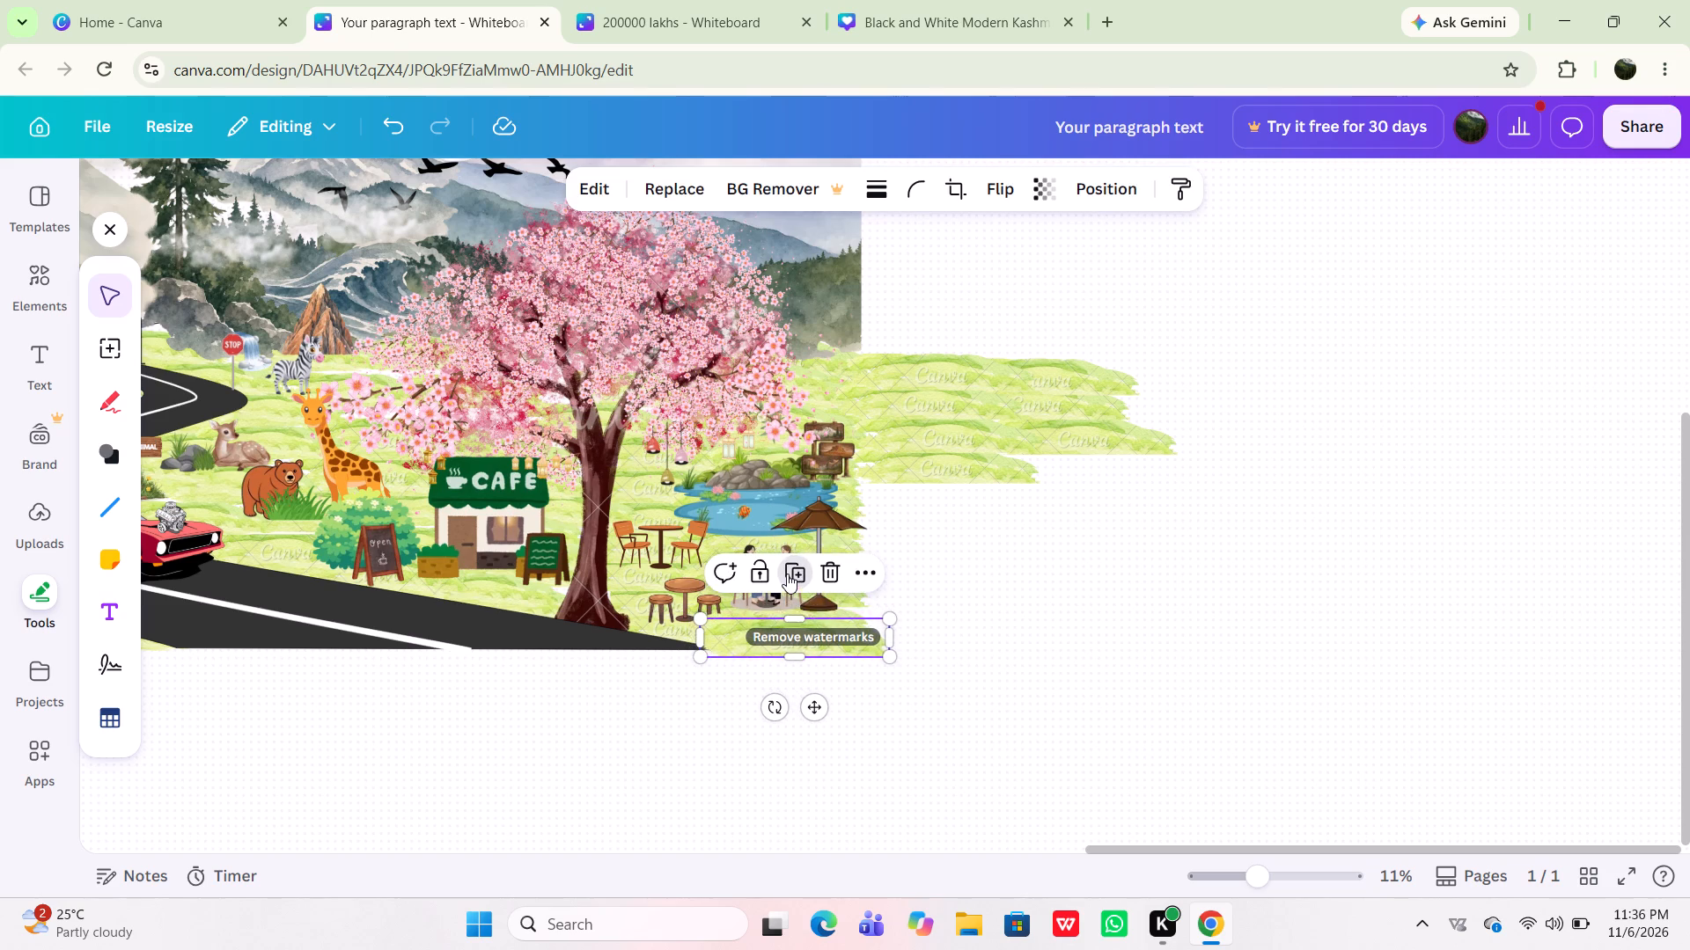
click(787, 574)
triple_click(803, 579)
double_click(803, 579)
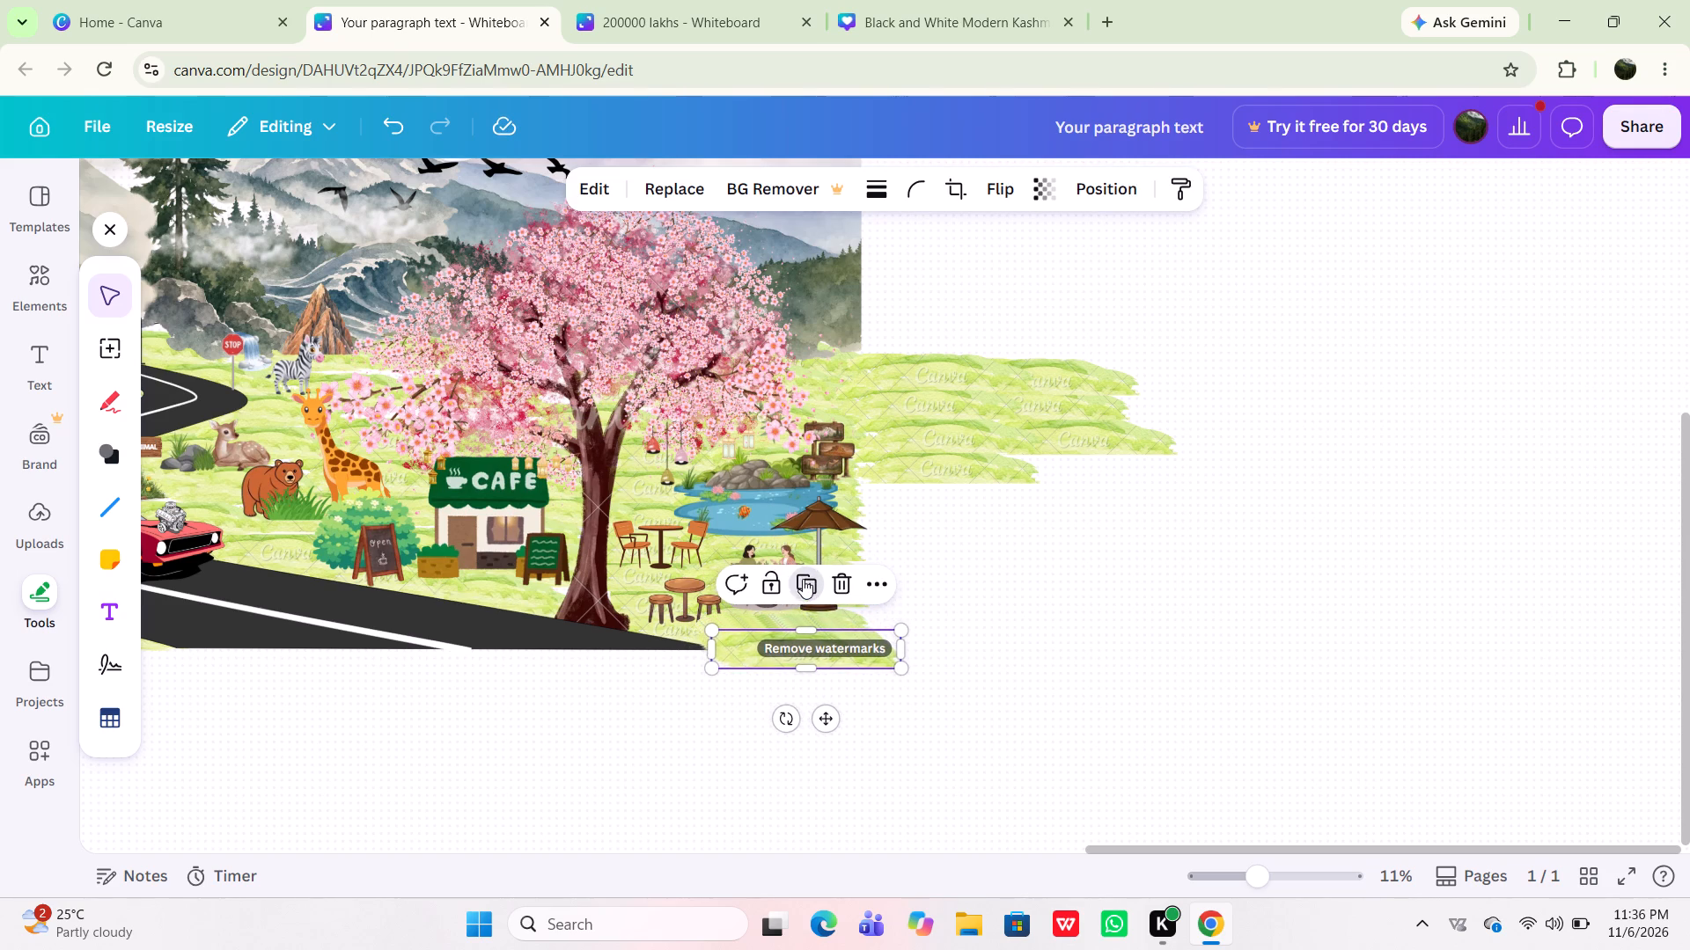
Place six grass copies as overlapping rows against the scene's right edge, stacked from beside the pond down past the café tables.
click(833, 662)
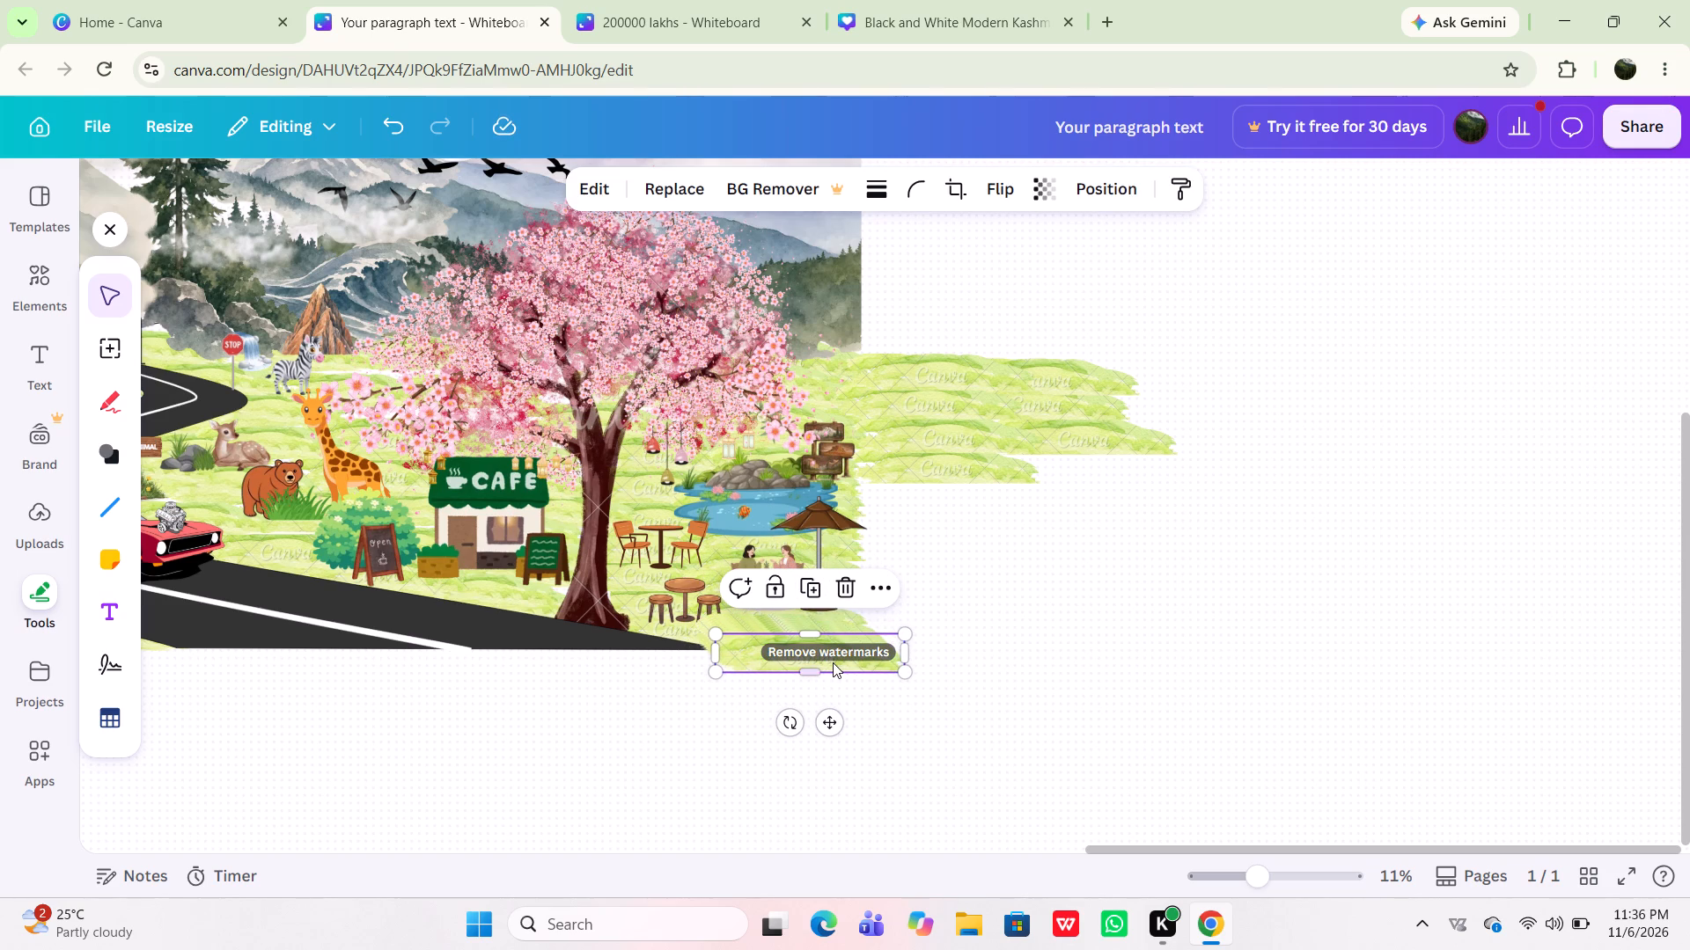
drag(833, 662, 966, 498)
drag(864, 651, 996, 510)
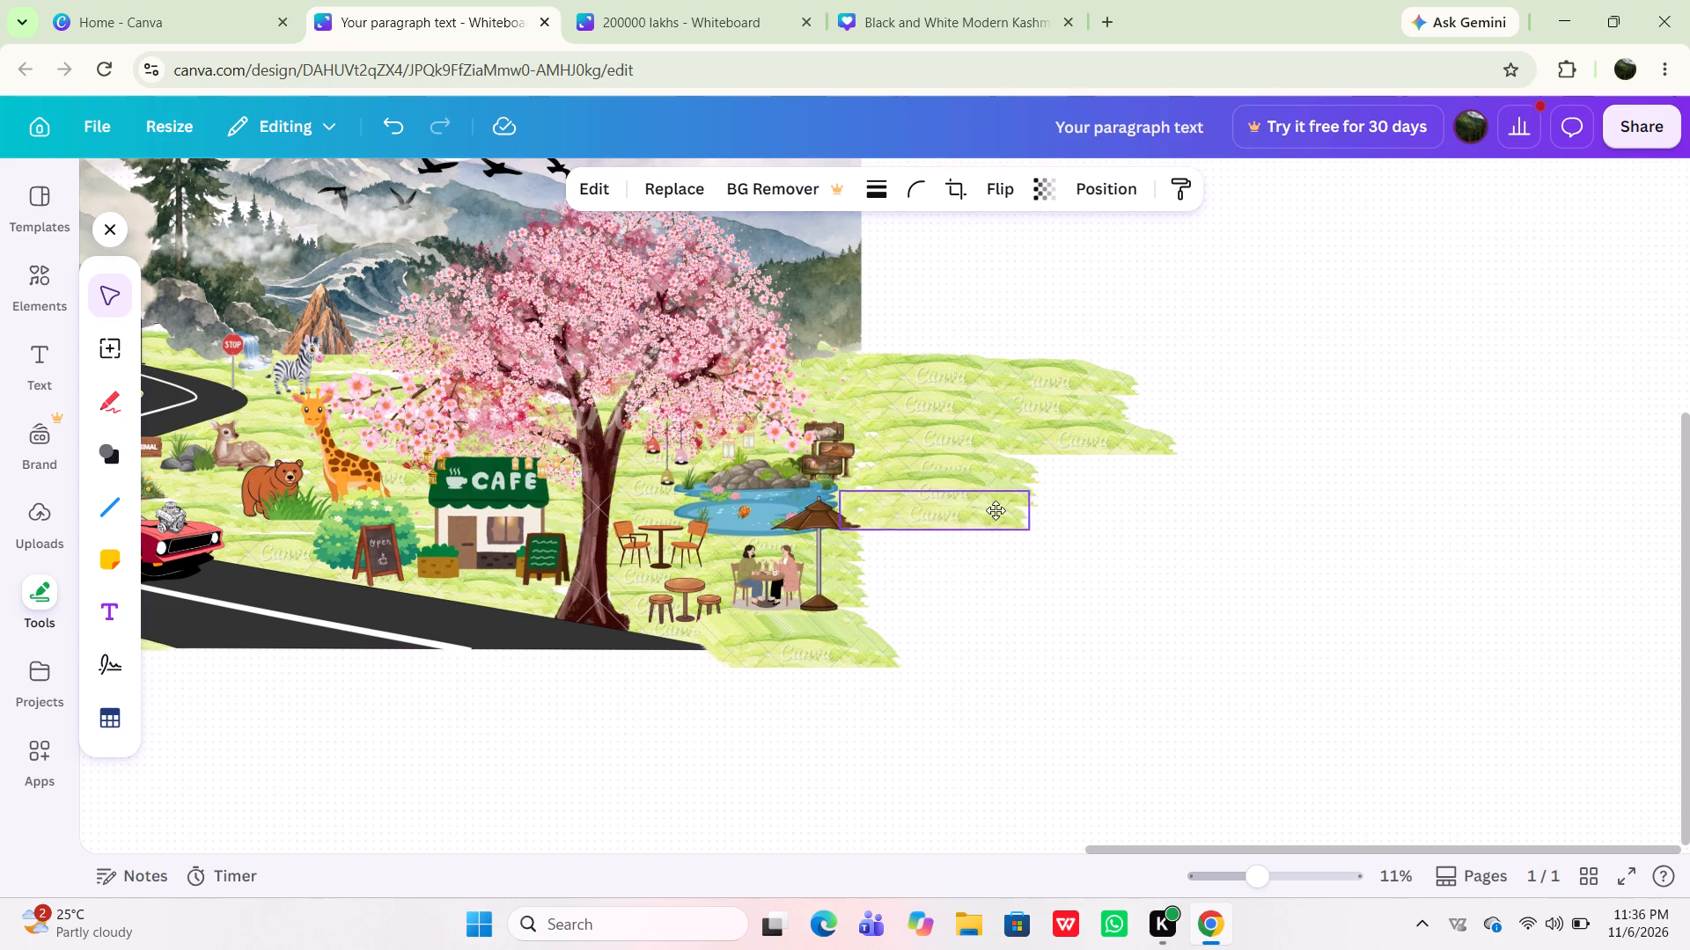
drag(996, 510, 1008, 518)
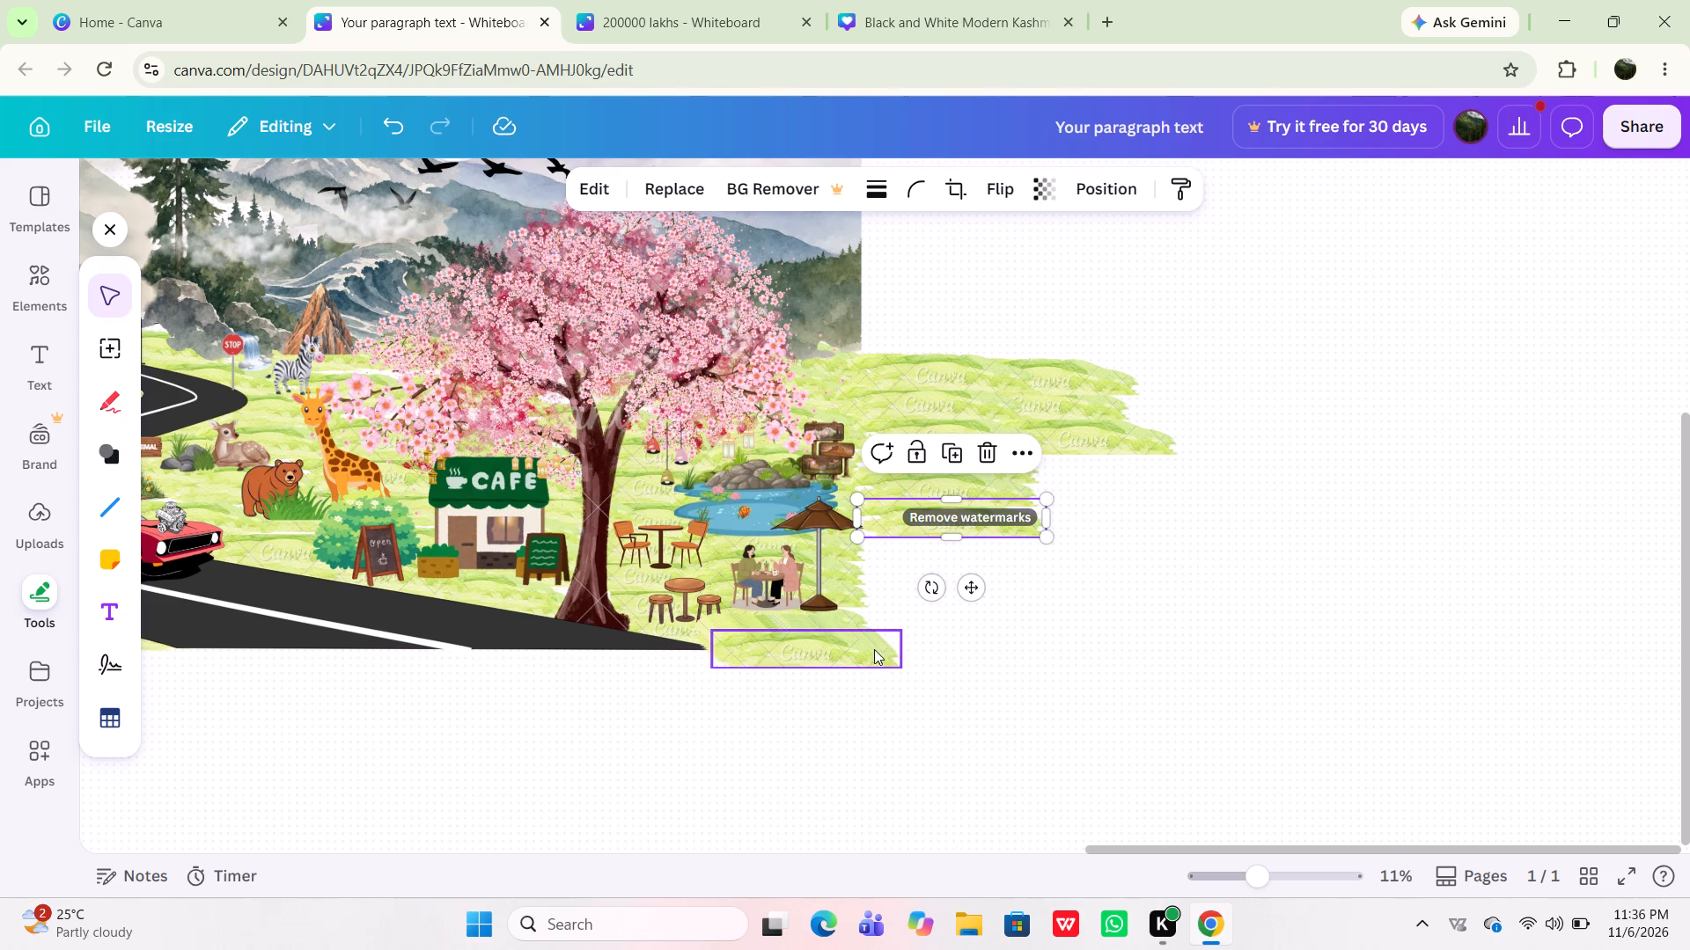
drag(853, 653, 980, 551)
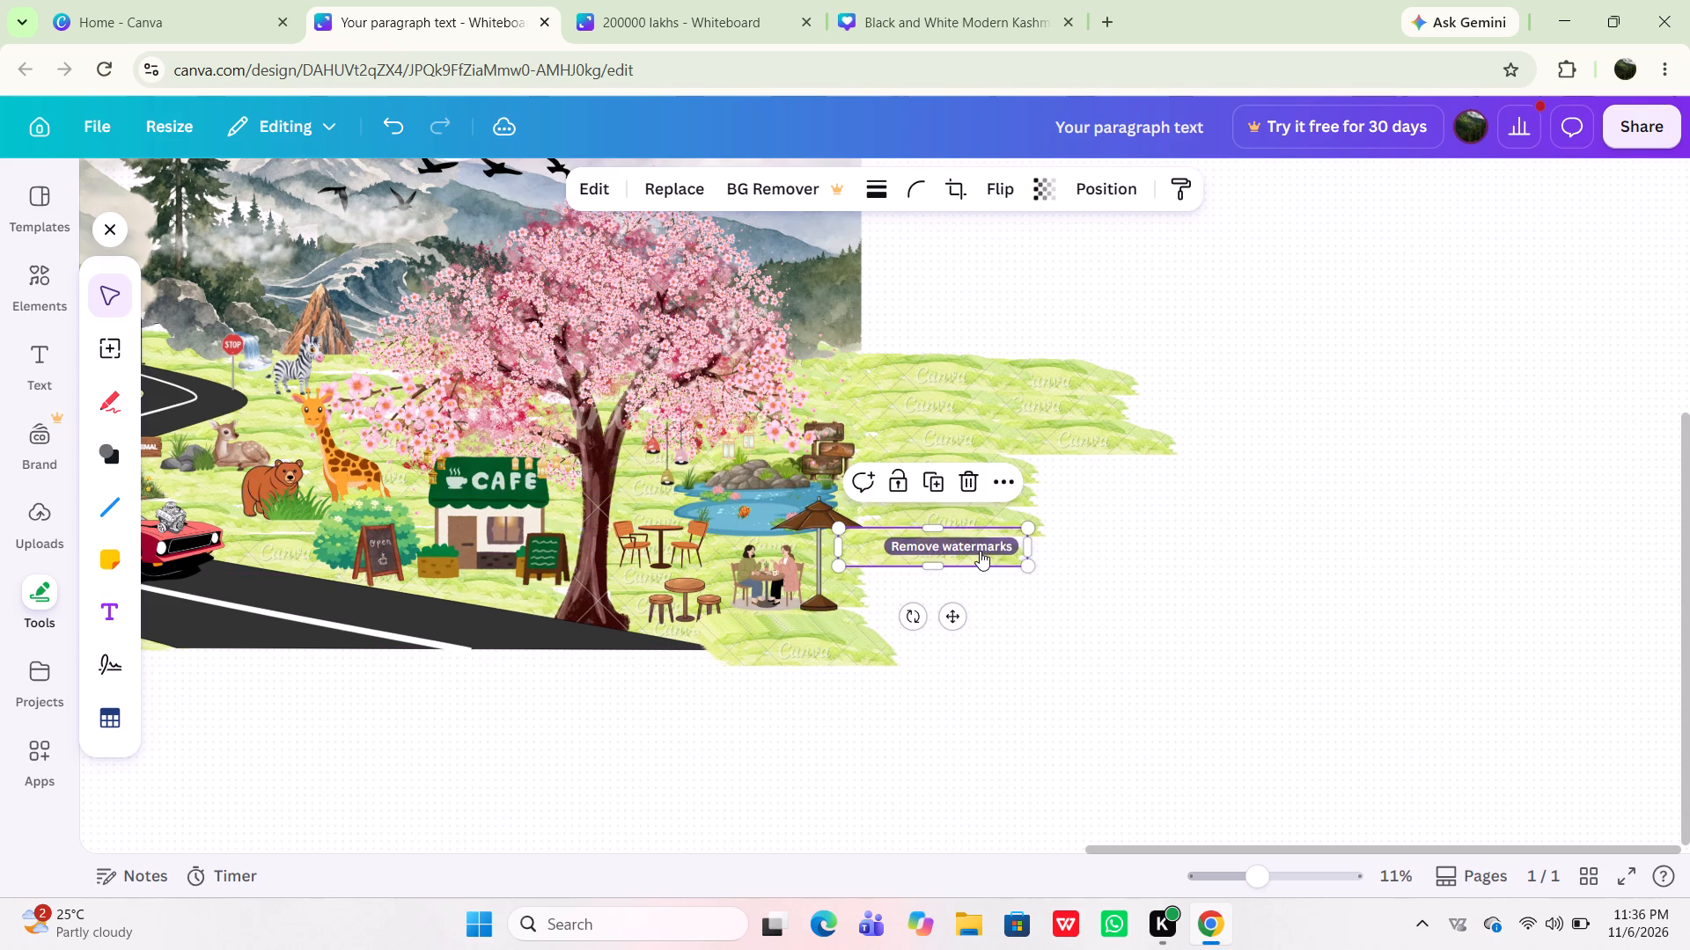
drag(834, 654, 1002, 588)
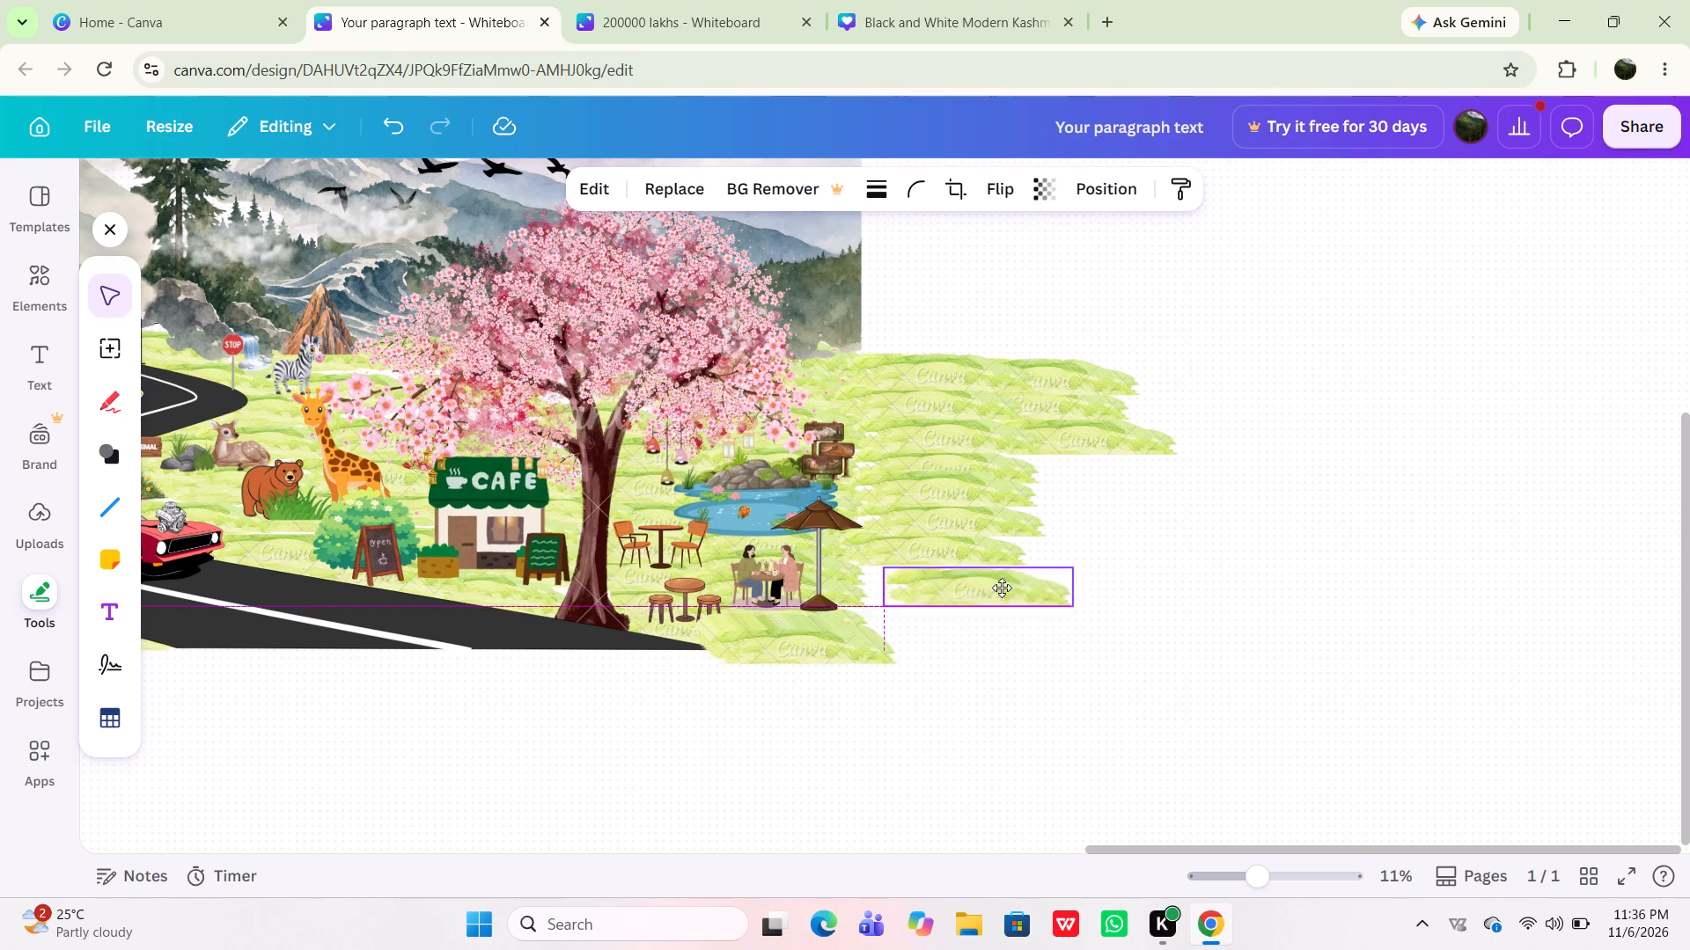
drag(1002, 588, 971, 583)
drag(862, 651, 1058, 565)
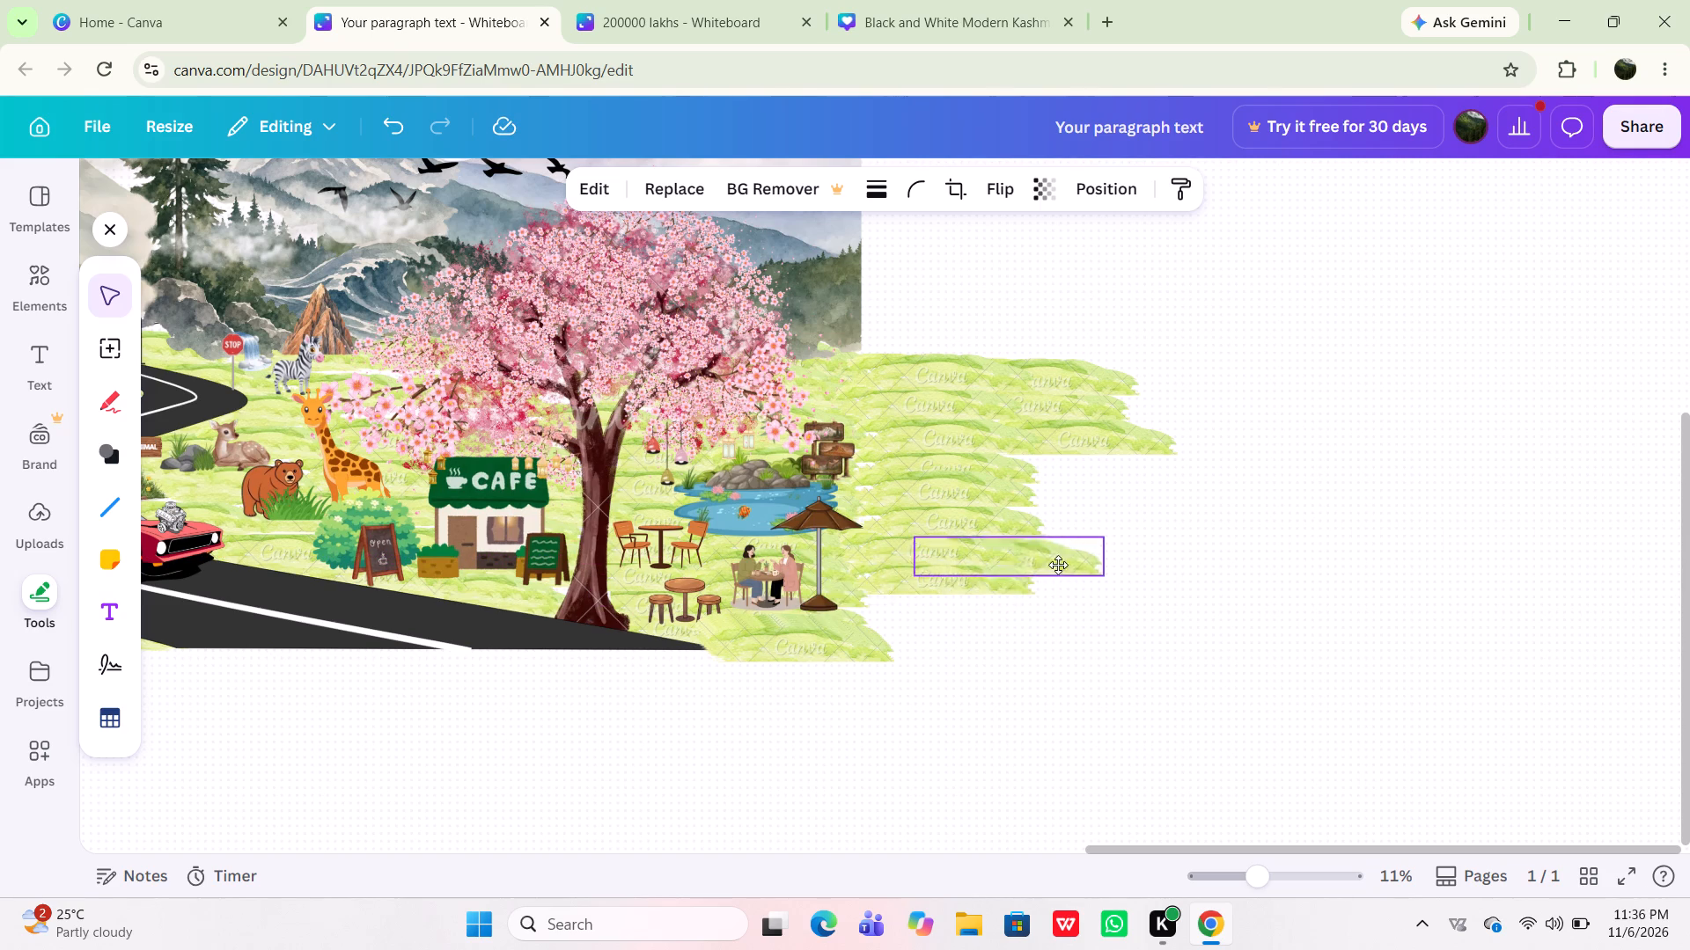
drag(1058, 565, 991, 600)
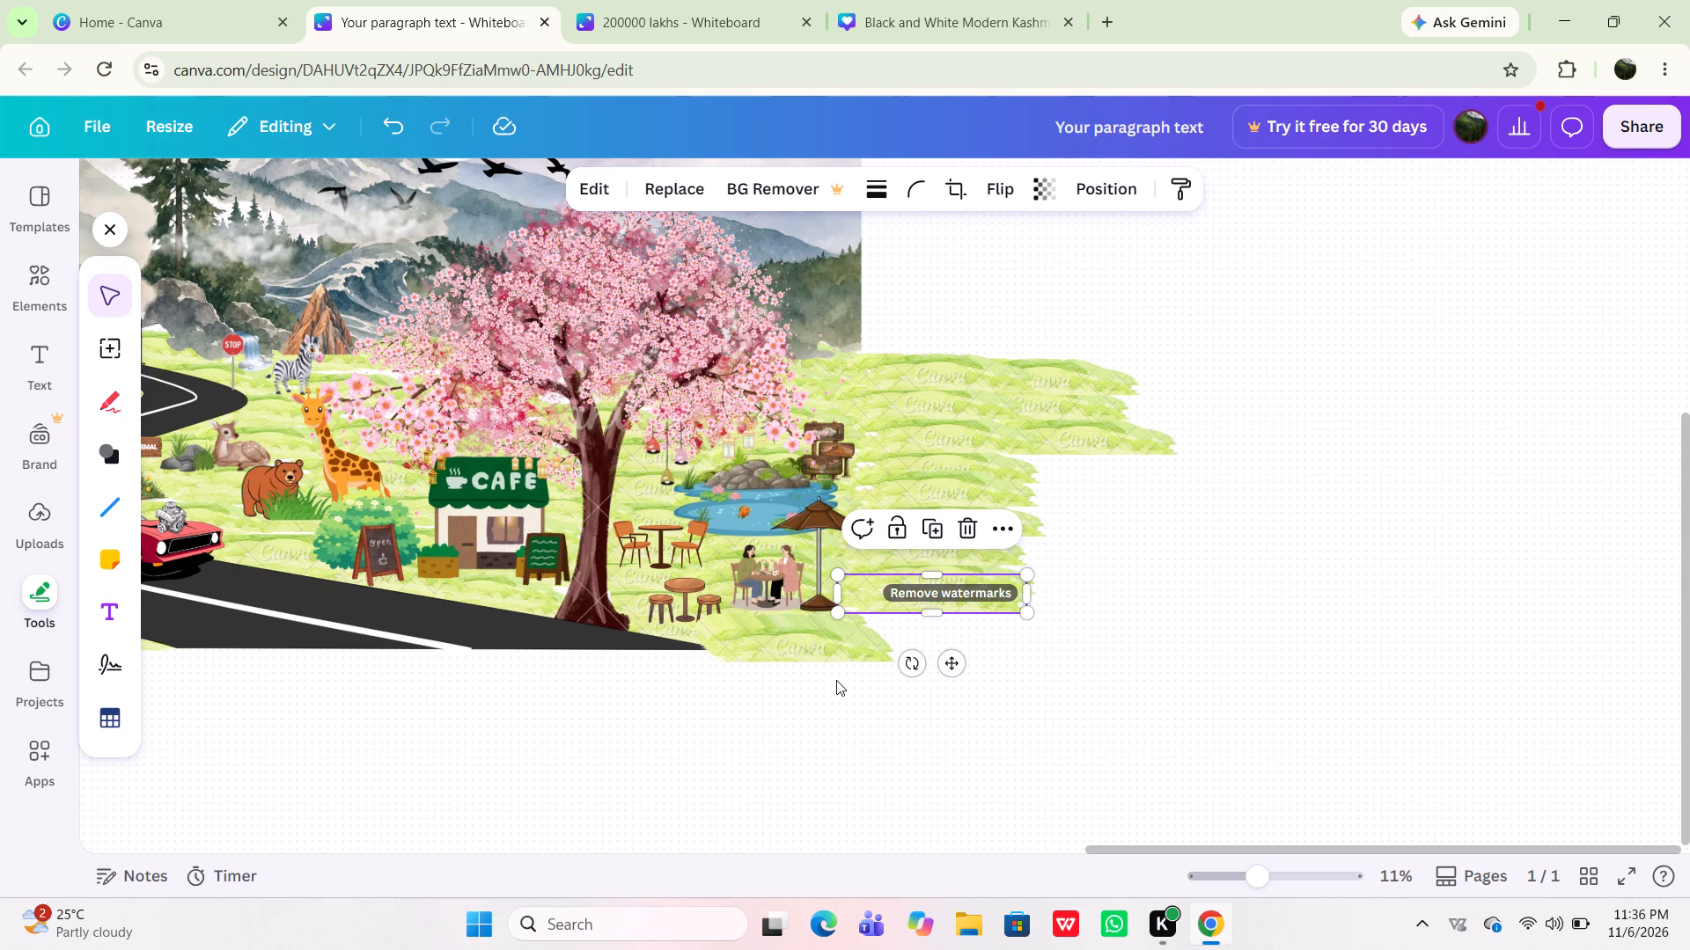
drag(836, 660, 985, 643)
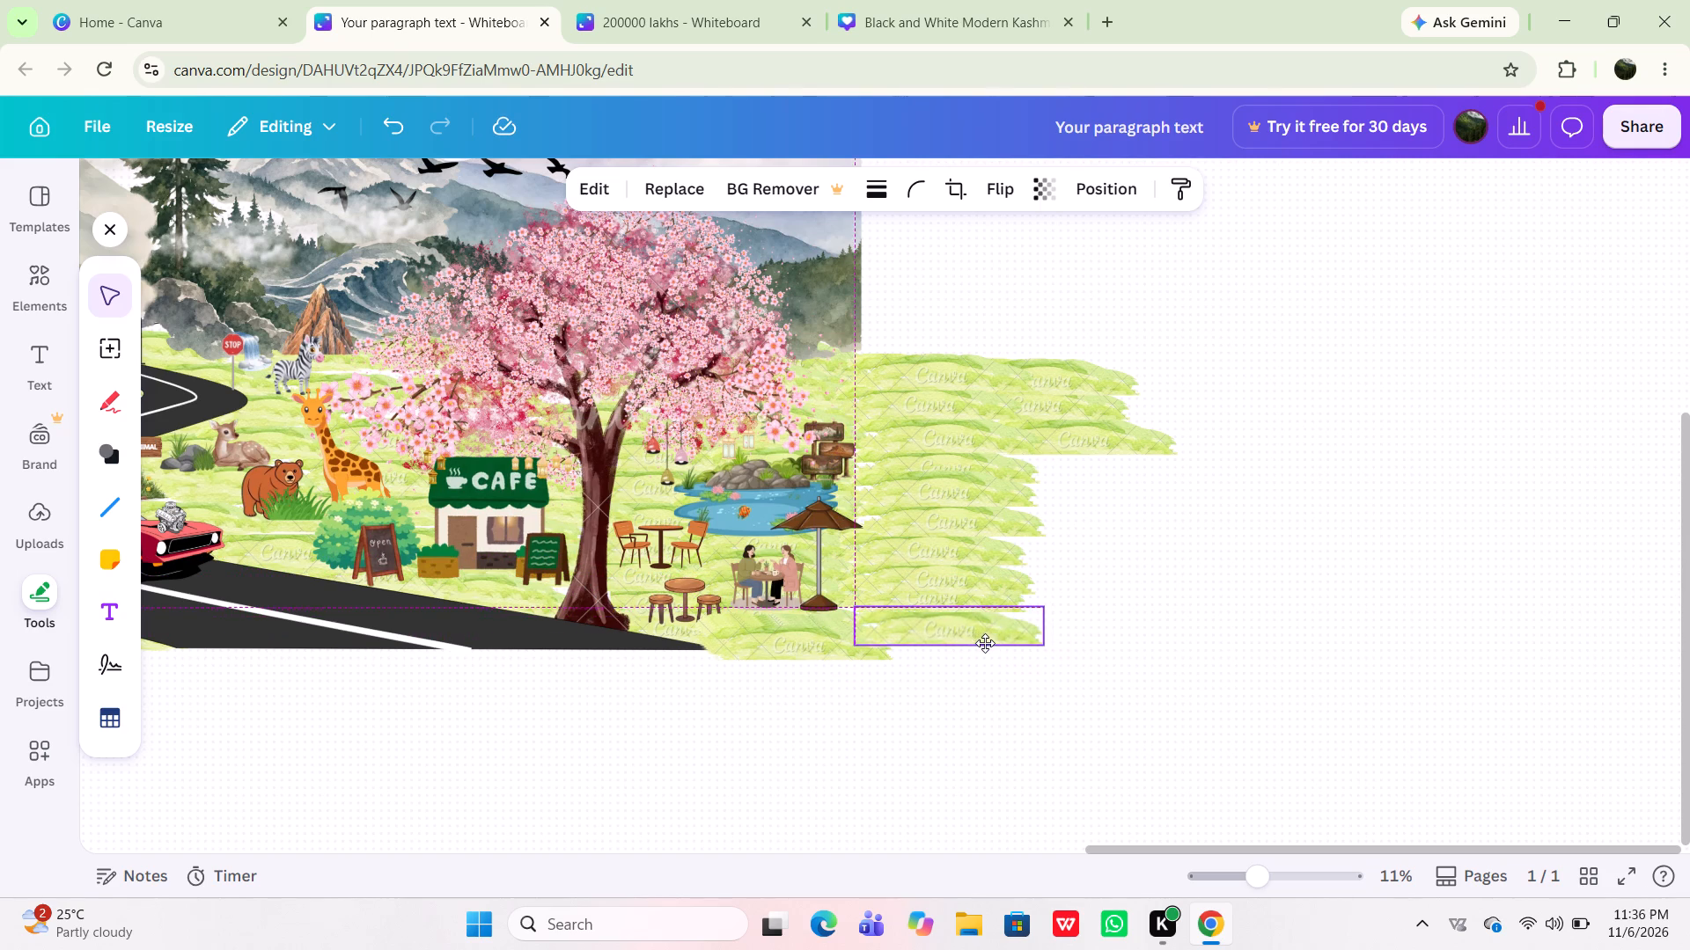
drag(985, 643, 976, 632)
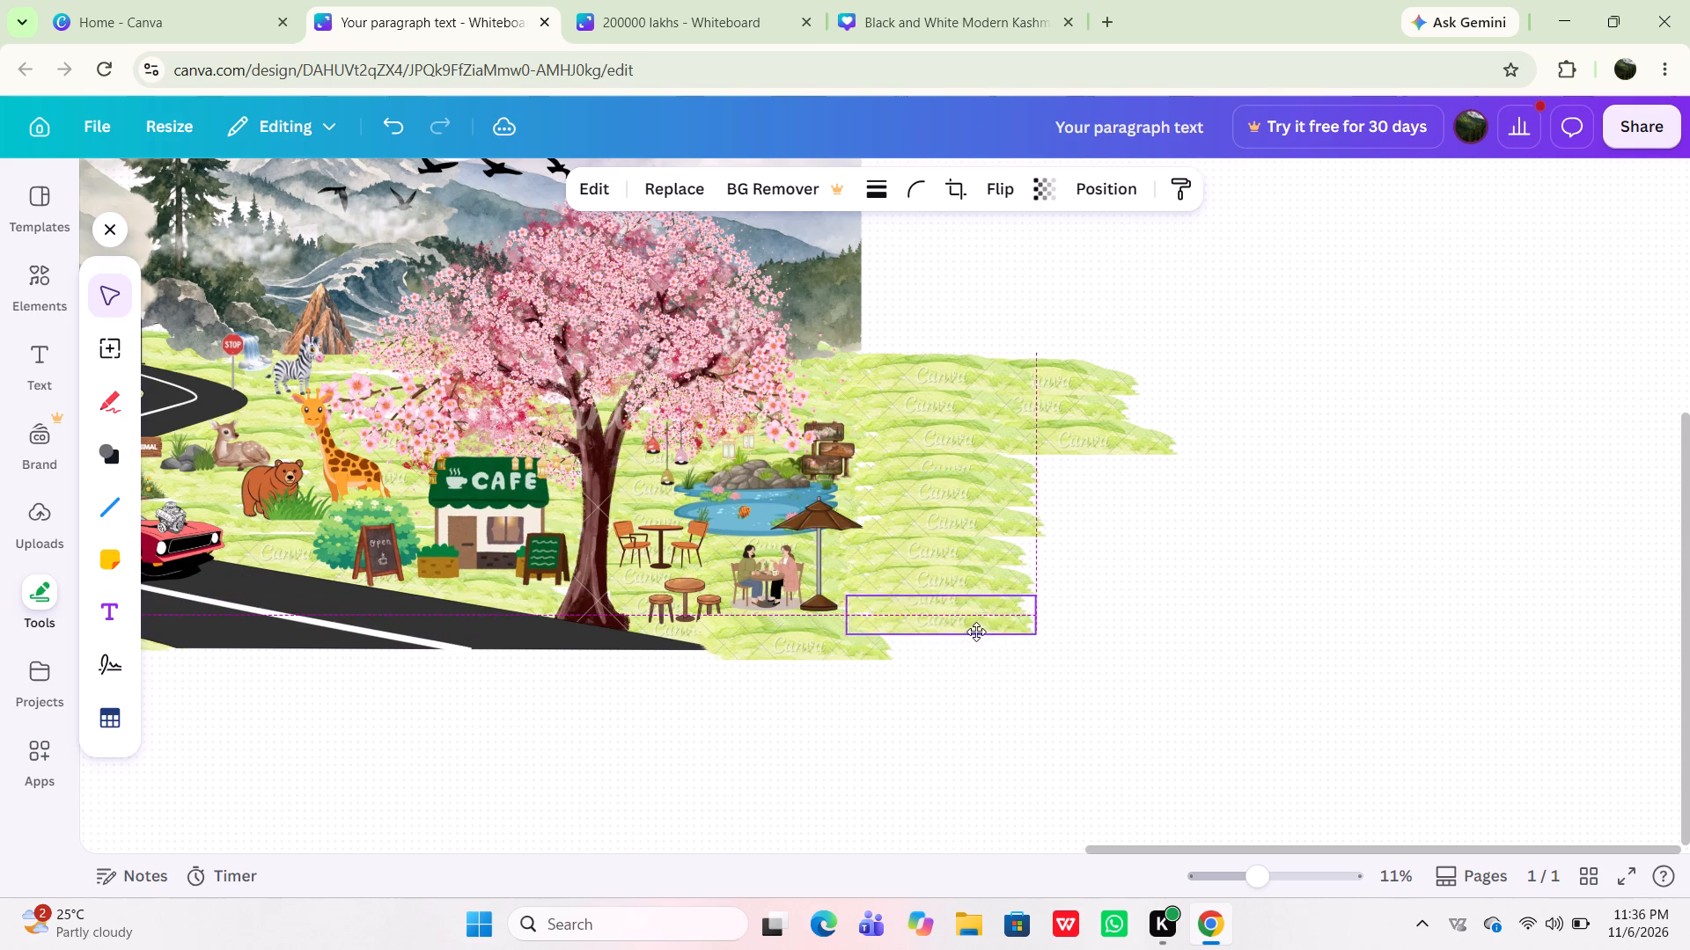
drag(976, 632, 971, 627)
Start a second outer column with two grass copies below the meadow's wider upper rows and one level with the lowest row.
drag(794, 639, 952, 627)
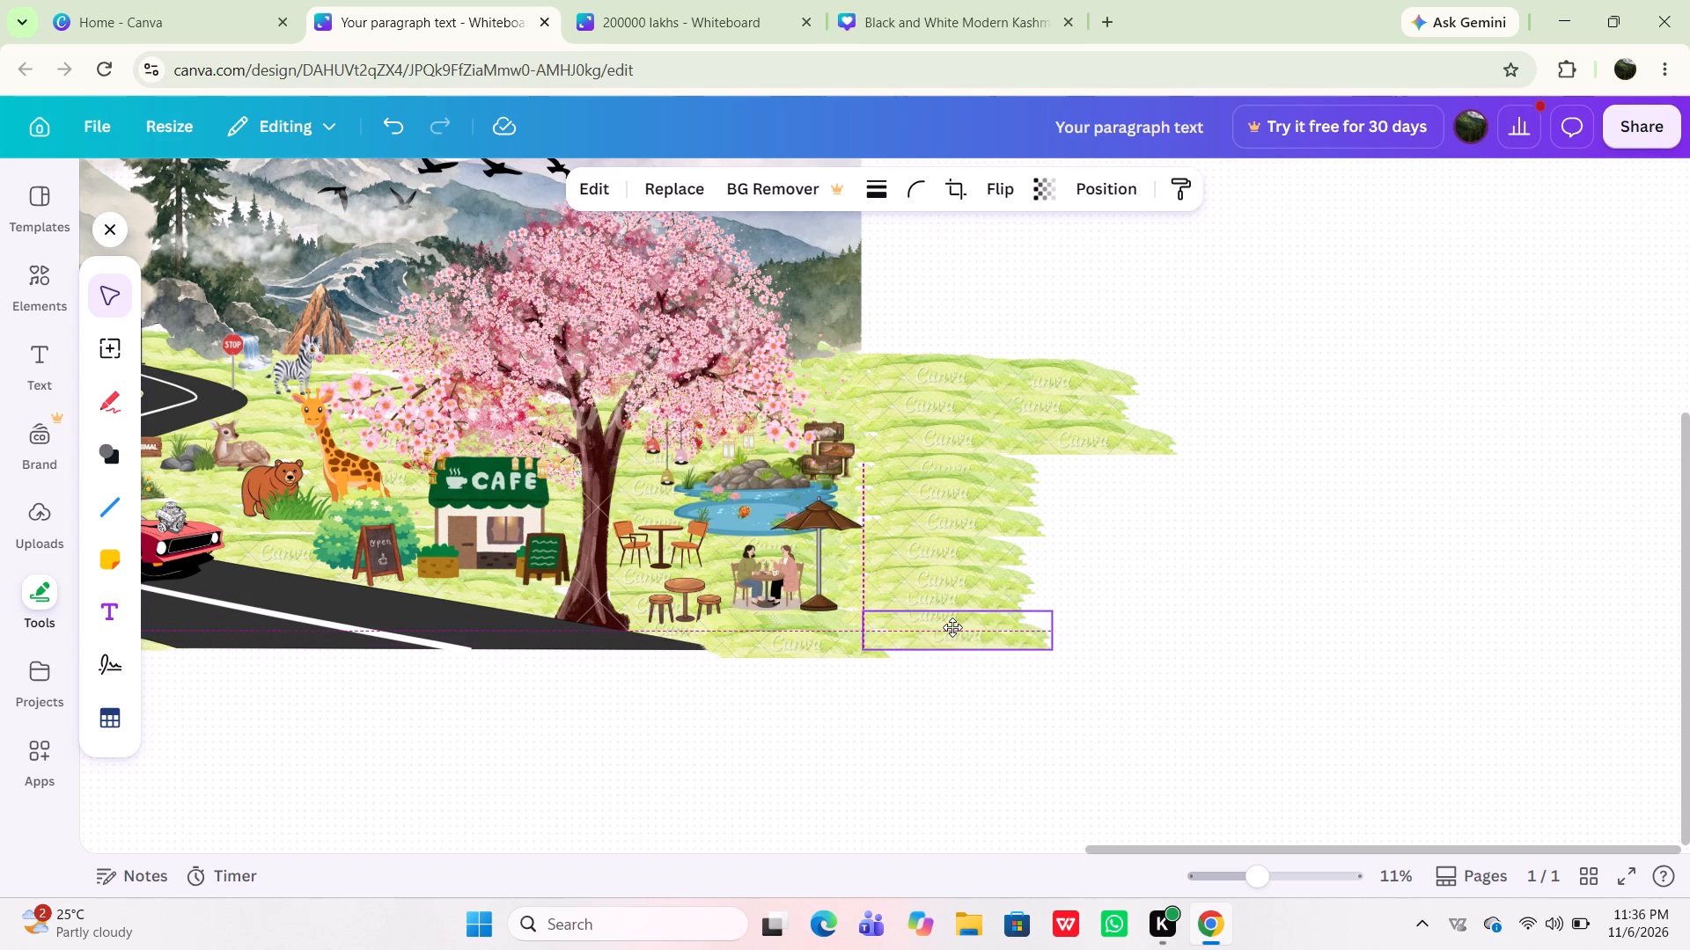
drag(952, 627, 1074, 455)
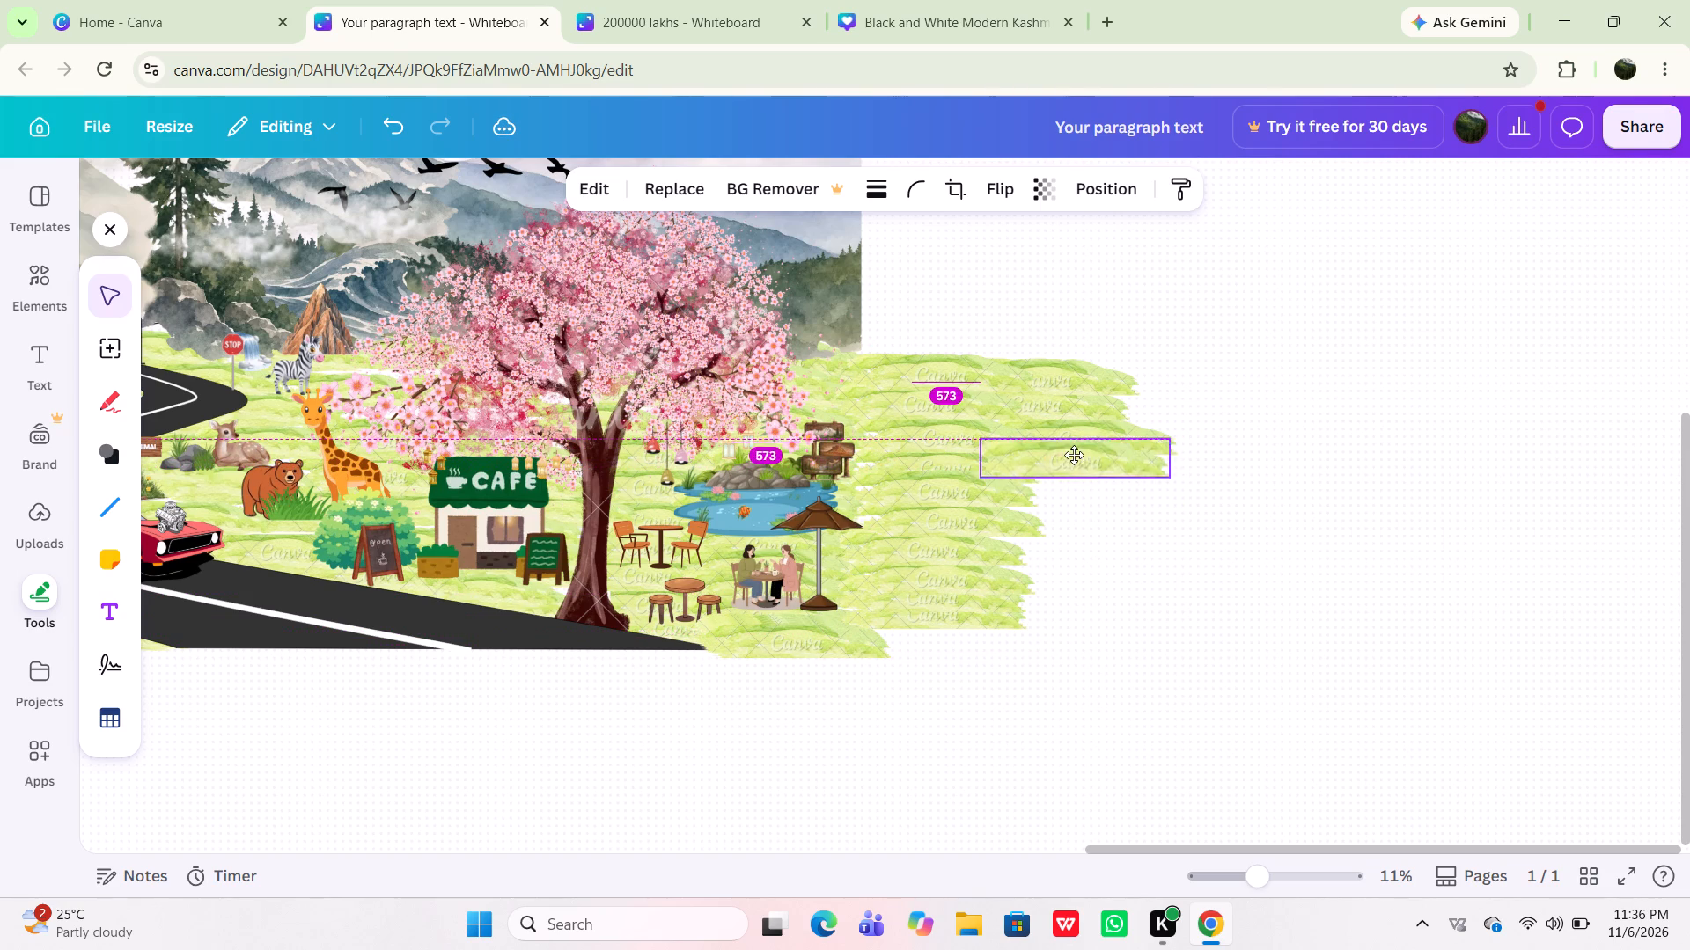
drag(1074, 455, 1075, 456)
drag(795, 647, 1161, 465)
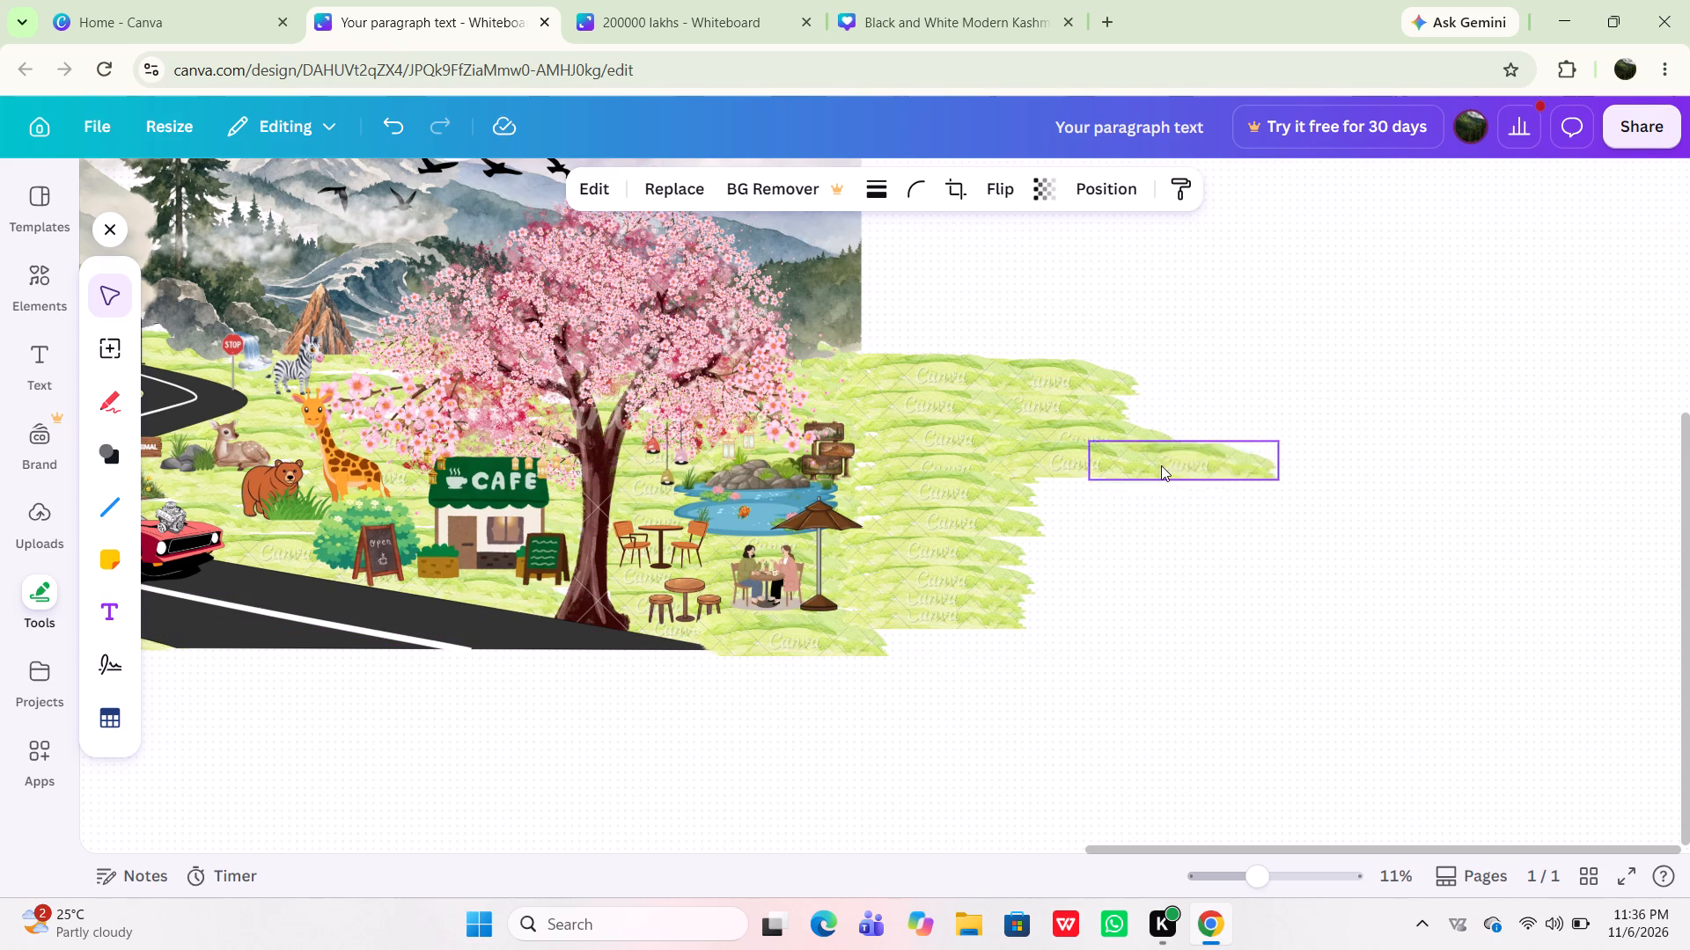
drag(1161, 465, 1088, 617)
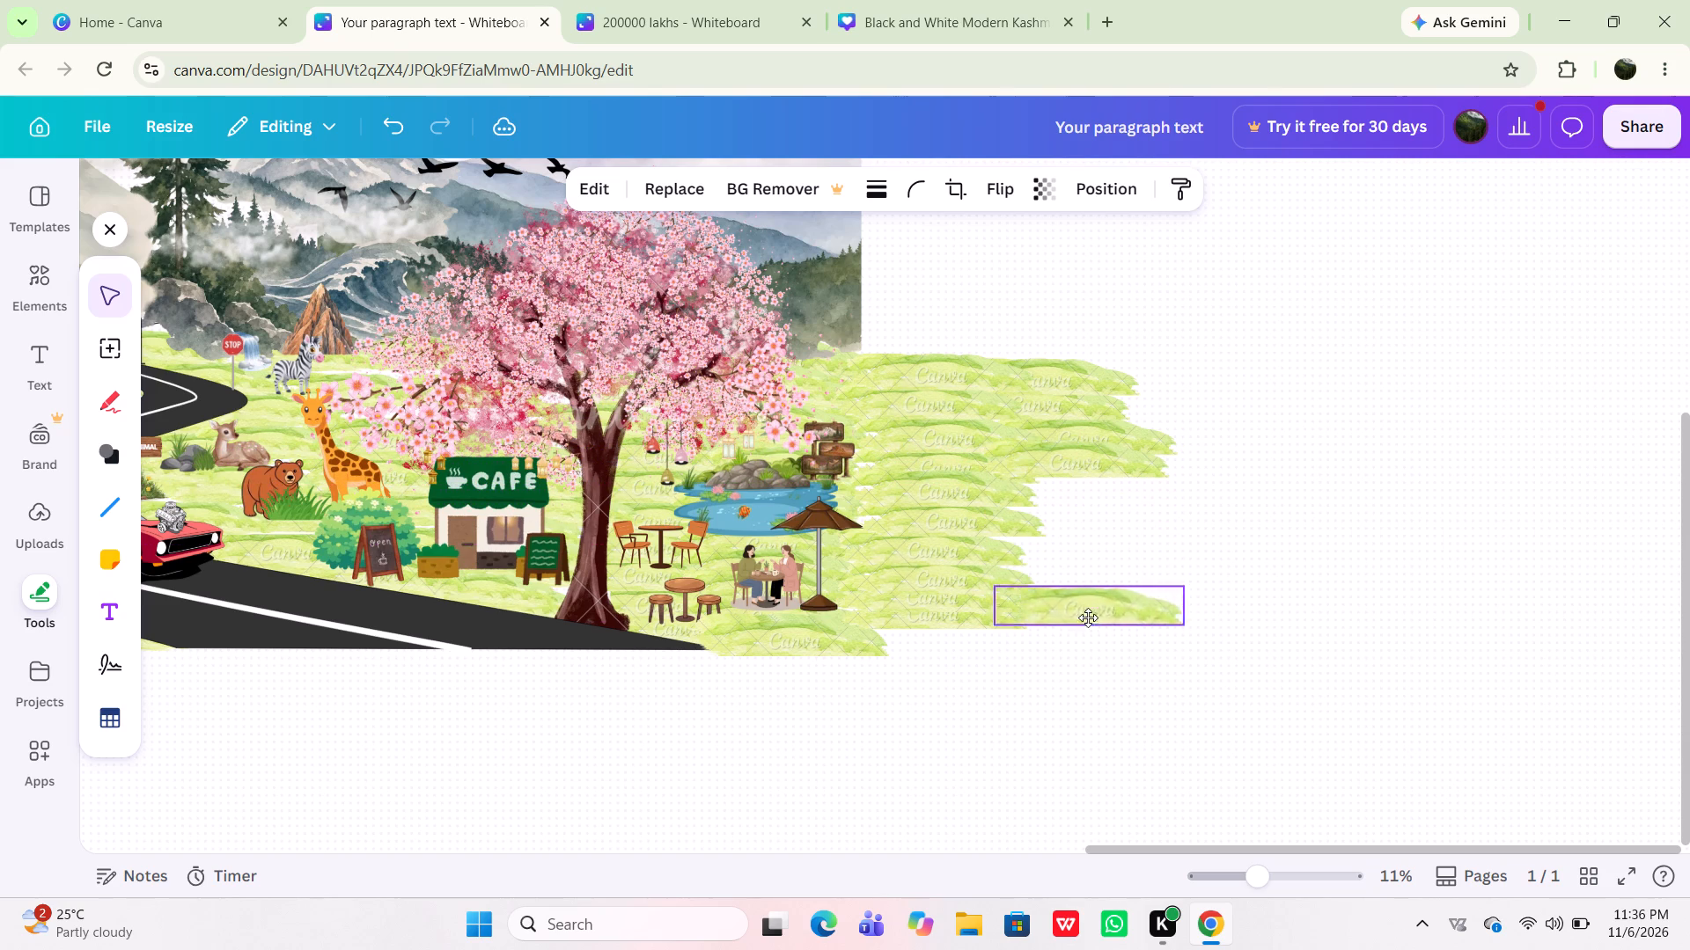
drag(1088, 617, 1086, 618)
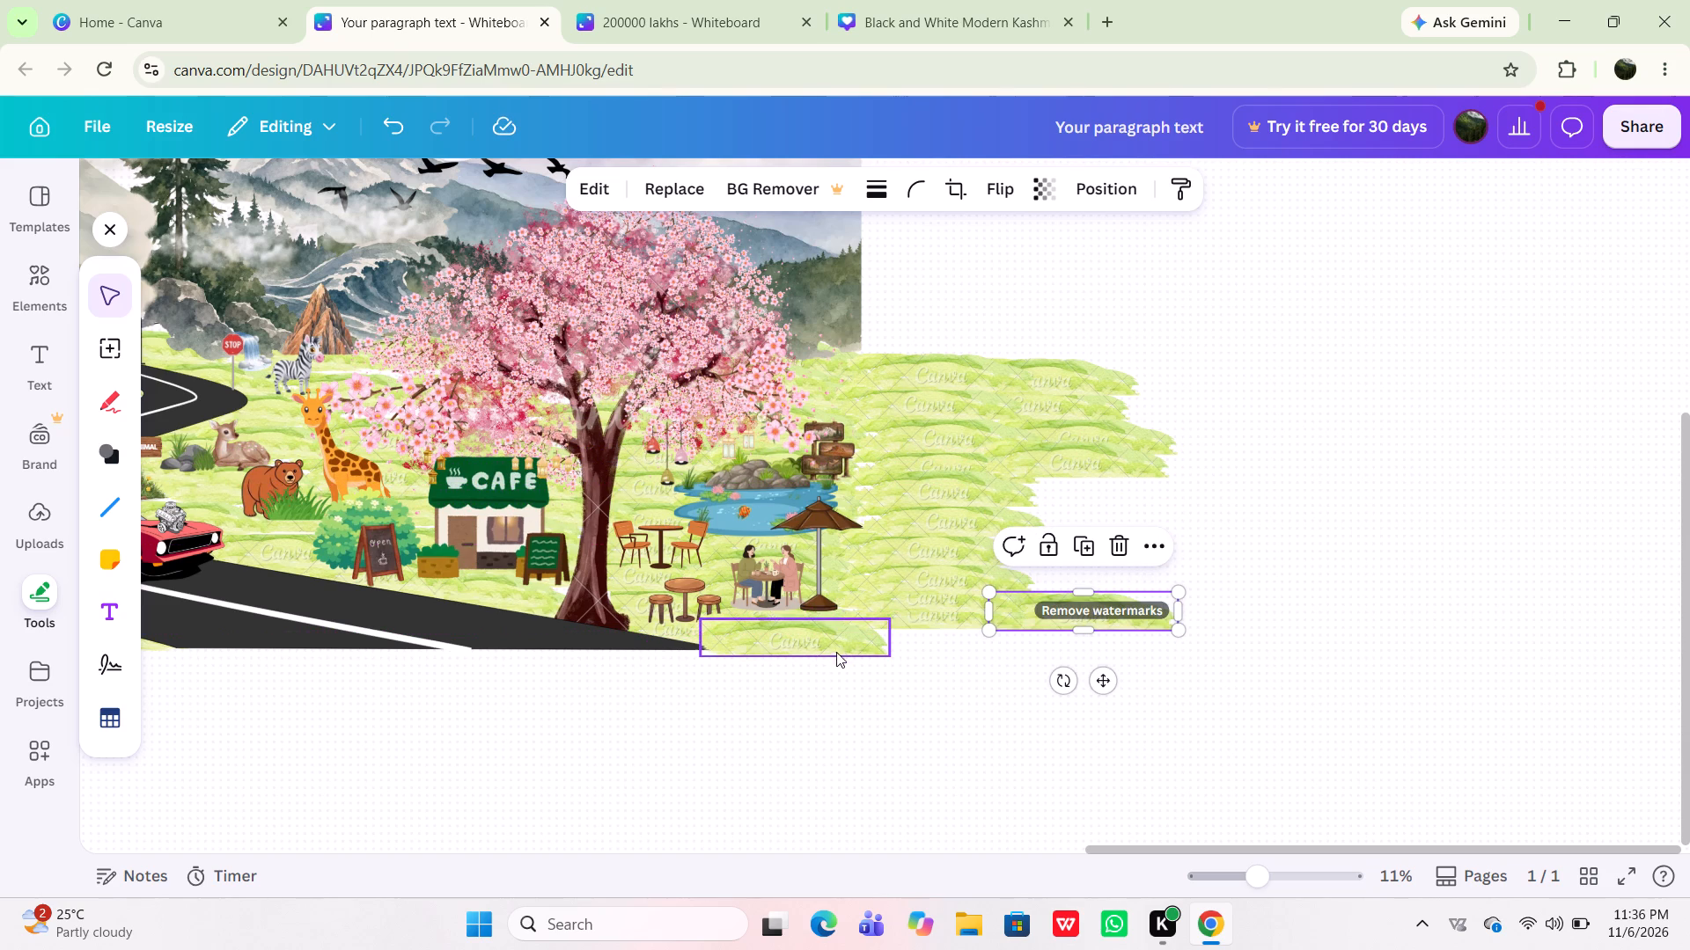
drag(820, 643, 1092, 596)
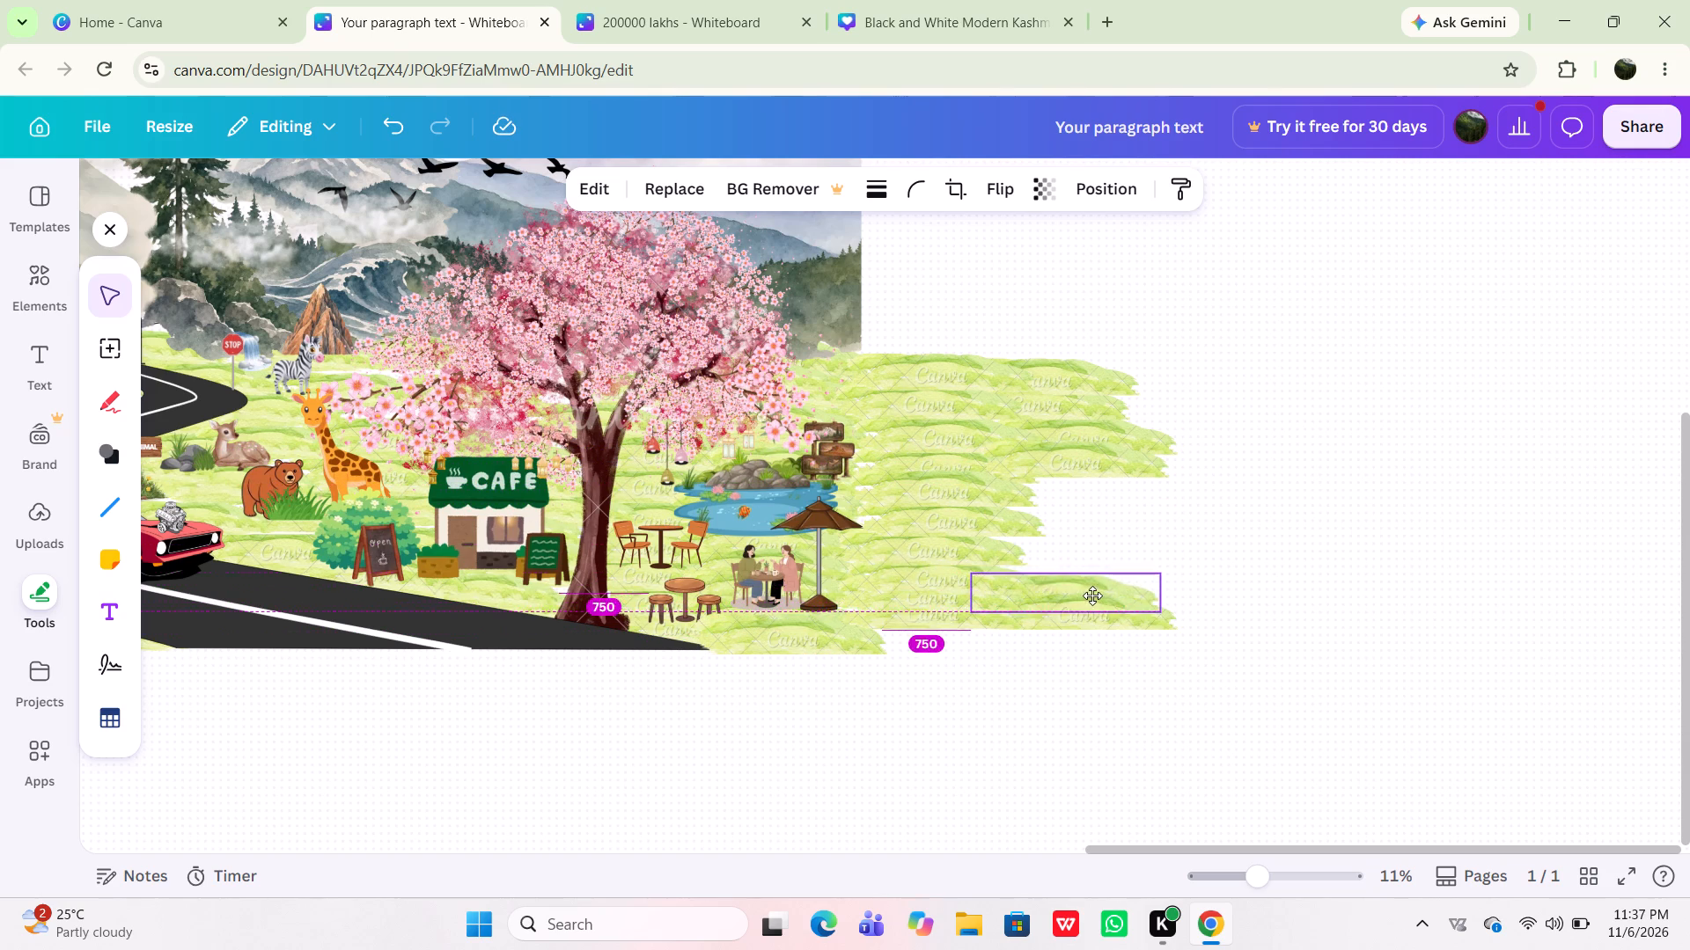
drag(1092, 596, 1097, 487)
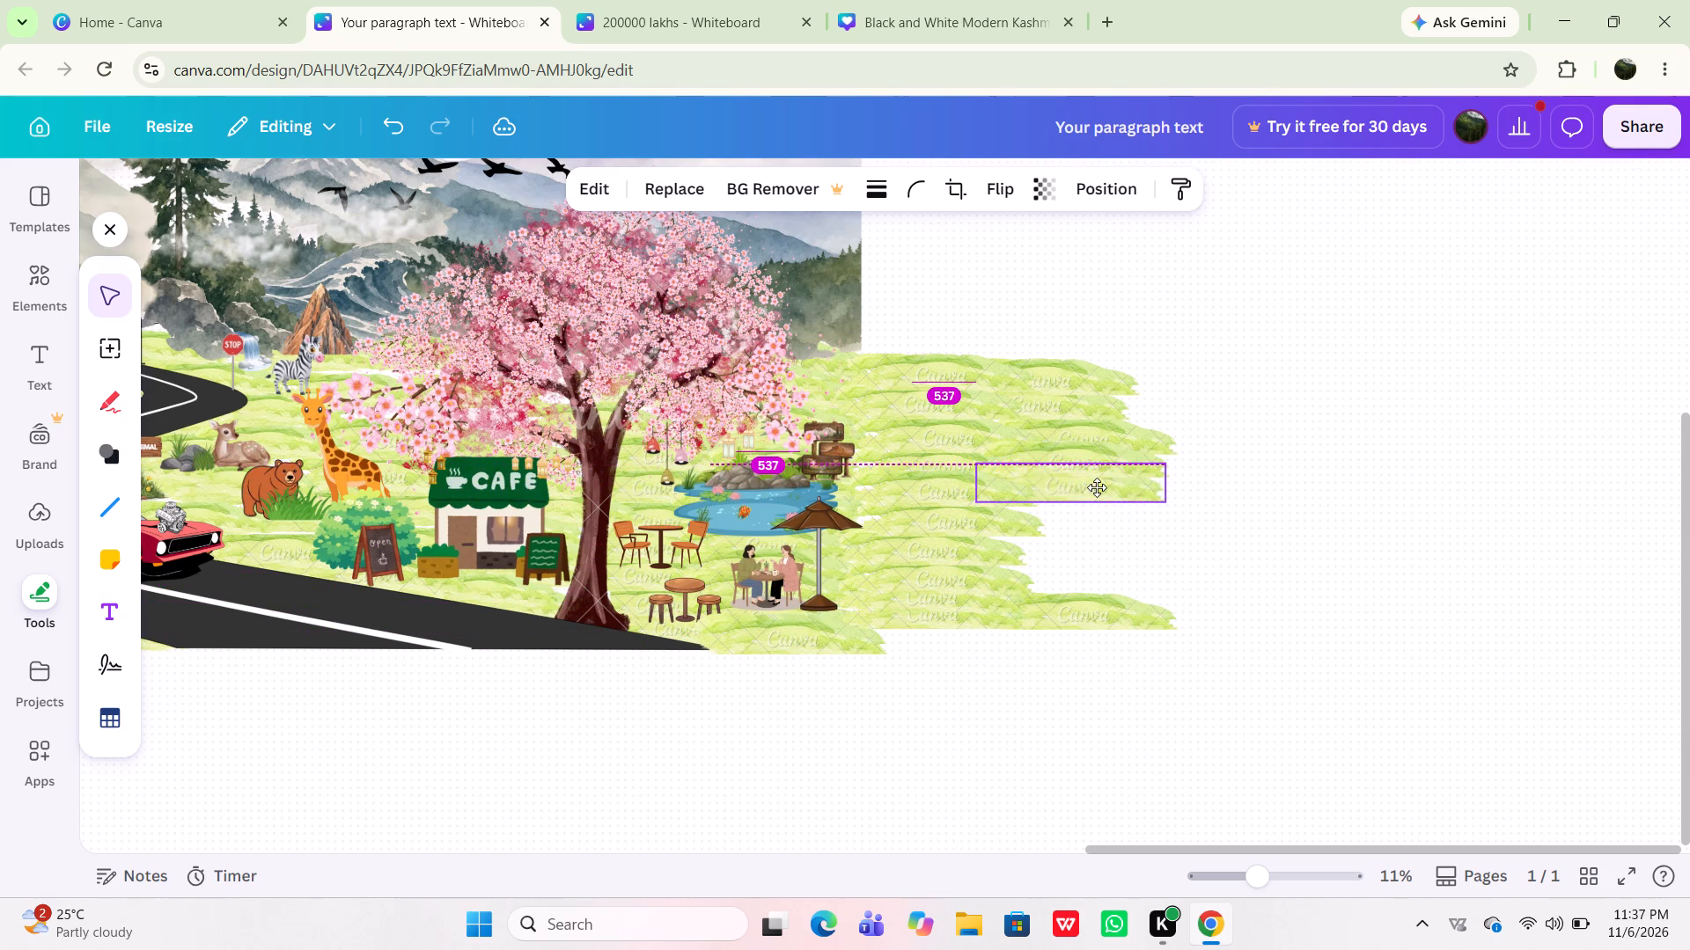
drag(1097, 487, 1097, 488)
Fill the gap in the outer column with three more overlapping grass copies.
drag(768, 648, 1069, 523)
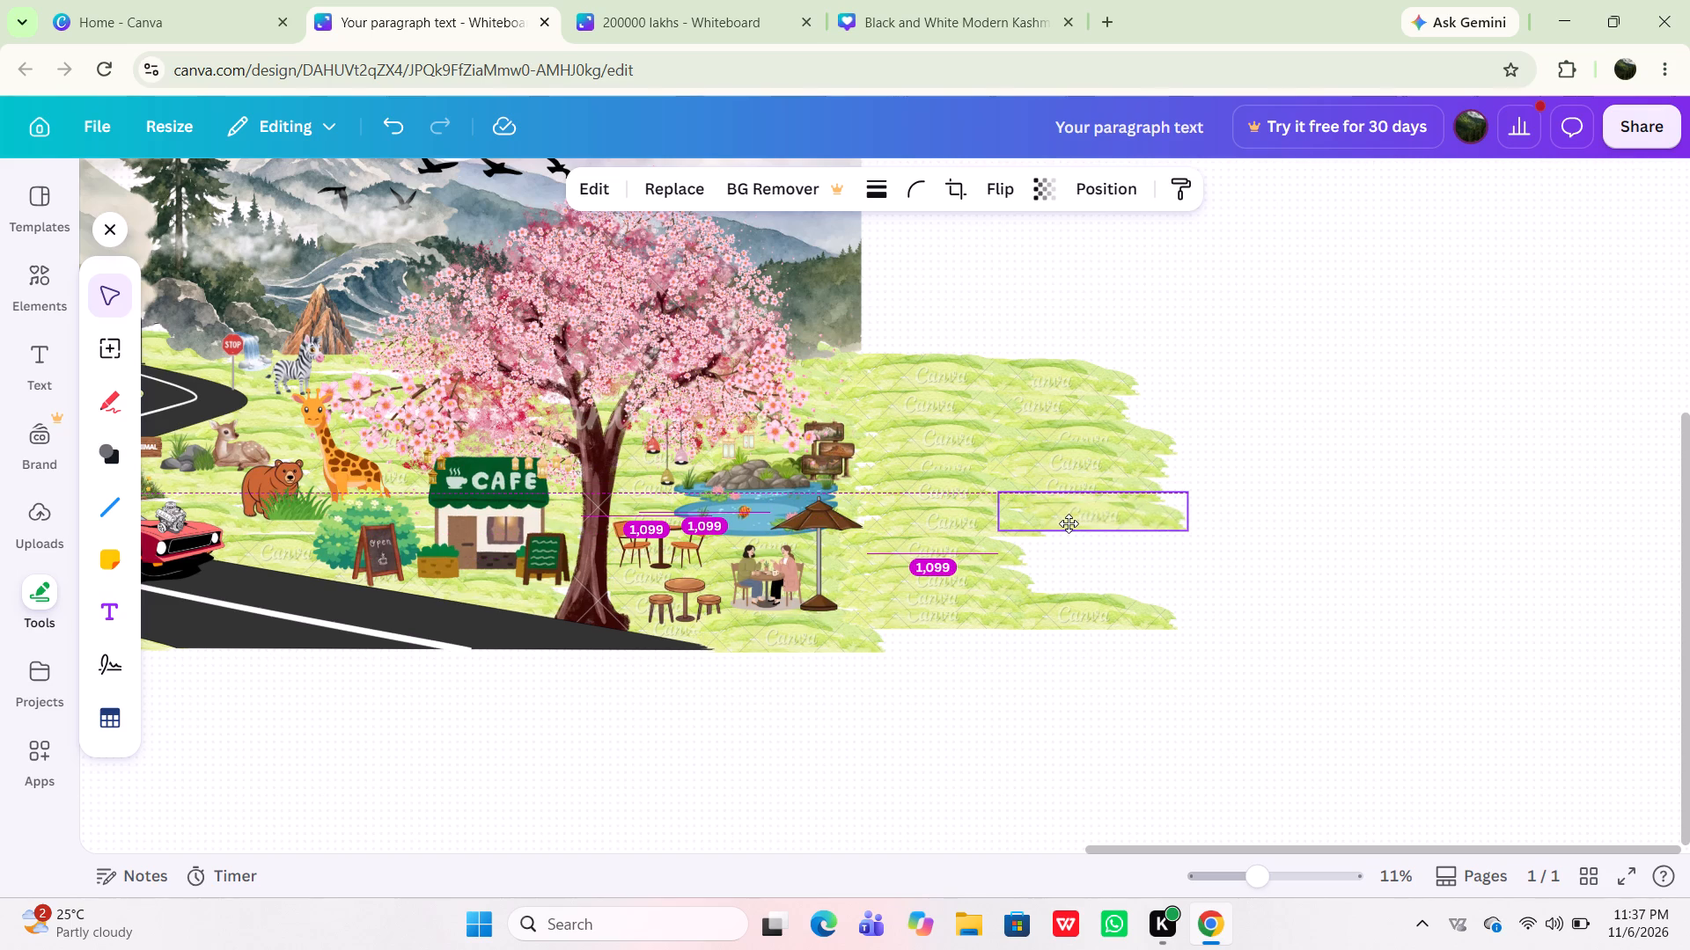
drag(1069, 523, 1062, 518)
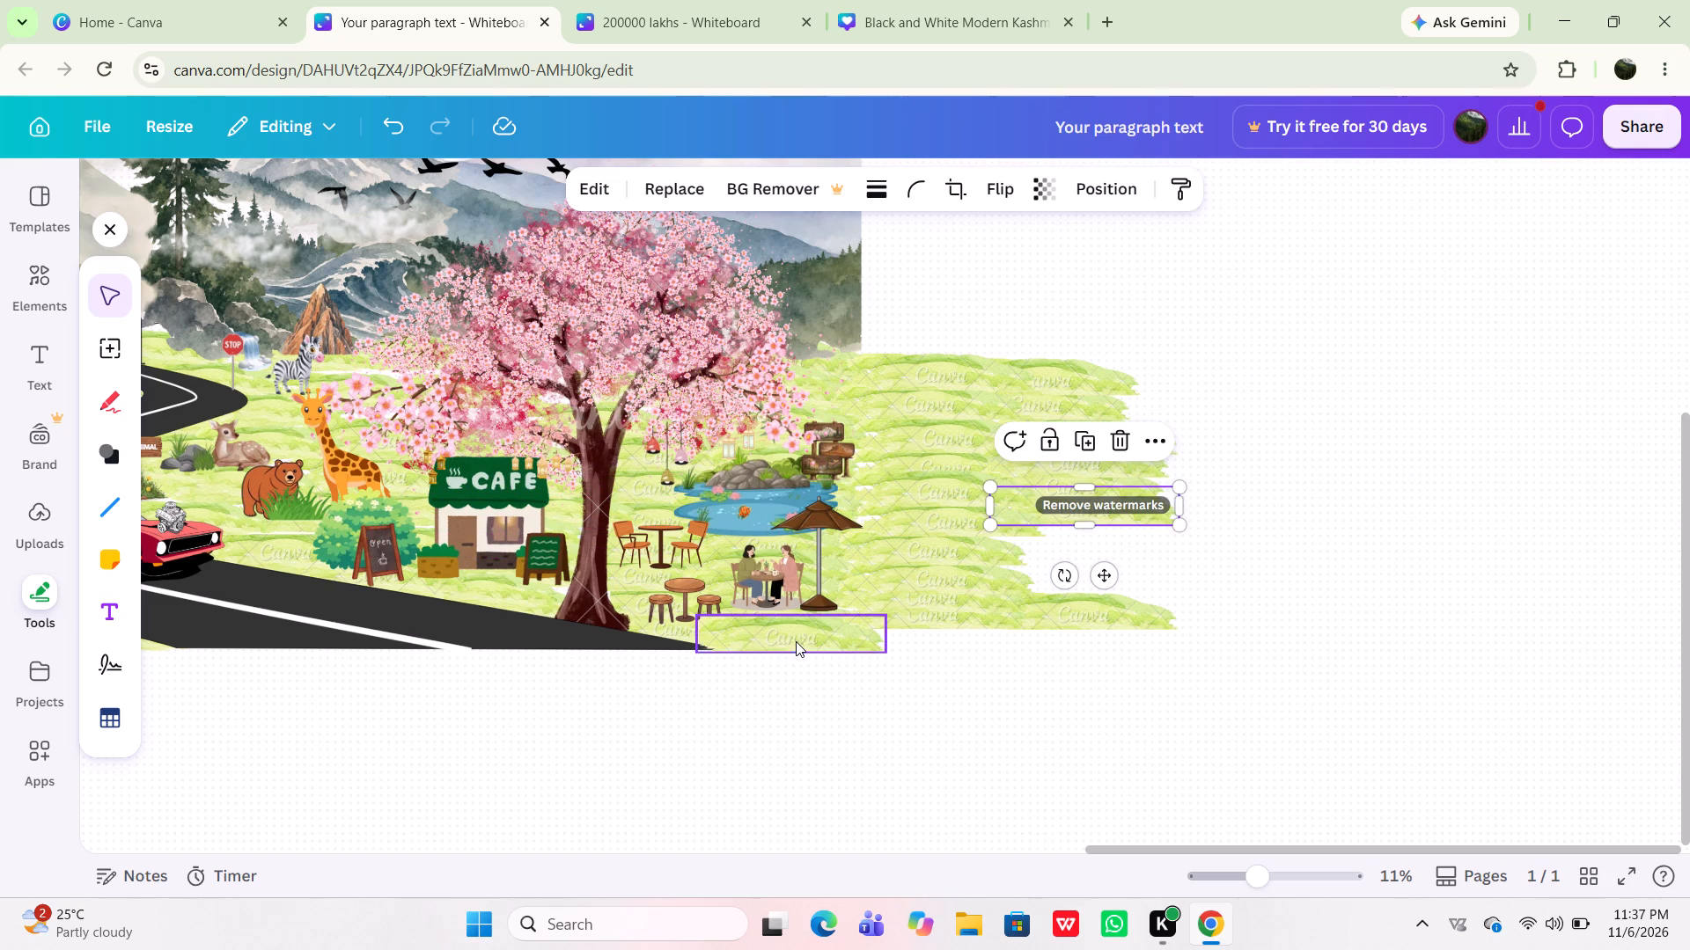
drag(796, 641, 1096, 536)
drag(791, 631, 1054, 608)
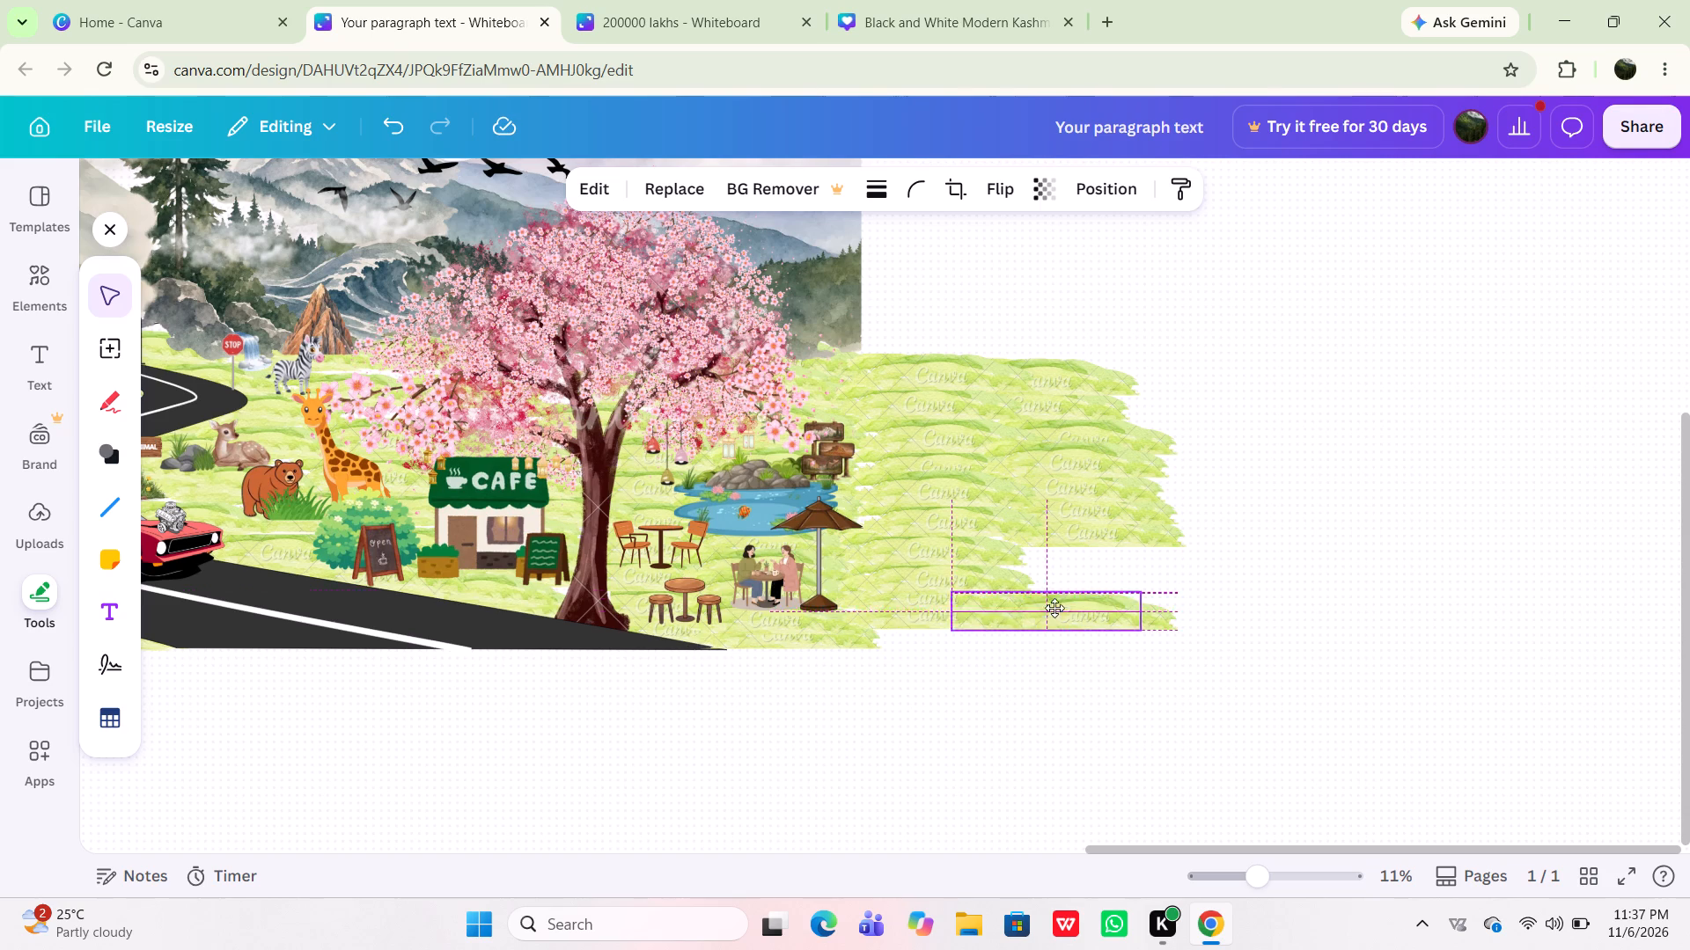
drag(1054, 608, 1092, 553)
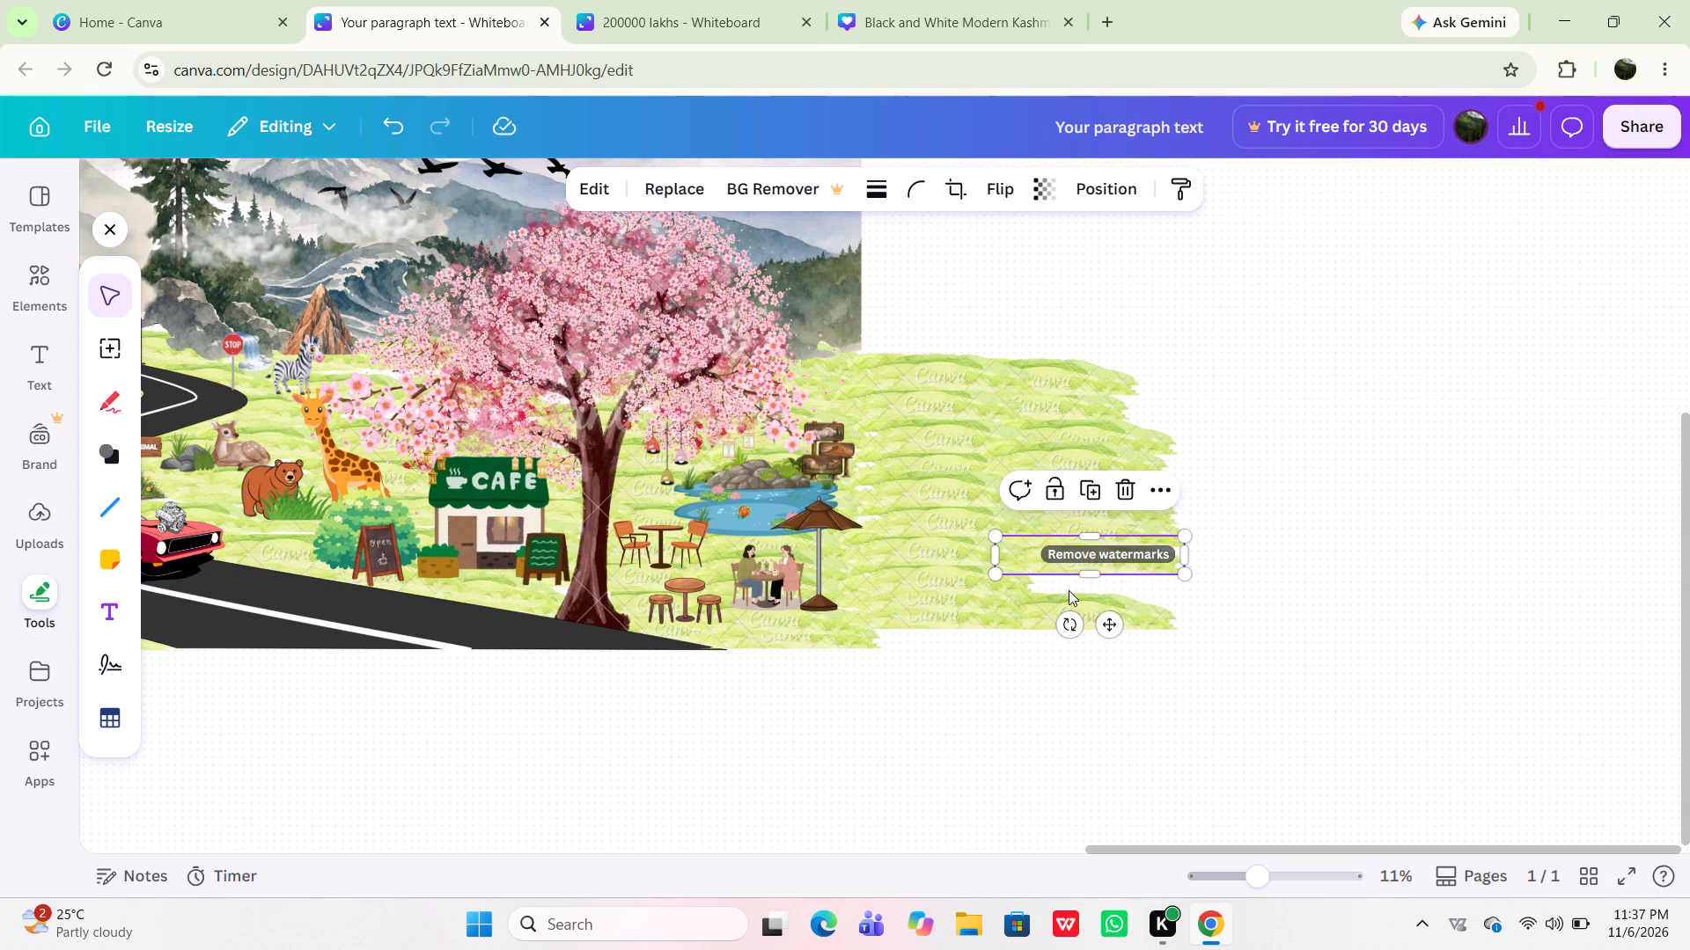
Move the outer column's bottom grass patch up against the row above, duplicate it, and place the copy directly beneath.
drag(1078, 608, 1084, 587)
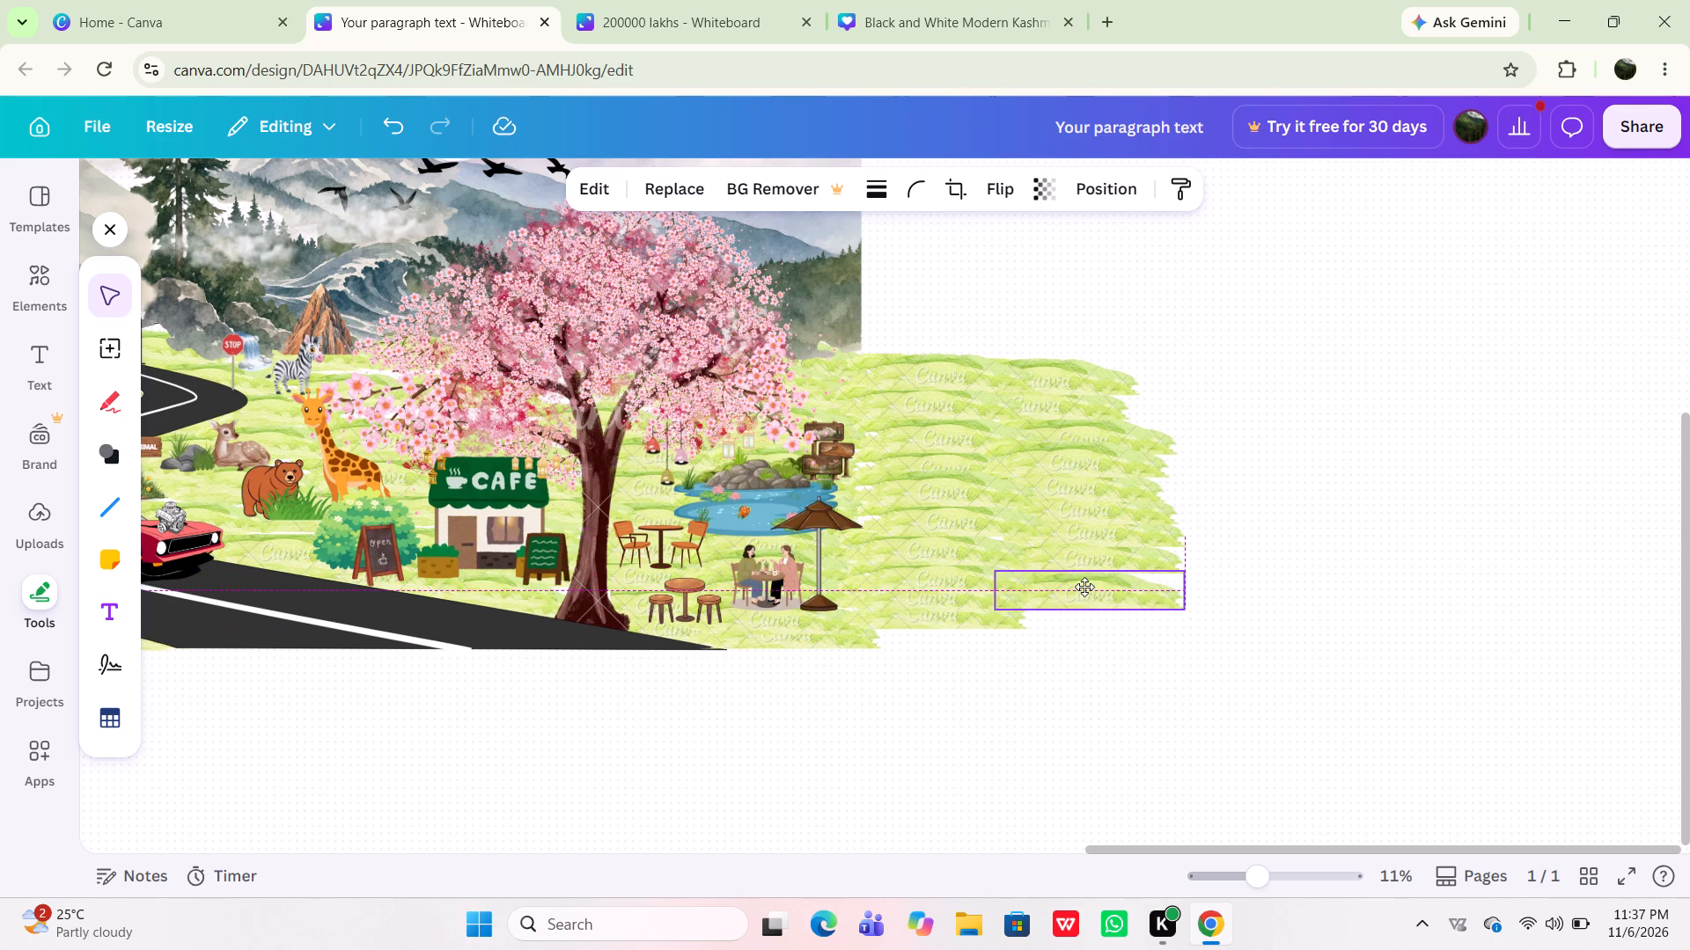
drag(1084, 587, 1093, 569)
triple_click(1094, 520)
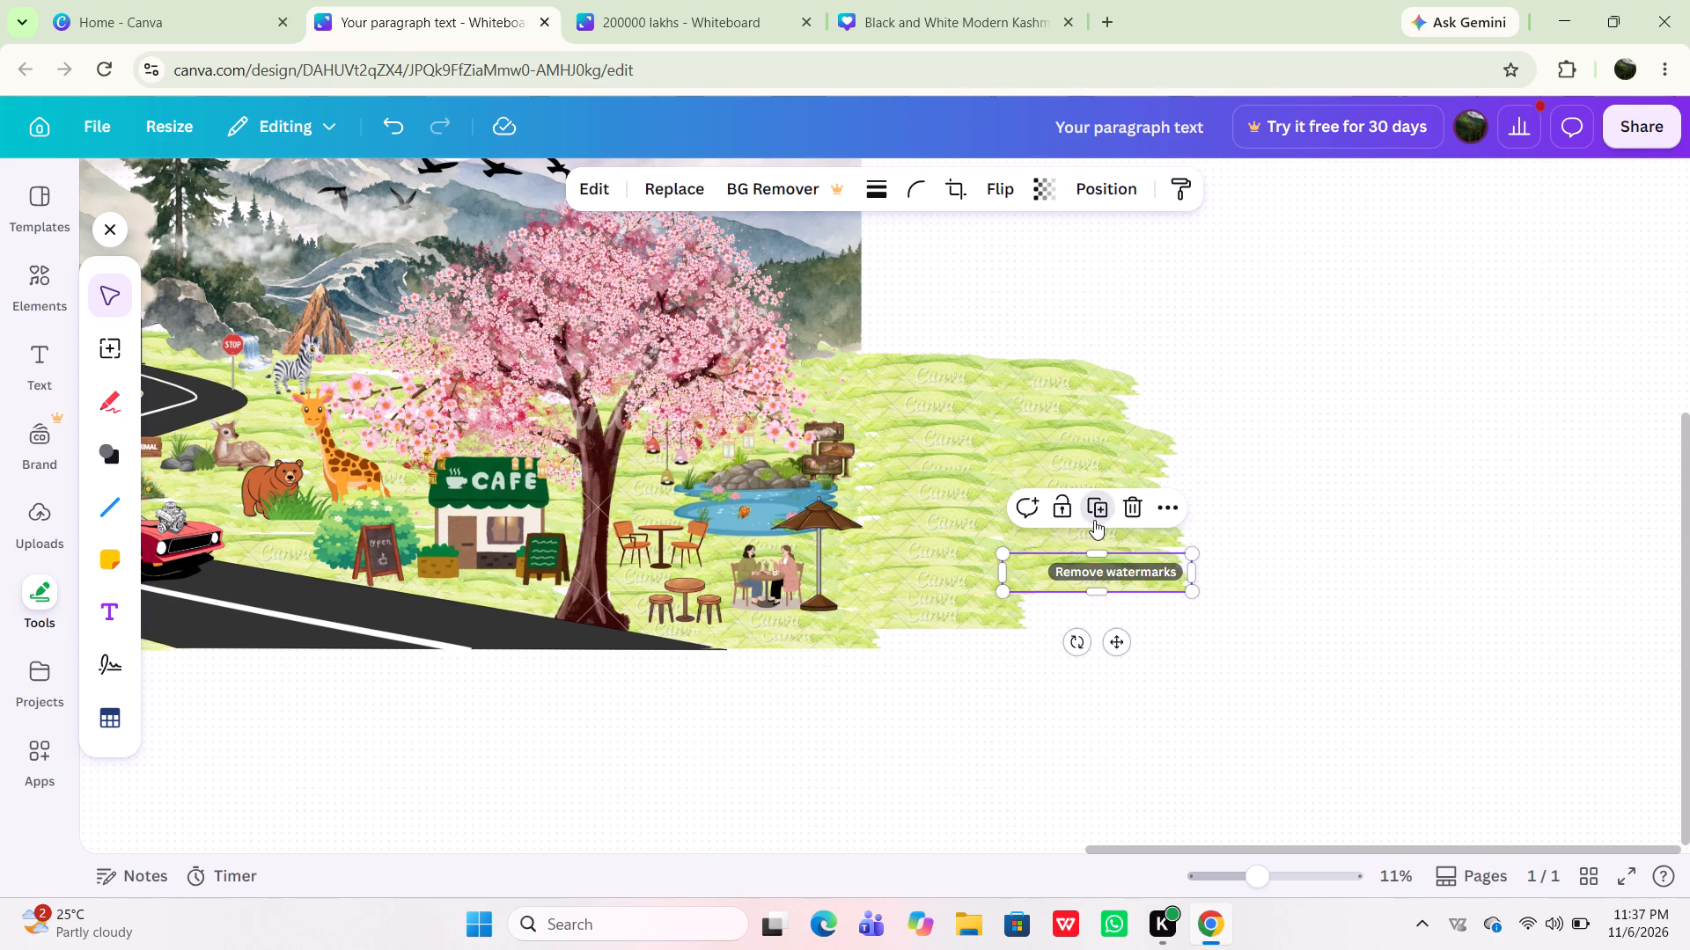
drag(1035, 584, 1037, 621)
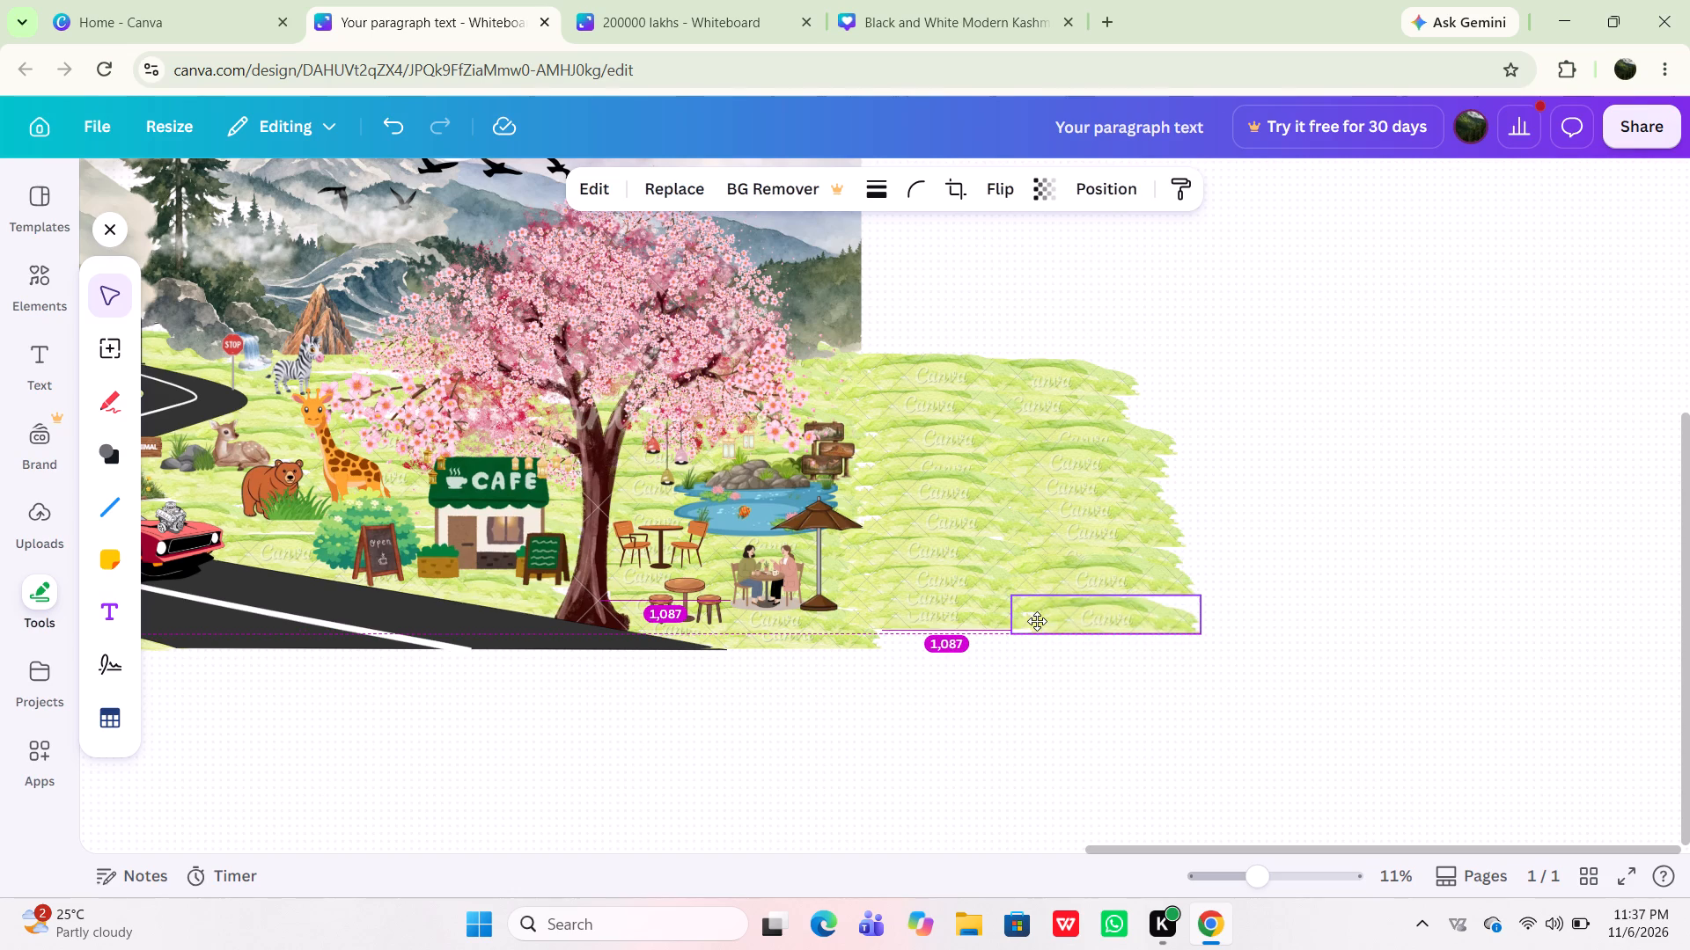
drag(1037, 621, 1036, 616)
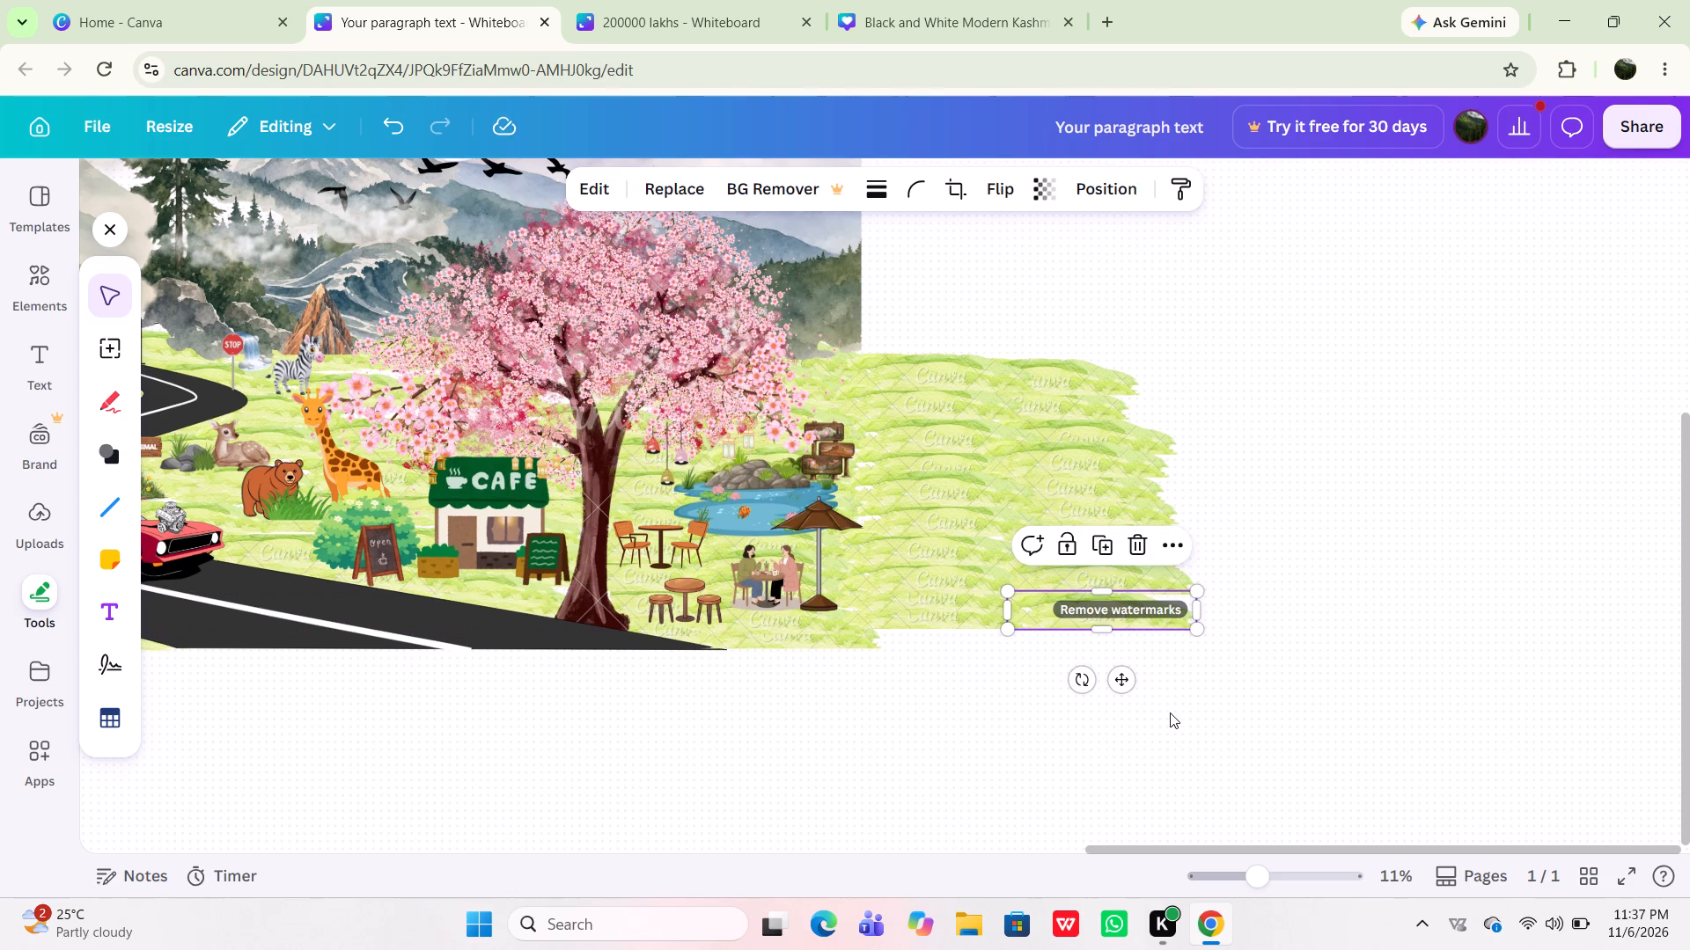
click(1170, 712)
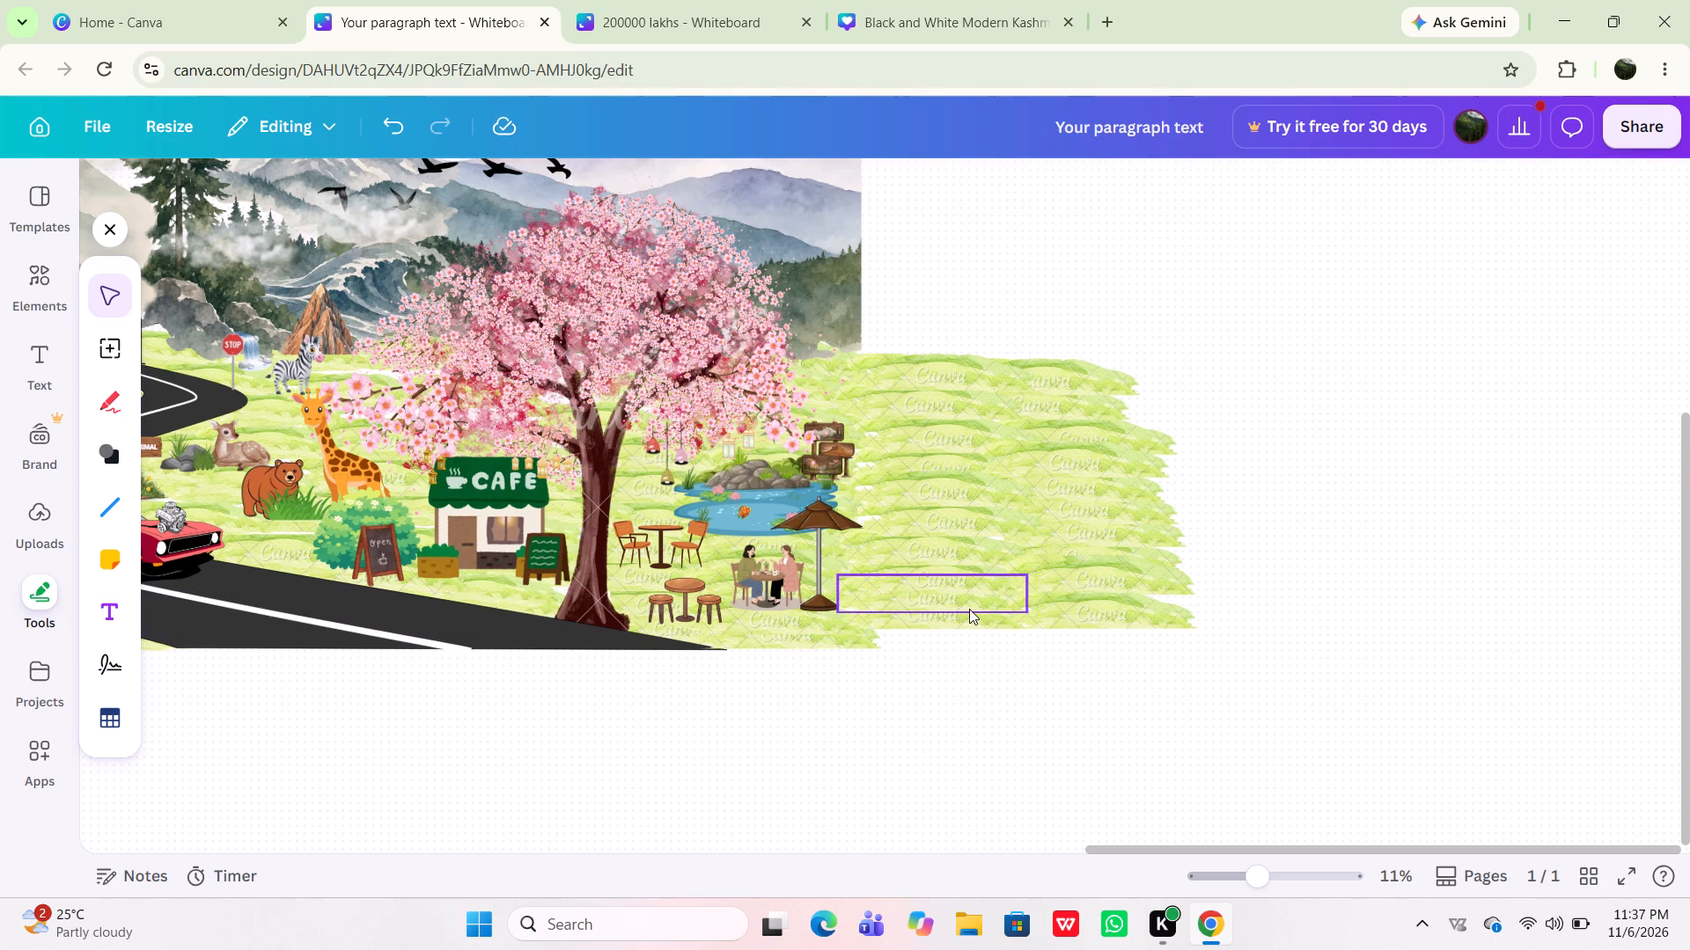
Move a low inner-column grass patch down to the scene's bottom edge and stretch it upward over the gap above it.
drag(968, 609, 975, 644)
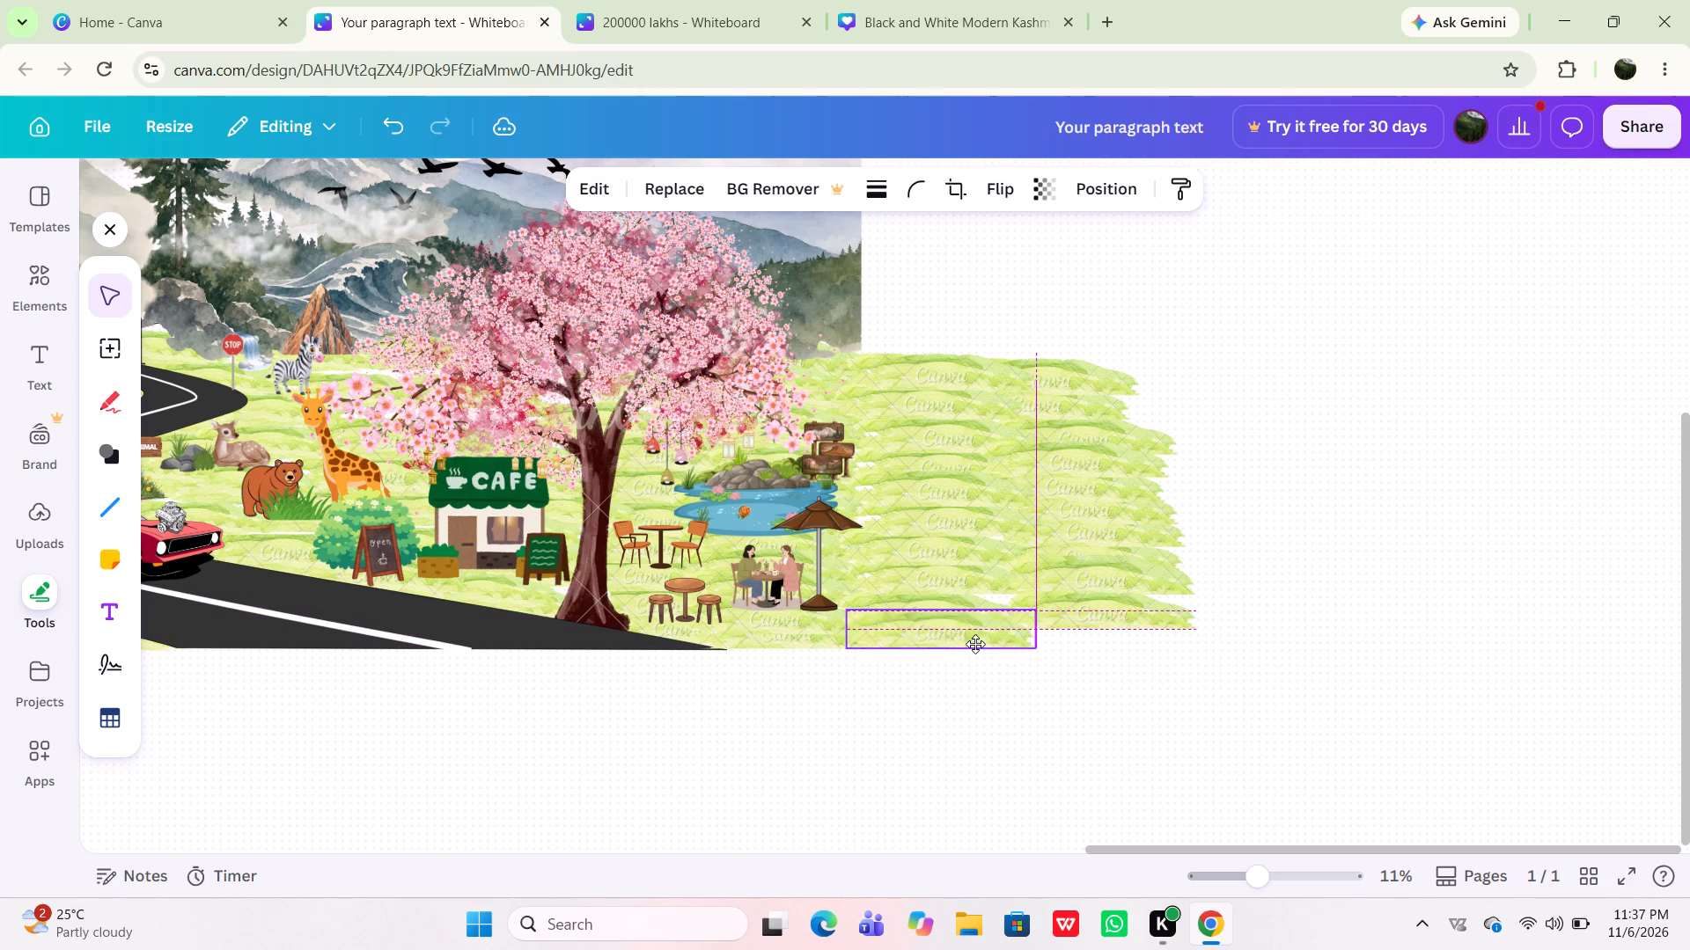
drag(975, 644, 975, 645)
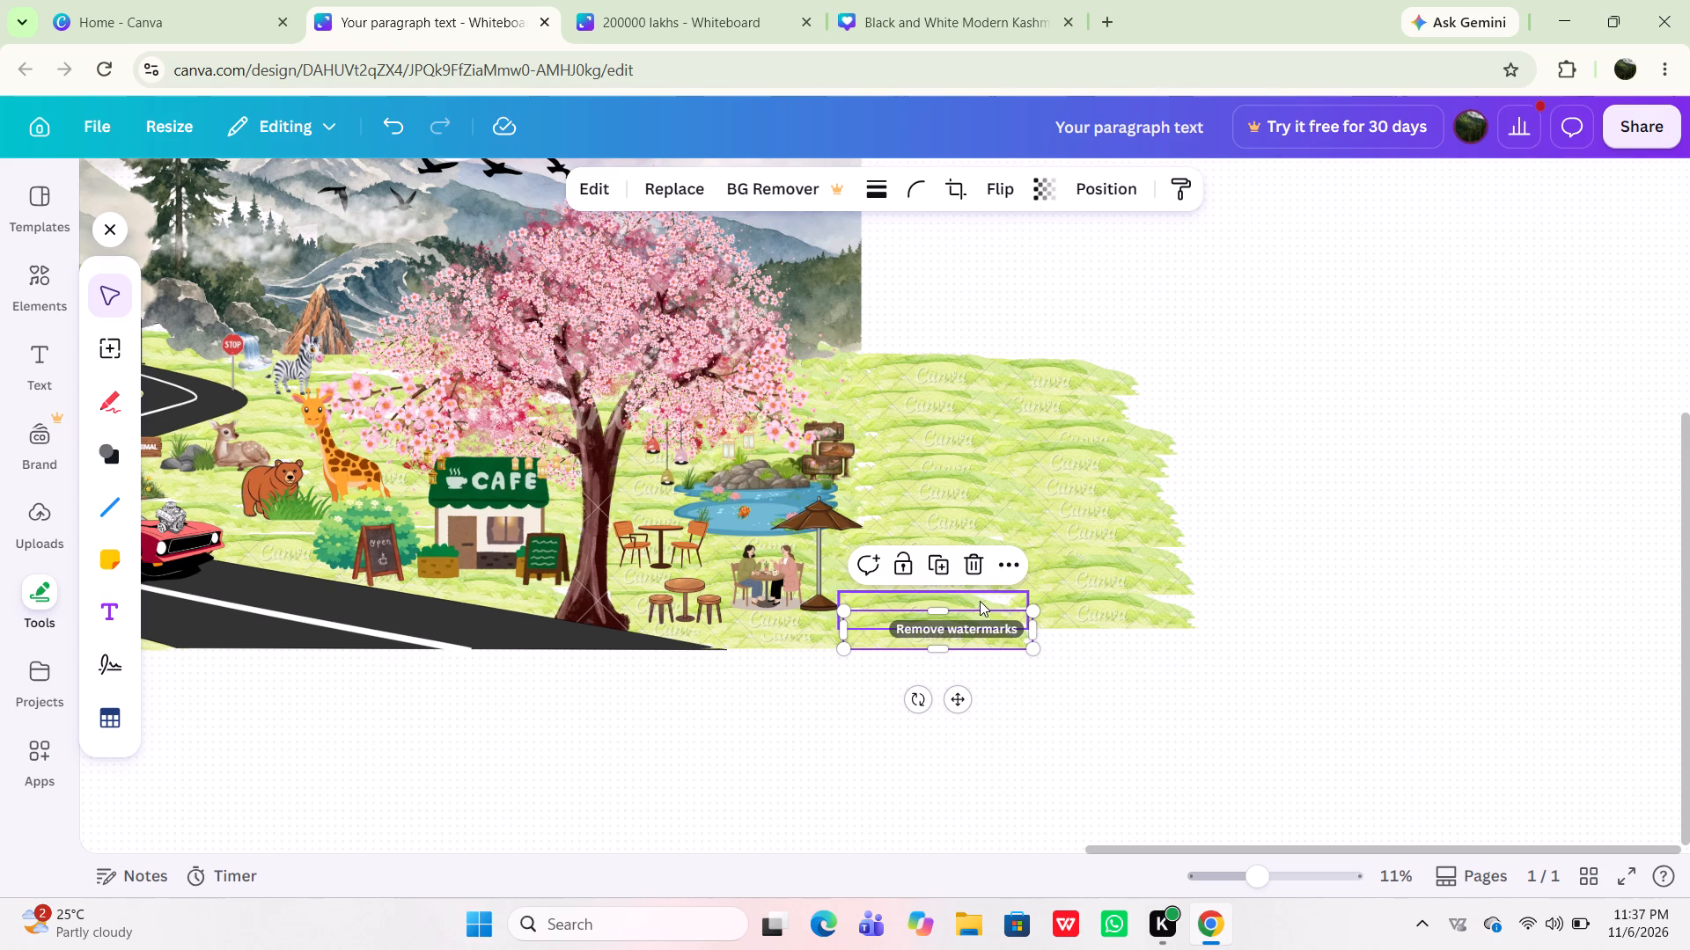
drag(982, 603, 1032, 595)
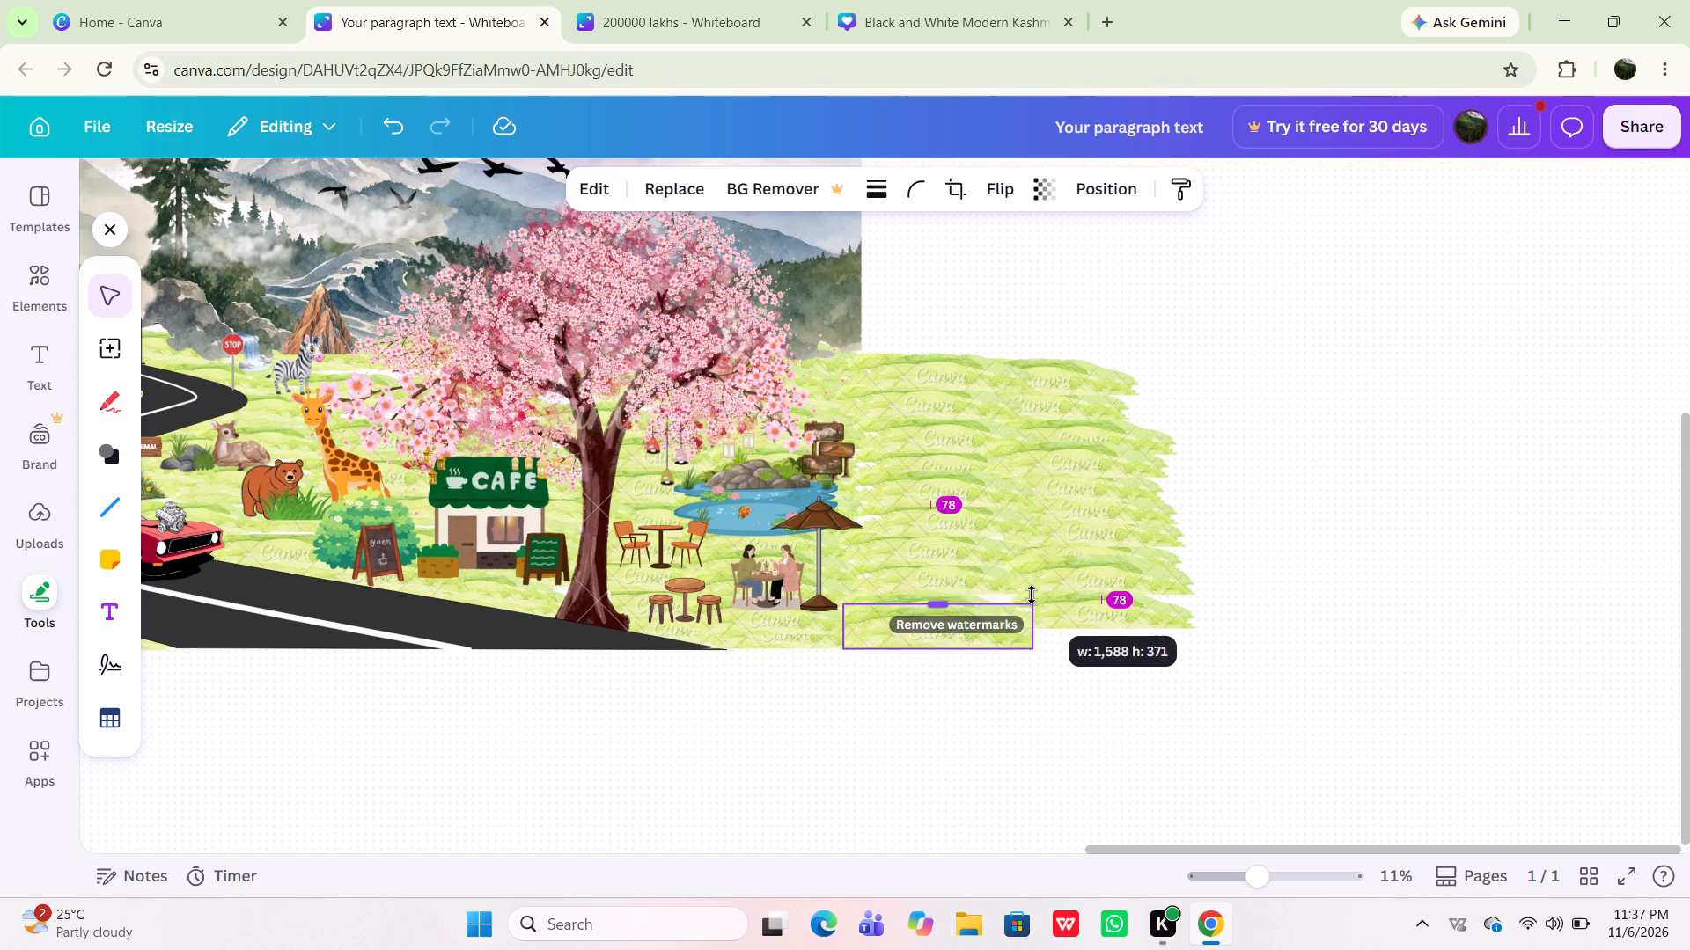
drag(1032, 595, 1045, 485)
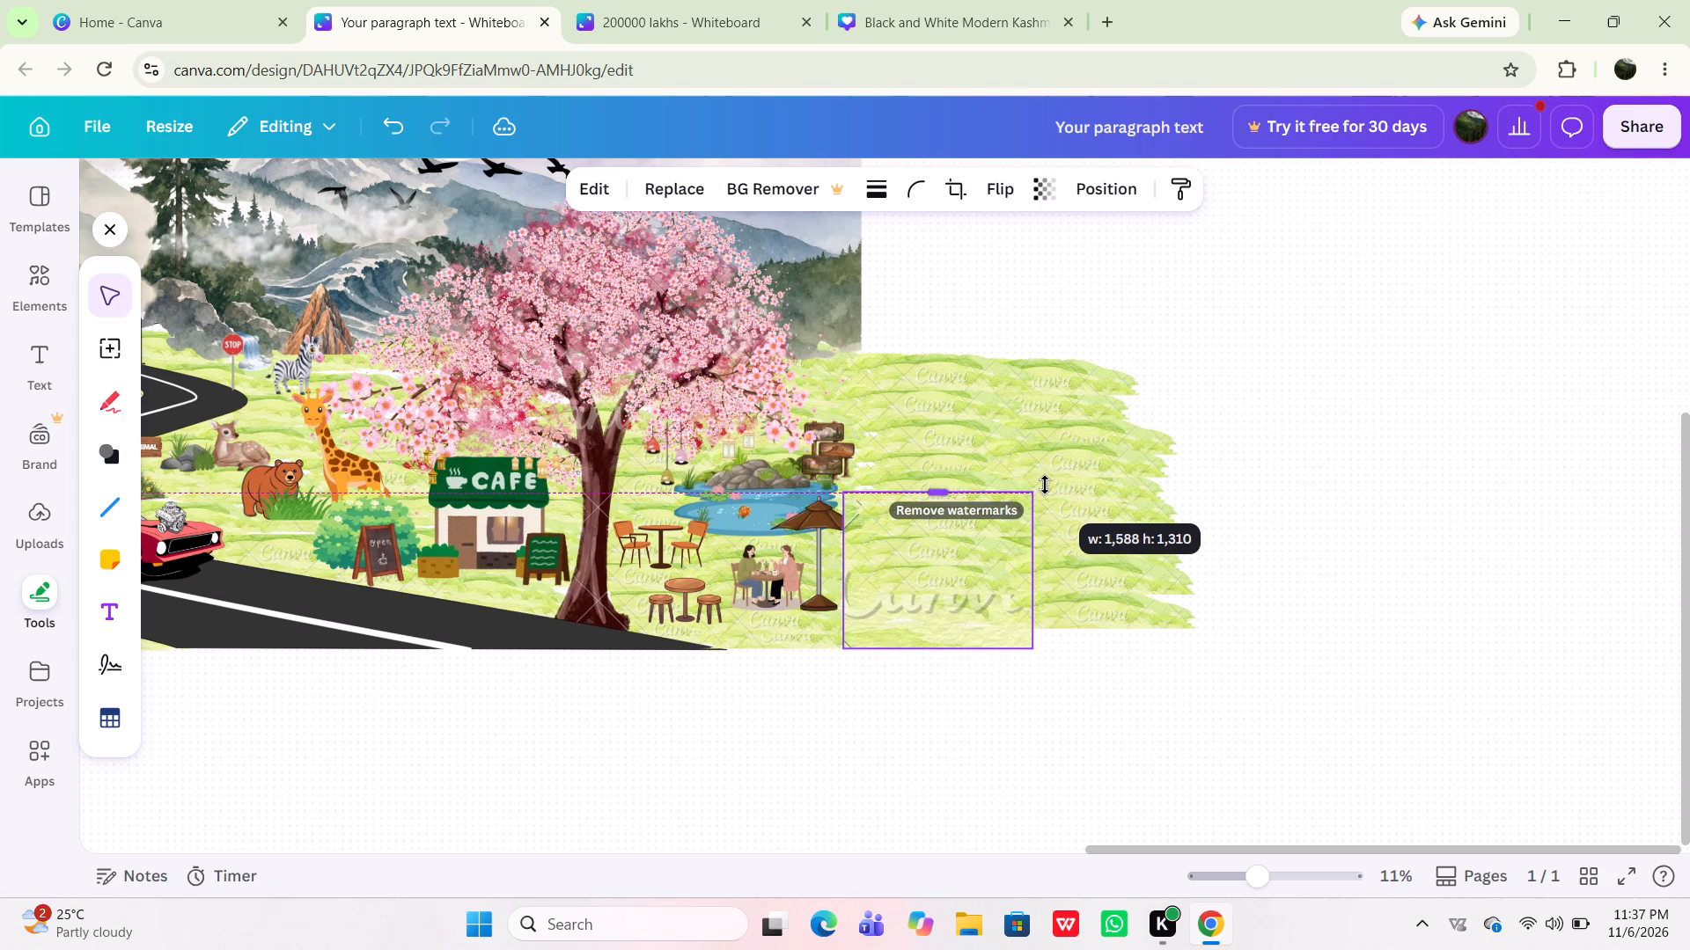
drag(1045, 485, 1040, 540)
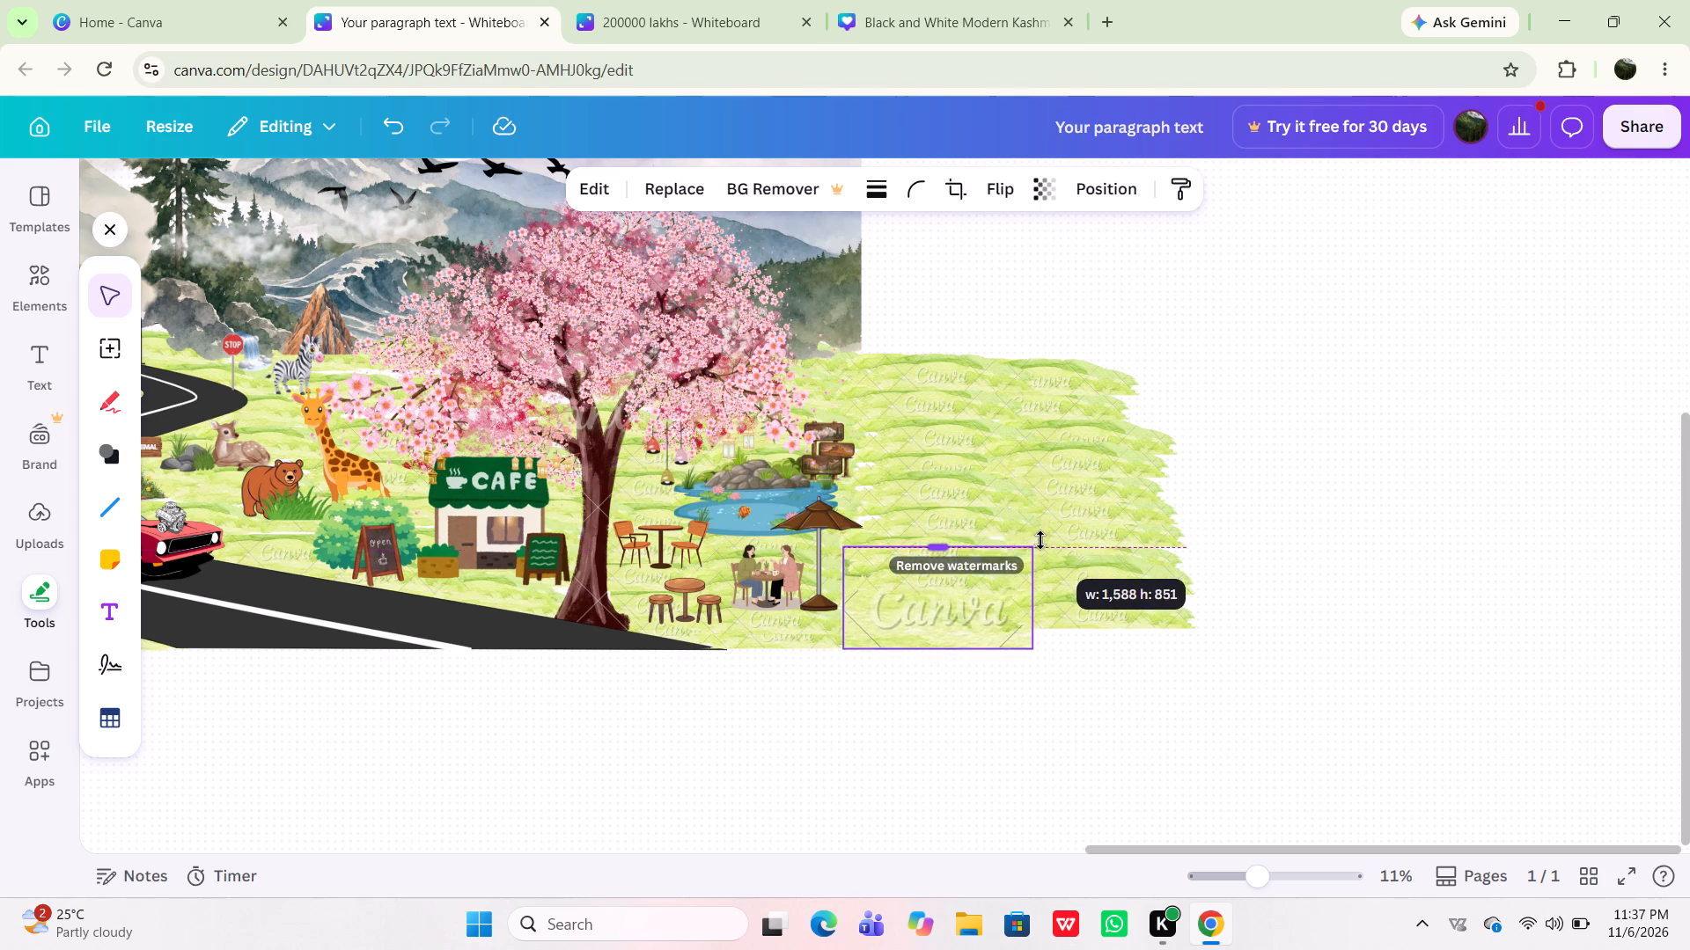
drag(1040, 540, 1036, 563)
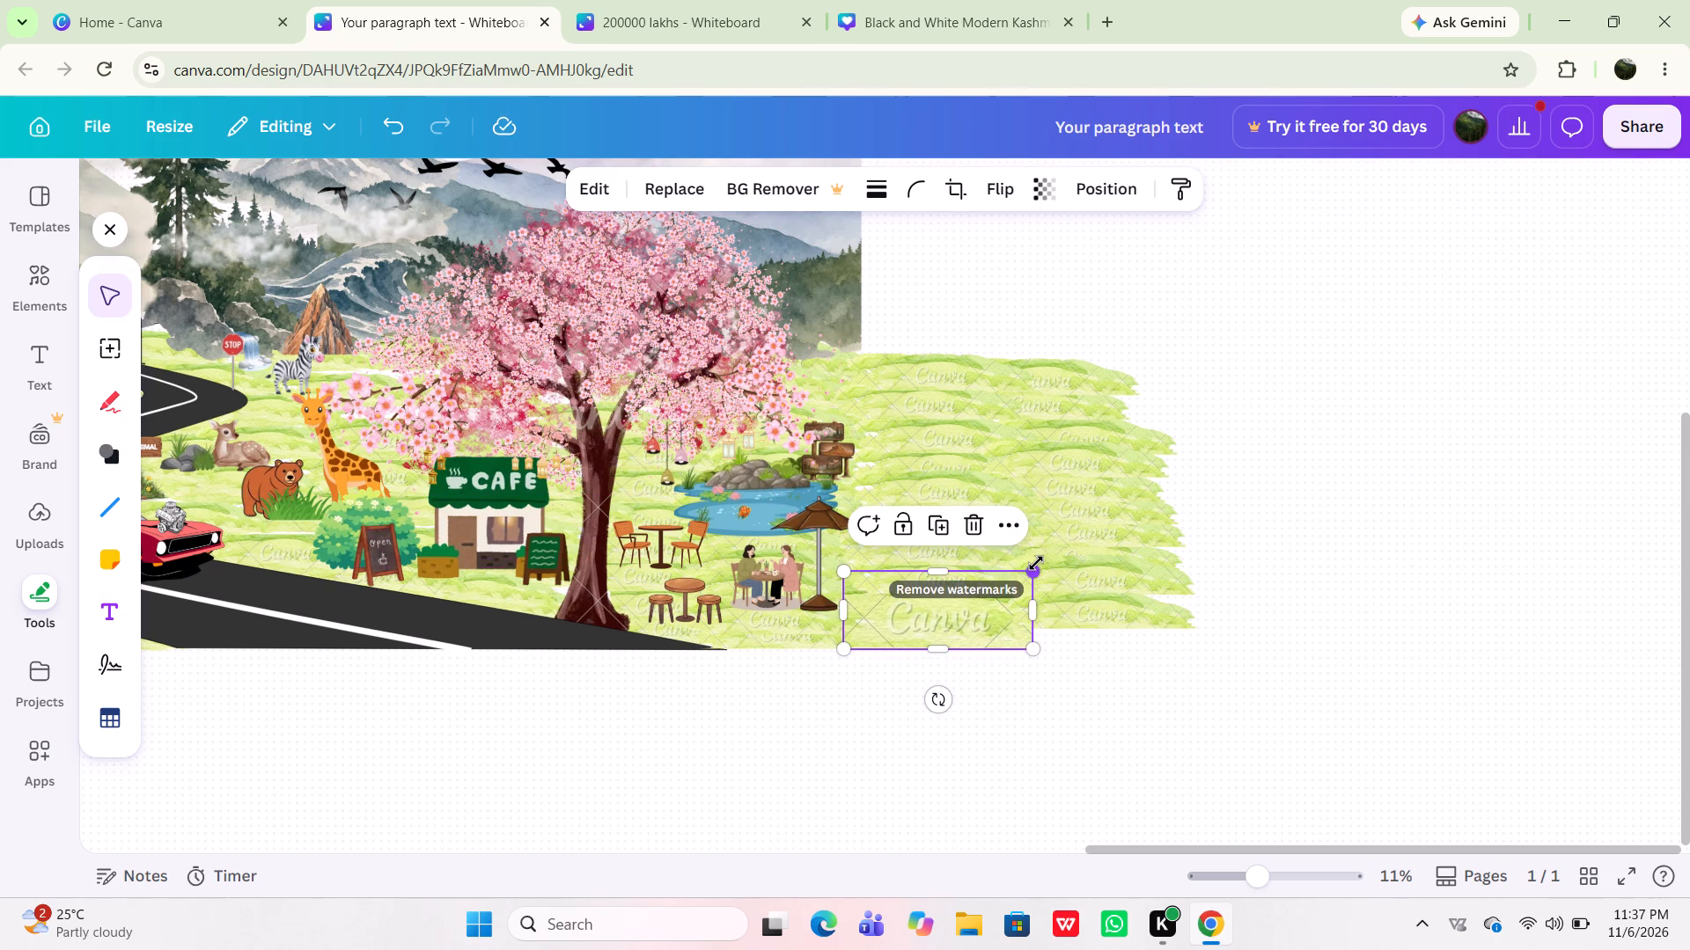
click(796, 778)
Stretch the outer column's bottom grass patch downward to nearly meet the scene's bottom edge.
click(1086, 620)
drag(1107, 632, 1107, 648)
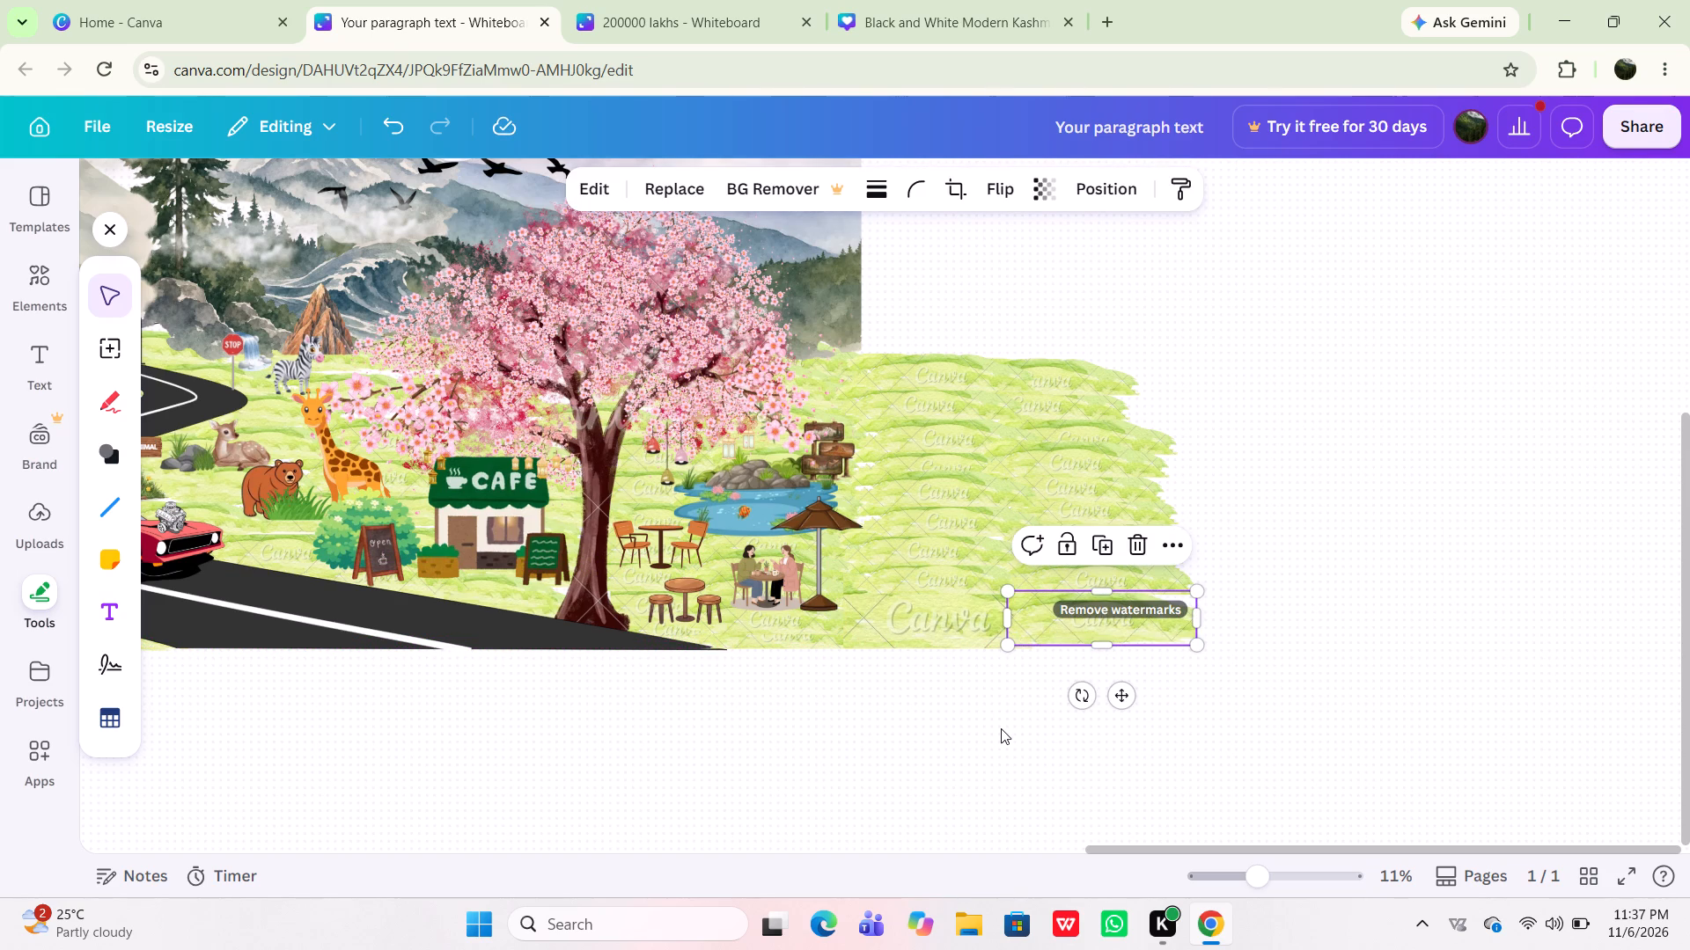
click(1001, 728)
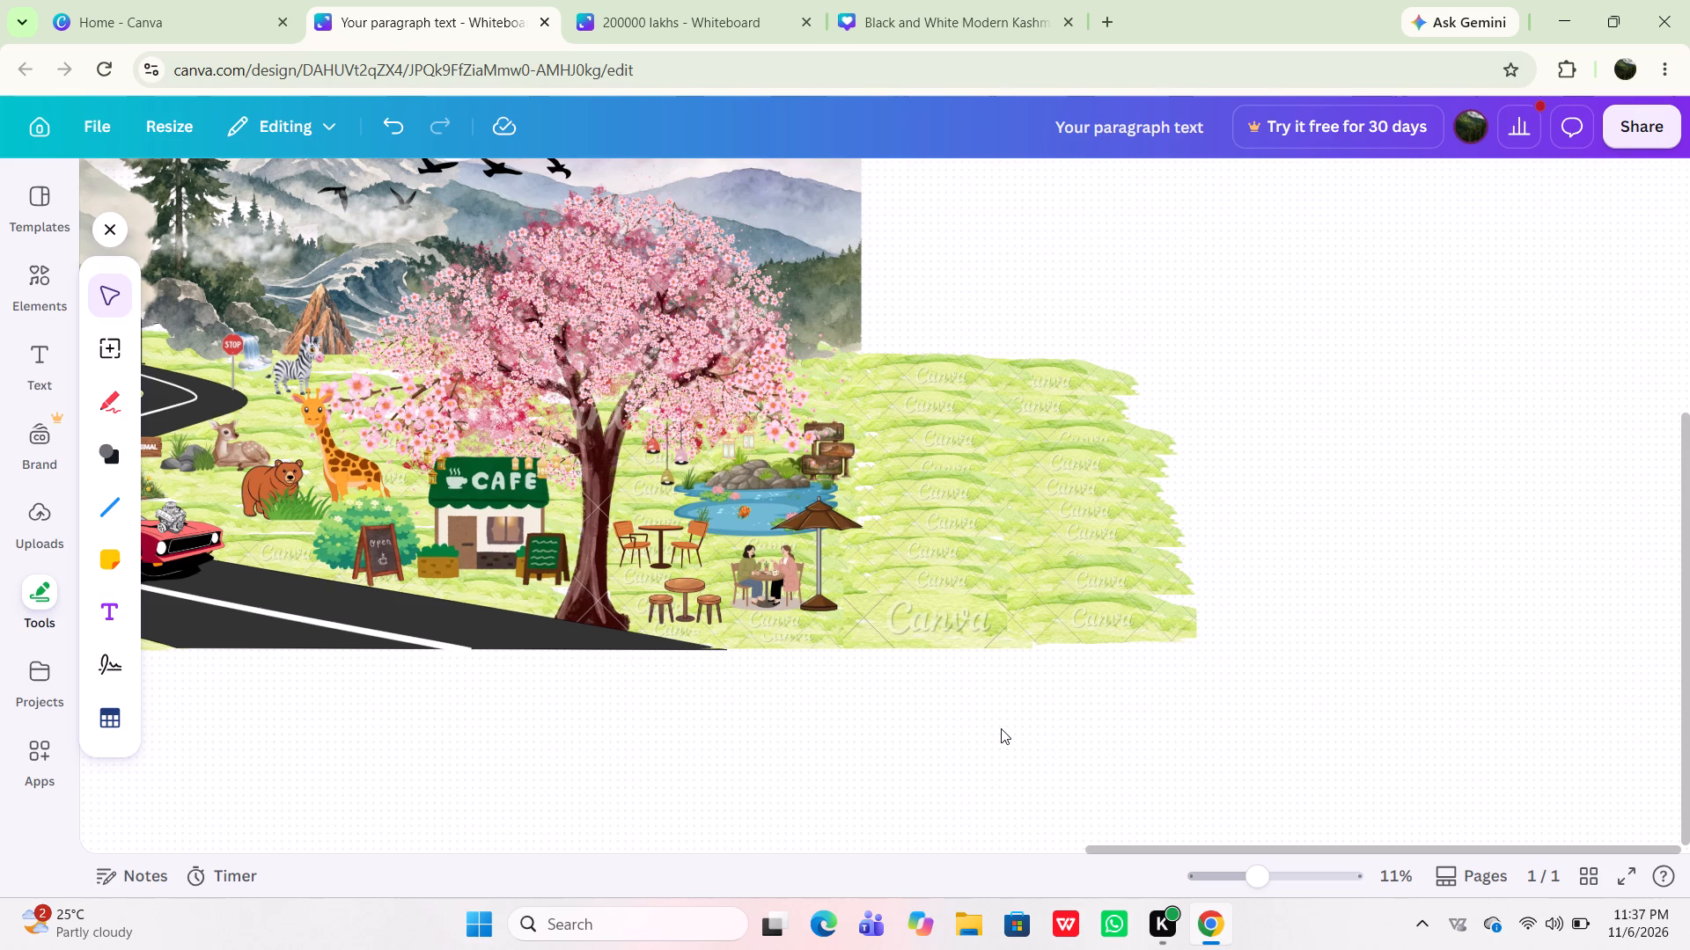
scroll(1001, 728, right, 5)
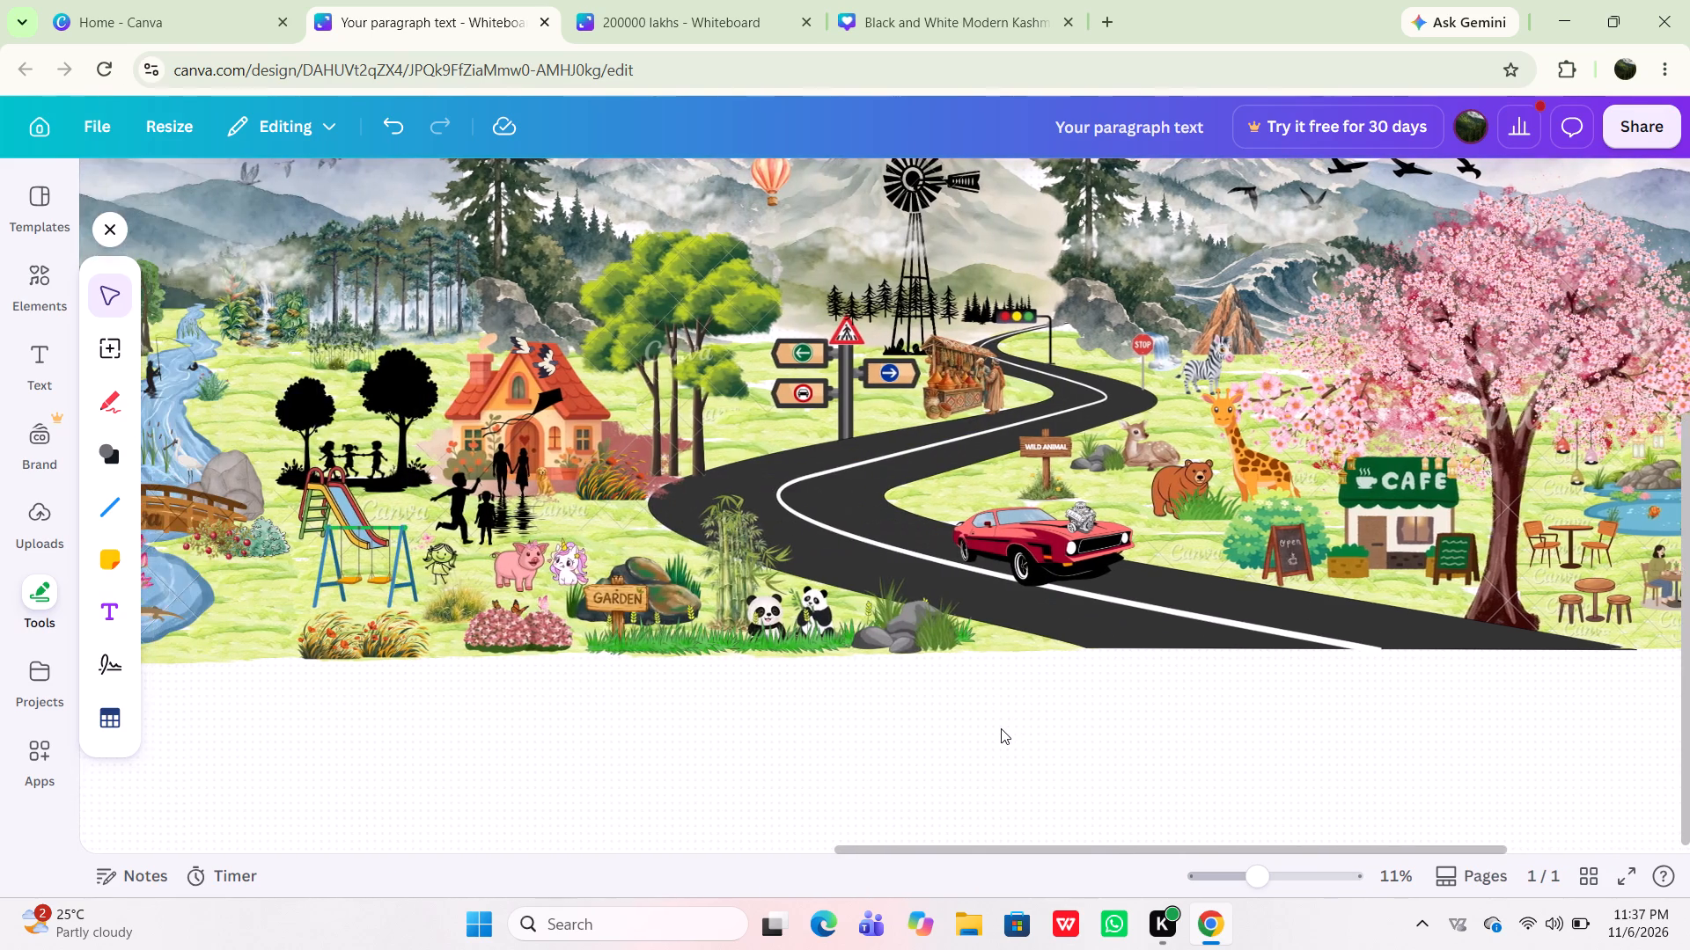
Enlarge the inner-column grass patch beside the umbrella toward the pond, to about 1,704 by 339.
scroll(1001, 728, right, 1)
scroll(1001, 728, left, 6)
scroll(1001, 728, down, 3)
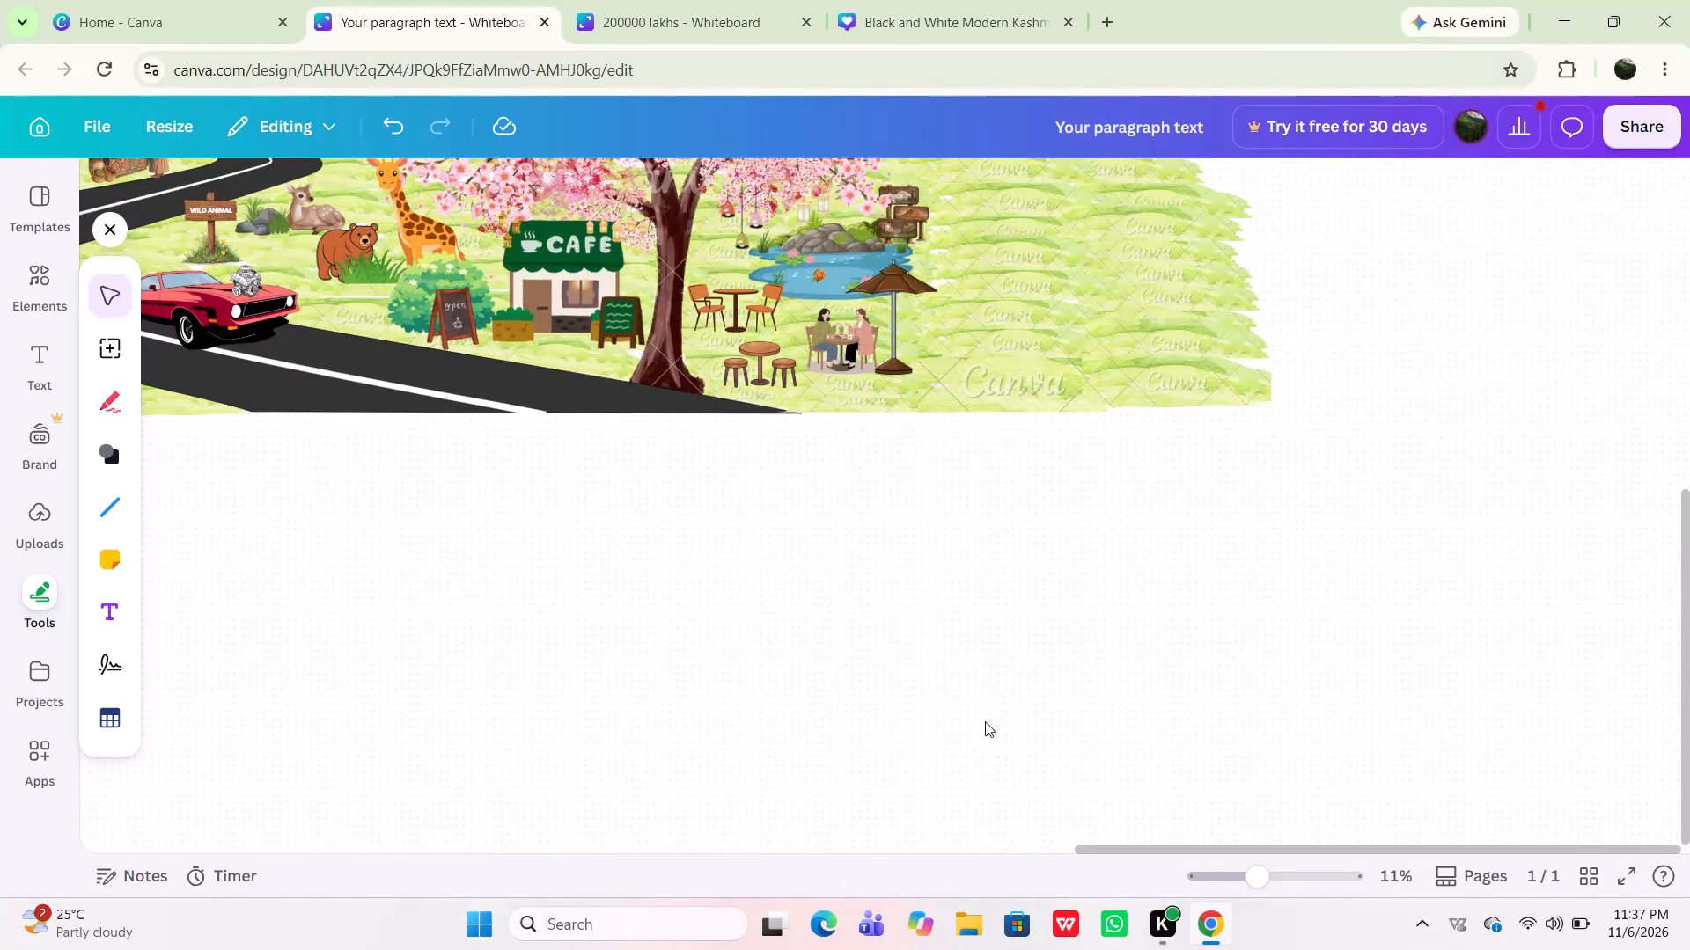
scroll(1003, 687, up, 2)
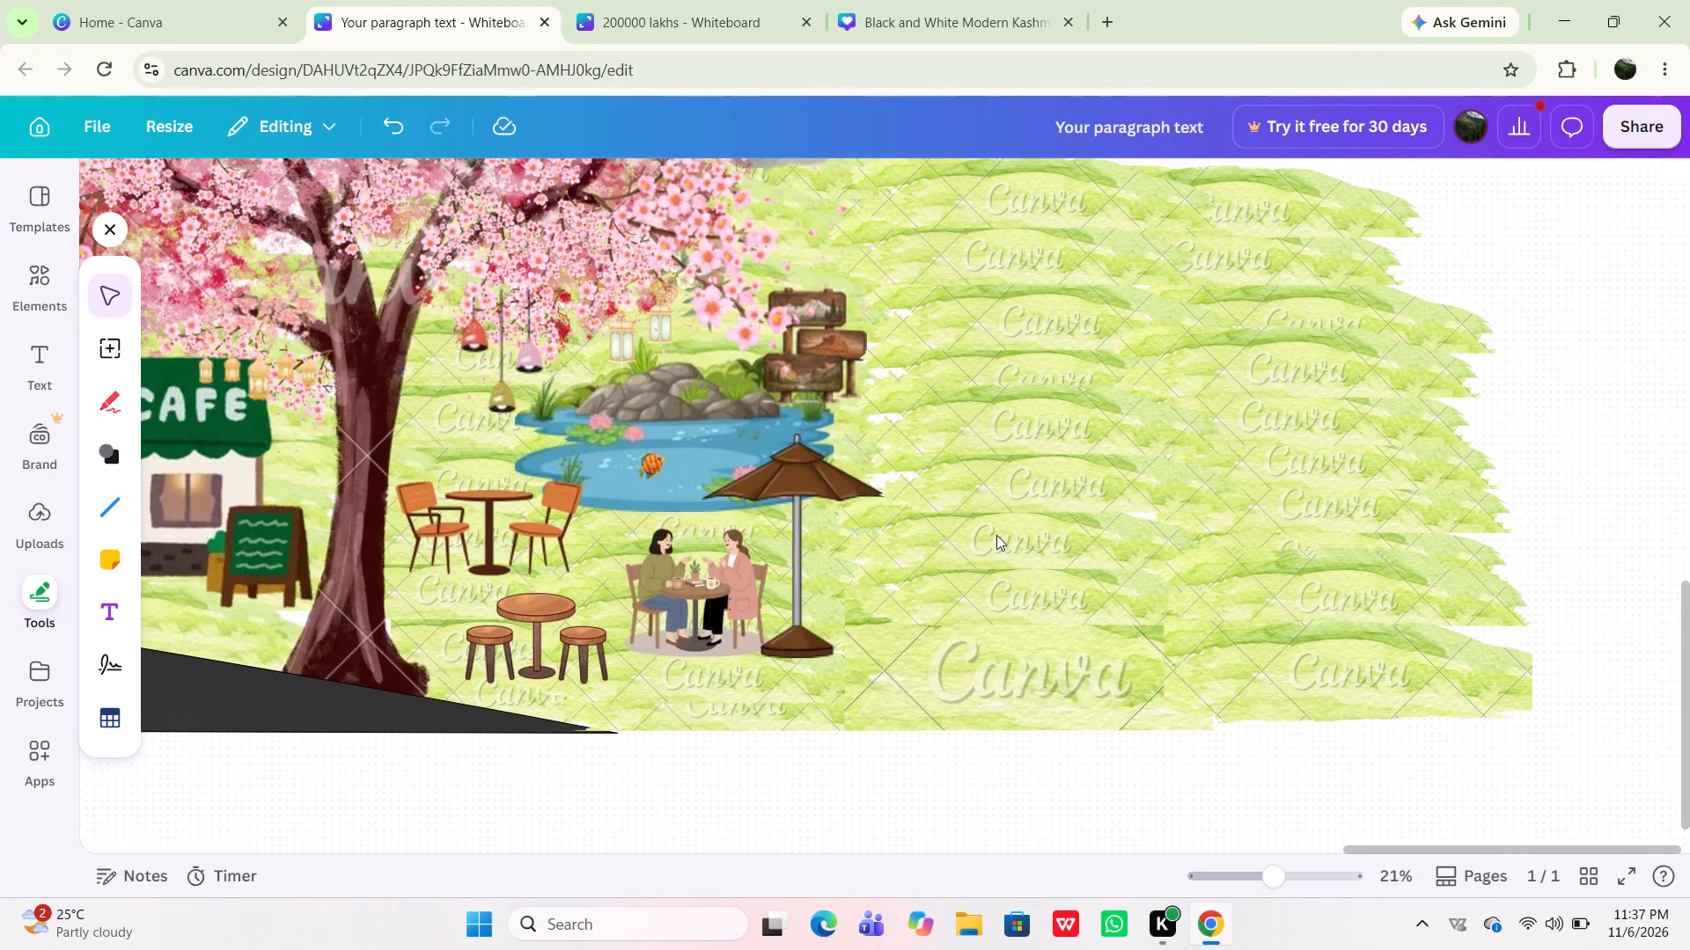
scroll(996, 535, left, 1)
click(964, 497)
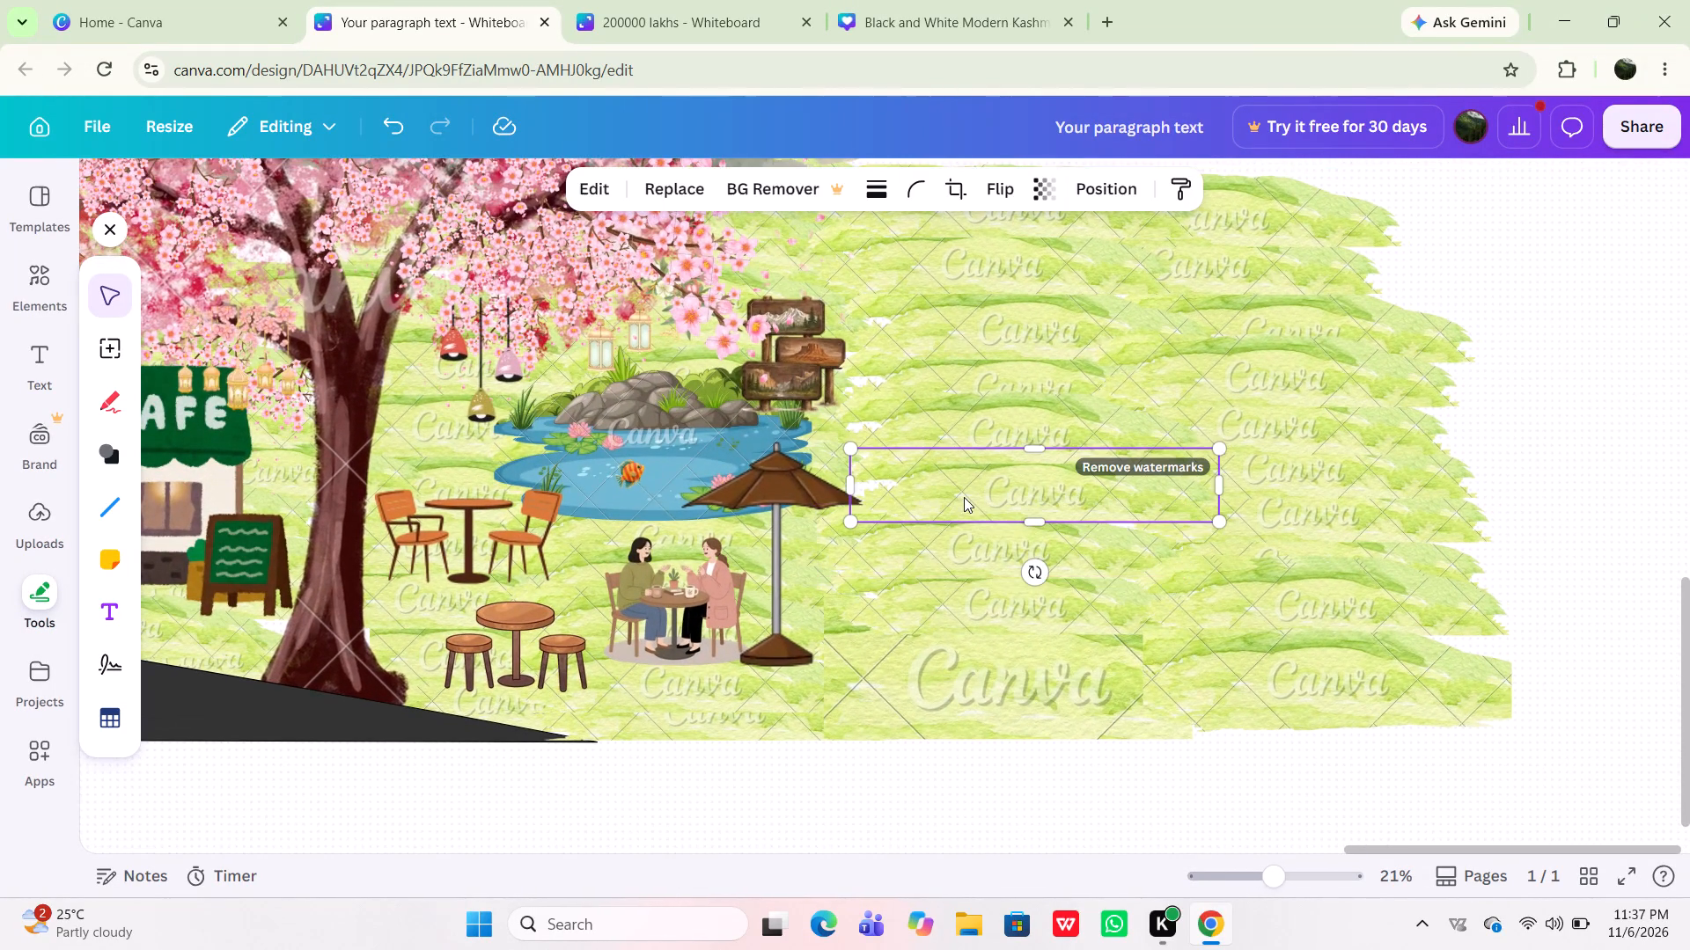
drag(851, 443, 831, 427)
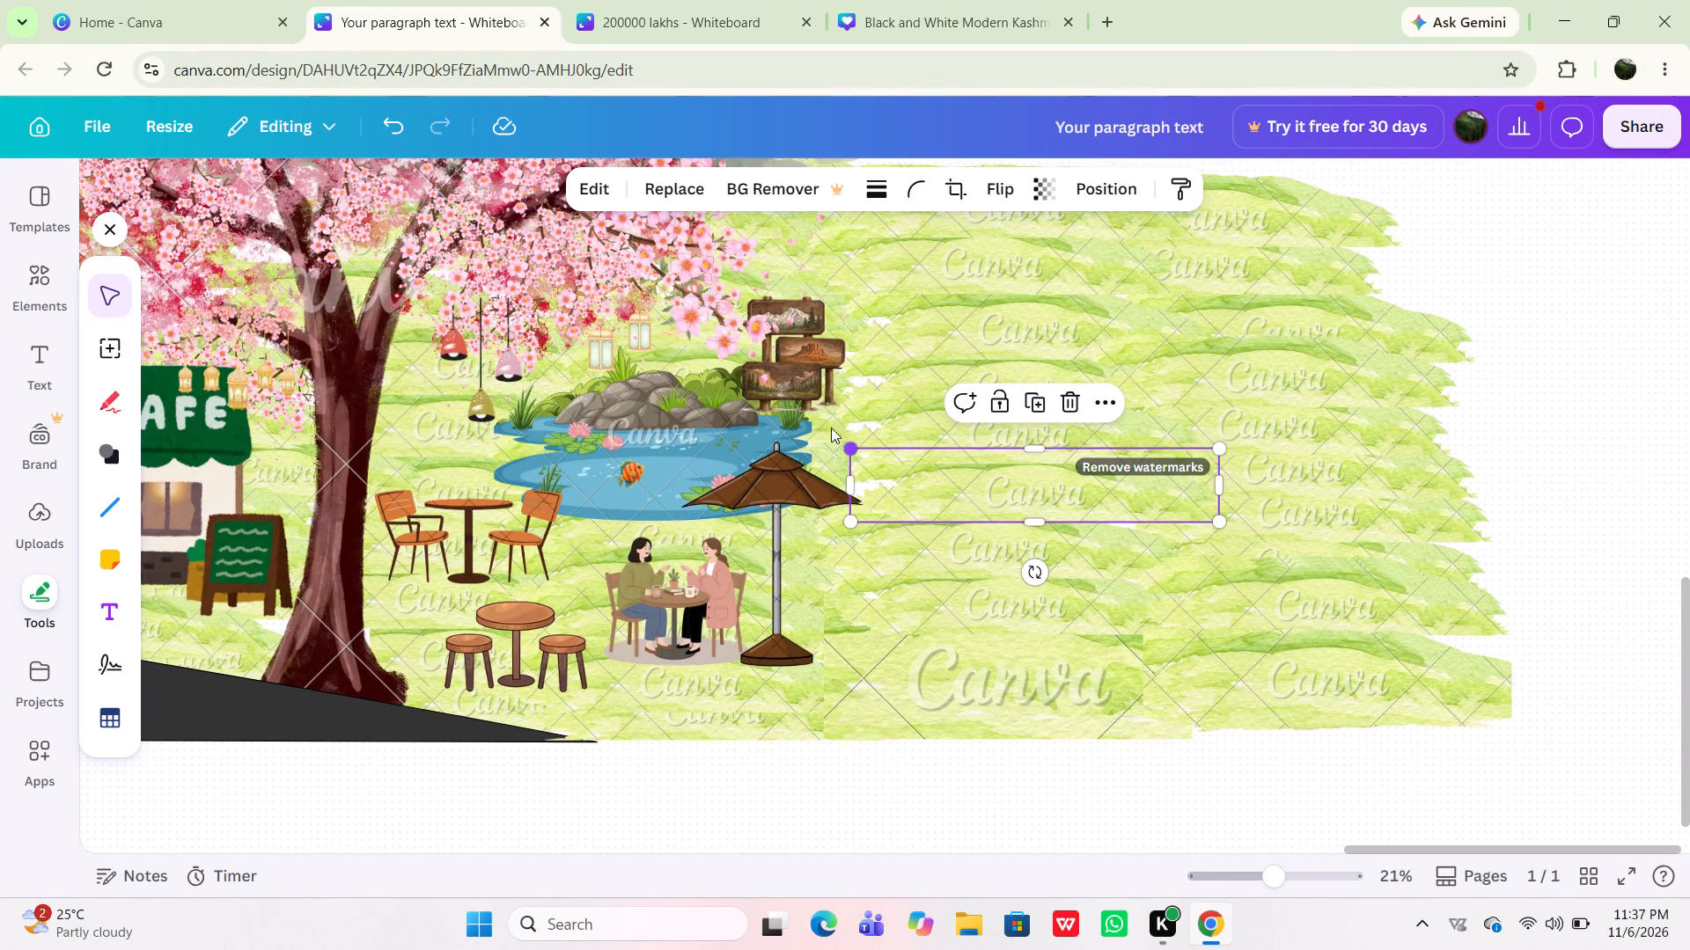
drag(831, 427, 836, 376)
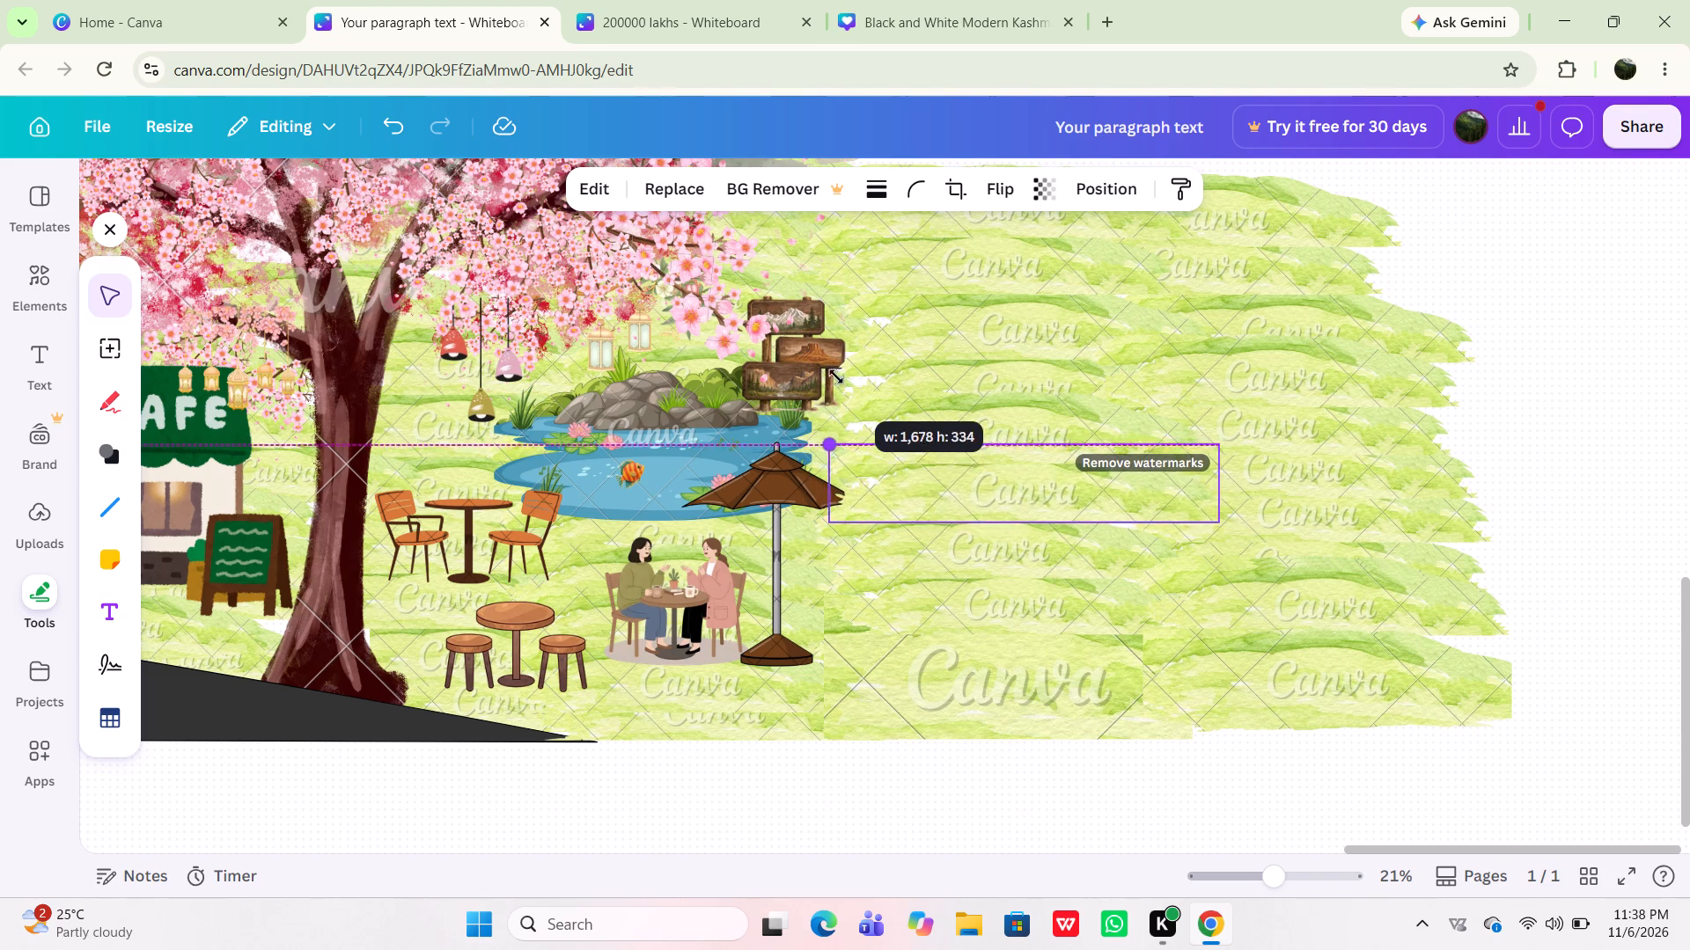
drag(836, 376, 899, 381)
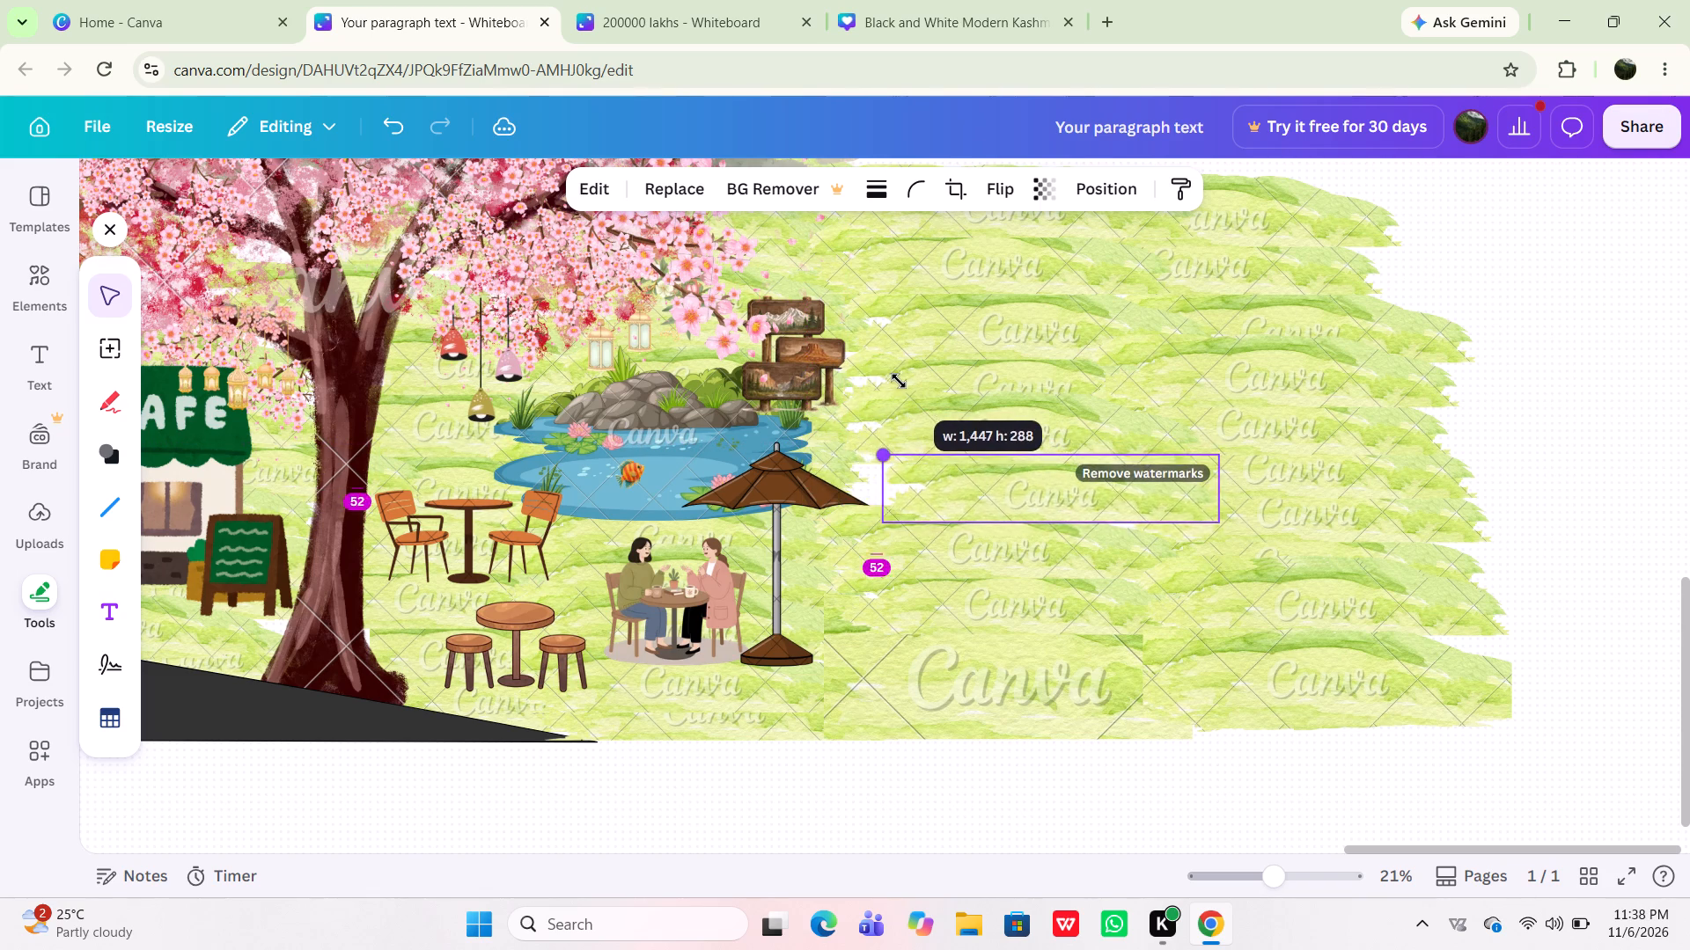
drag(899, 381, 839, 360)
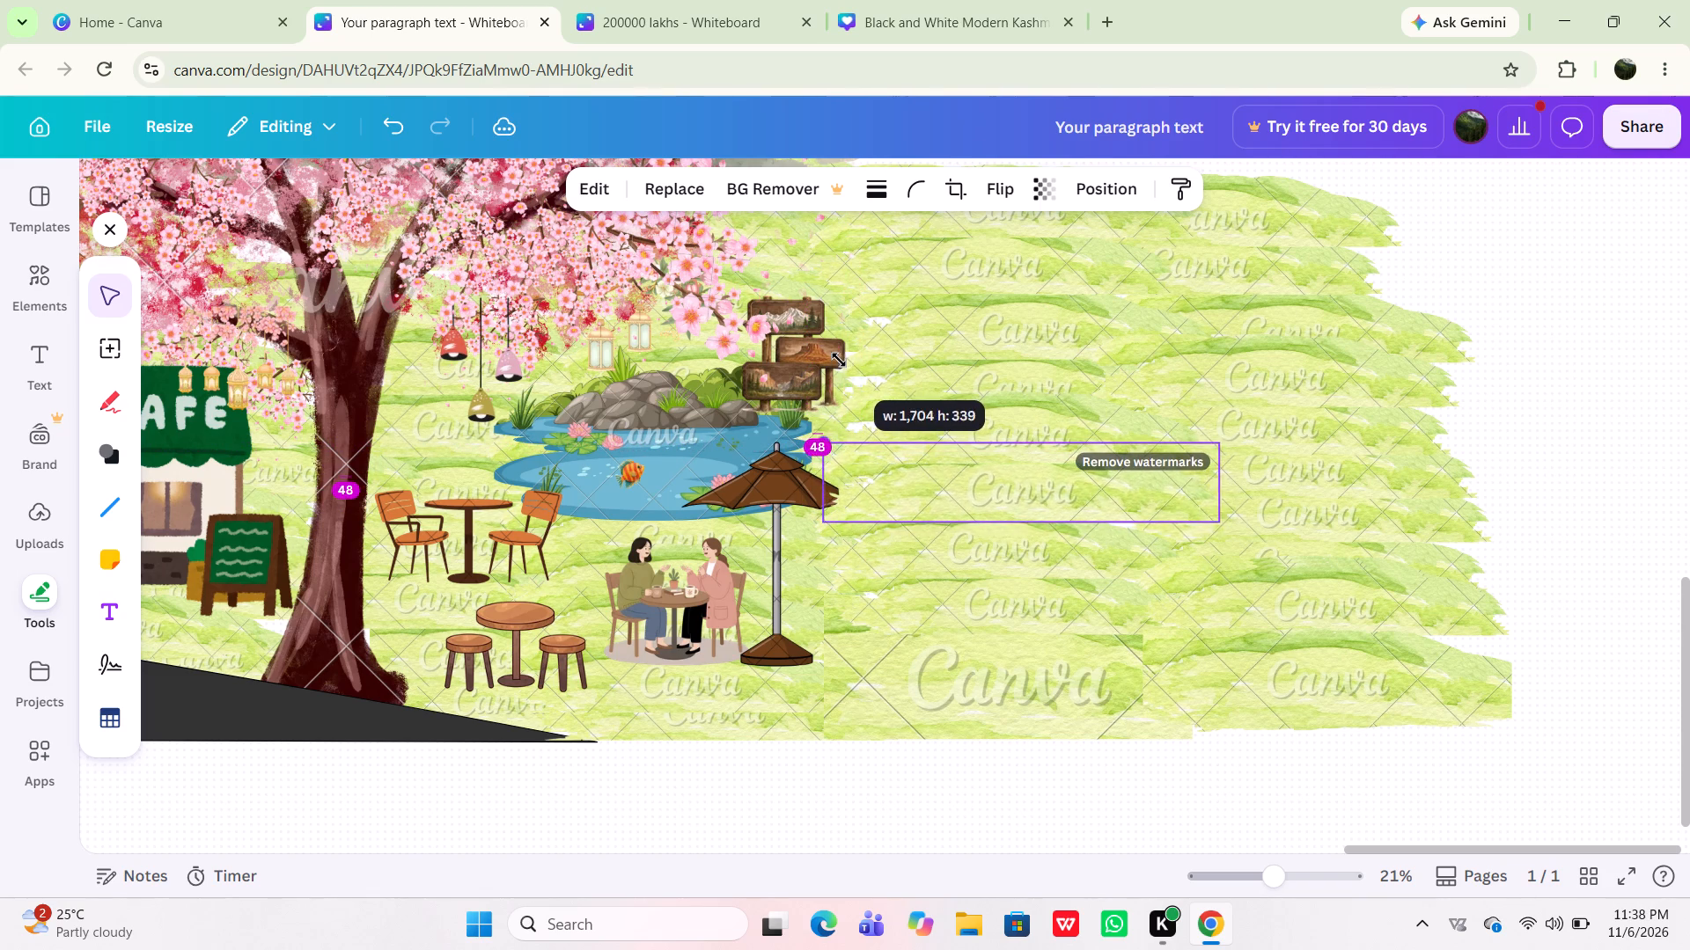
drag(839, 360, 839, 359)
Bring the brown patio umbrella to the front so it sits above the grass patches.
click(780, 482)
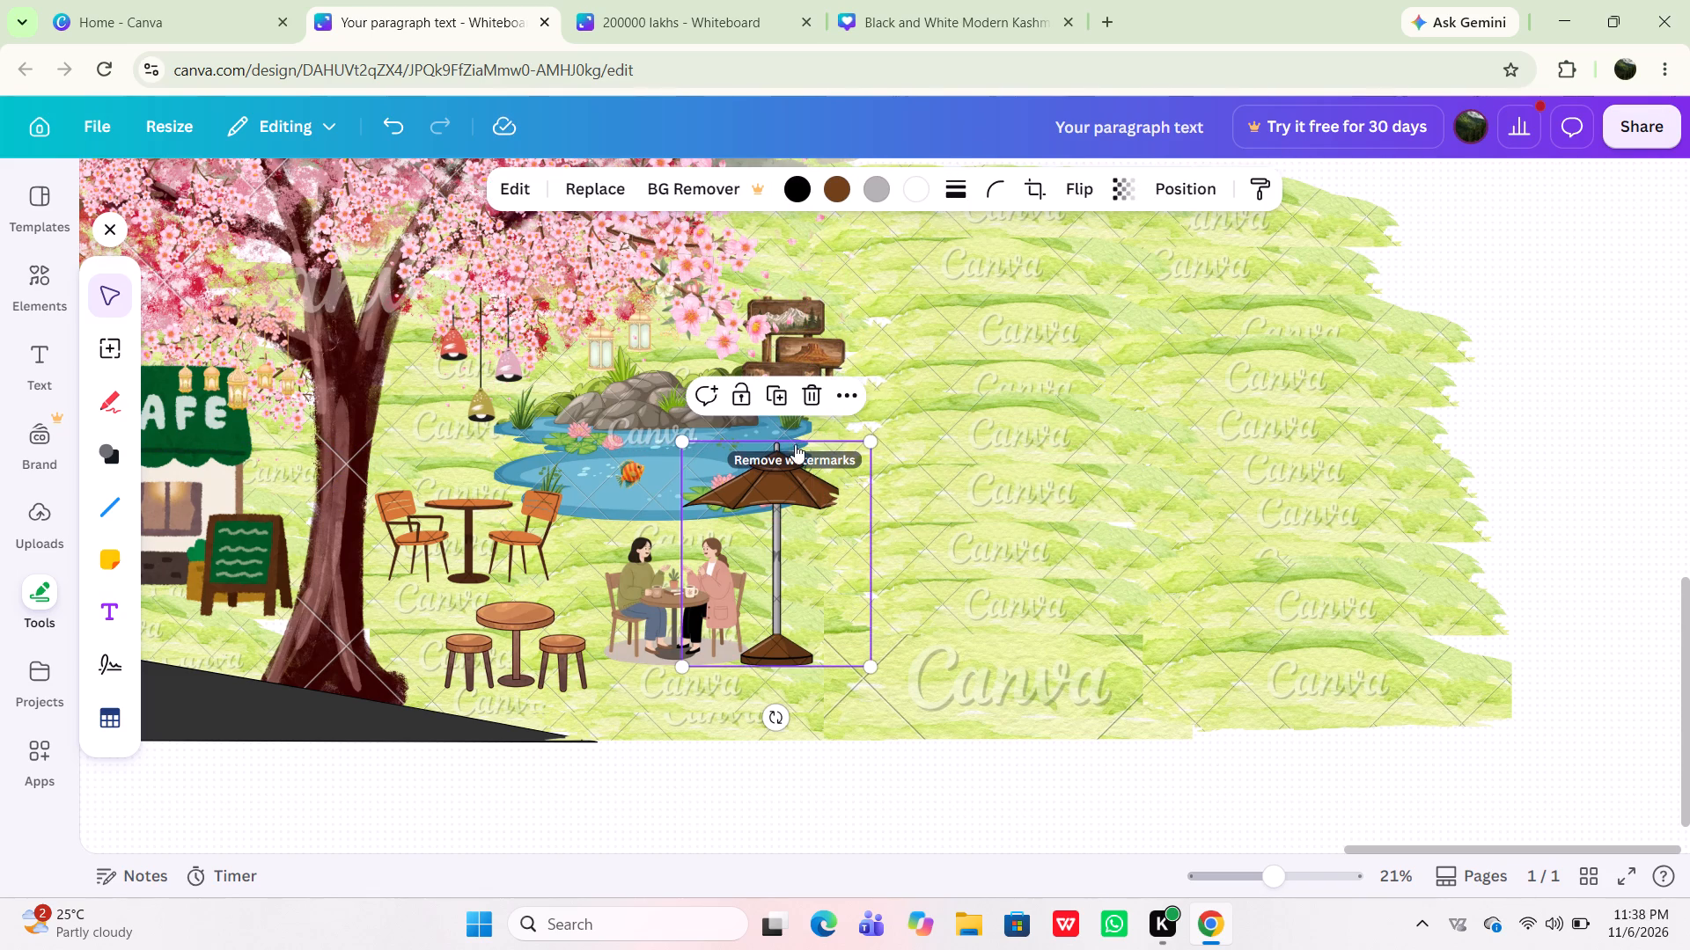
click(787, 404)
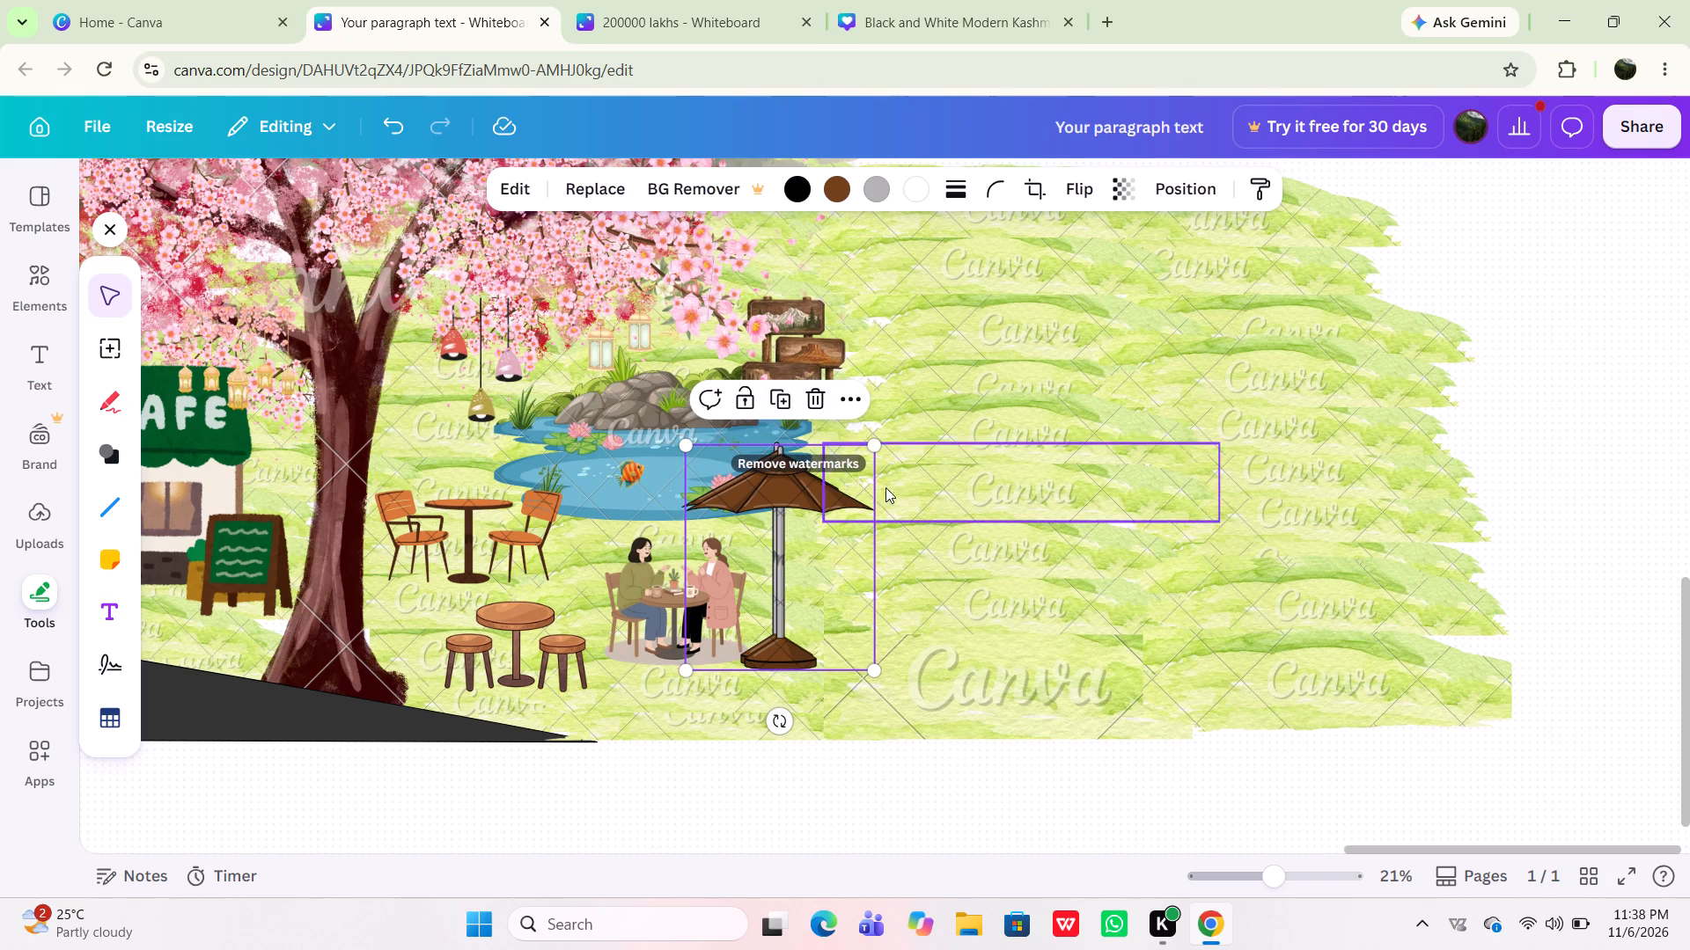
click(812, 398)
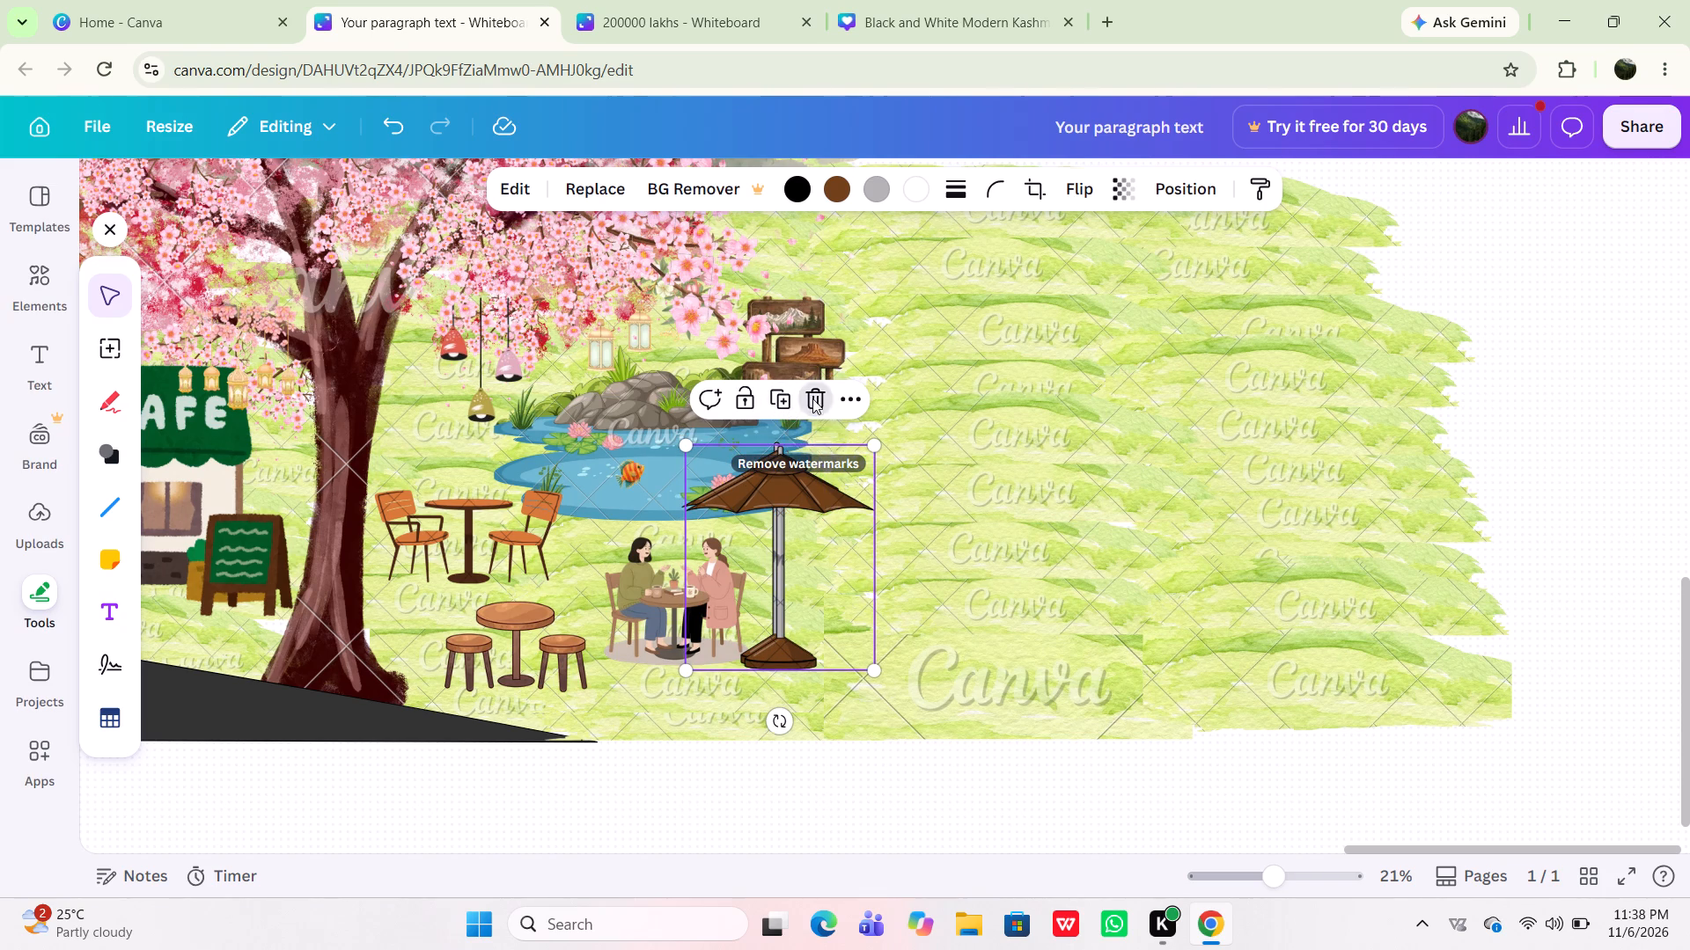
click(791, 477)
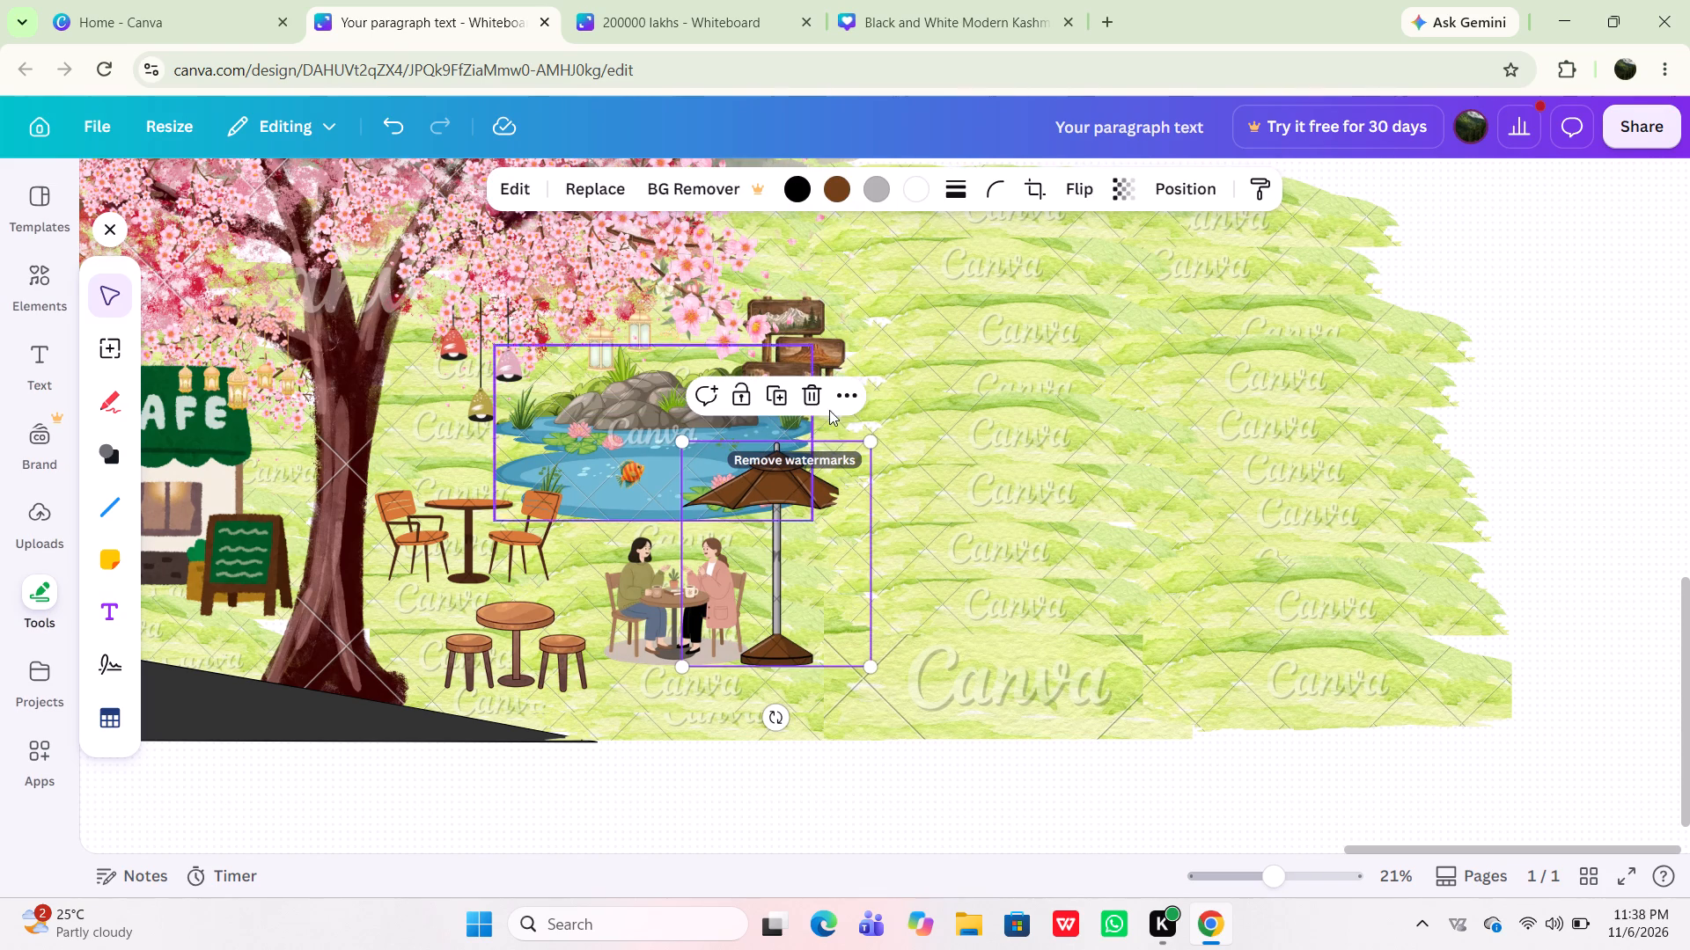
click(845, 390)
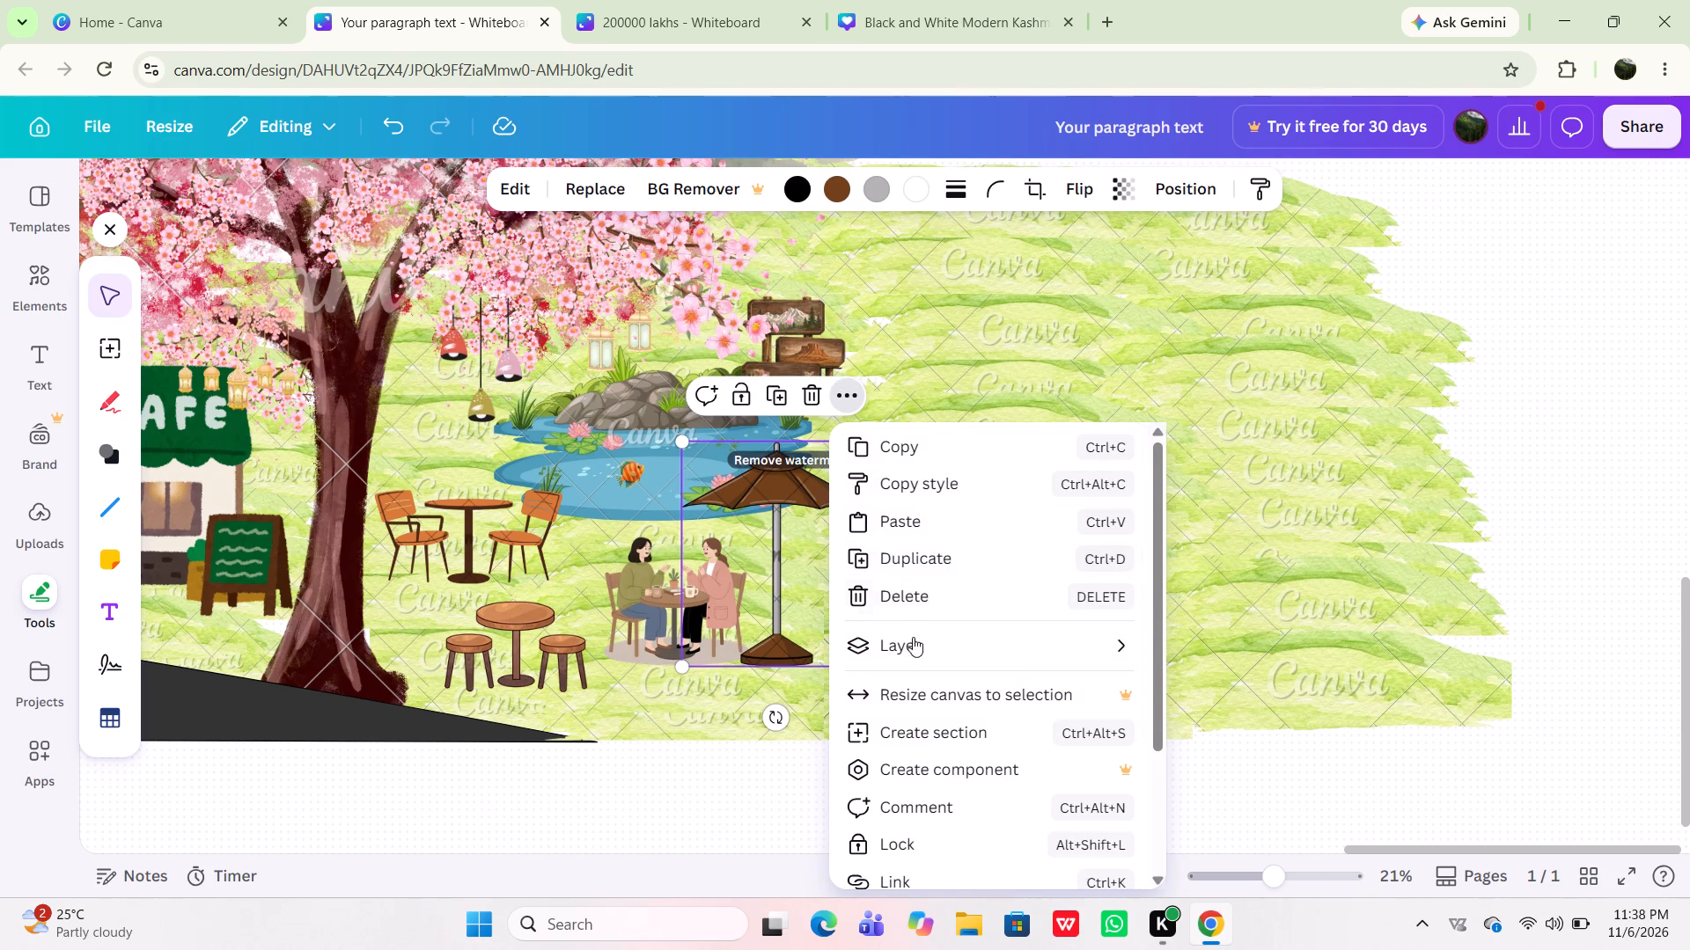
click(910, 651)
click(1232, 651)
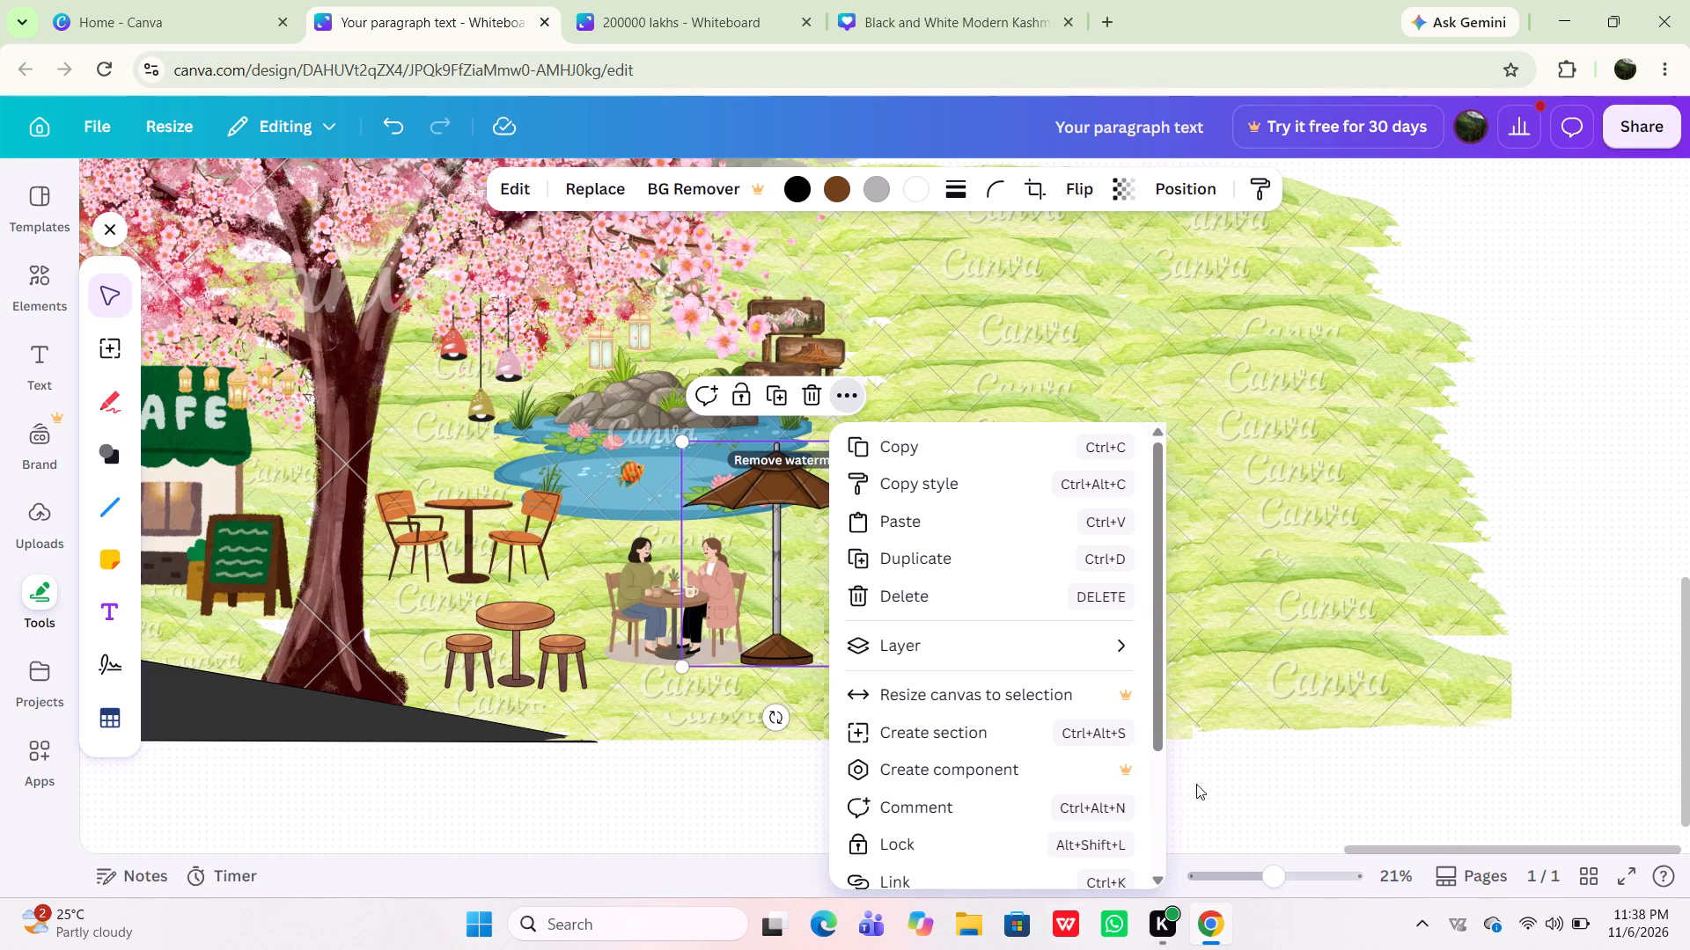
click(1200, 771)
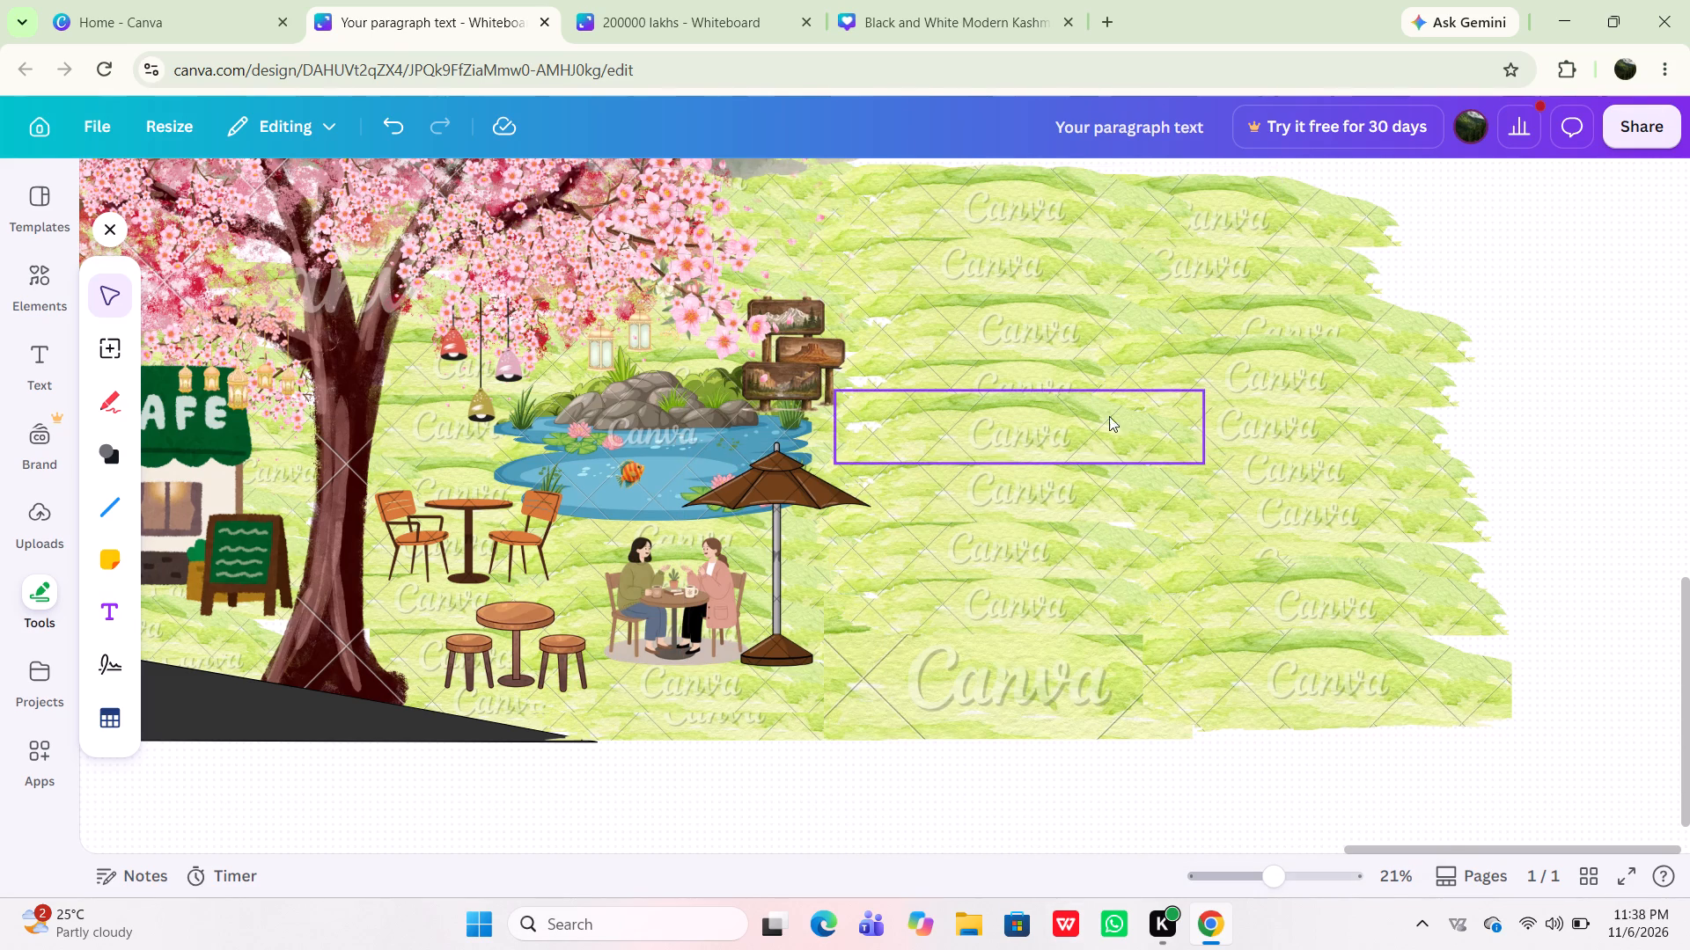
Shift two inner-column grass patches beside the pond inward to cover the gaps near the wooden signboard.
drag(956, 404, 940, 404)
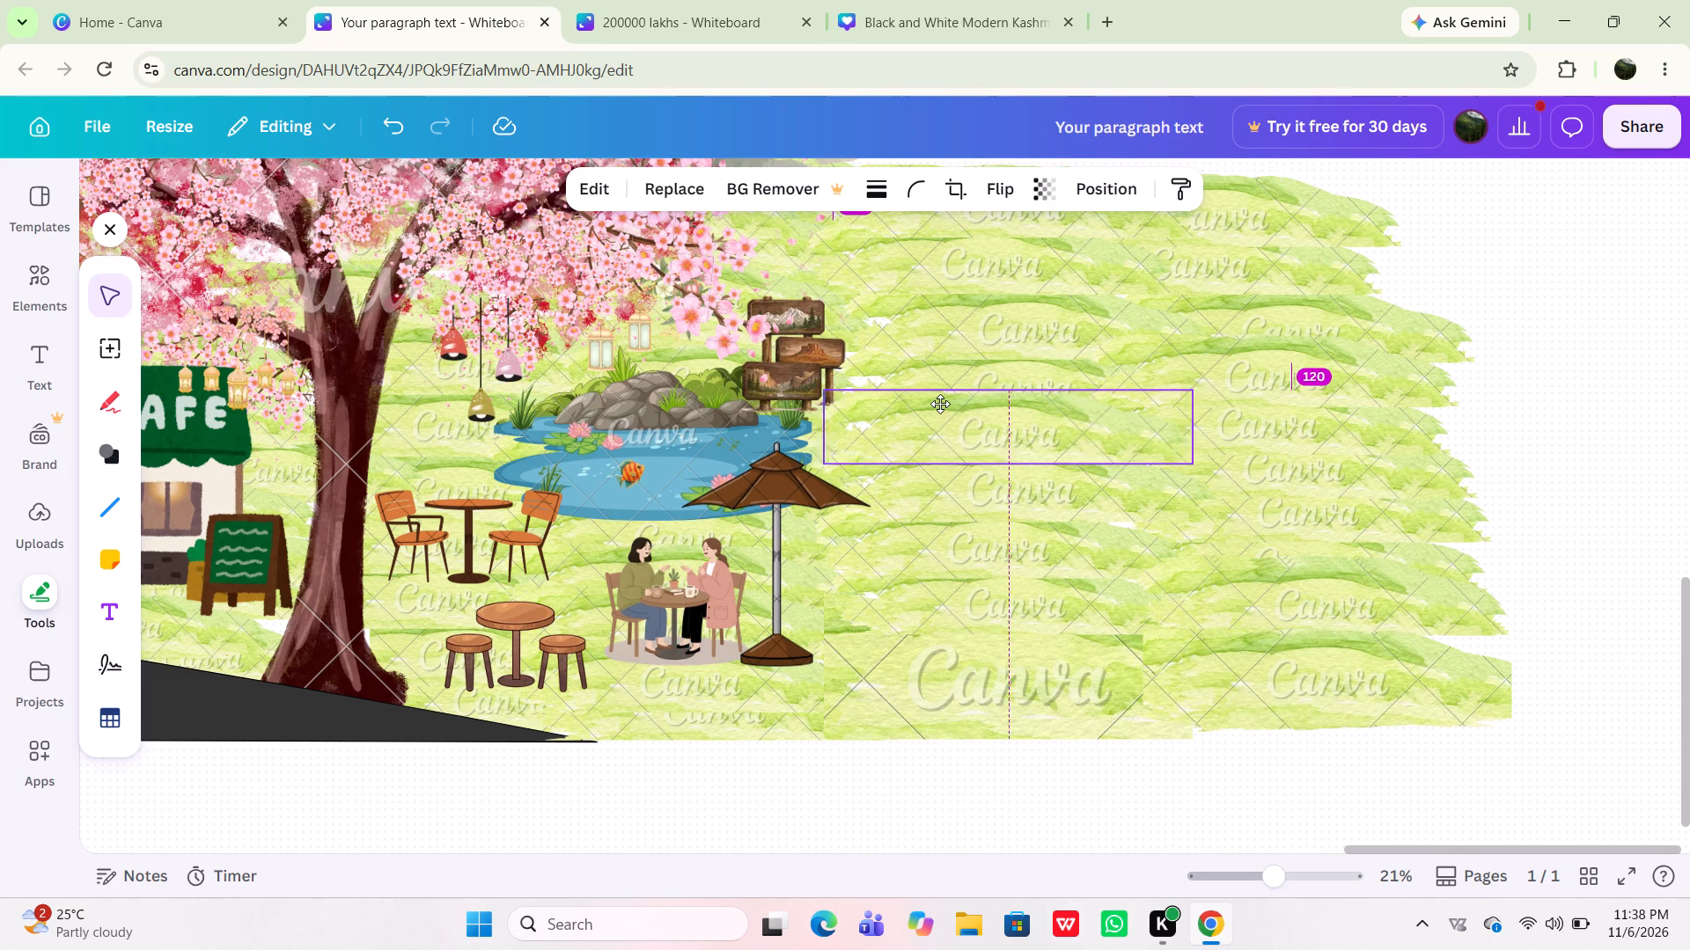
drag(940, 404, 935, 418)
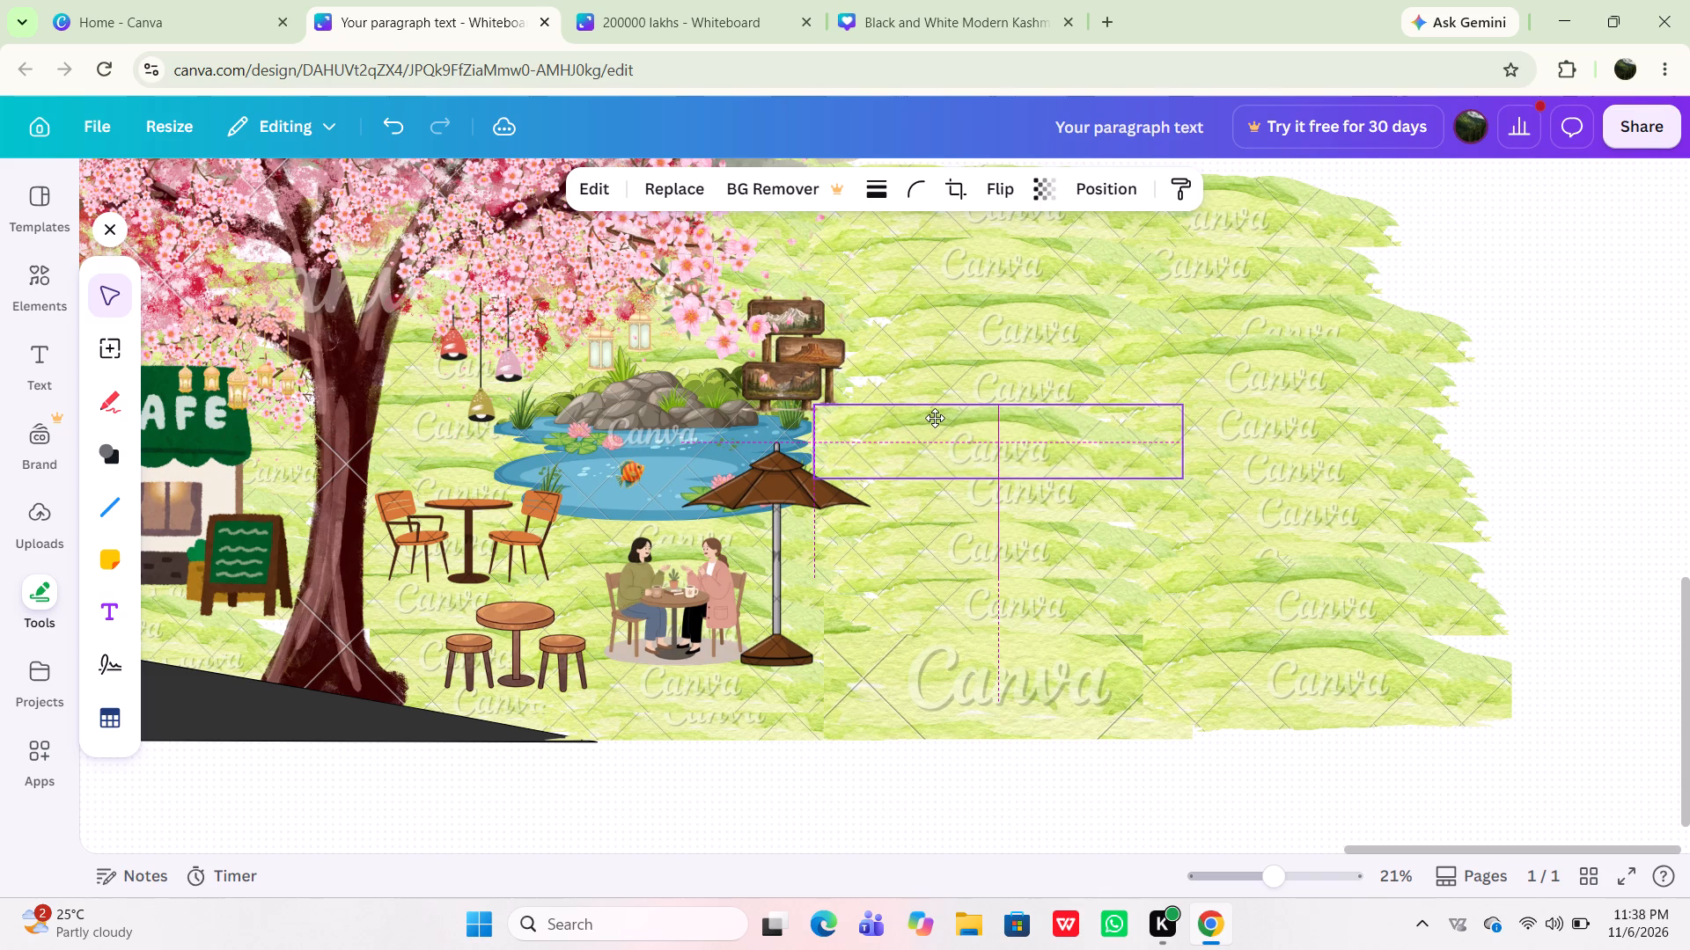
drag(935, 418, 936, 418)
drag(949, 386, 924, 390)
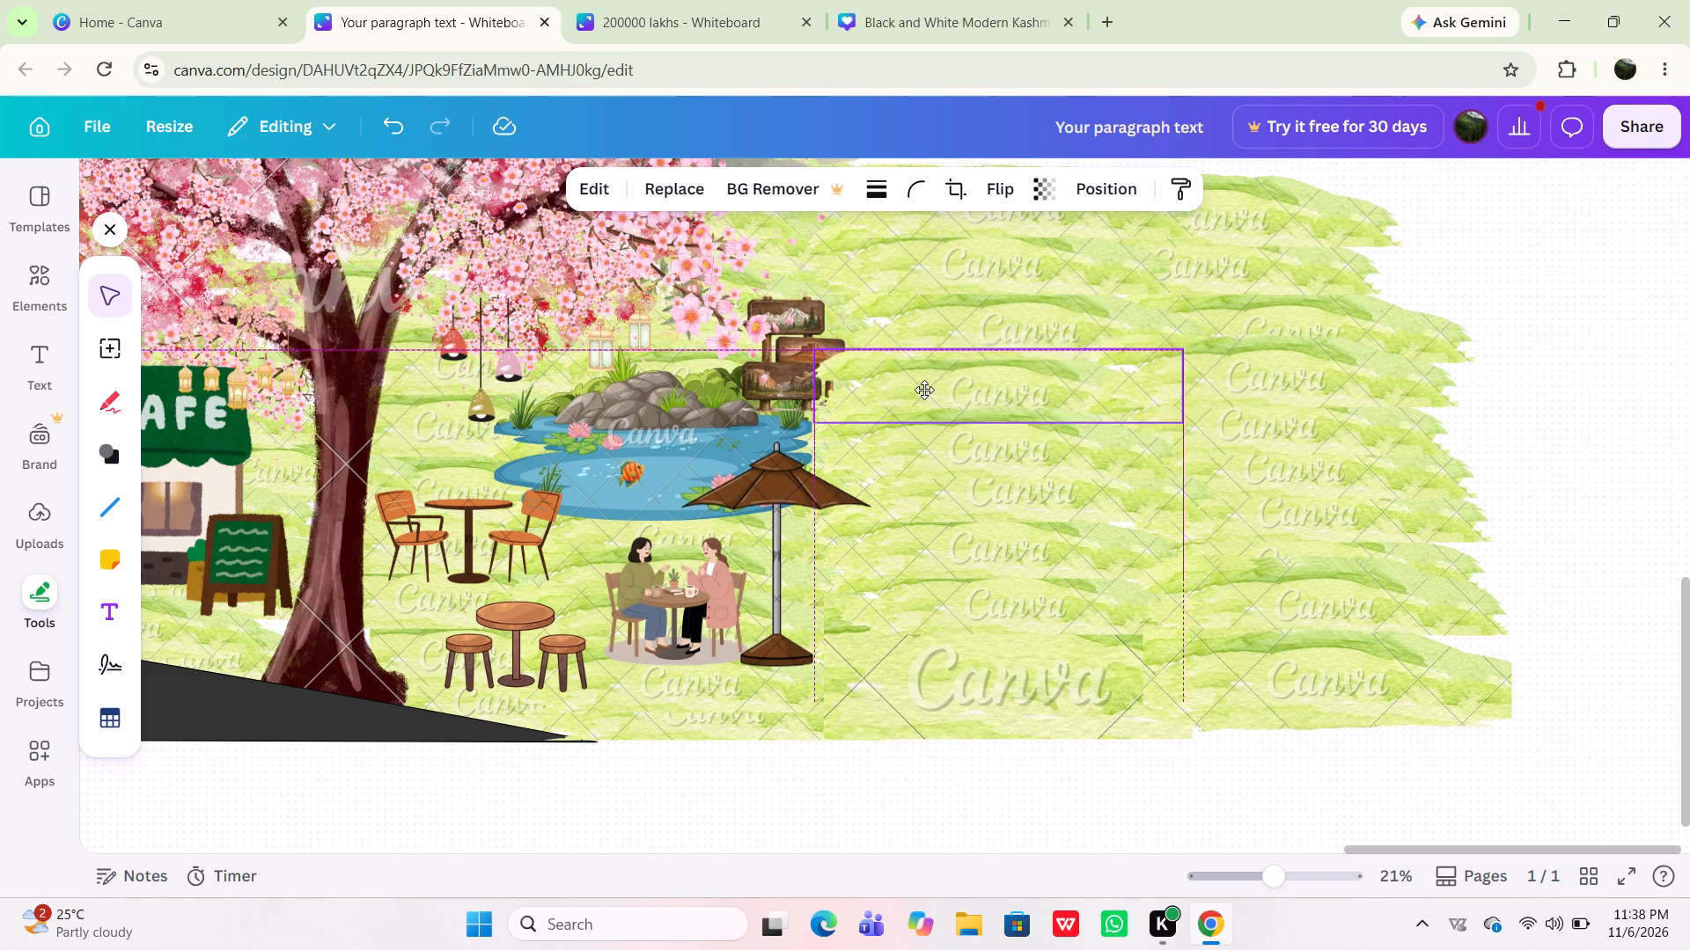
drag(924, 390, 922, 397)
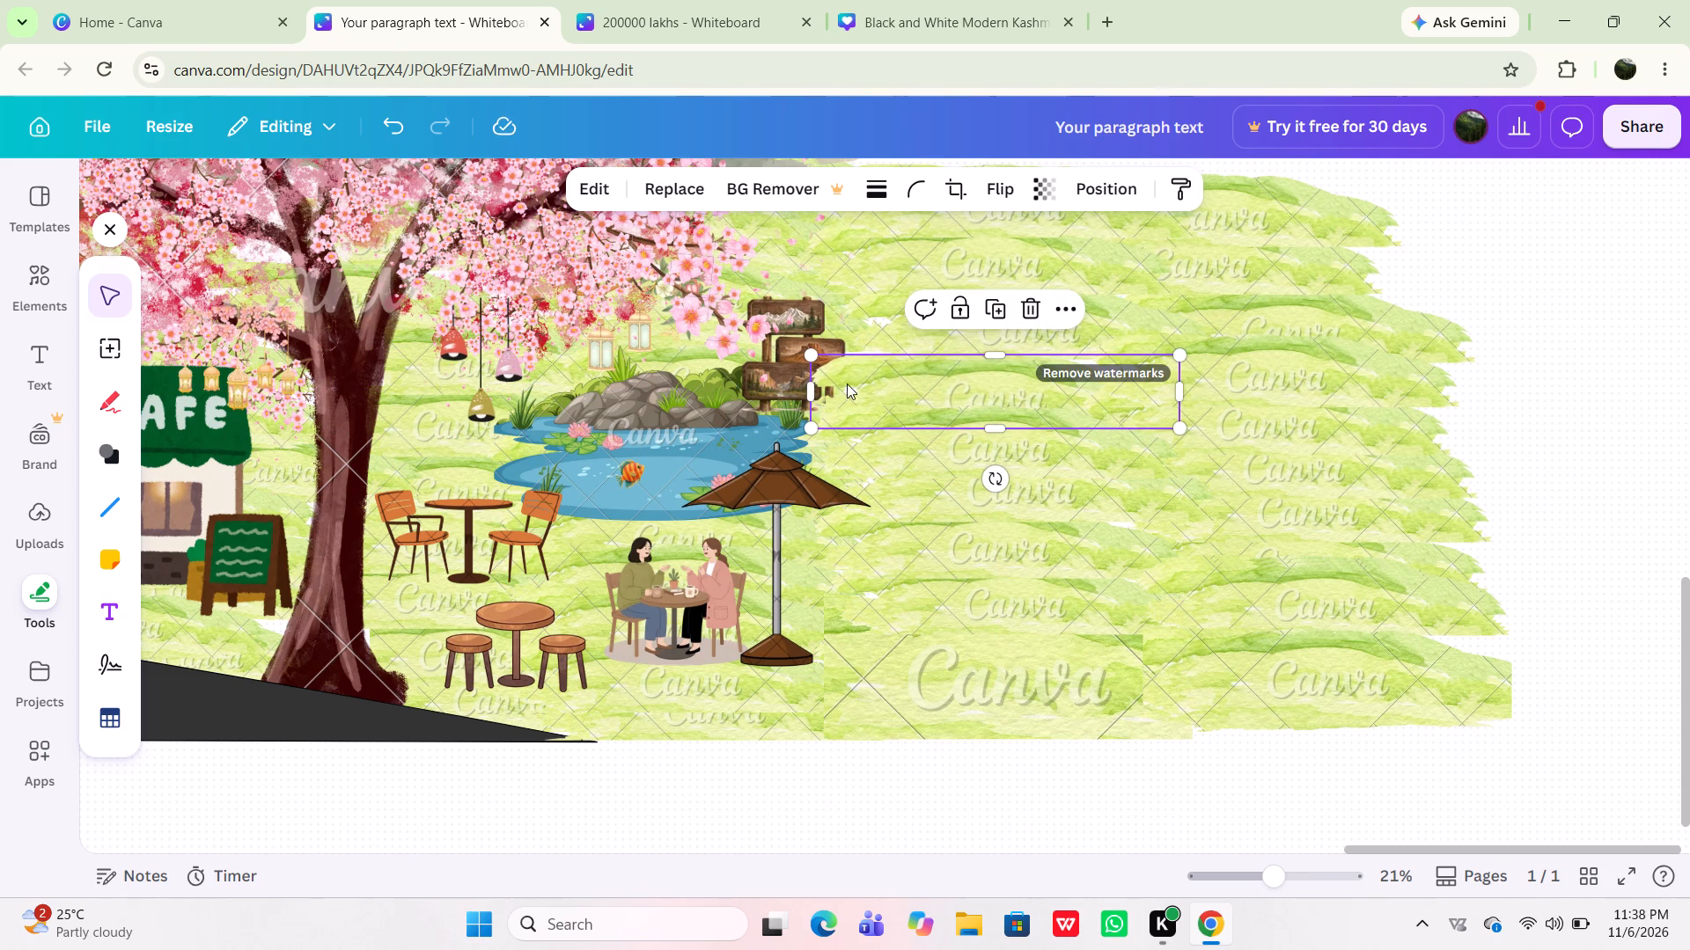
Bring the wooden picture signboard beside the pond to the front of the grass patches.
click(797, 368)
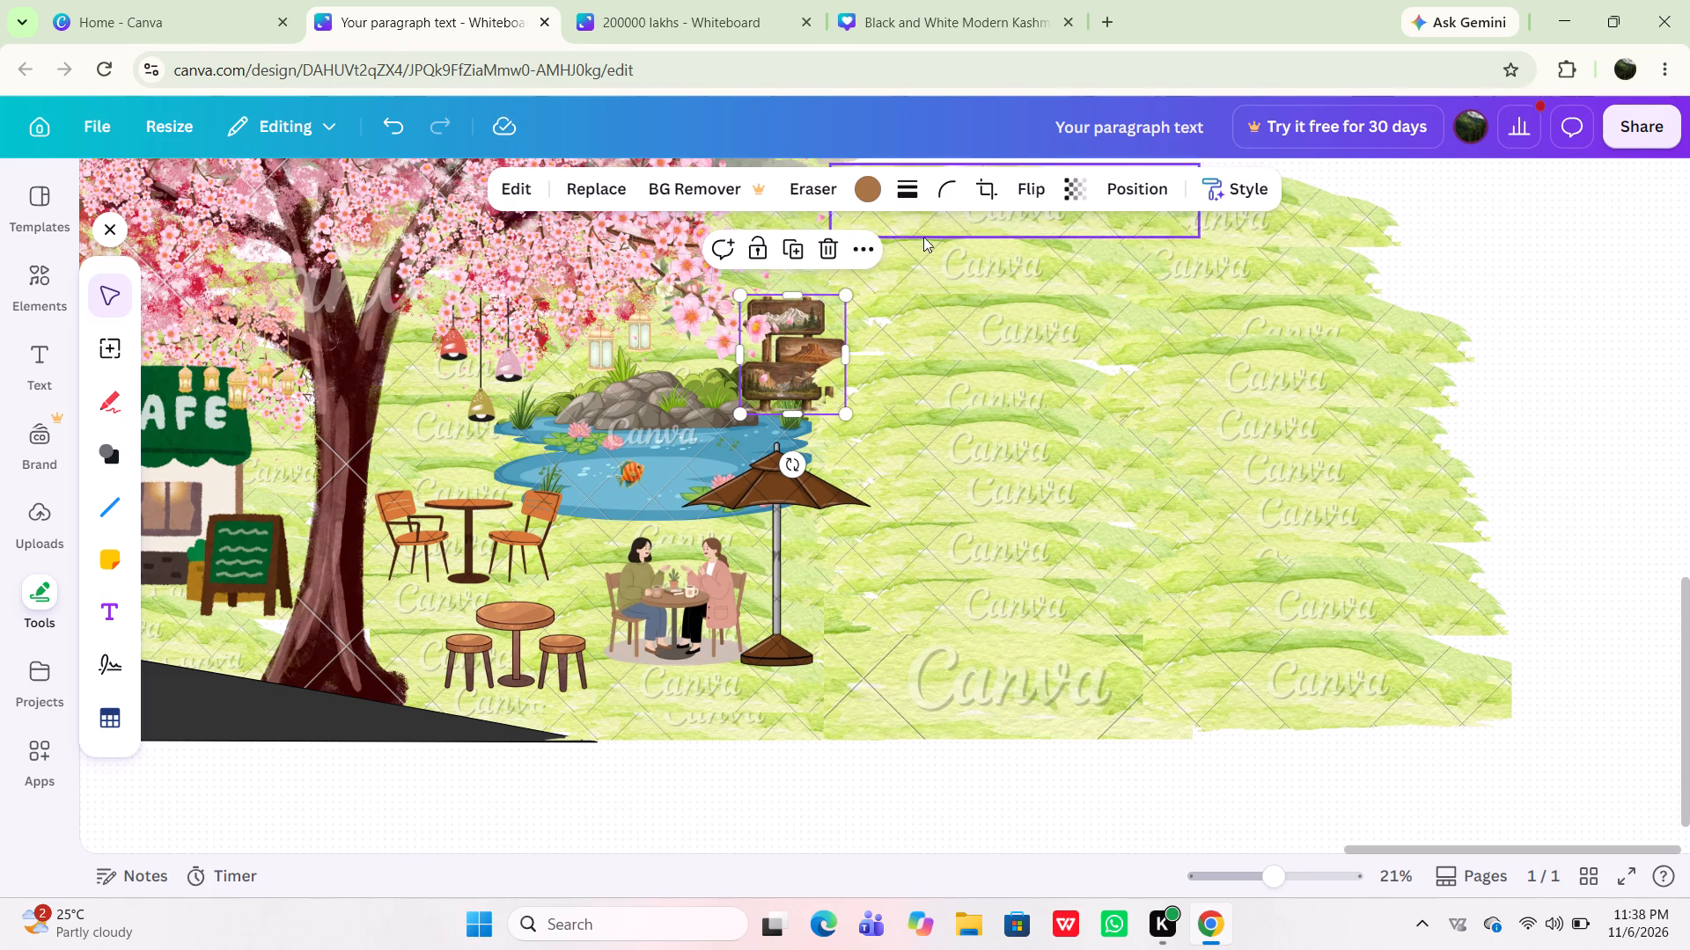
click(874, 252)
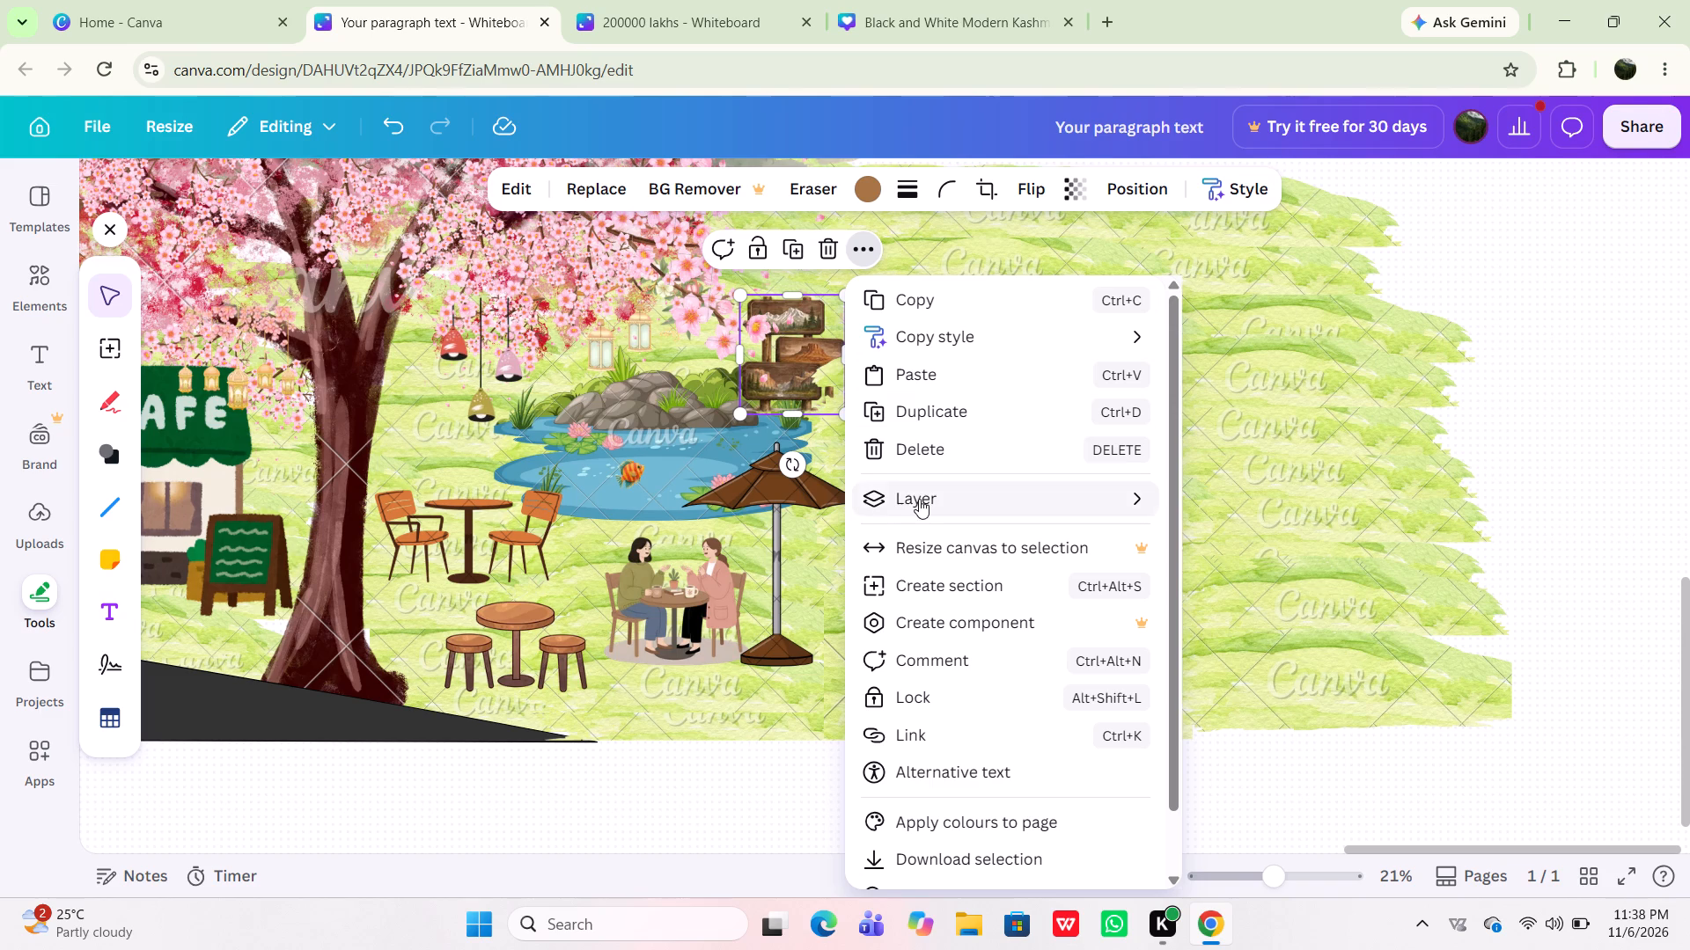
click(922, 499)
click(1267, 501)
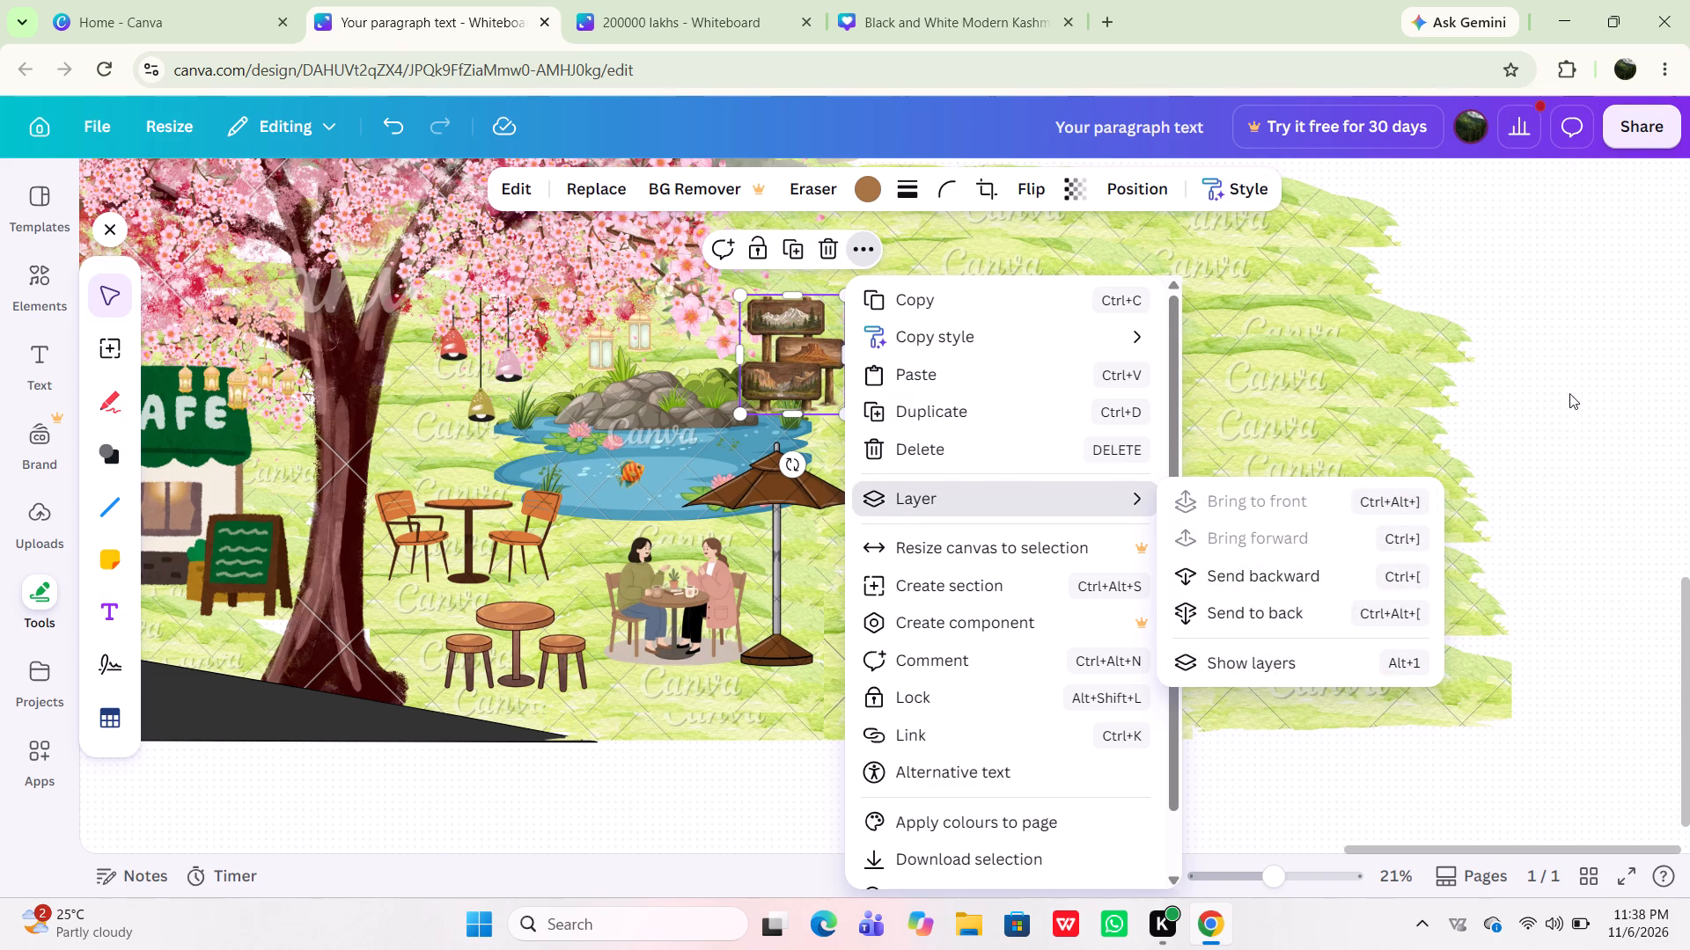
click(1569, 388)
Move the outer-column grass patch level with the signboard slightly inward and up, overlapping the inner column.
double_click(1119, 358)
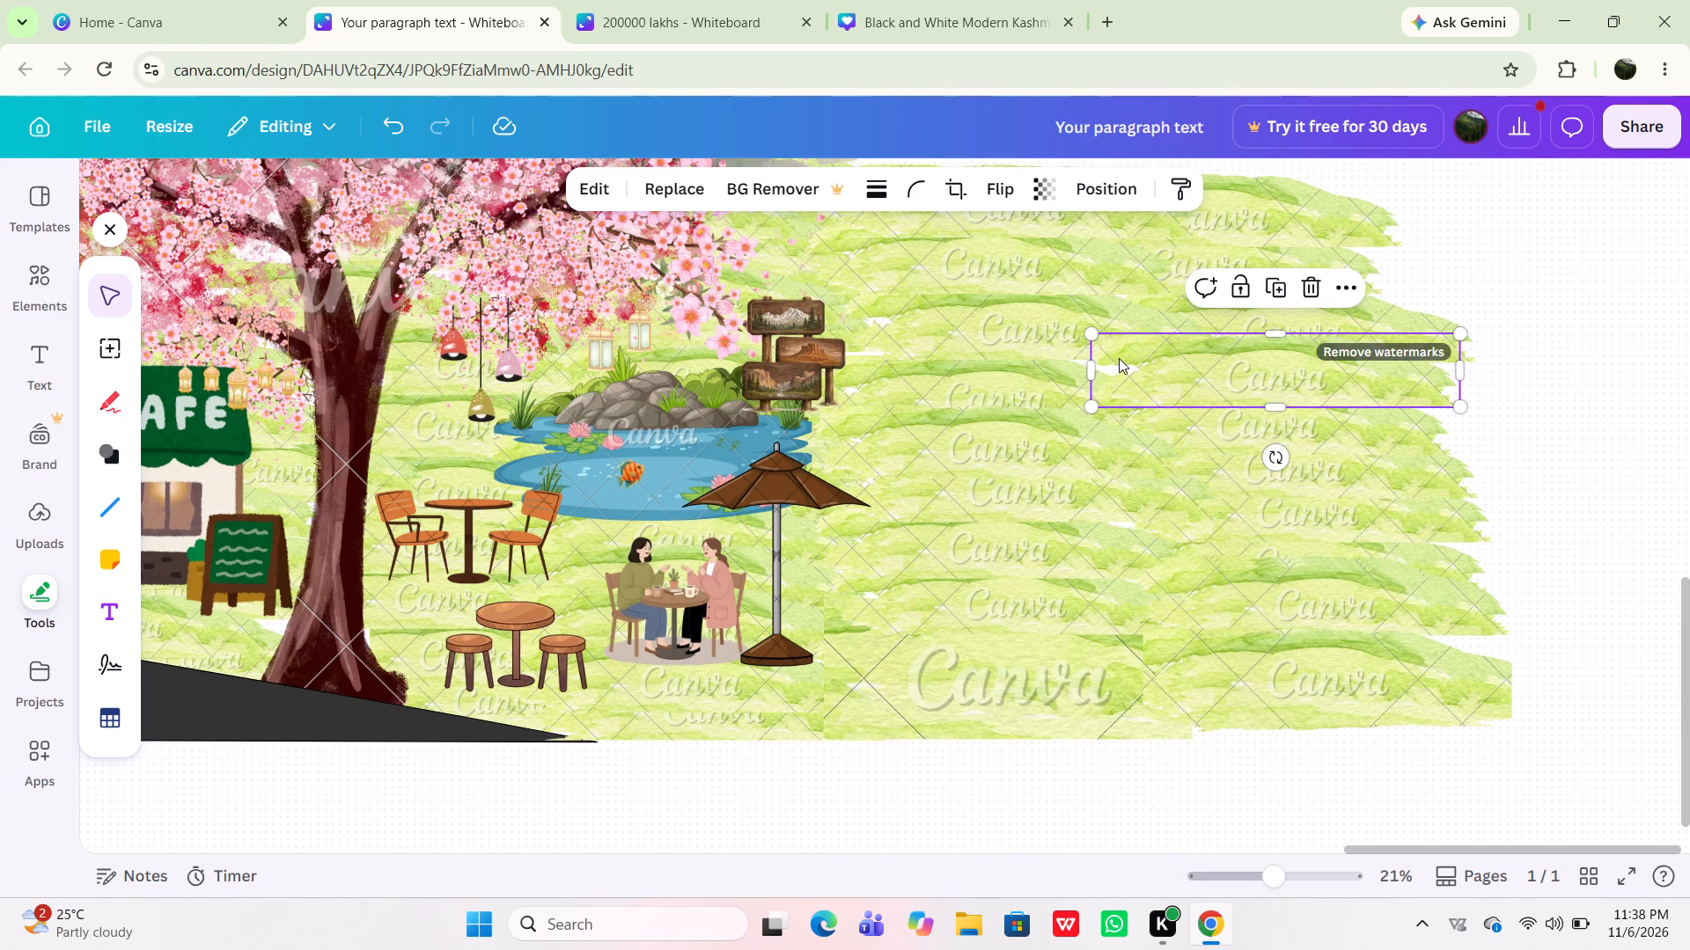
drag(1171, 368, 1121, 355)
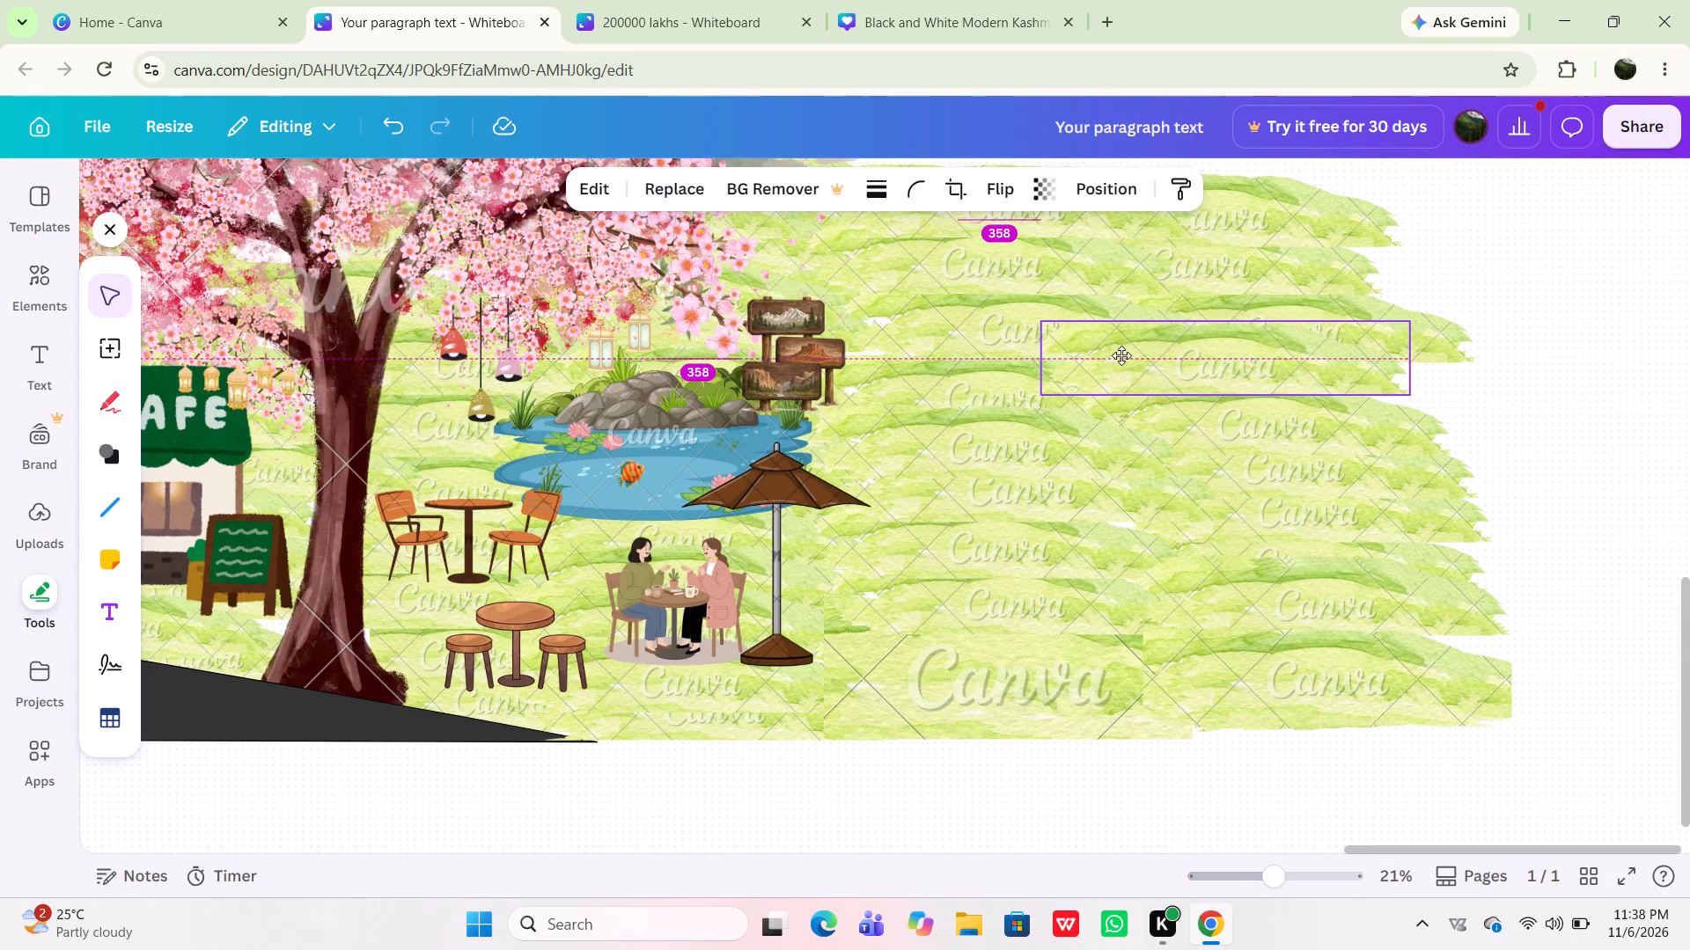
drag(1121, 355, 1132, 362)
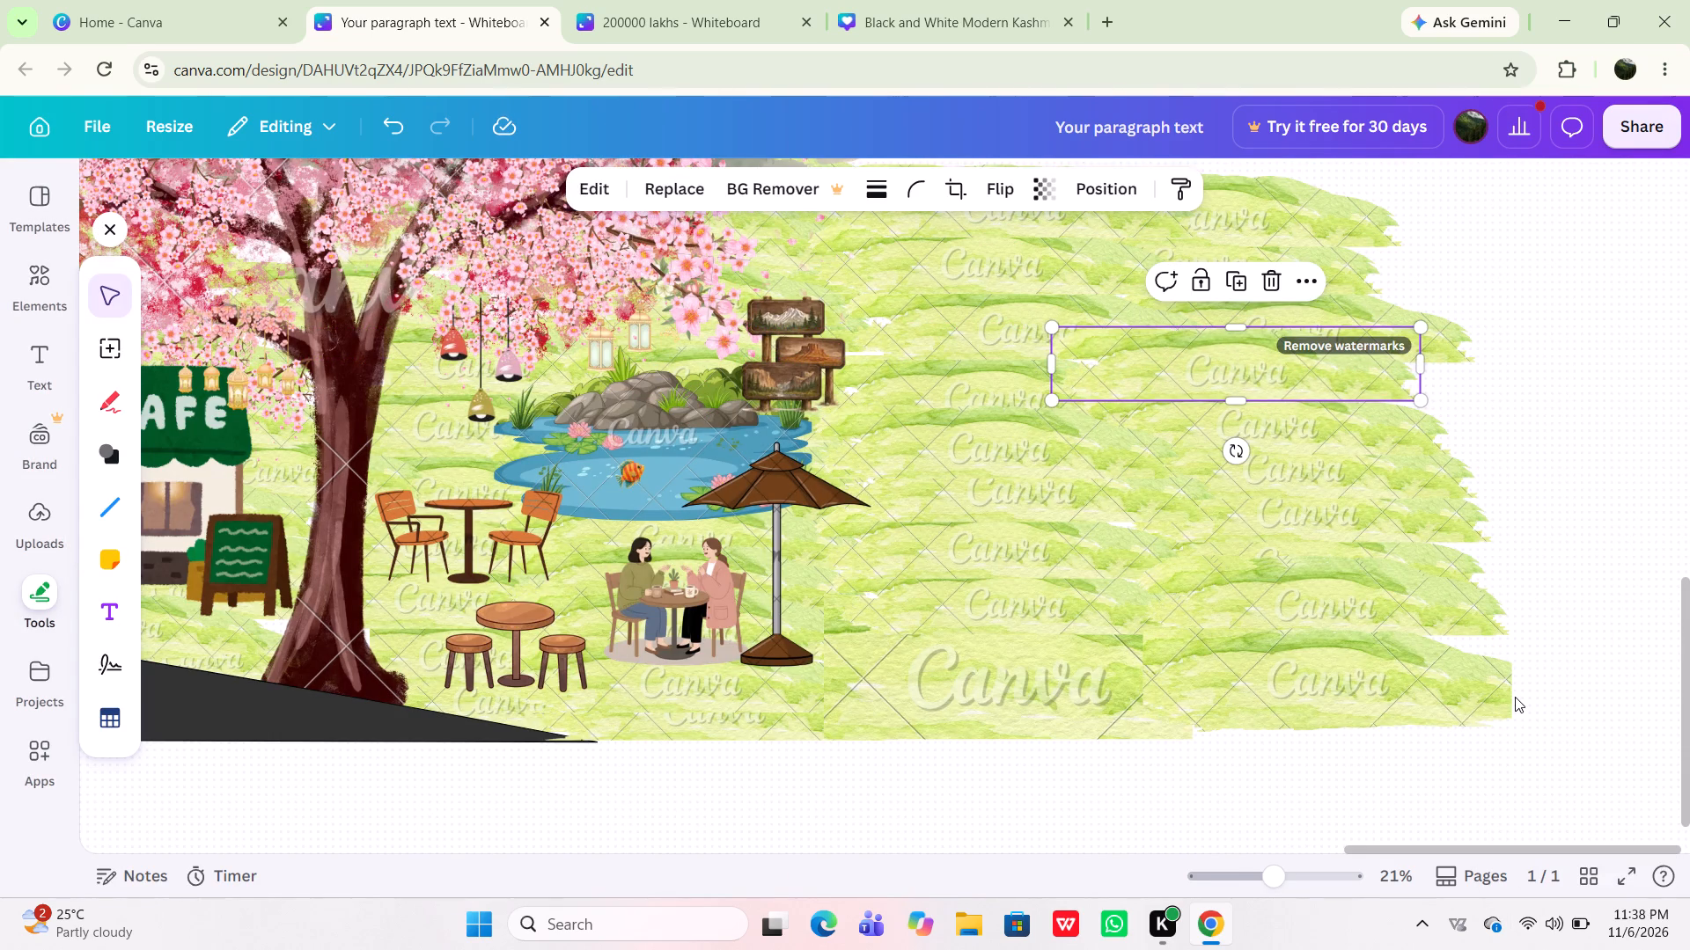
Stretch the inner-column grass patch beside the pond upward into a tall block, and shift it outward and down, away from the signboard.
scroll(1515, 697, up, 2)
scroll(1515, 697, right, 4)
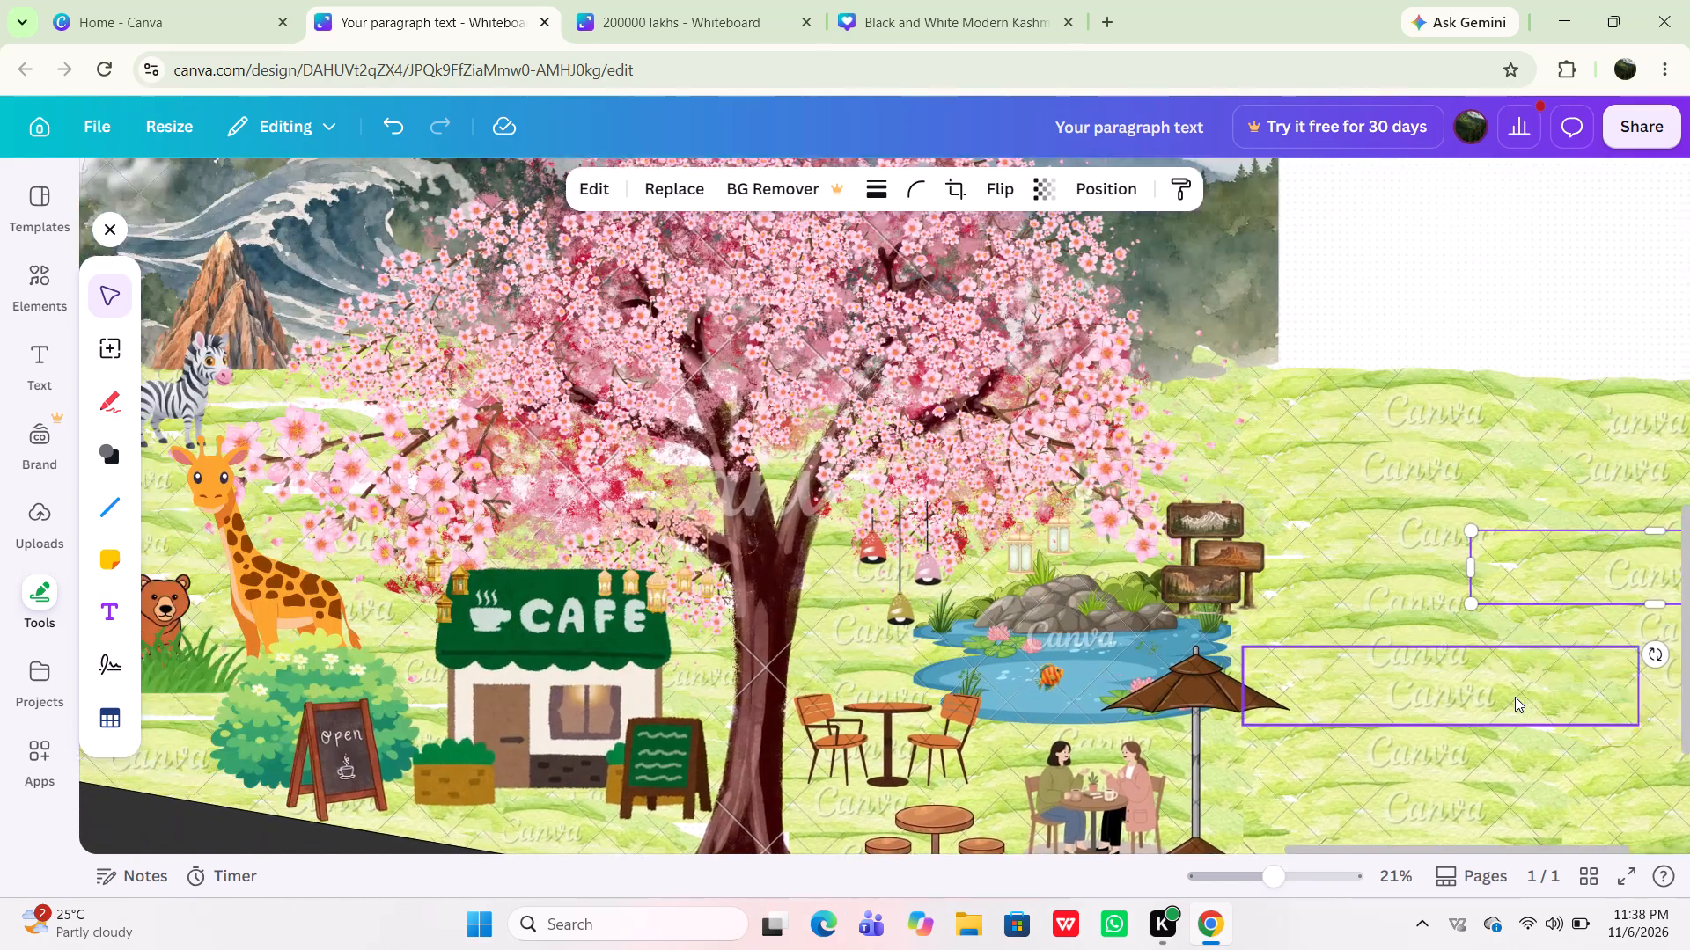
scroll(1515, 697, right, 2)
scroll(1515, 697, left, 5)
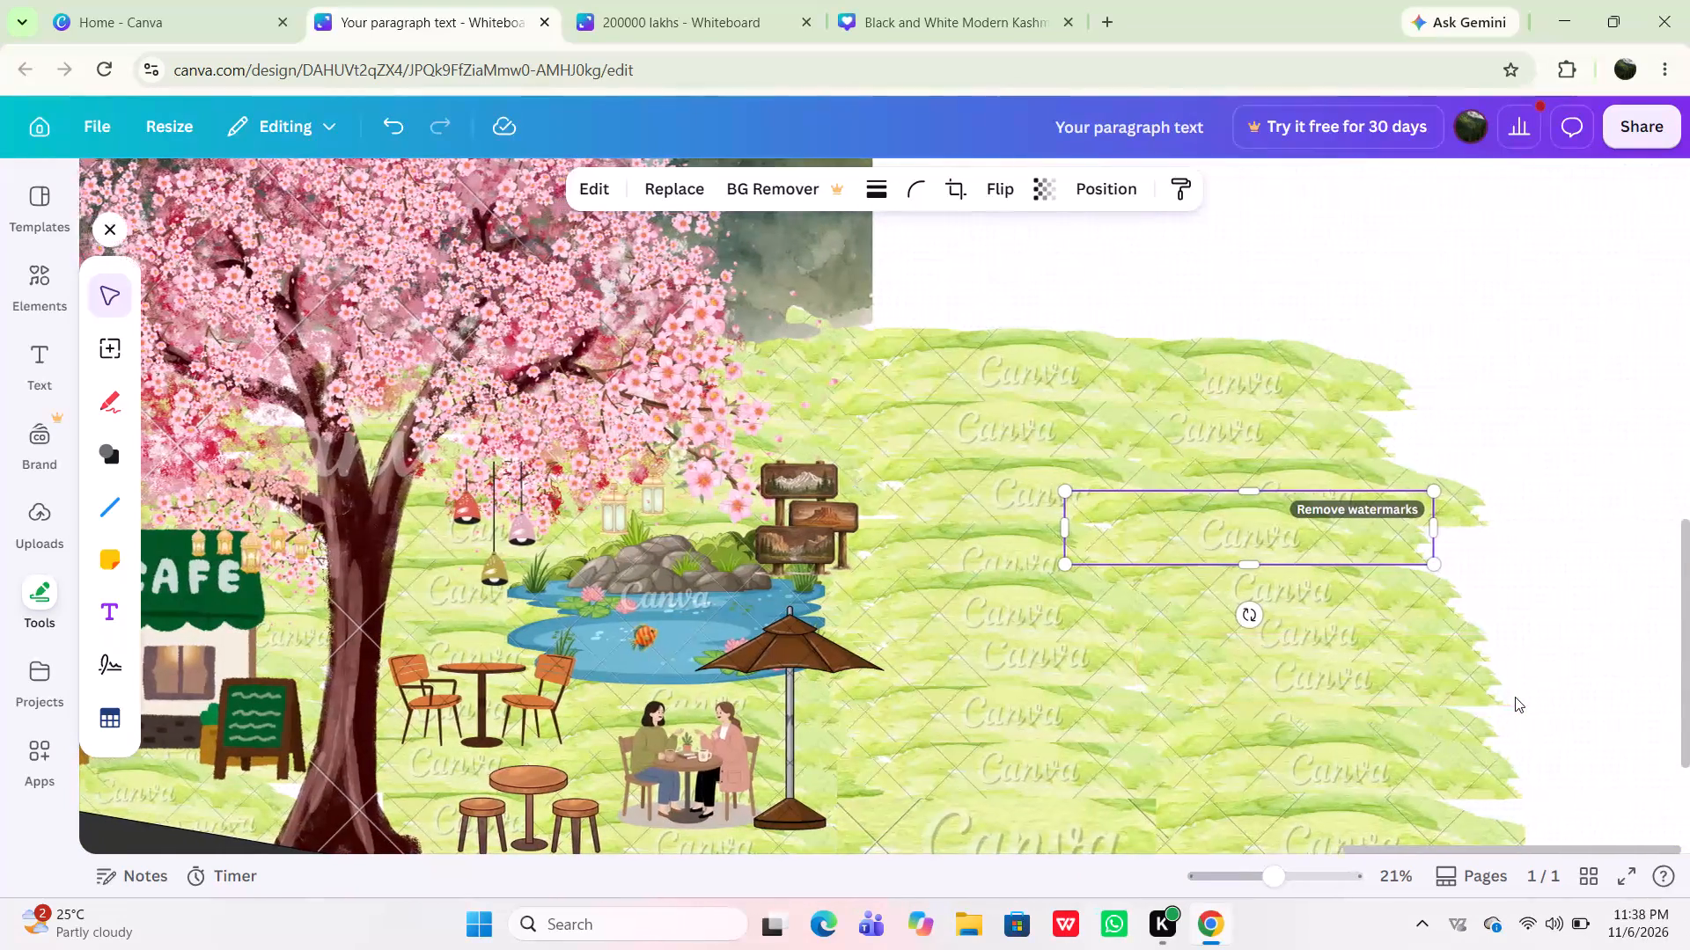
scroll(1515, 697, up, 4)
scroll(1515, 697, down, 3)
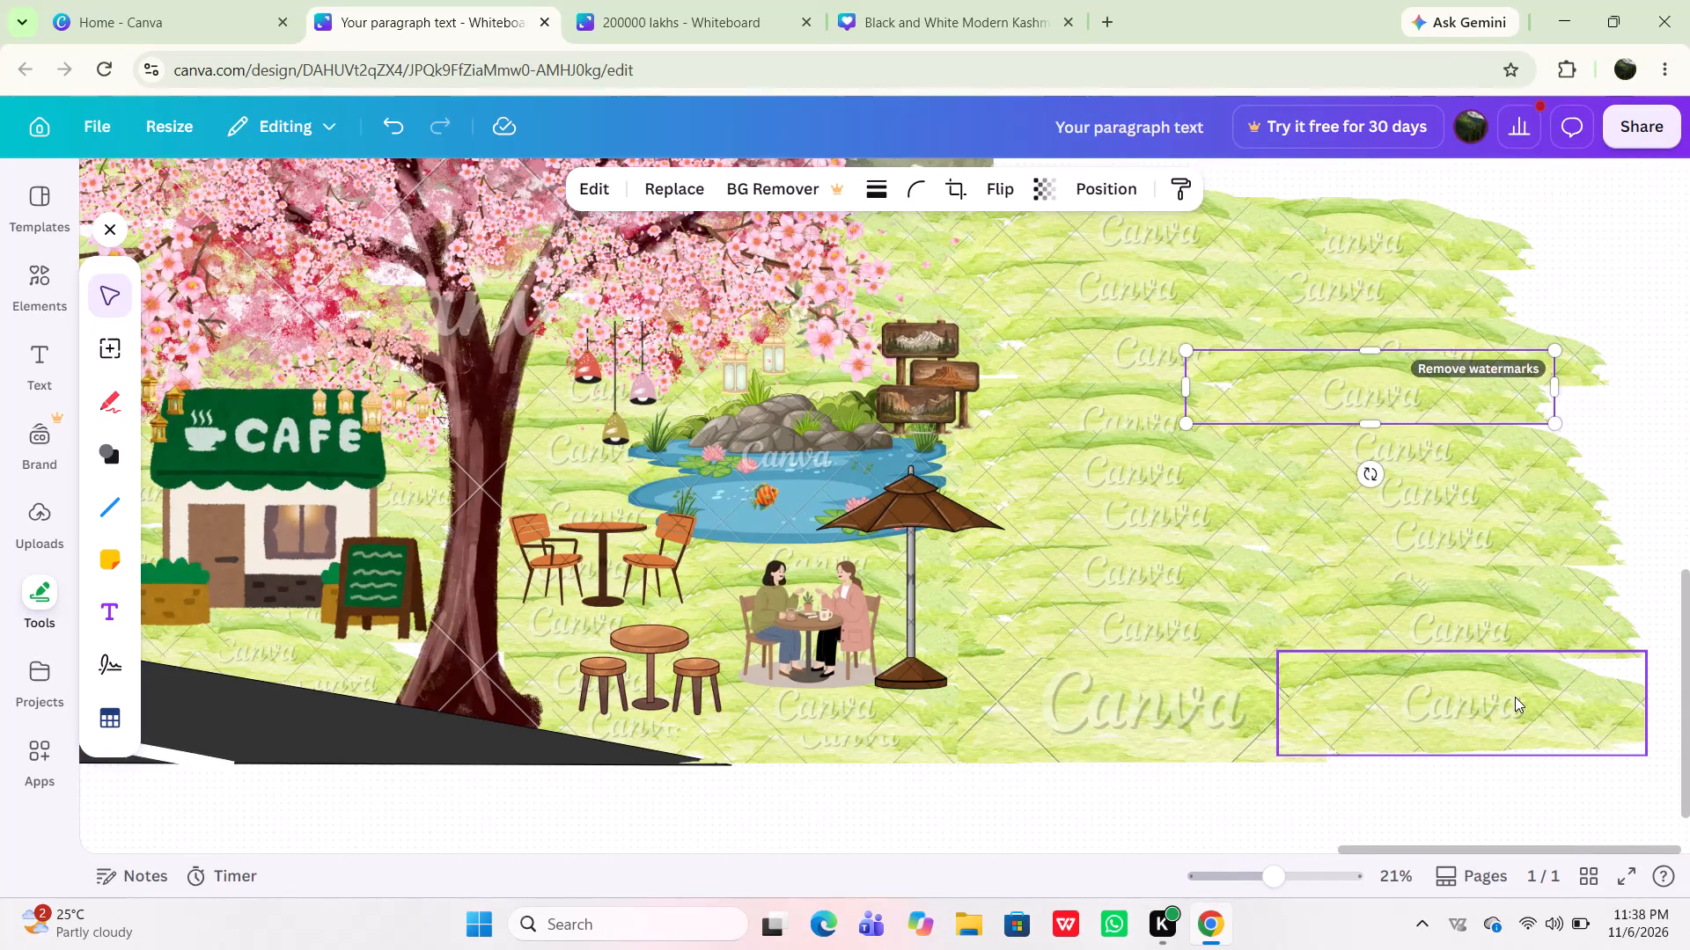
scroll(1515, 697, left, 2)
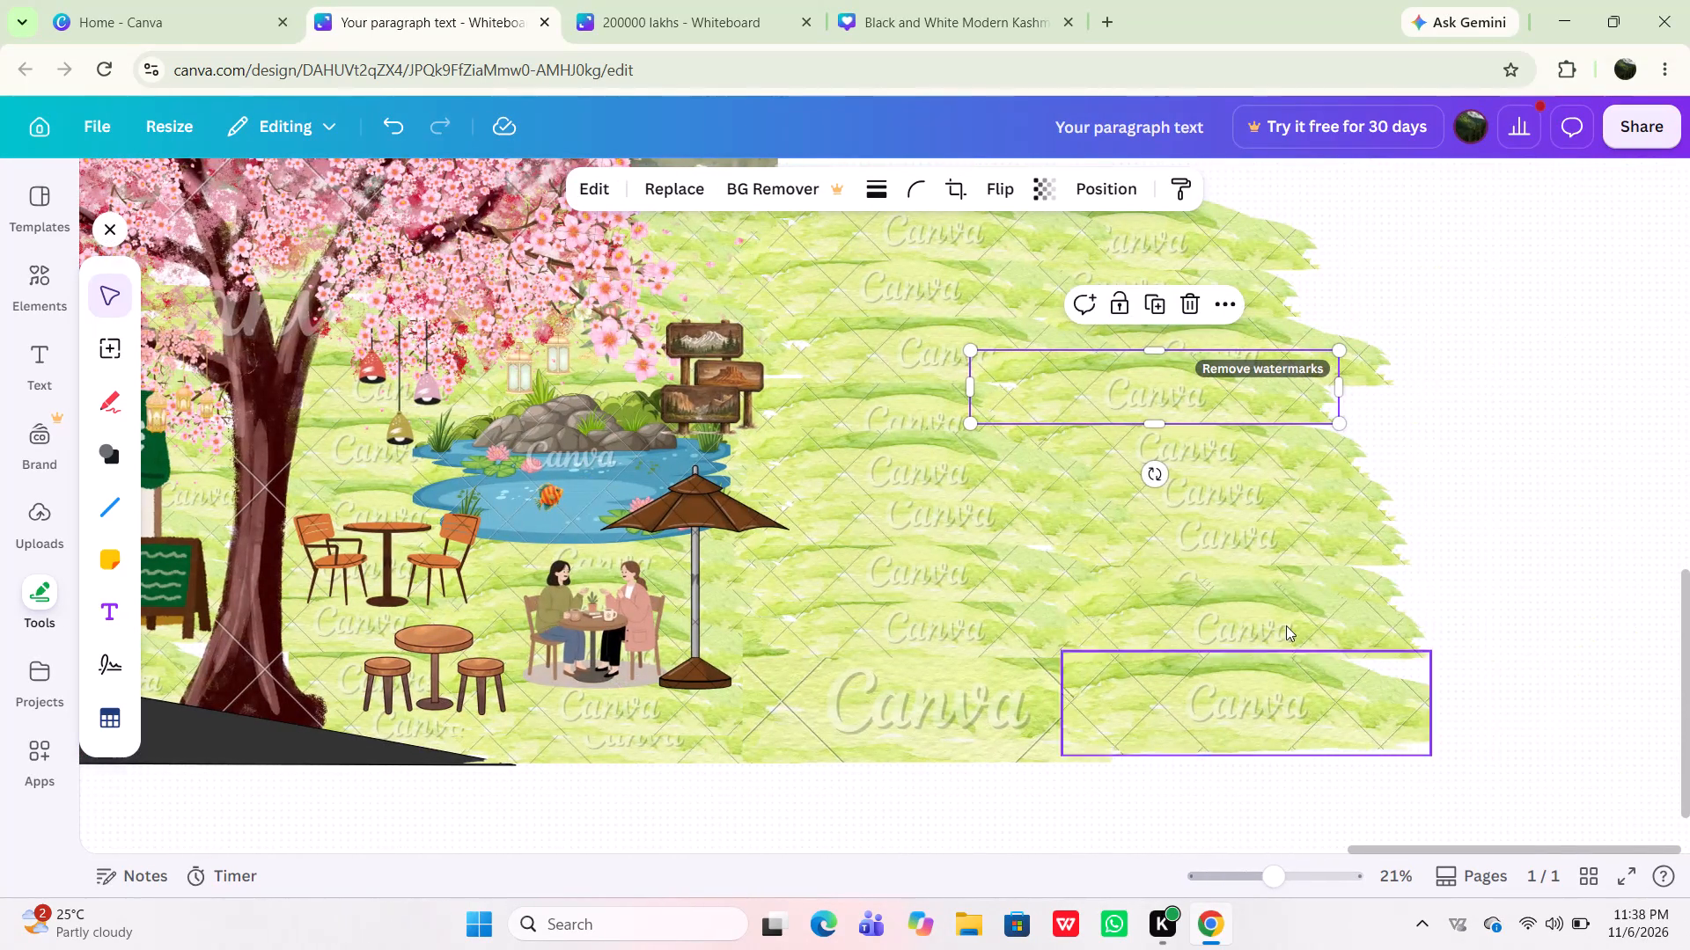
click(944, 447)
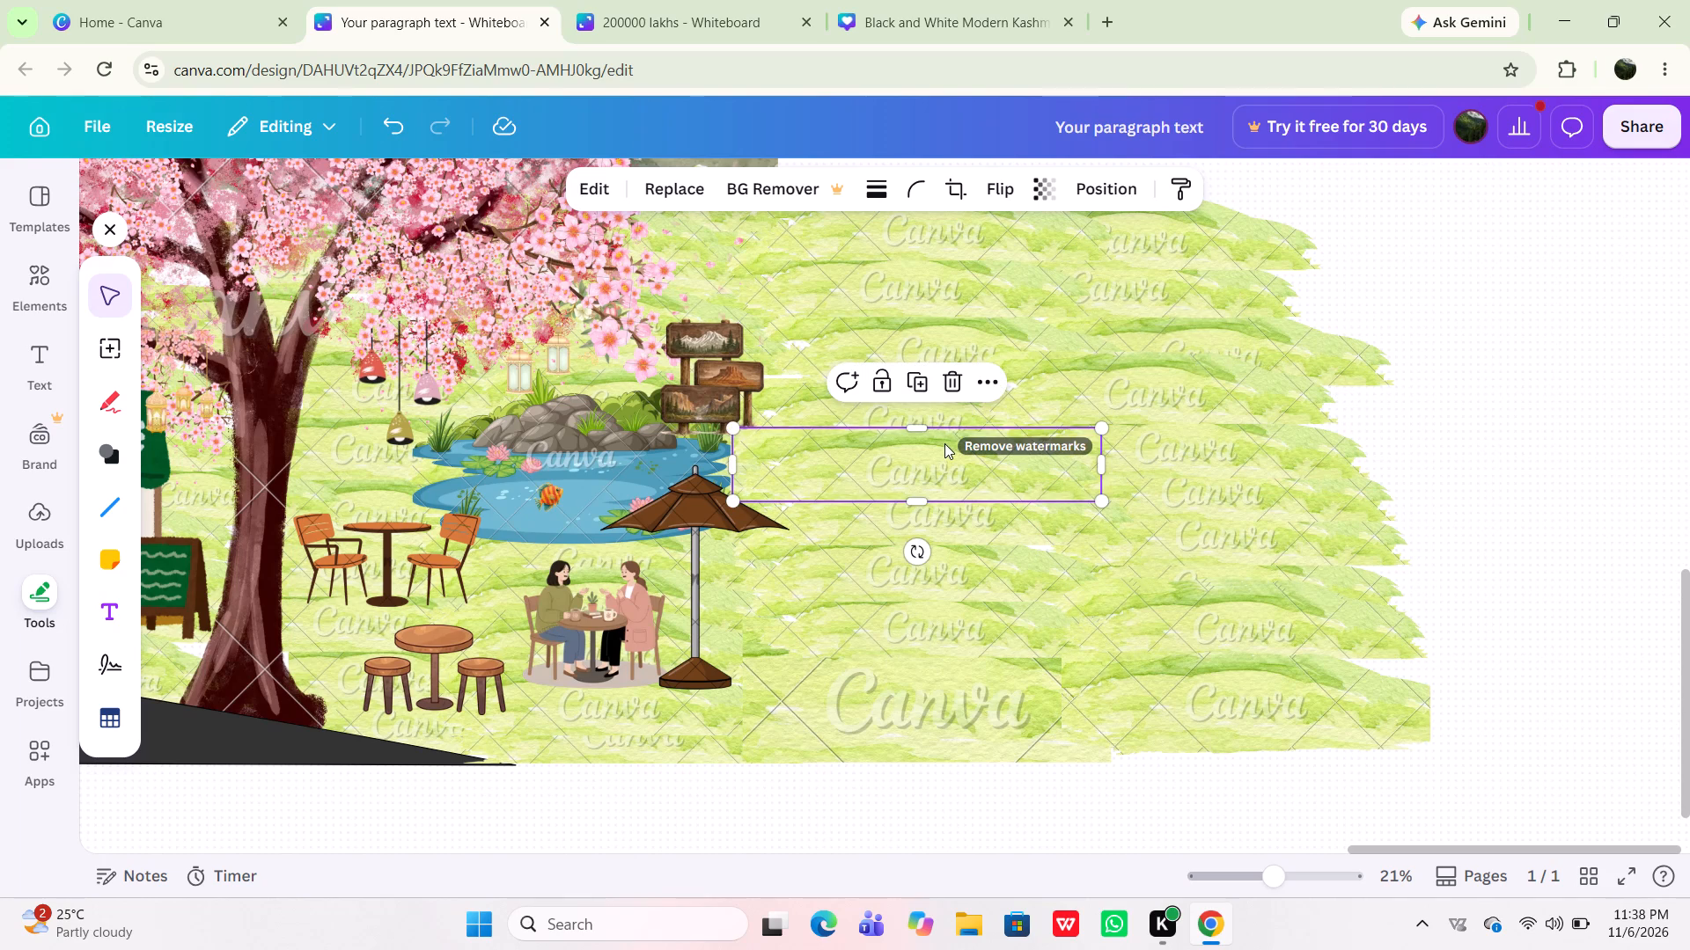
drag(919, 429, 930, 393)
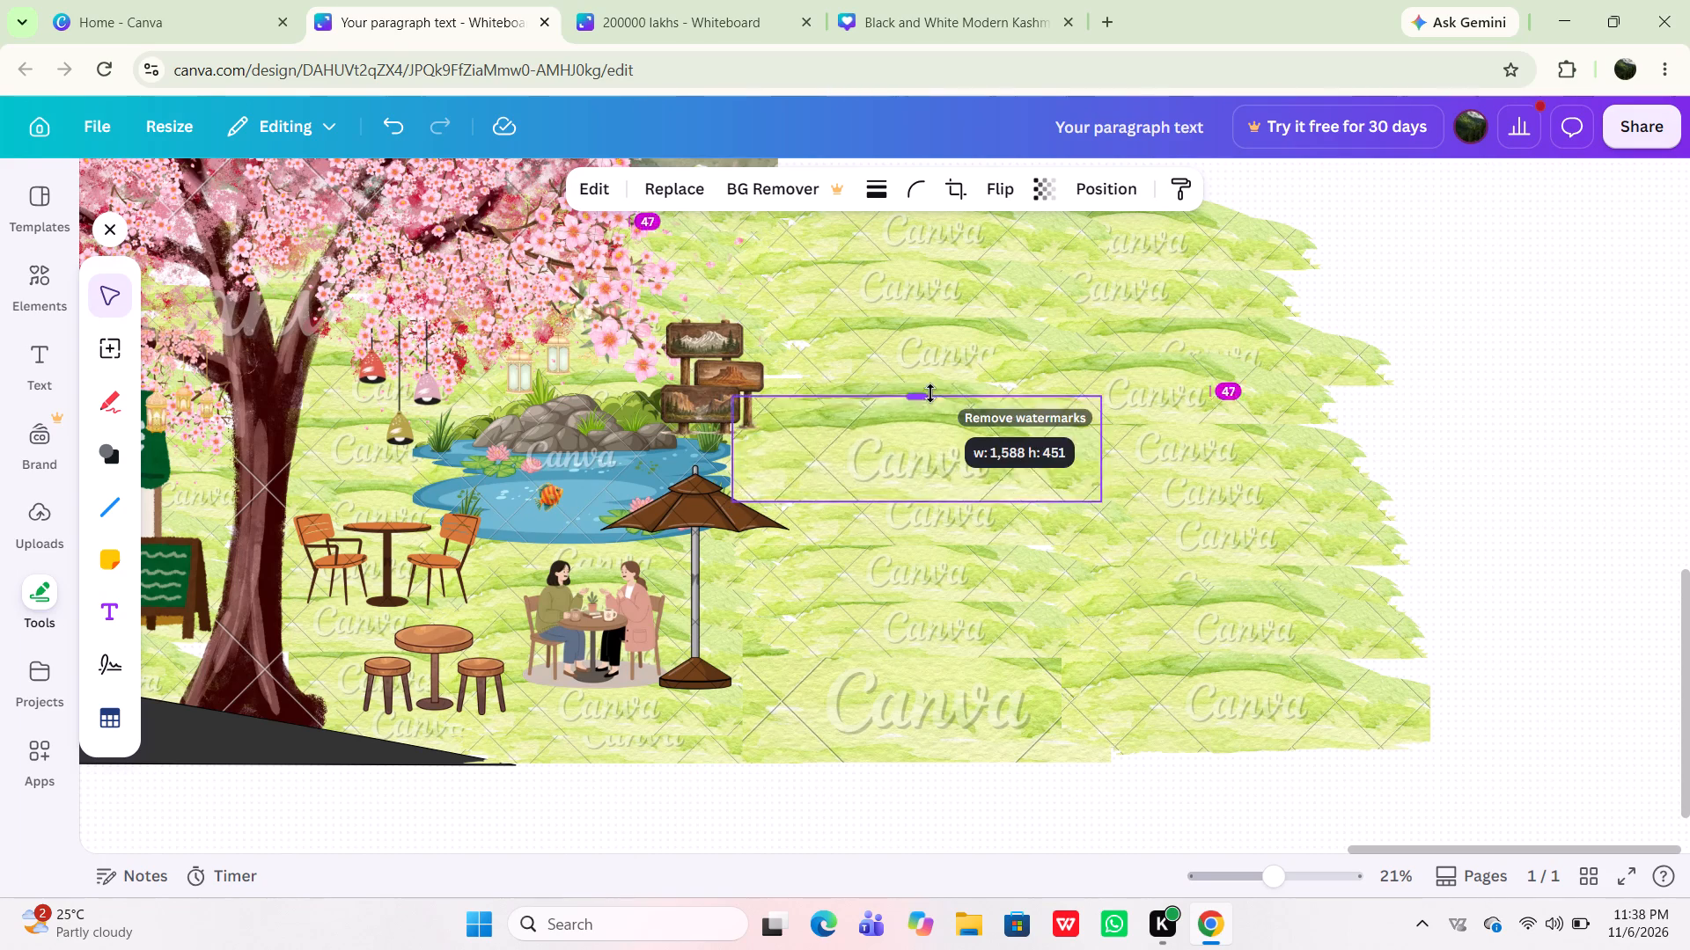
drag(930, 393, 1100, 169)
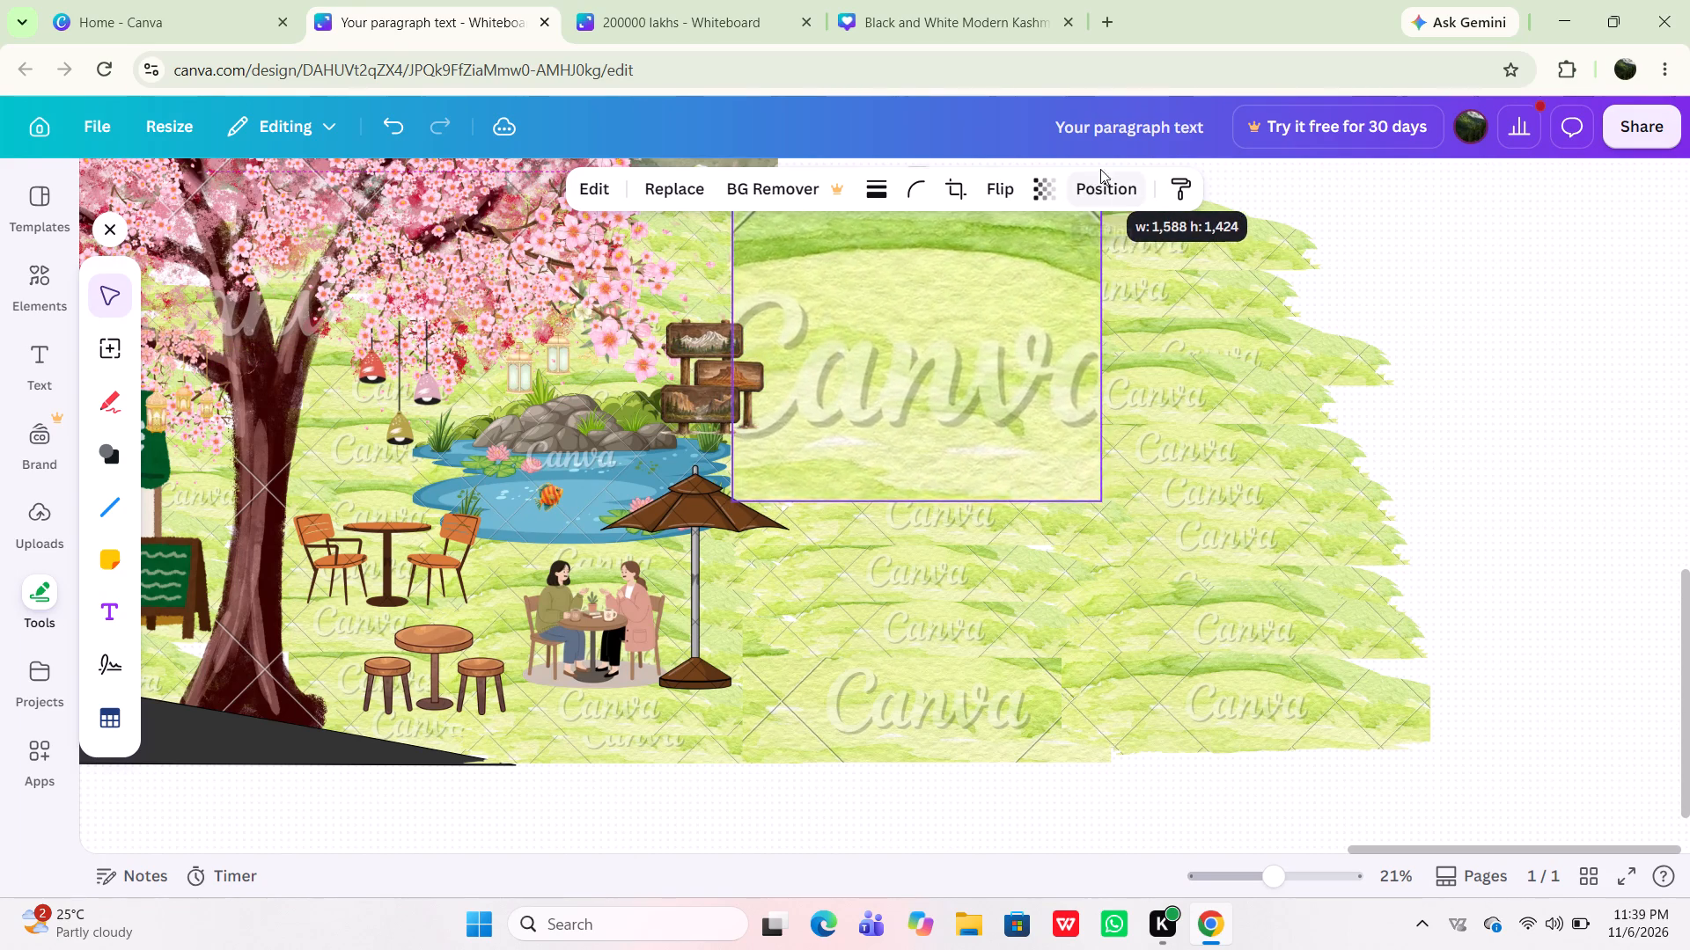
drag(1100, 169, 1324, 161)
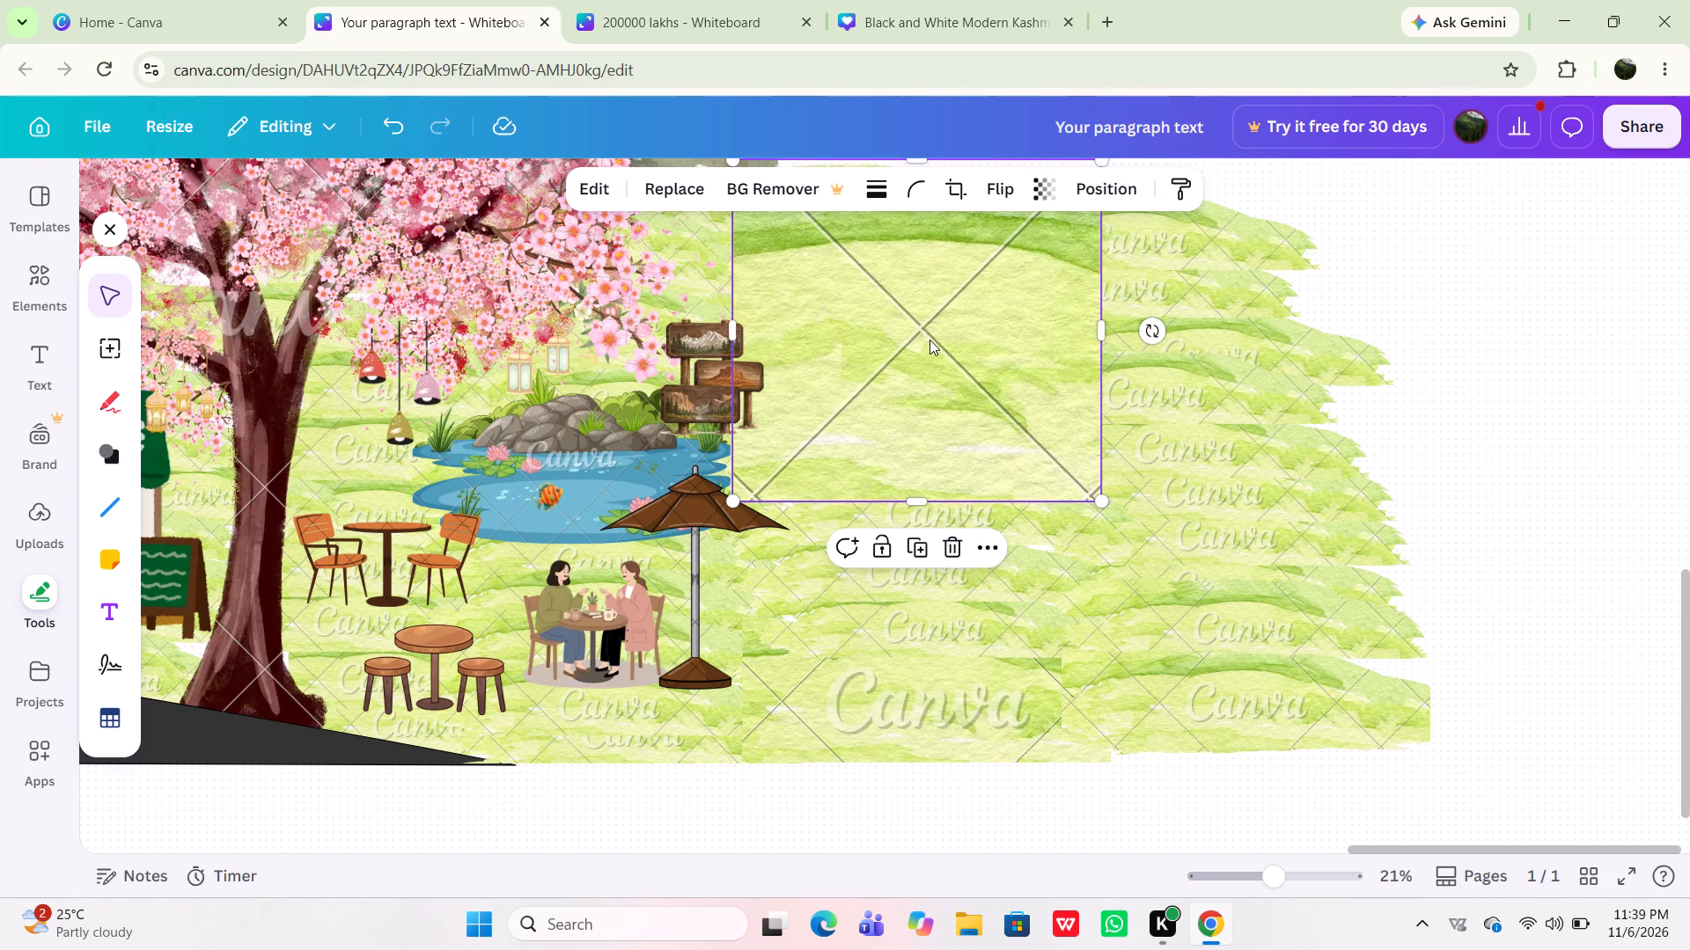
drag(929, 340, 971, 389)
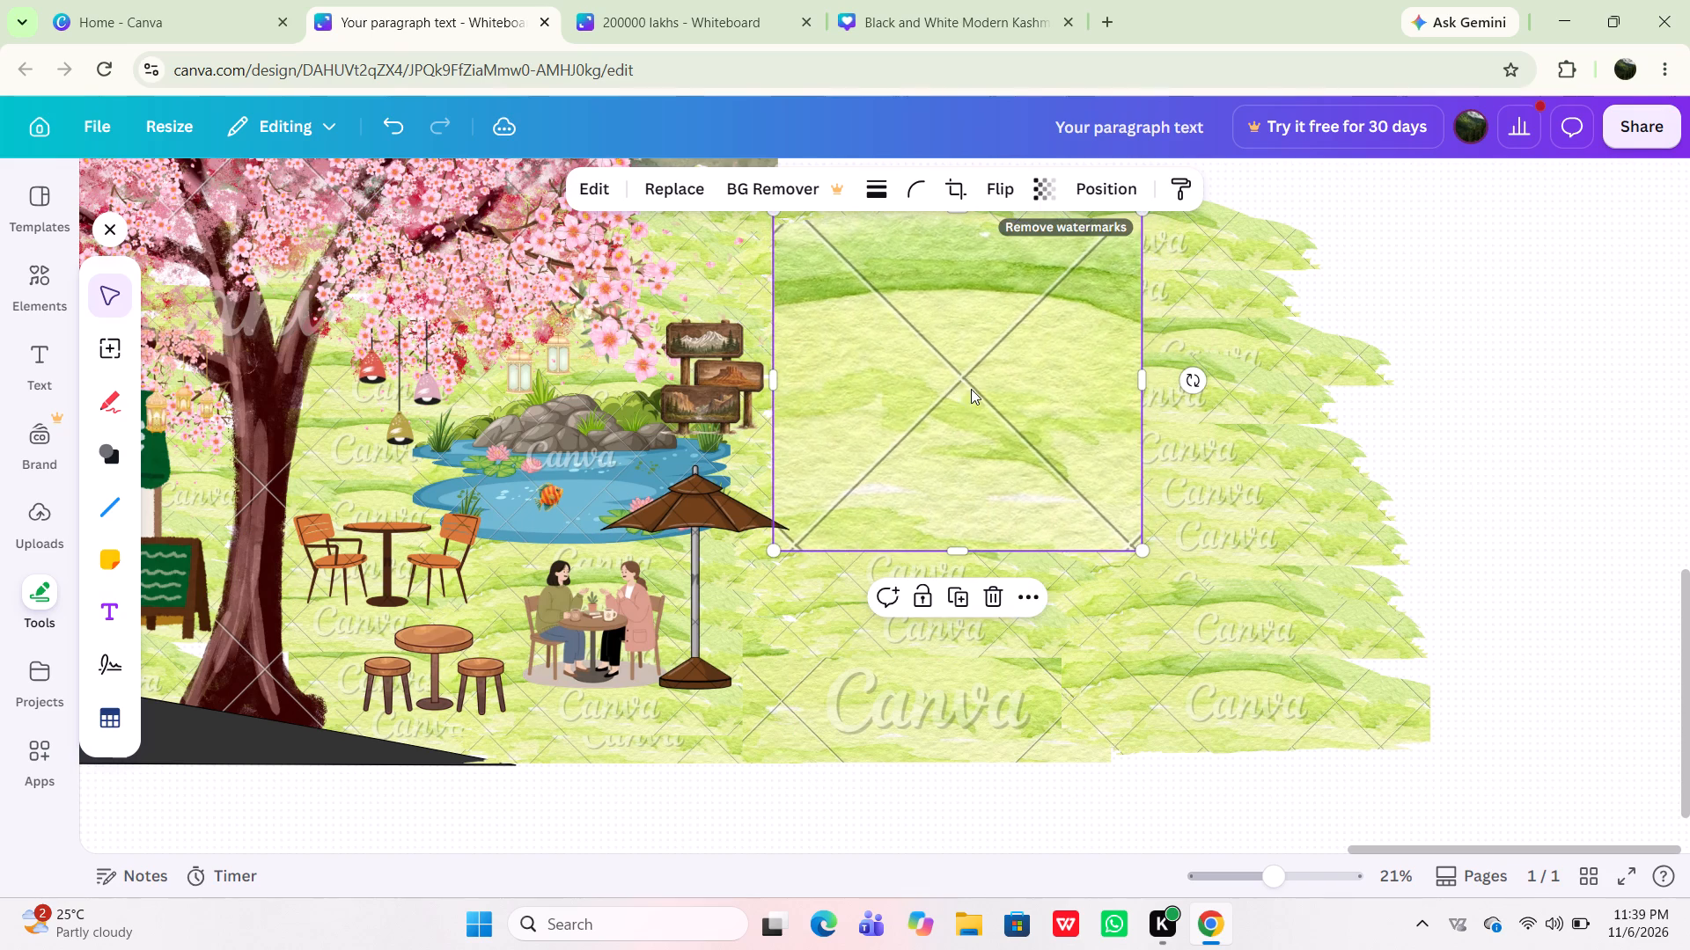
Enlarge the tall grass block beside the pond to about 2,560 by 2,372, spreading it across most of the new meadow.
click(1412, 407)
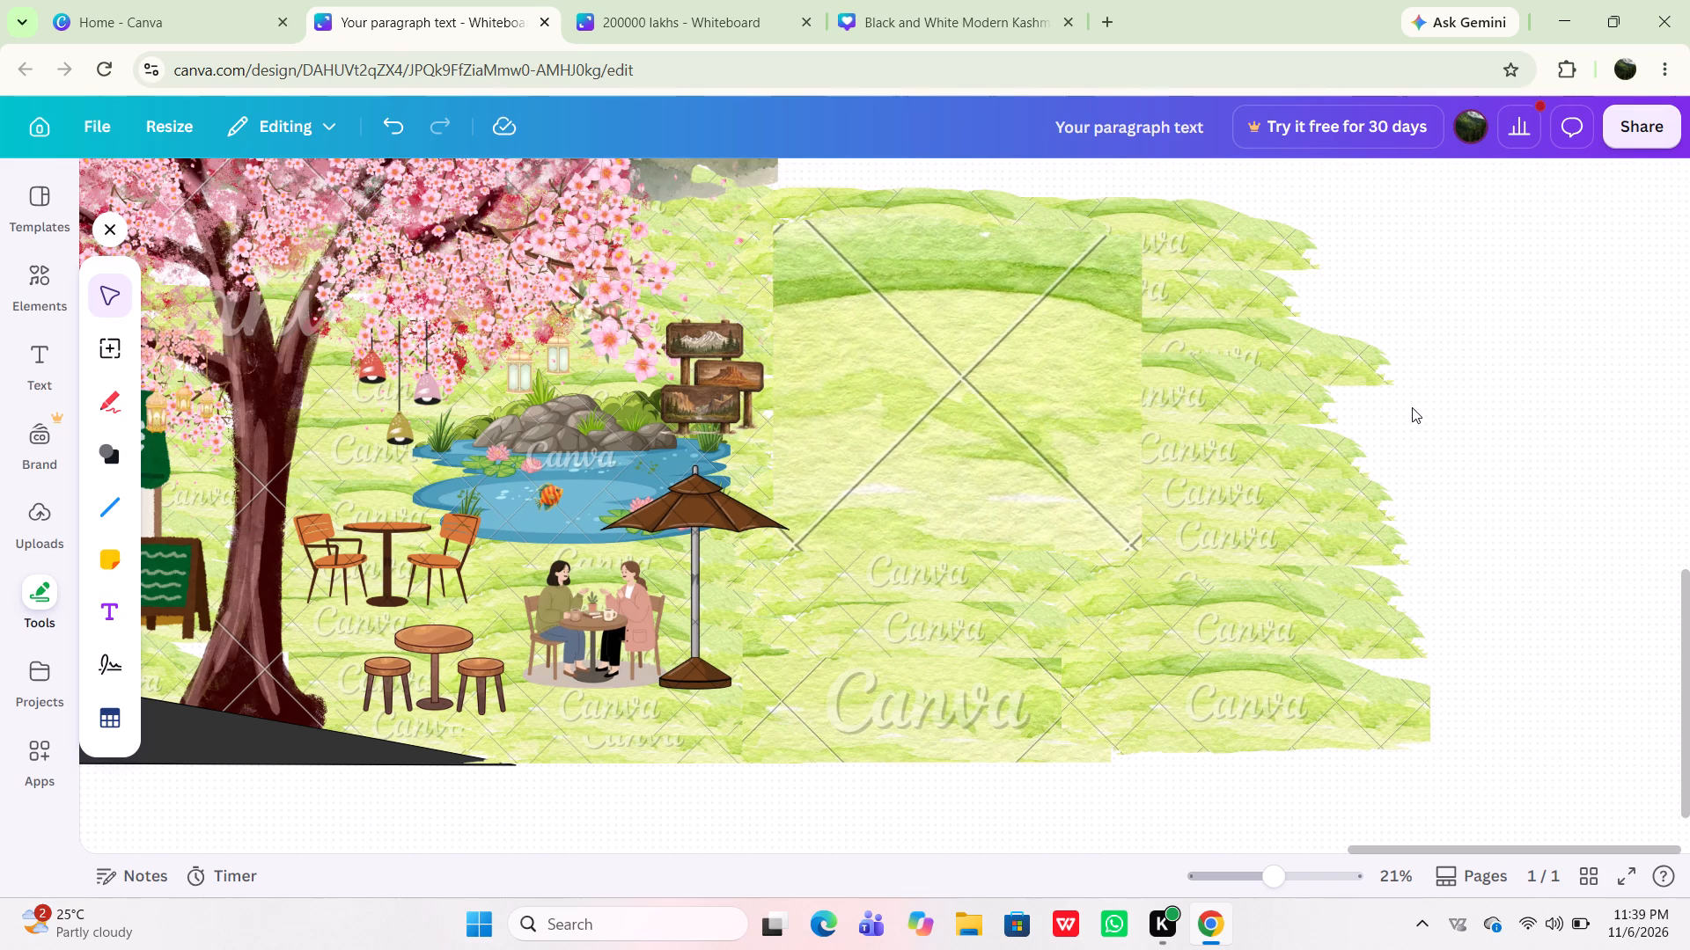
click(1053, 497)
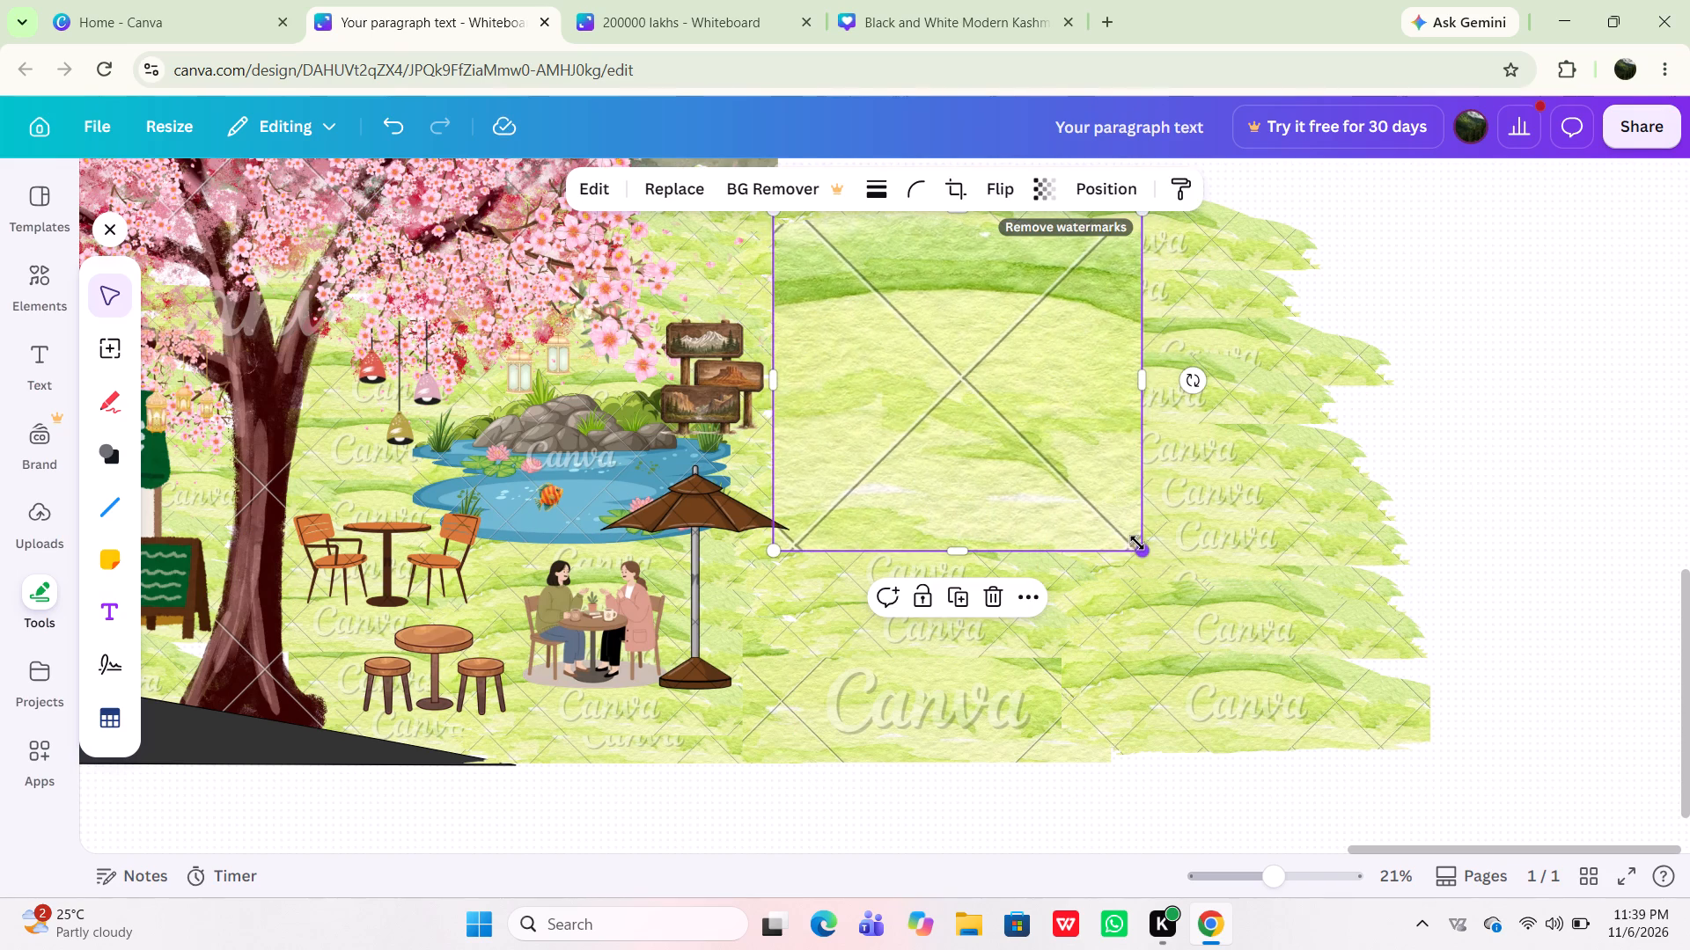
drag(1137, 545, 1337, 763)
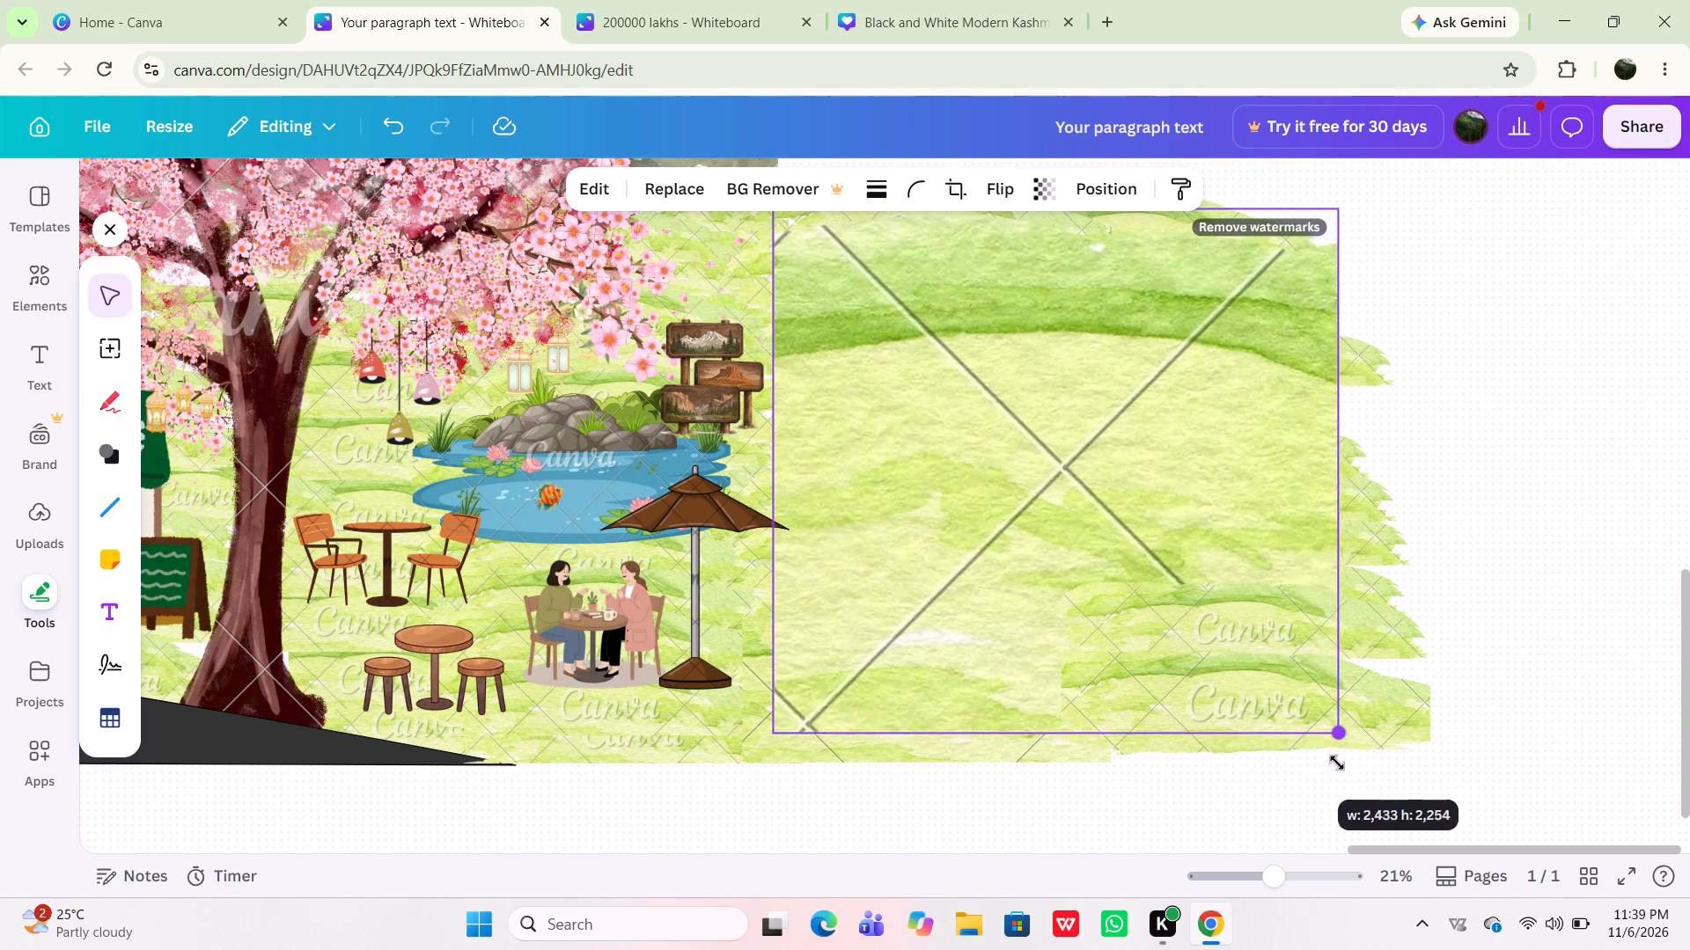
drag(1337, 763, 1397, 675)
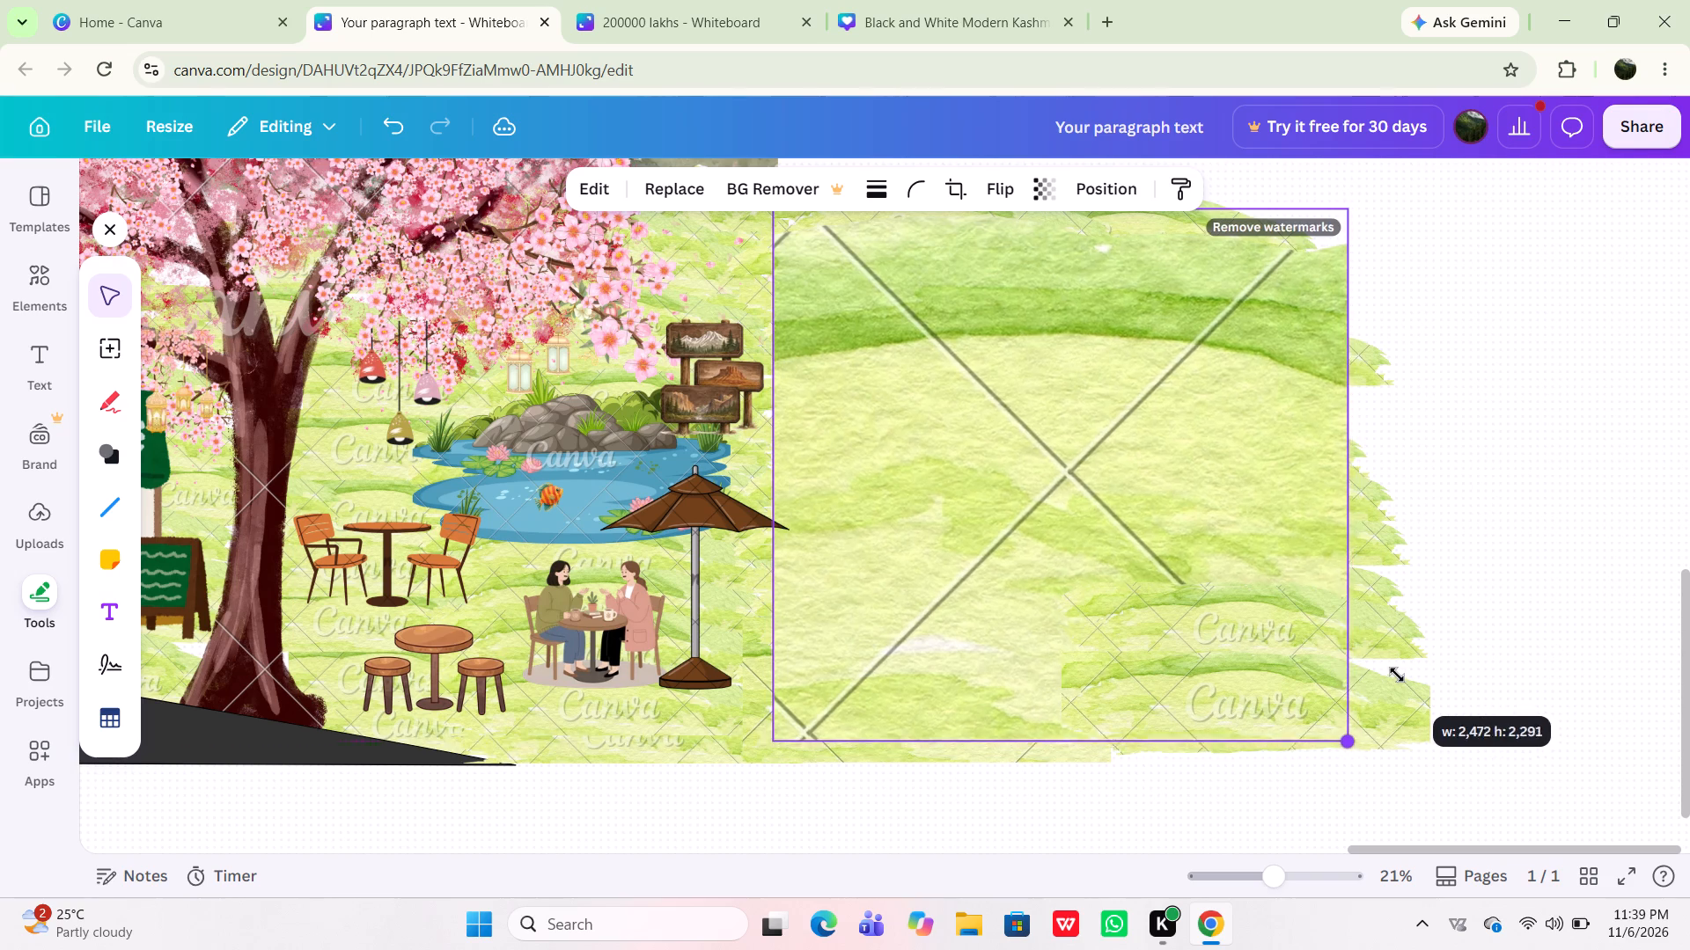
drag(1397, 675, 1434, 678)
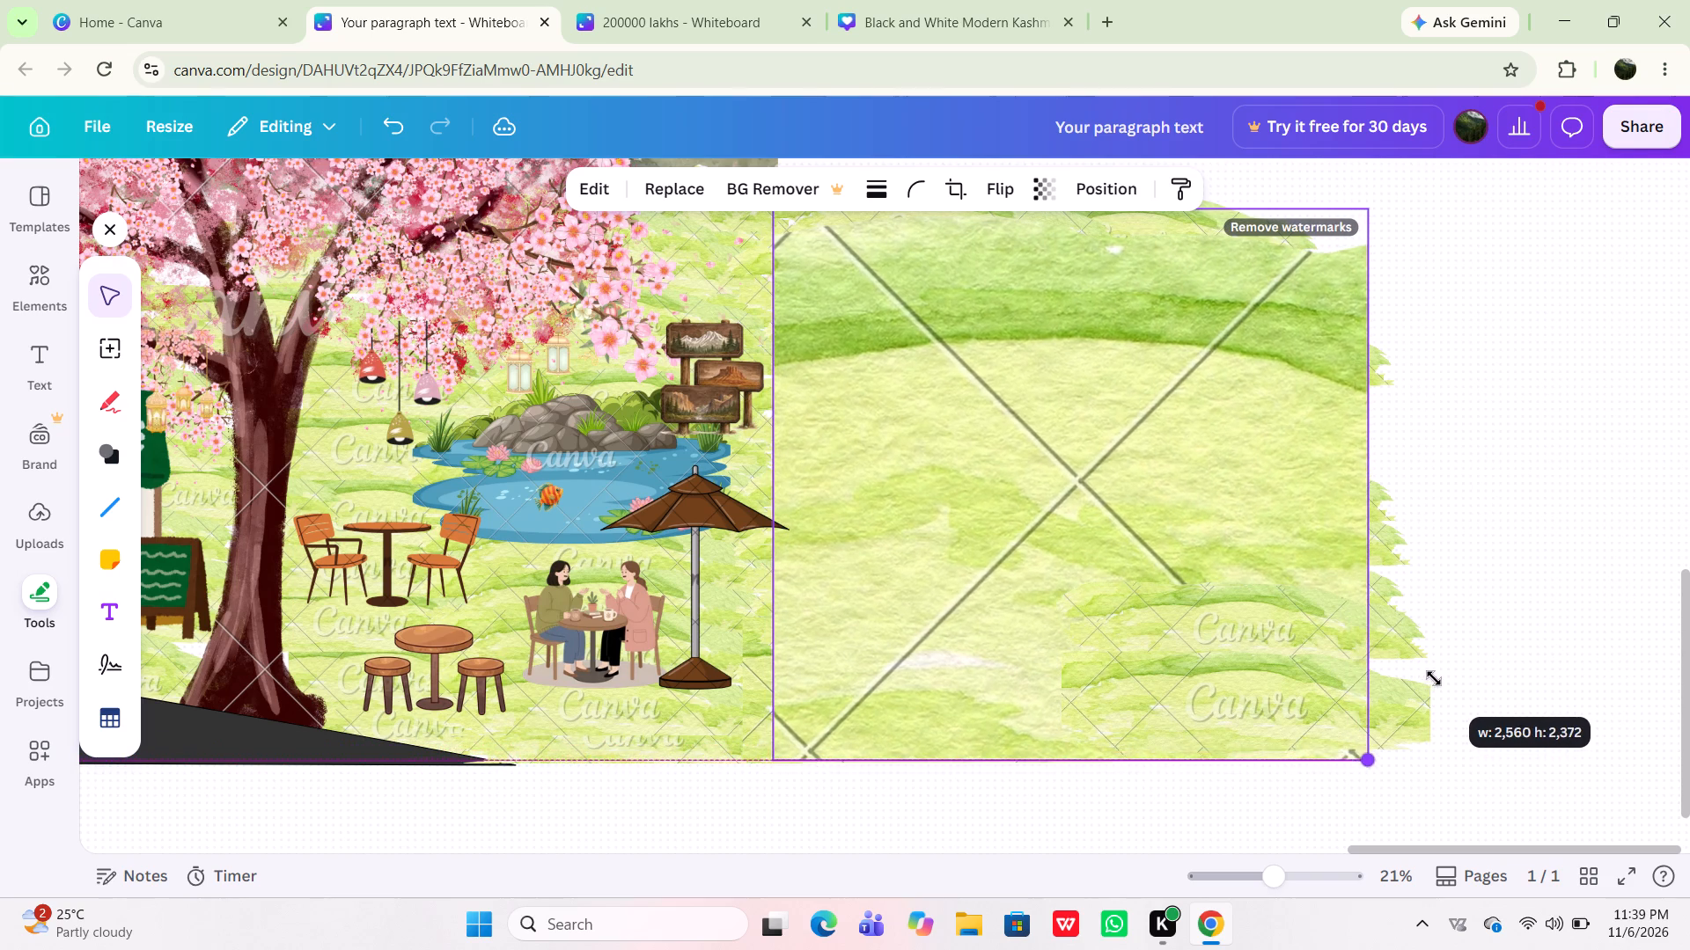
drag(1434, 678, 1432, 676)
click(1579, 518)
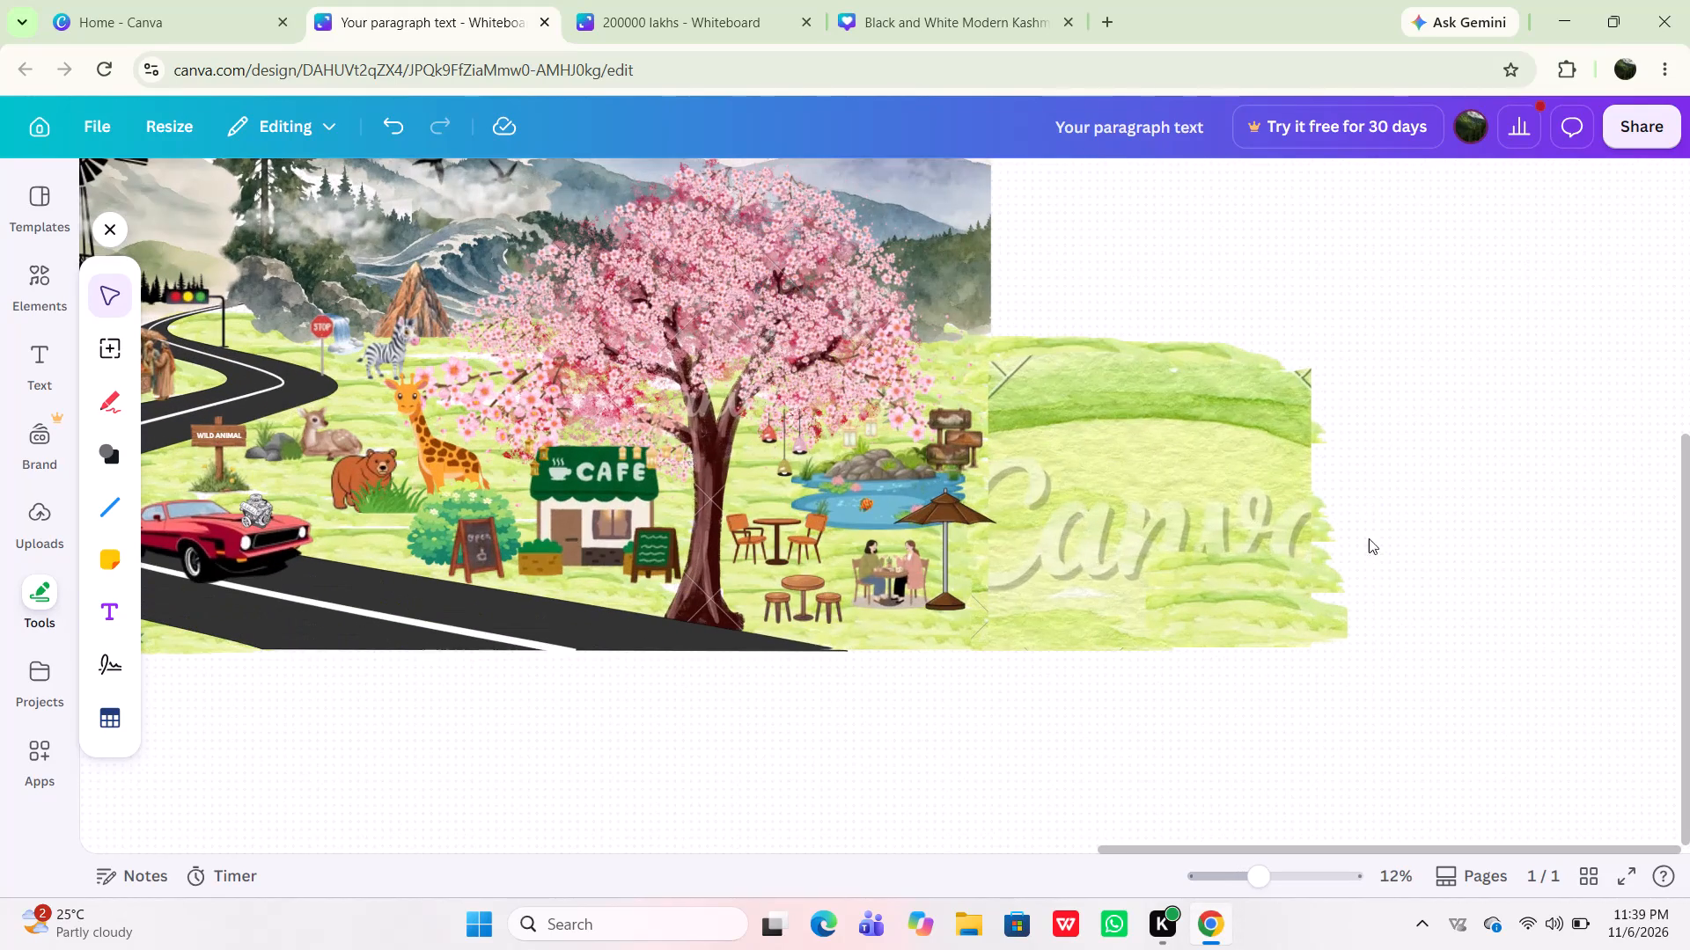
Delete the oversized grass block from the meadow beside the pond.
click(1132, 453)
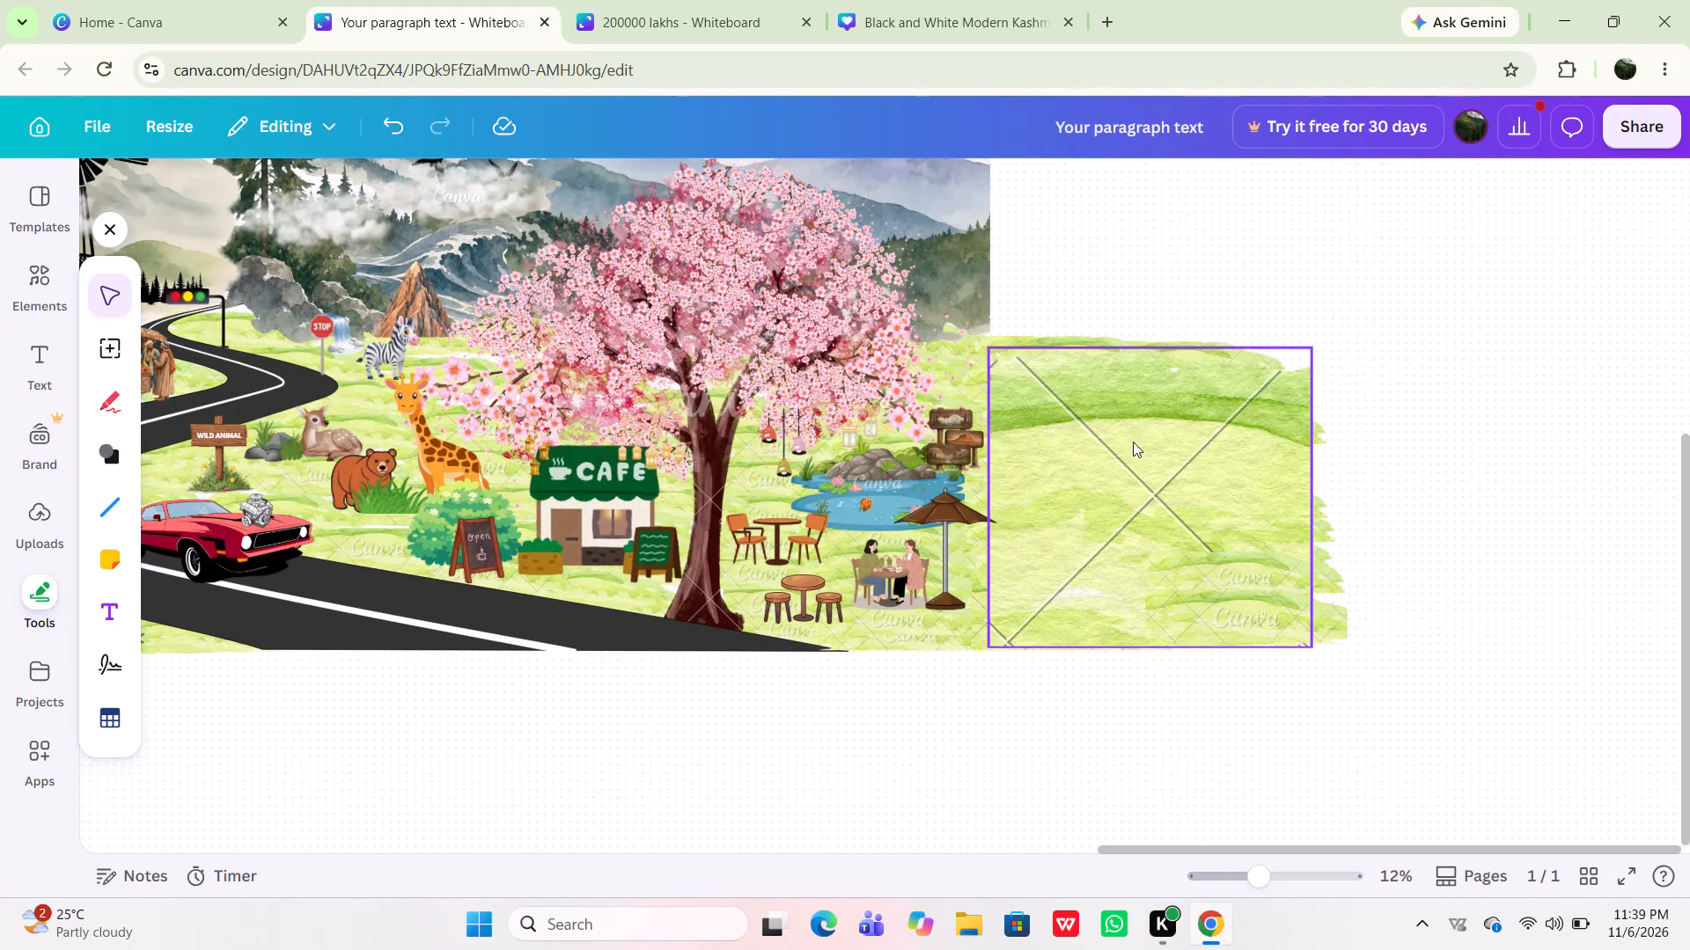
click(1148, 427)
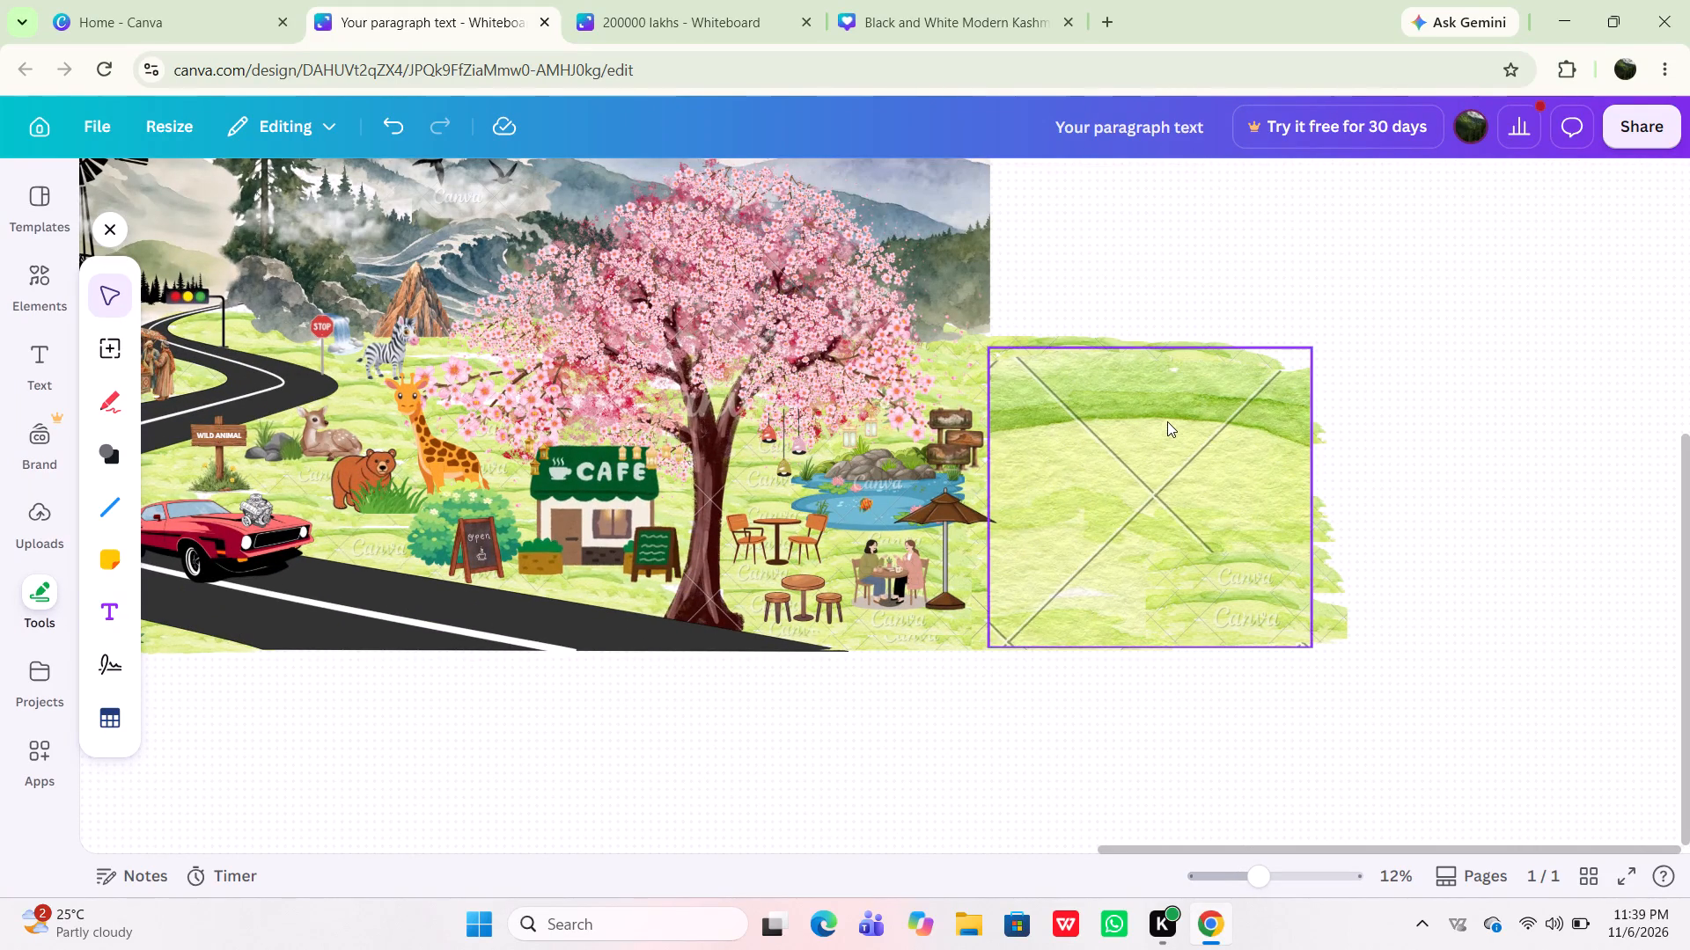
click(1164, 430)
click(1182, 289)
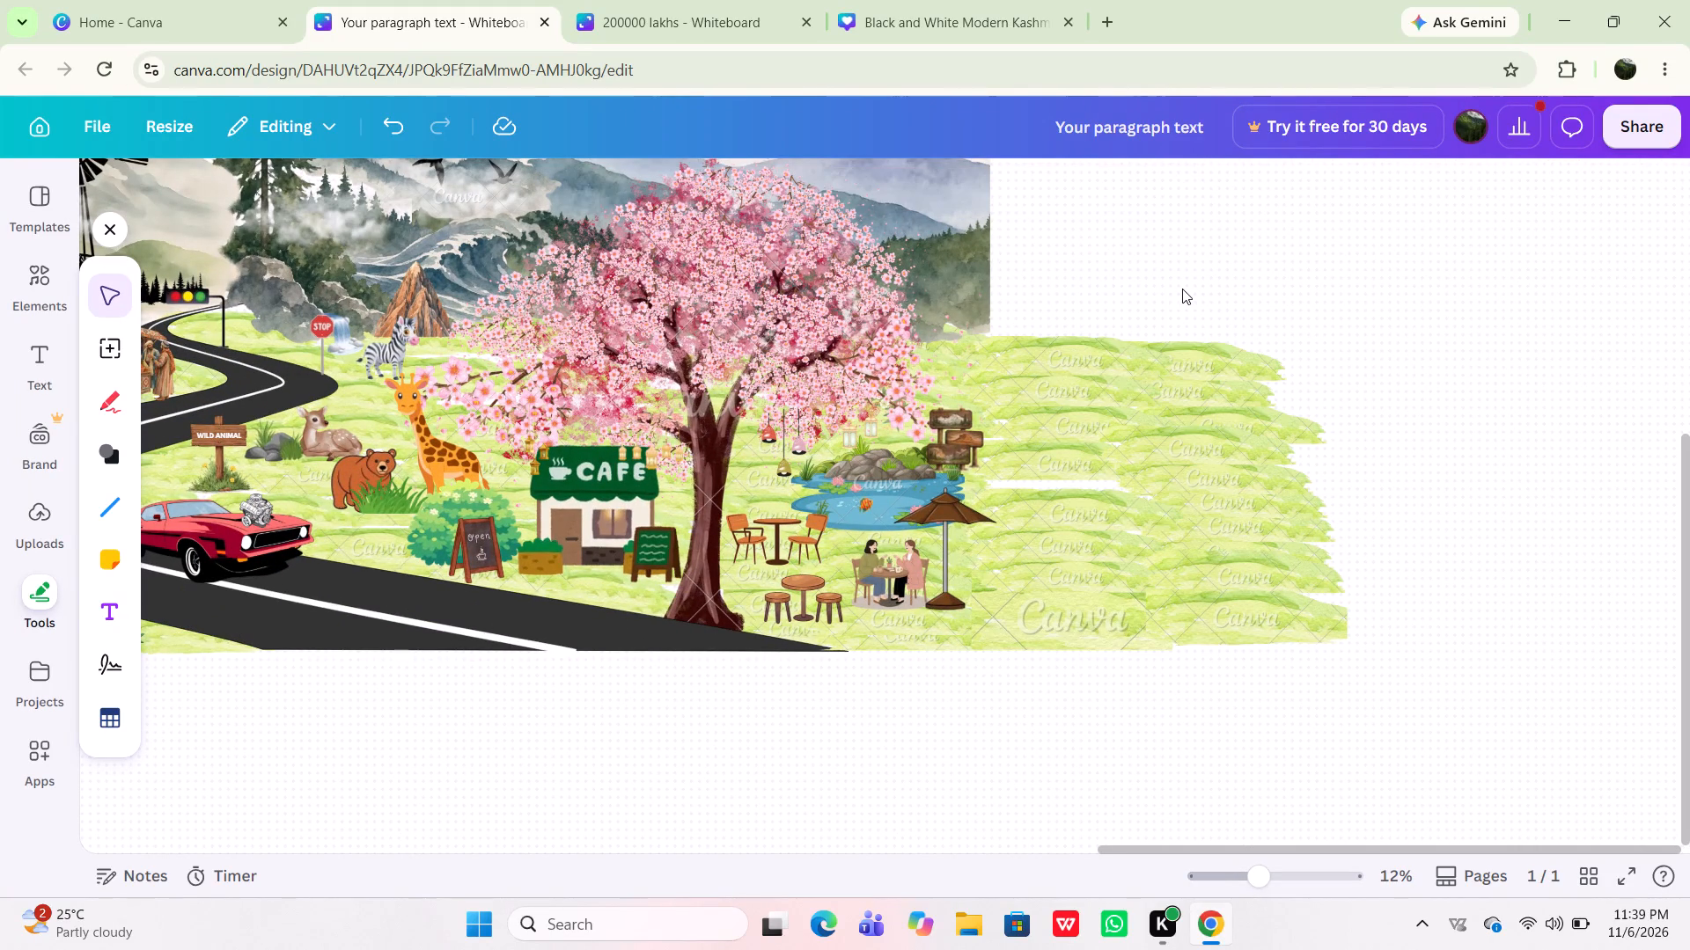
Duplicate the inner-column grass patch level with the wooden signboard and place the copy just below it over the white gap.
click(1073, 468)
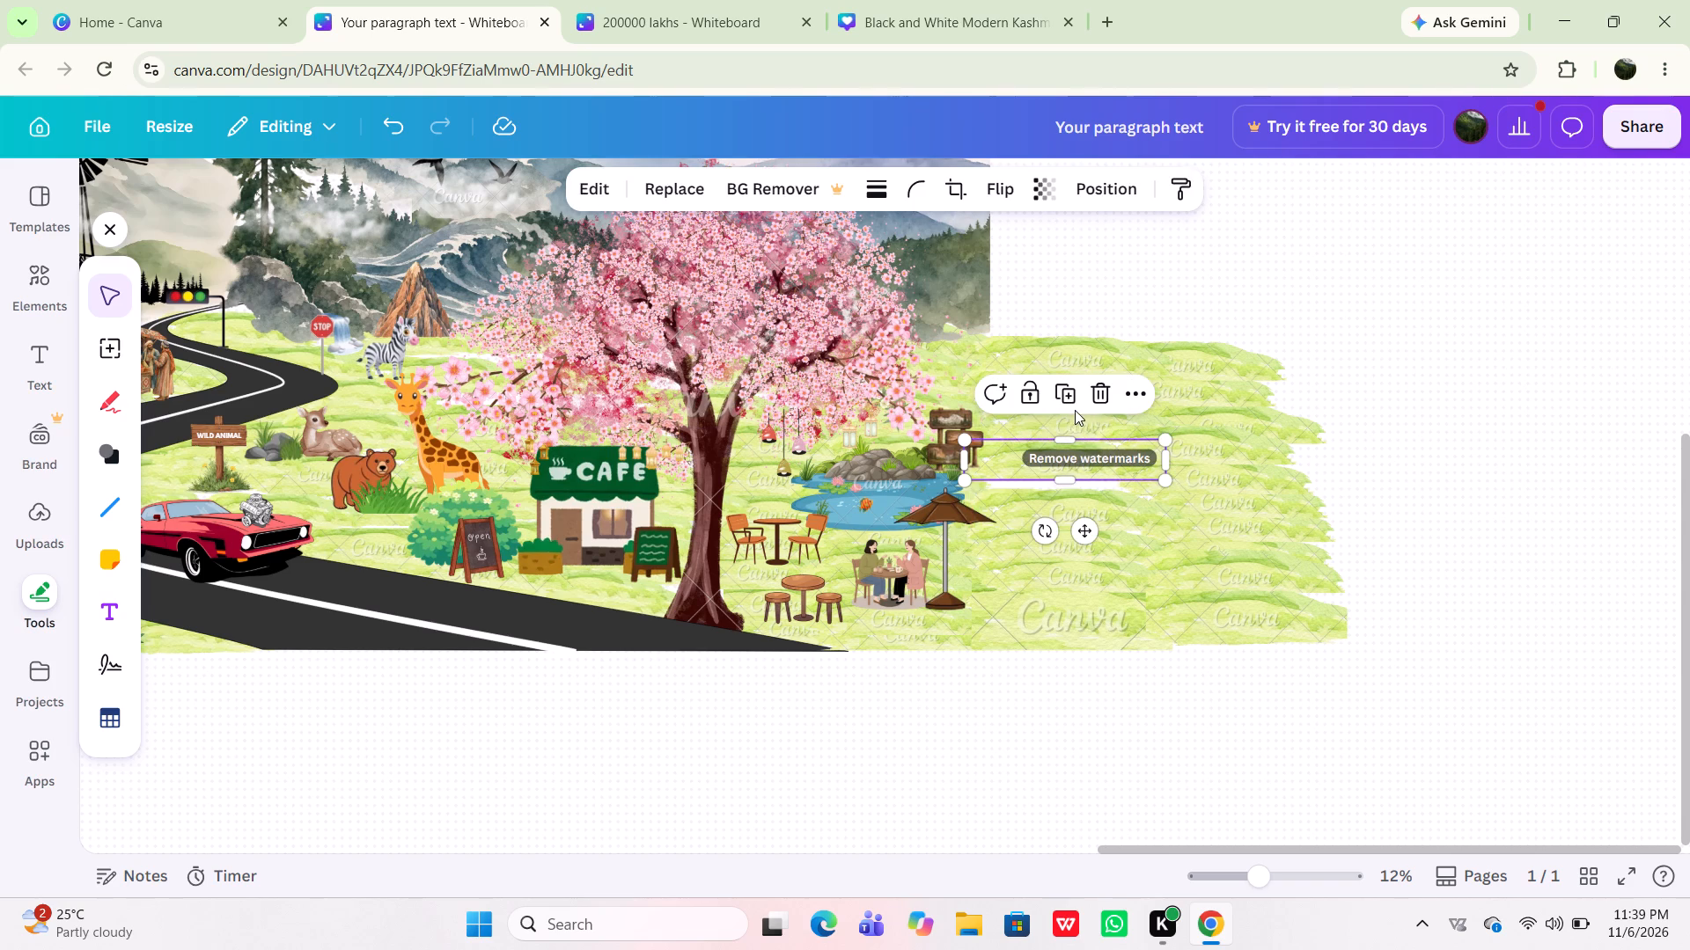
click(1069, 401)
drag(1009, 465, 1012, 481)
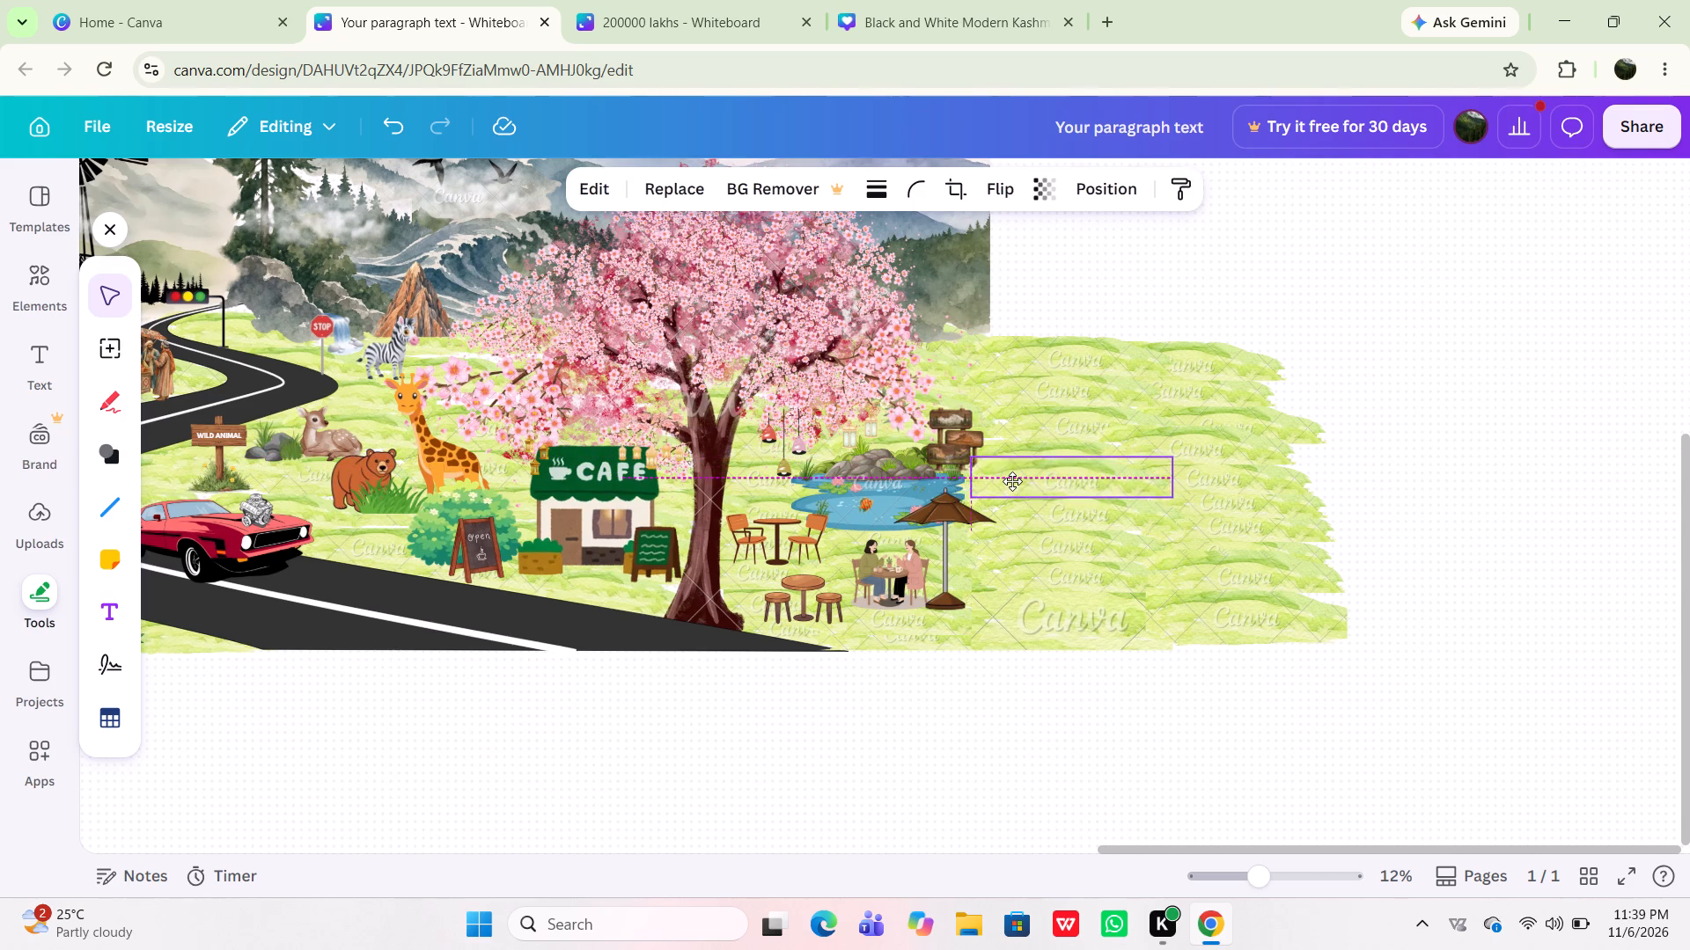
drag(1012, 481, 1019, 481)
click(1409, 340)
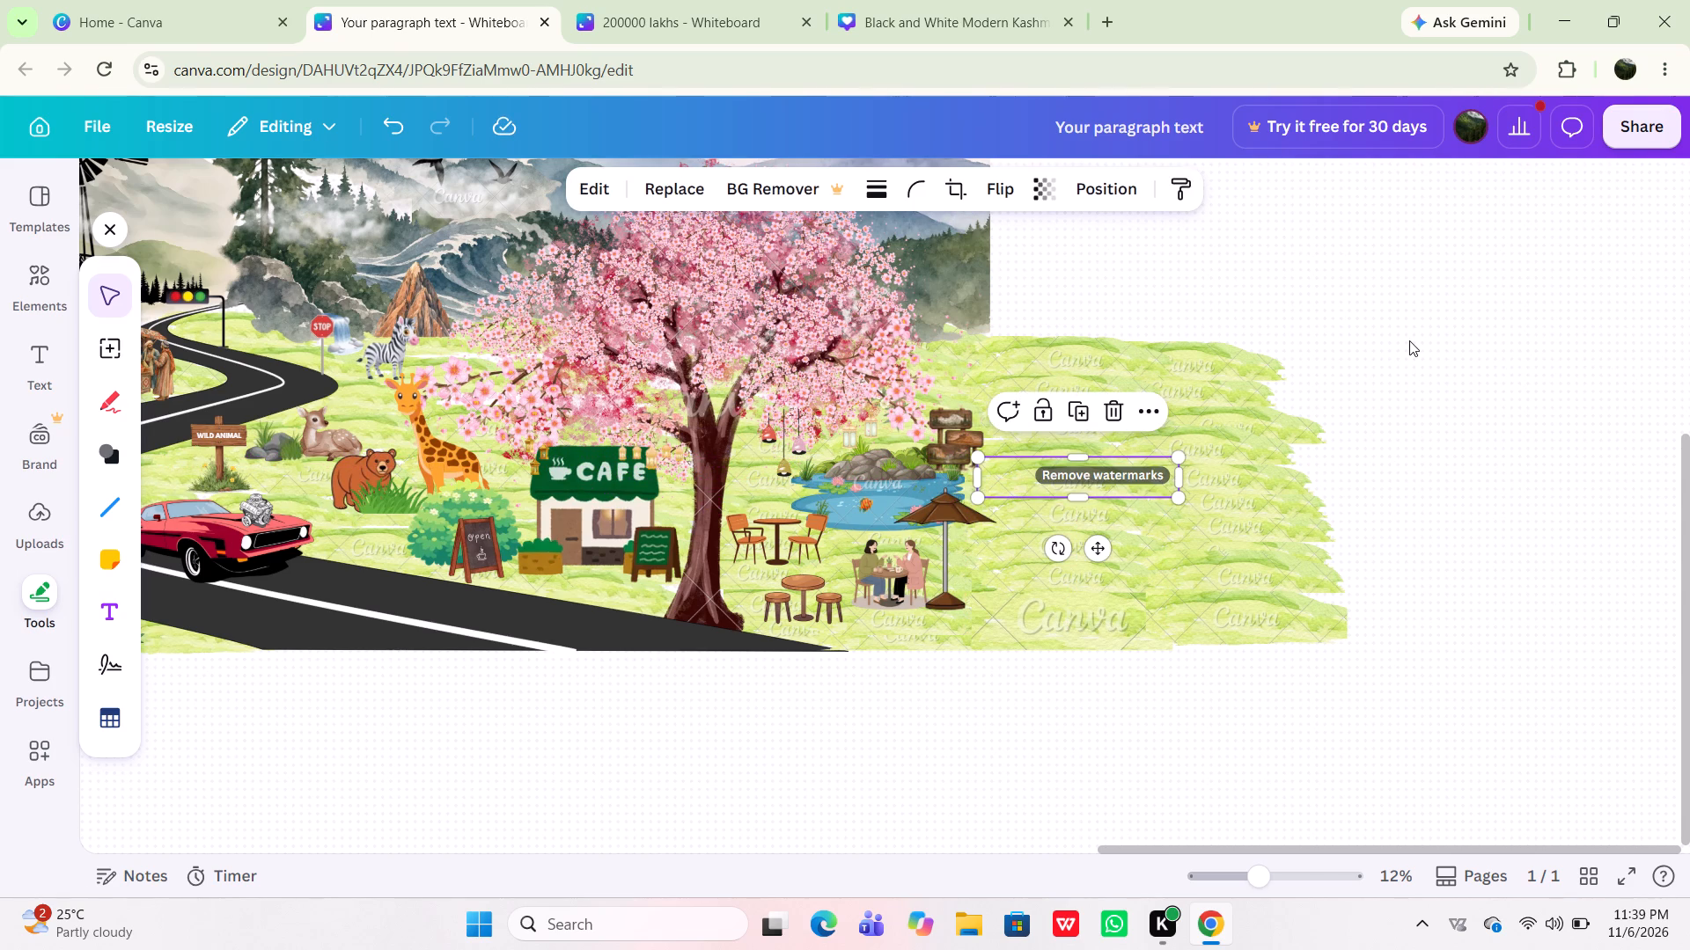
Look over the whole landscape from the new meadow and café across to the sea, checking the ground coverage.
scroll(1072, 687, right, 3)
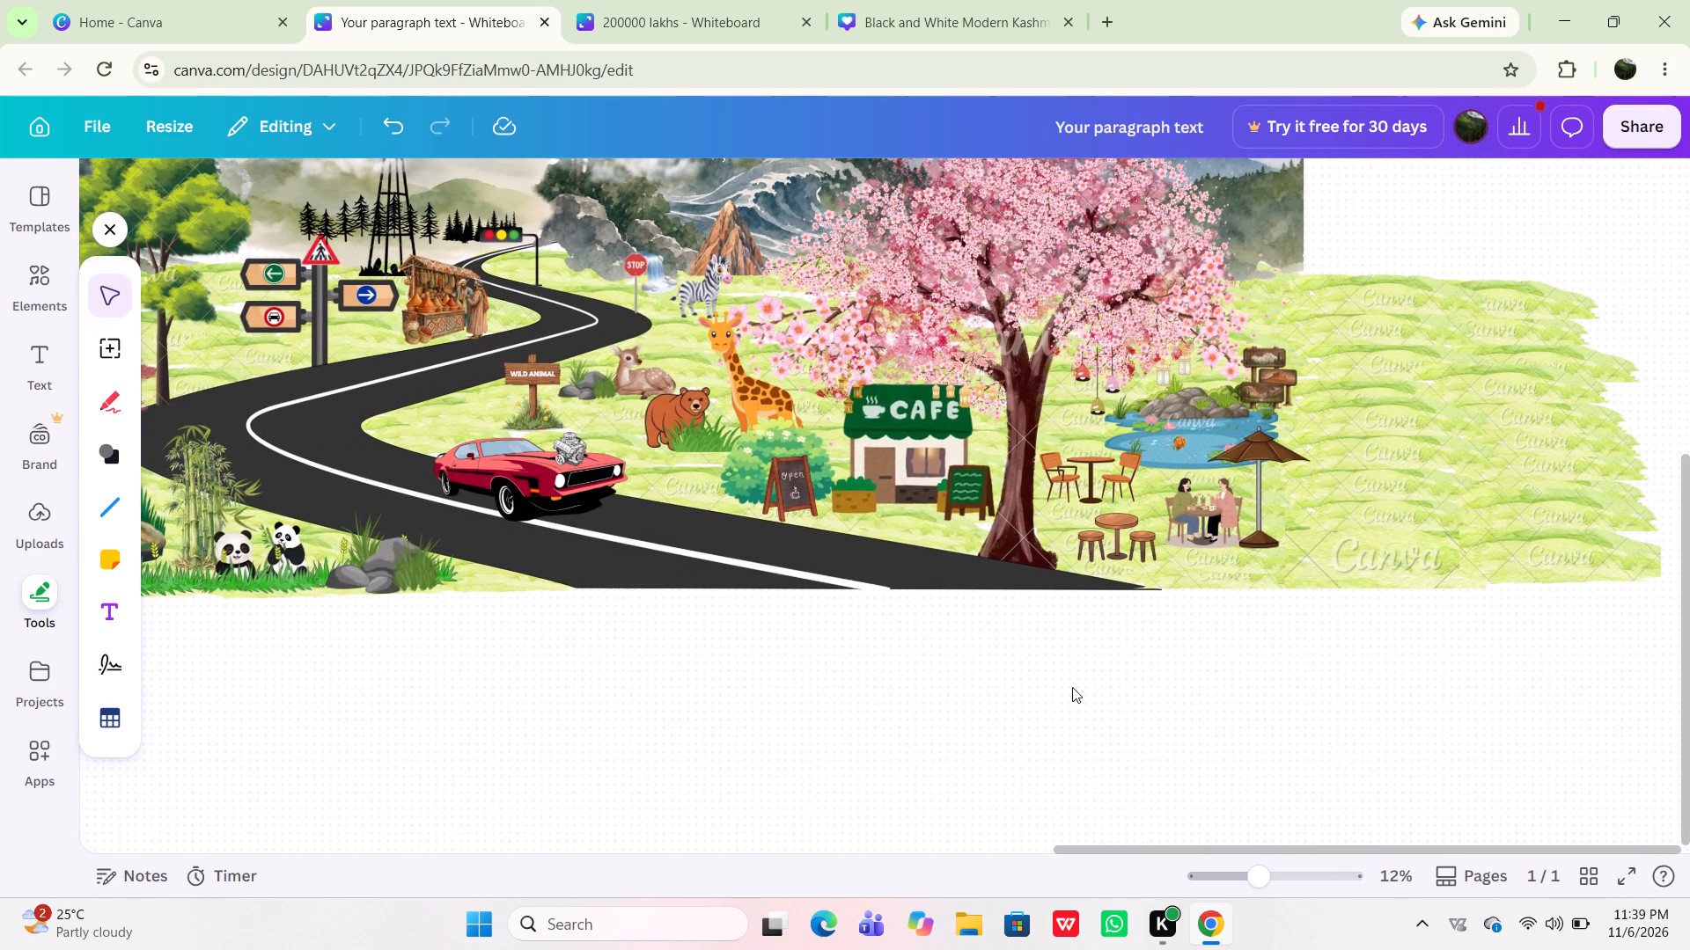
scroll(1072, 687, up, 2)
scroll(1072, 687, right, 1)
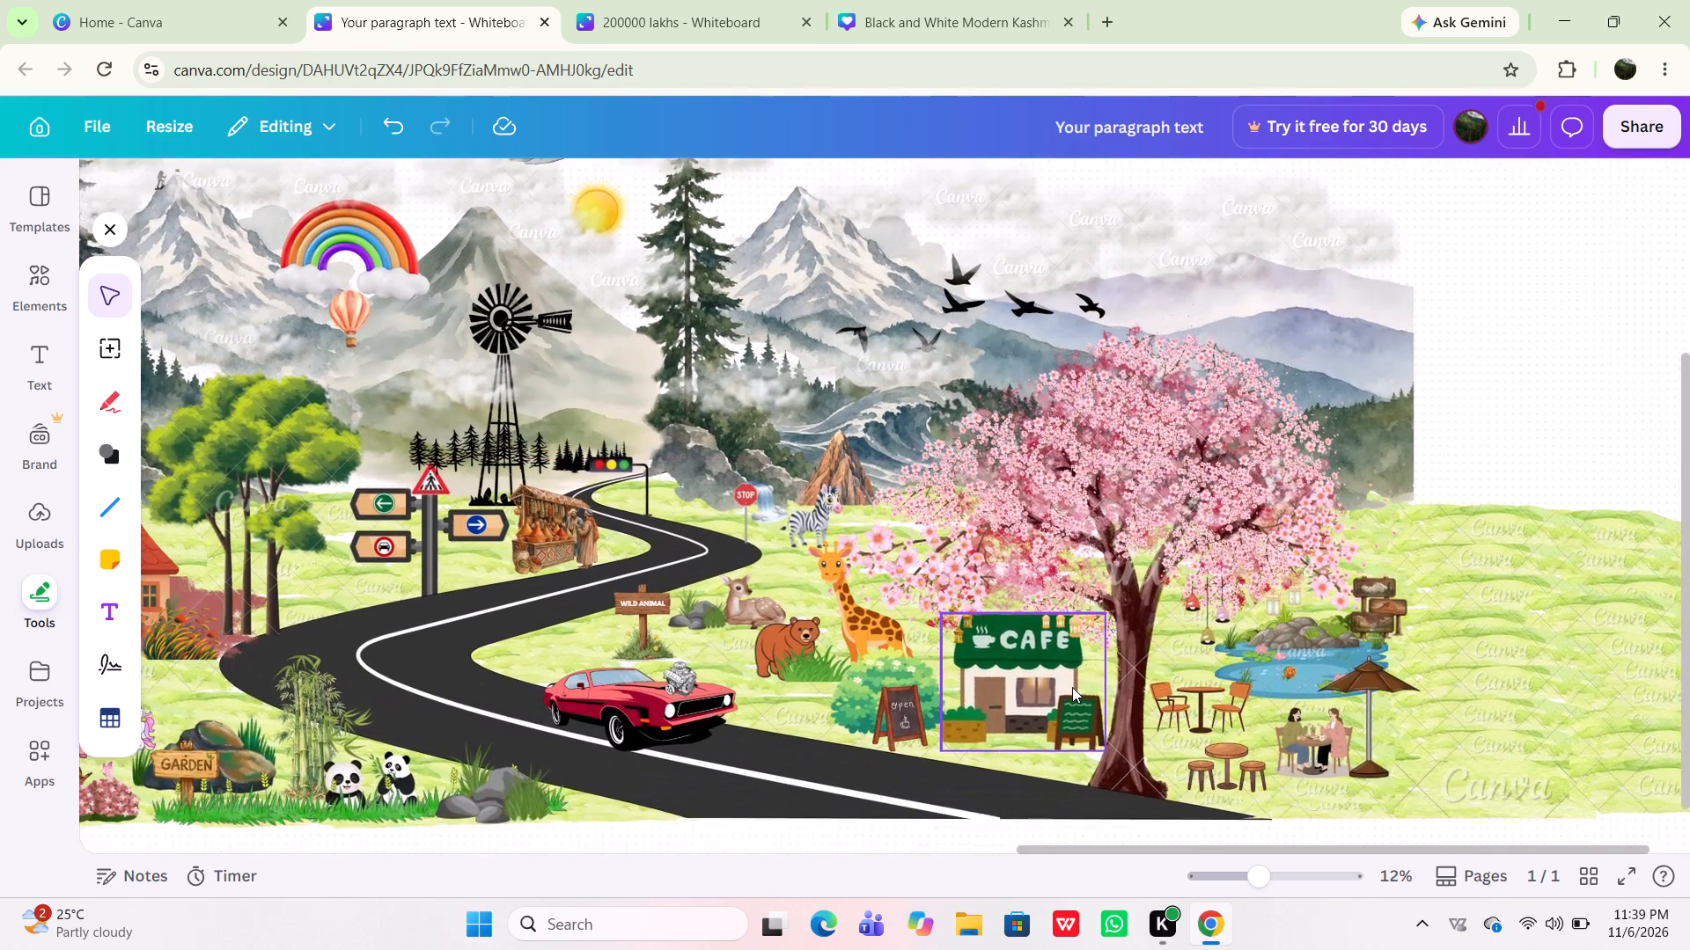
scroll(1072, 687, down, 1)
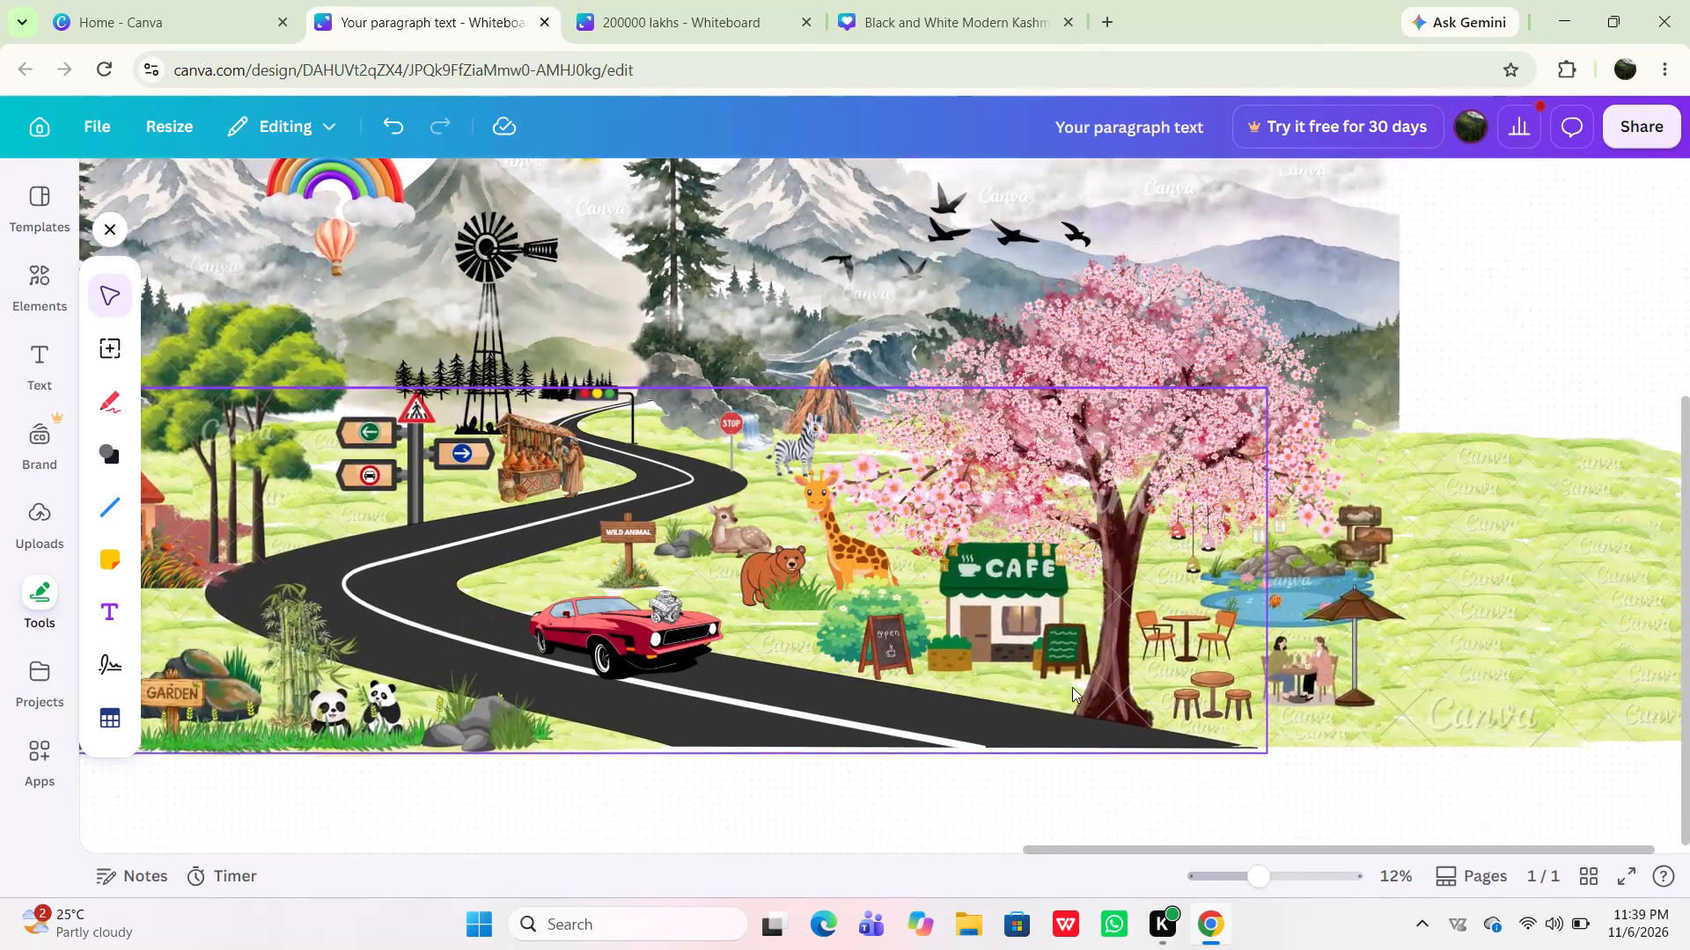
scroll(1072, 687, down, 1)
scroll(1072, 687, right, 4)
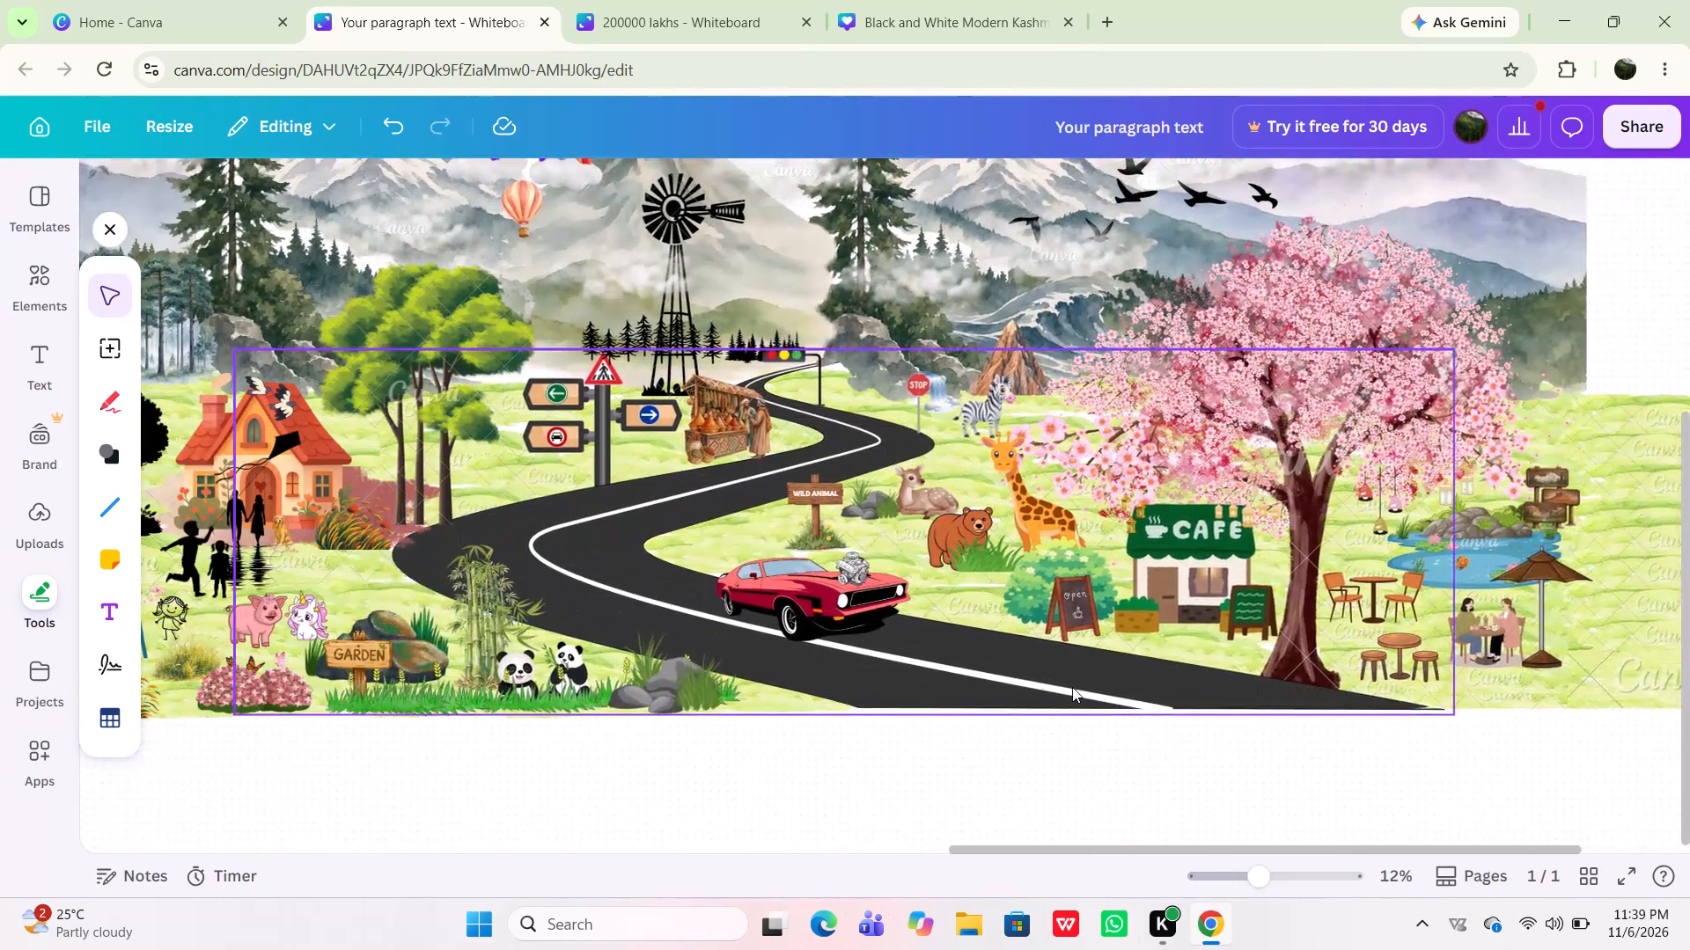
scroll(1072, 687, right, 6)
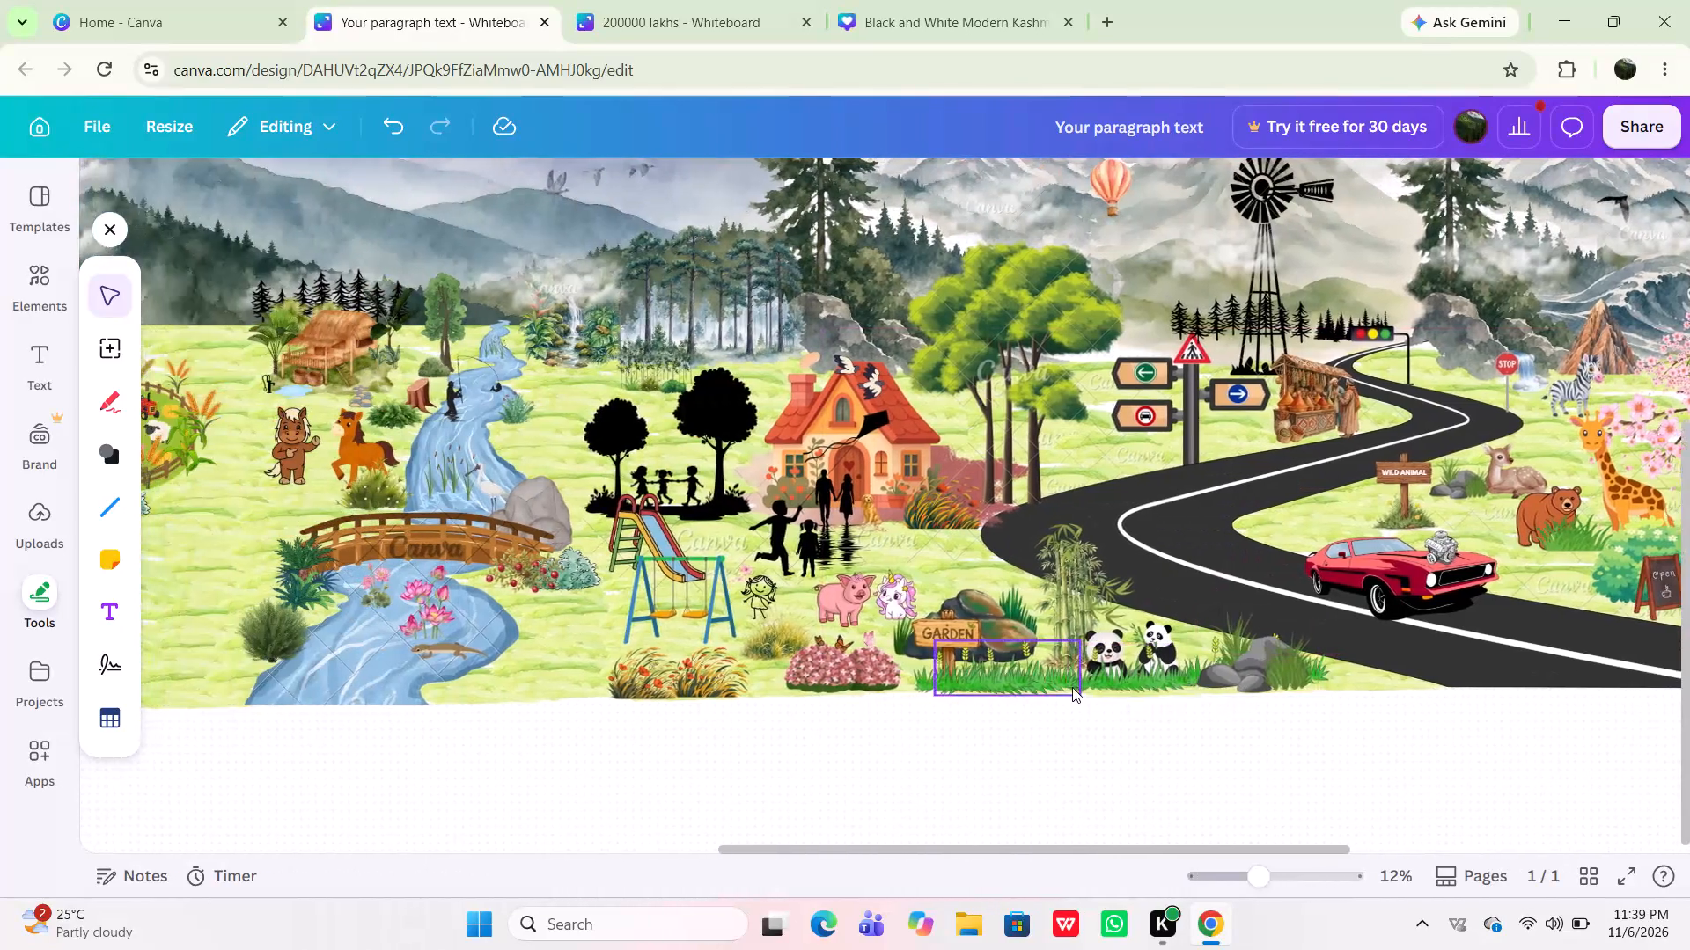
scroll(1072, 687, right, 4)
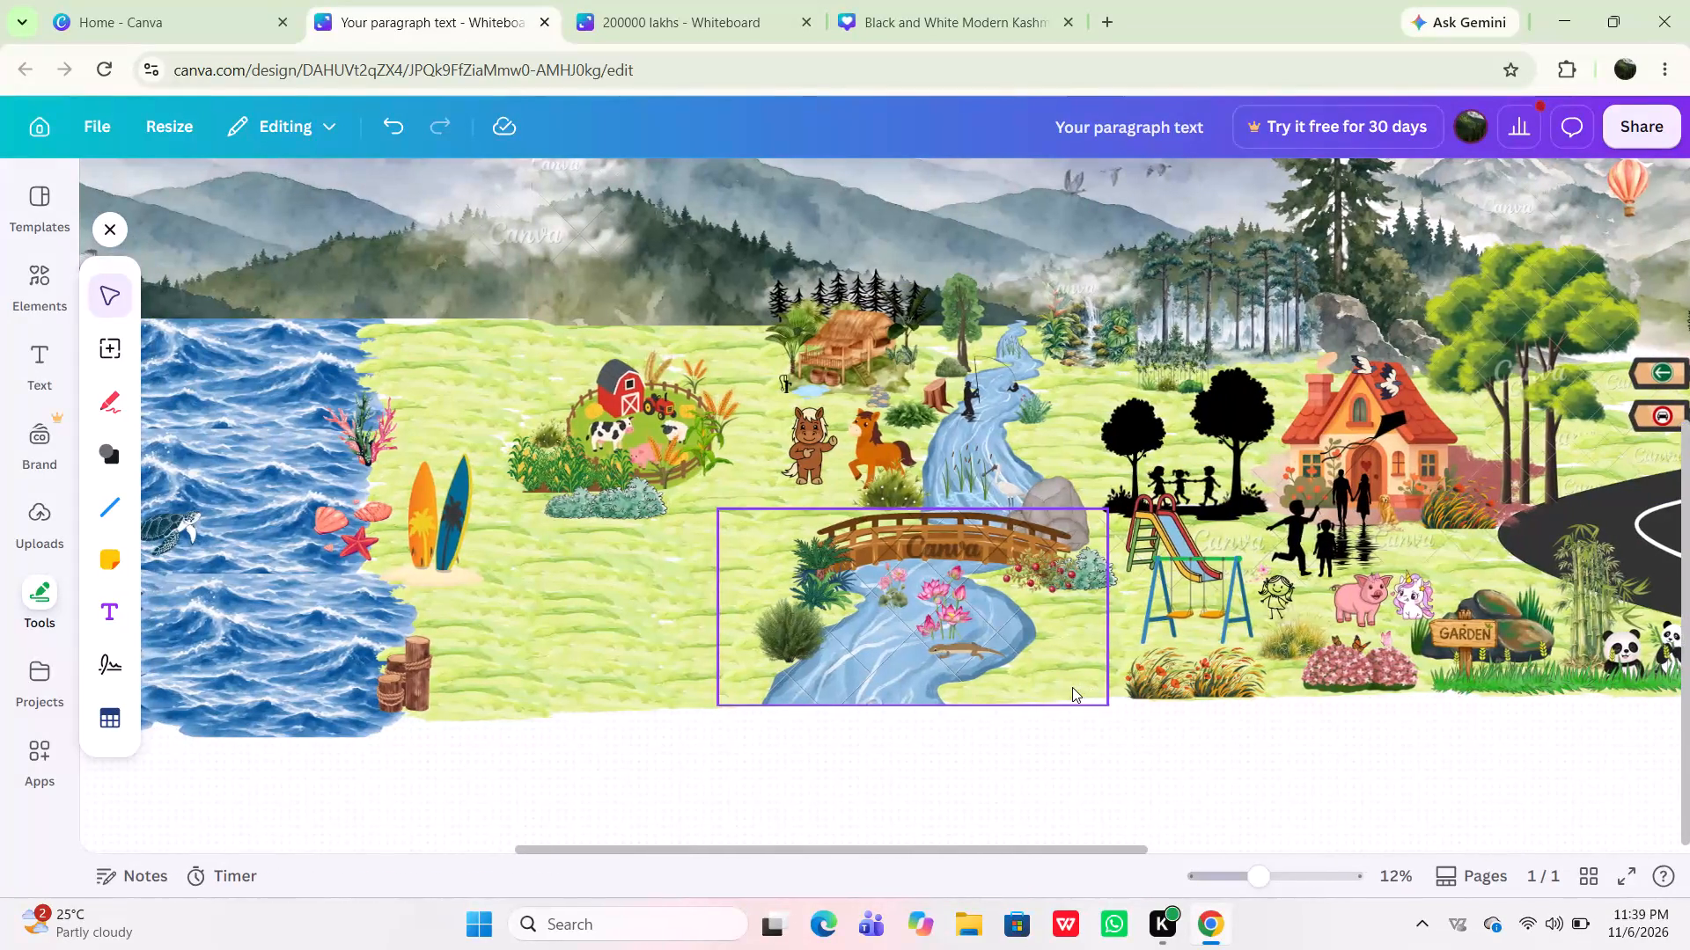
scroll(1072, 687, left, 11)
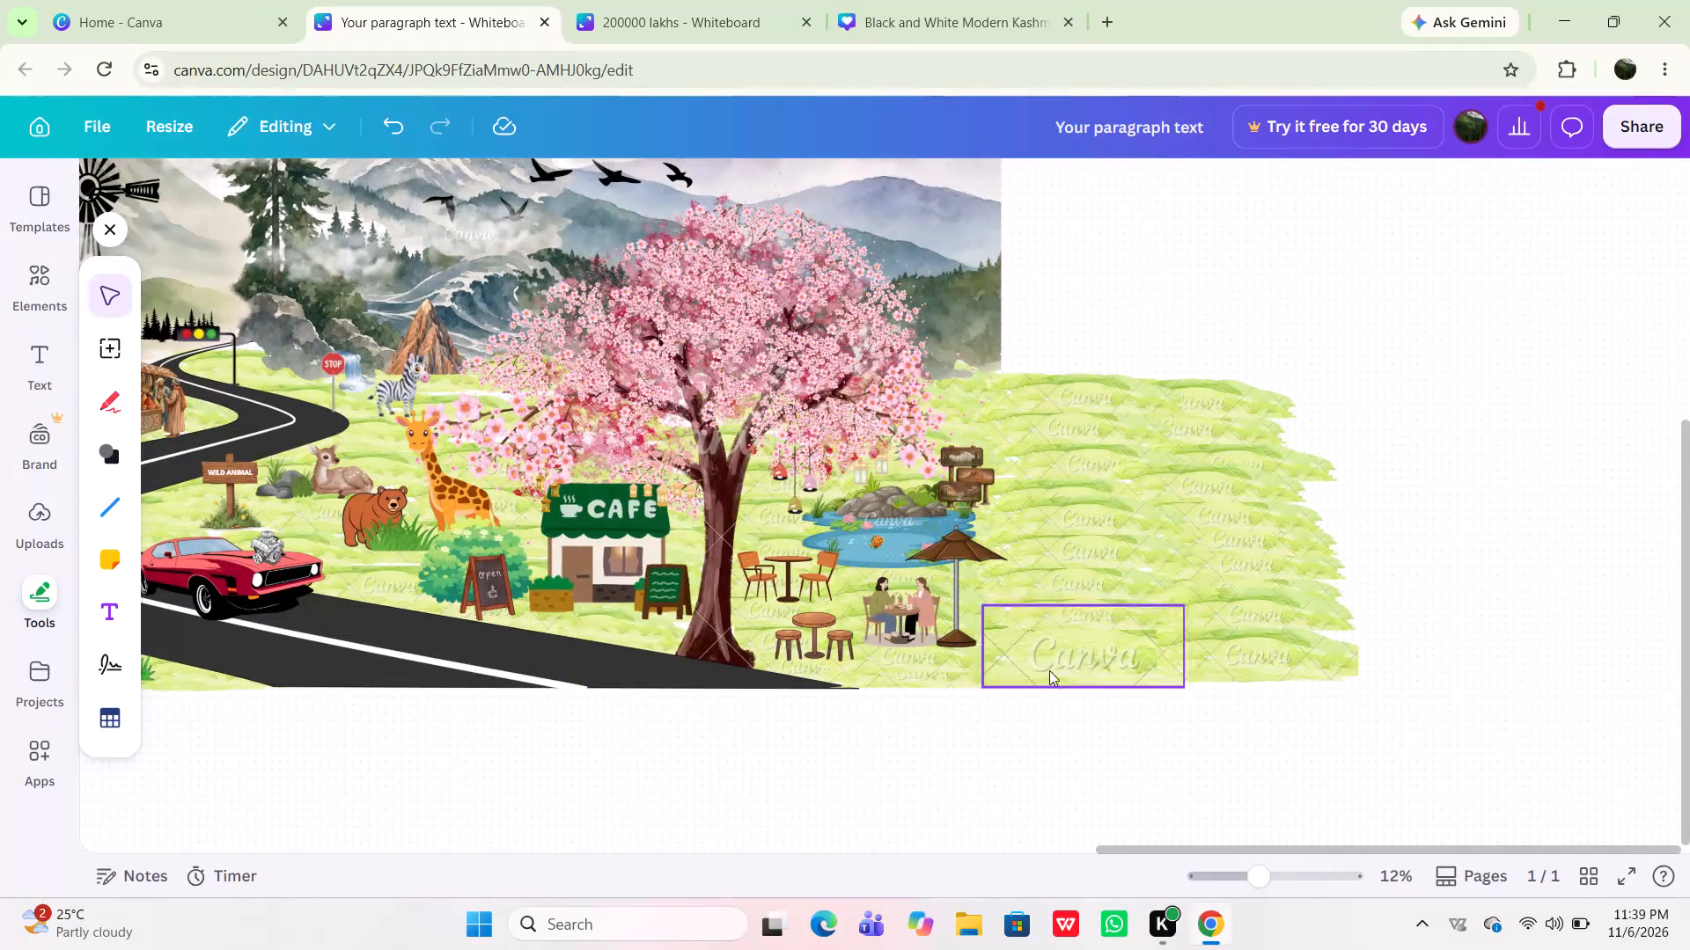
Lower the top edge of the bottom inner-column grass patch beside the umbrella, flattening it to a height of about 177.
click(1051, 662)
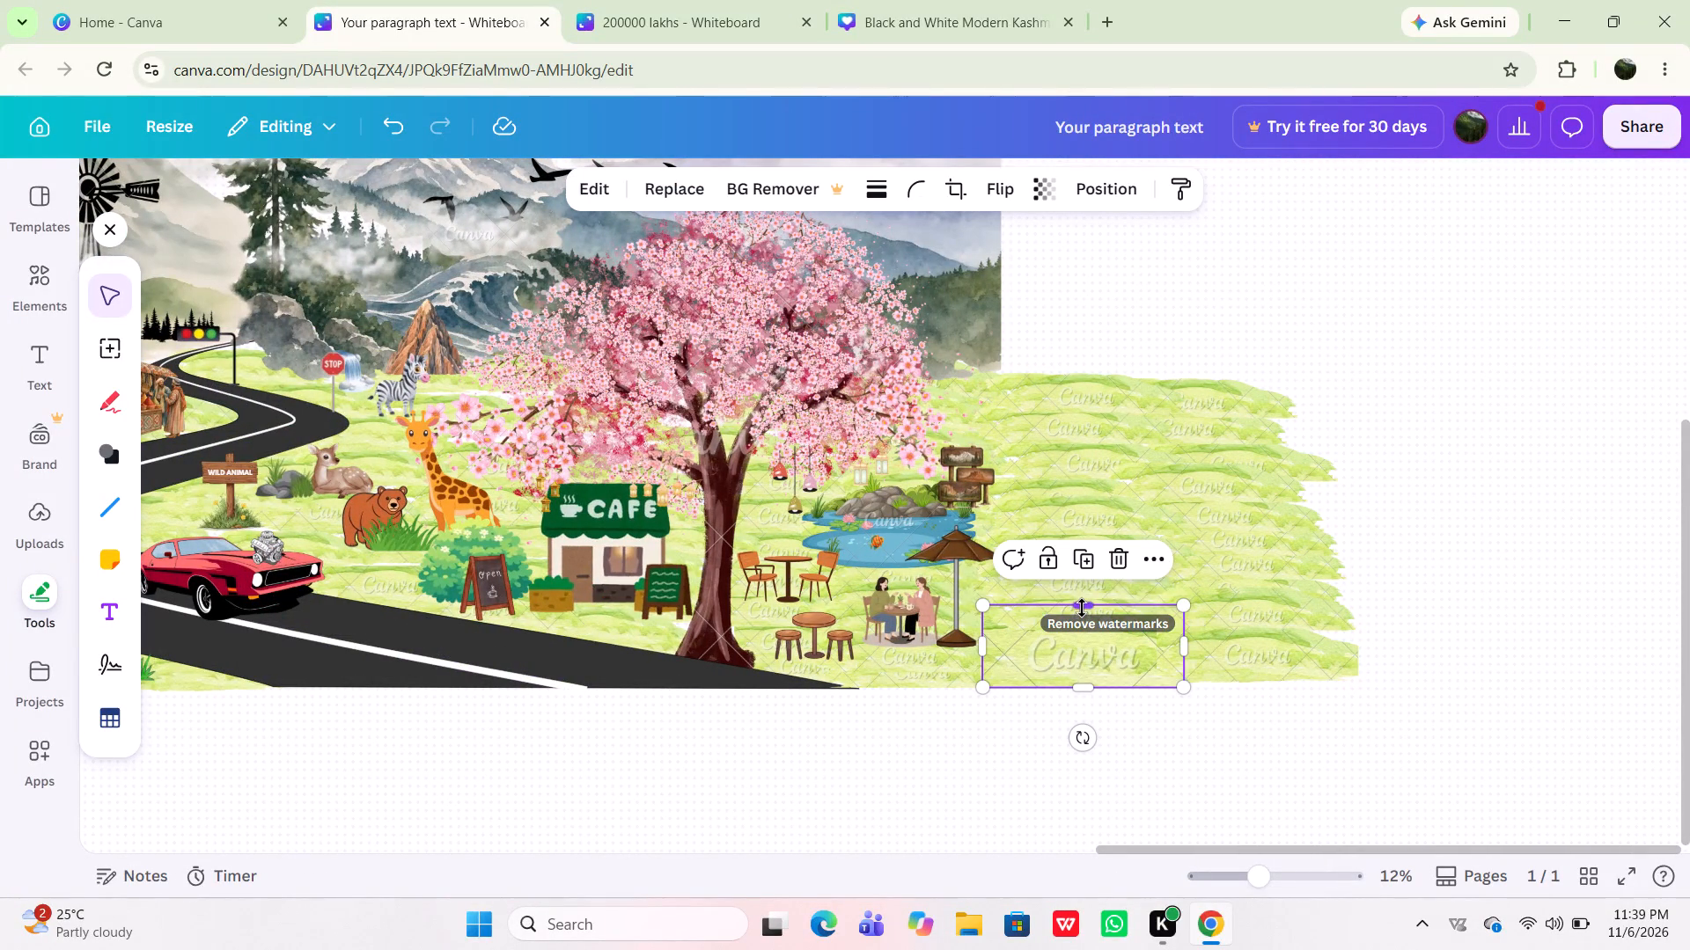
drag(1082, 608, 1098, 669)
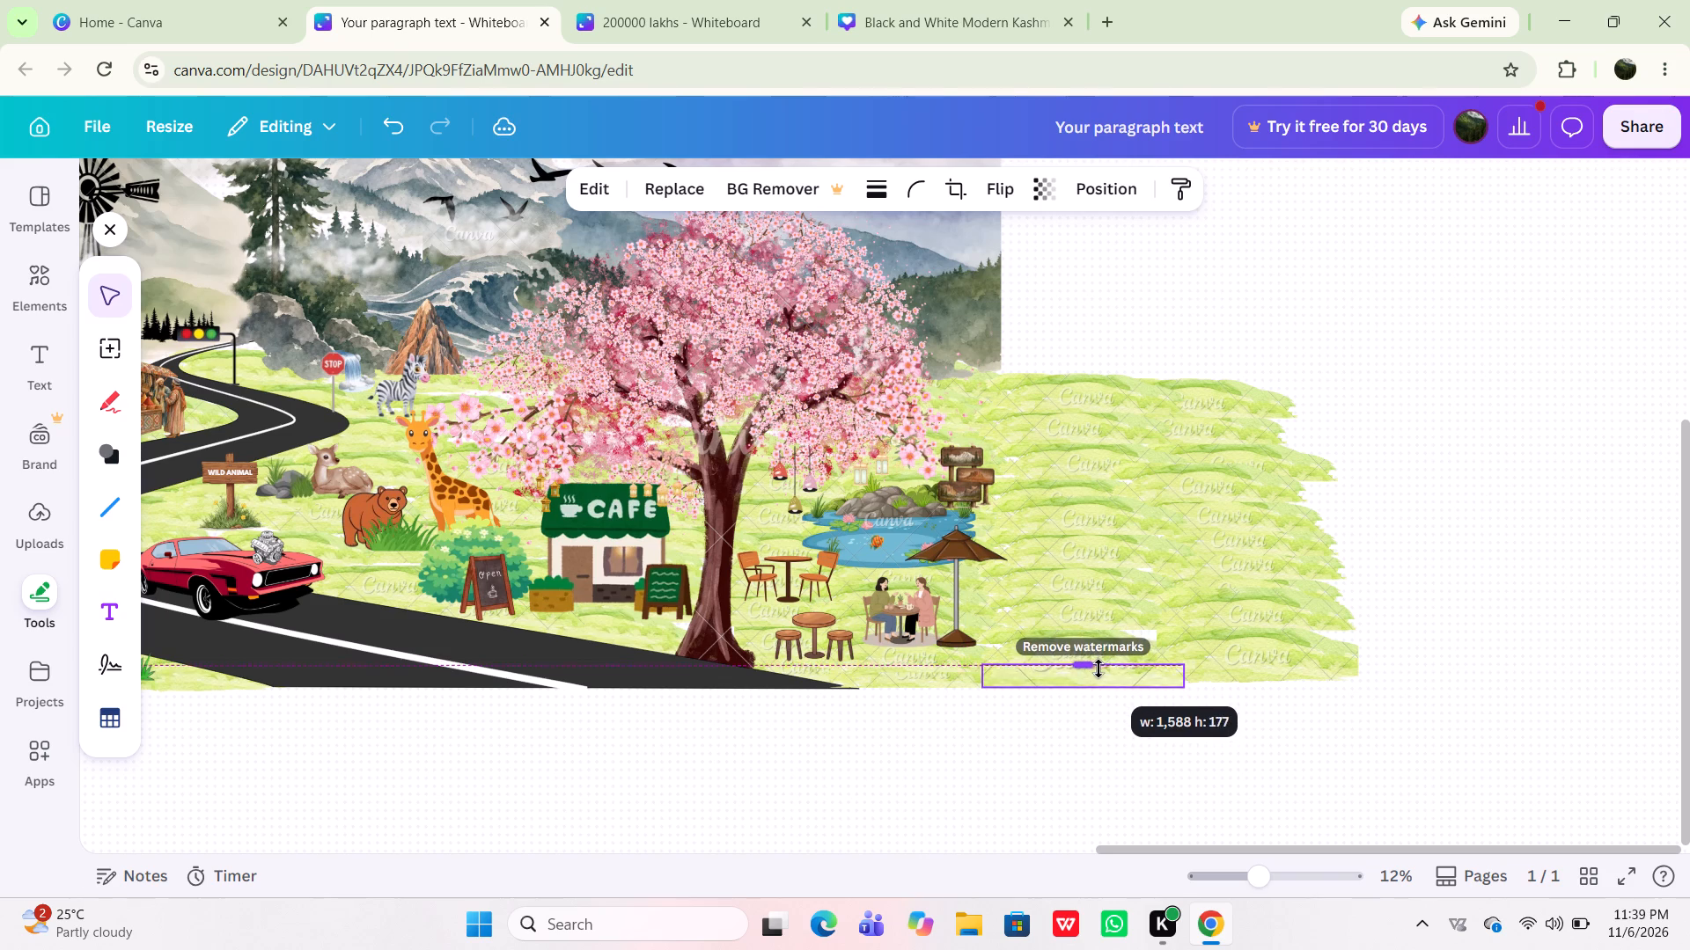
drag(1098, 669, 1104, 667)
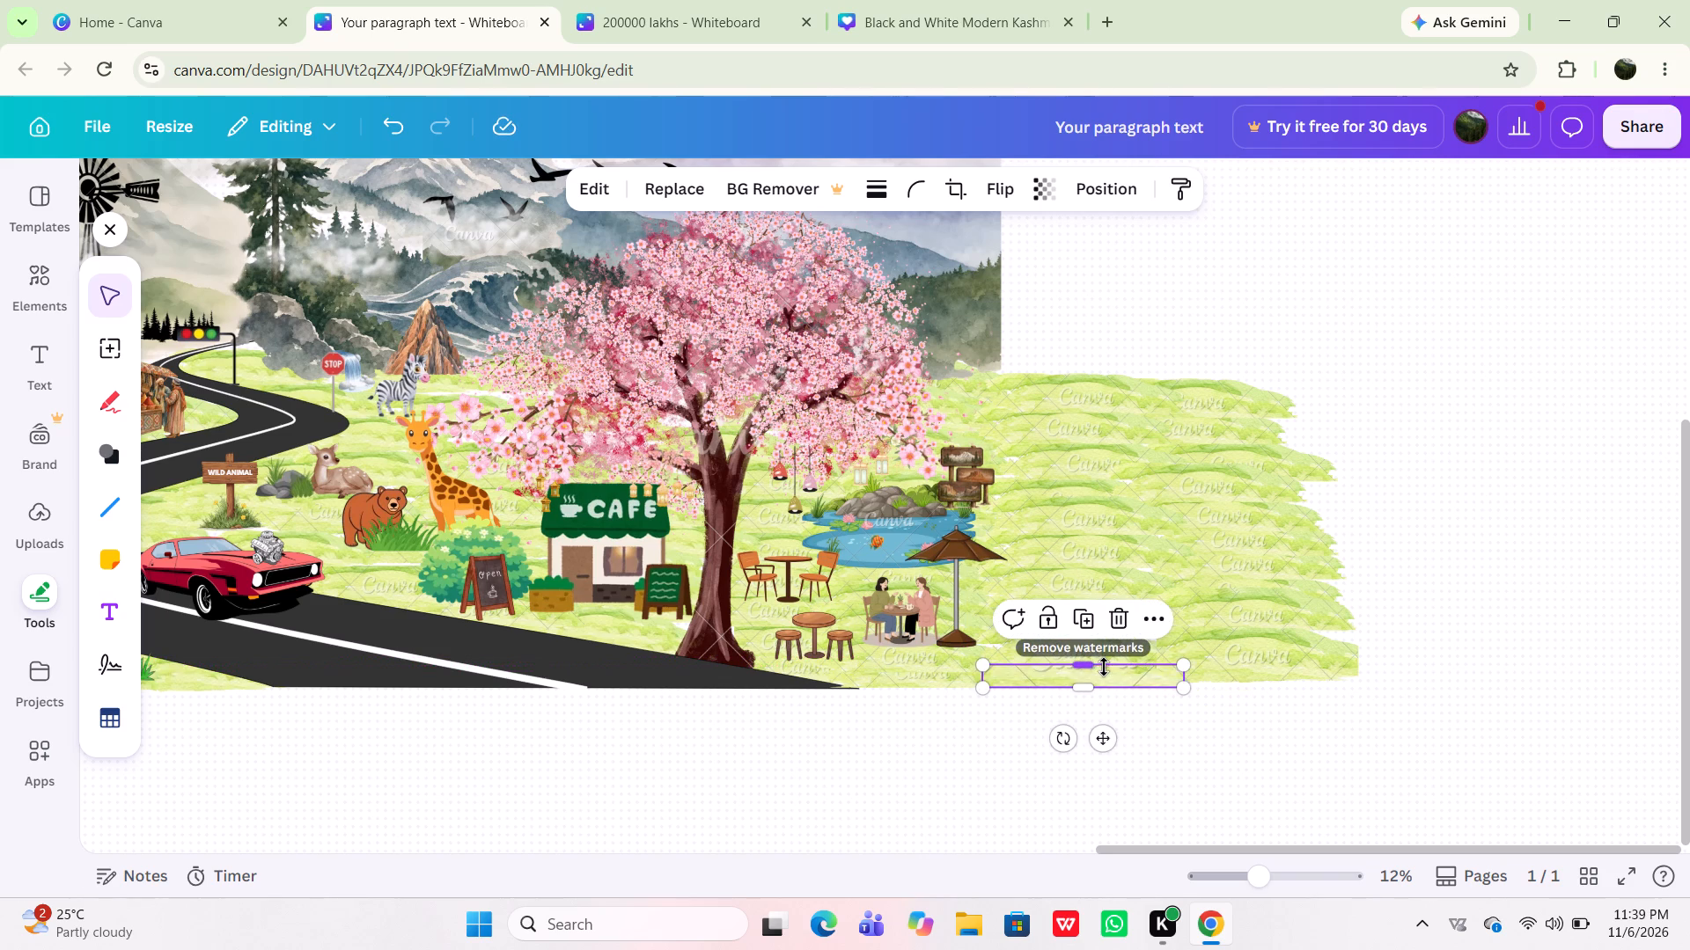
click(999, 759)
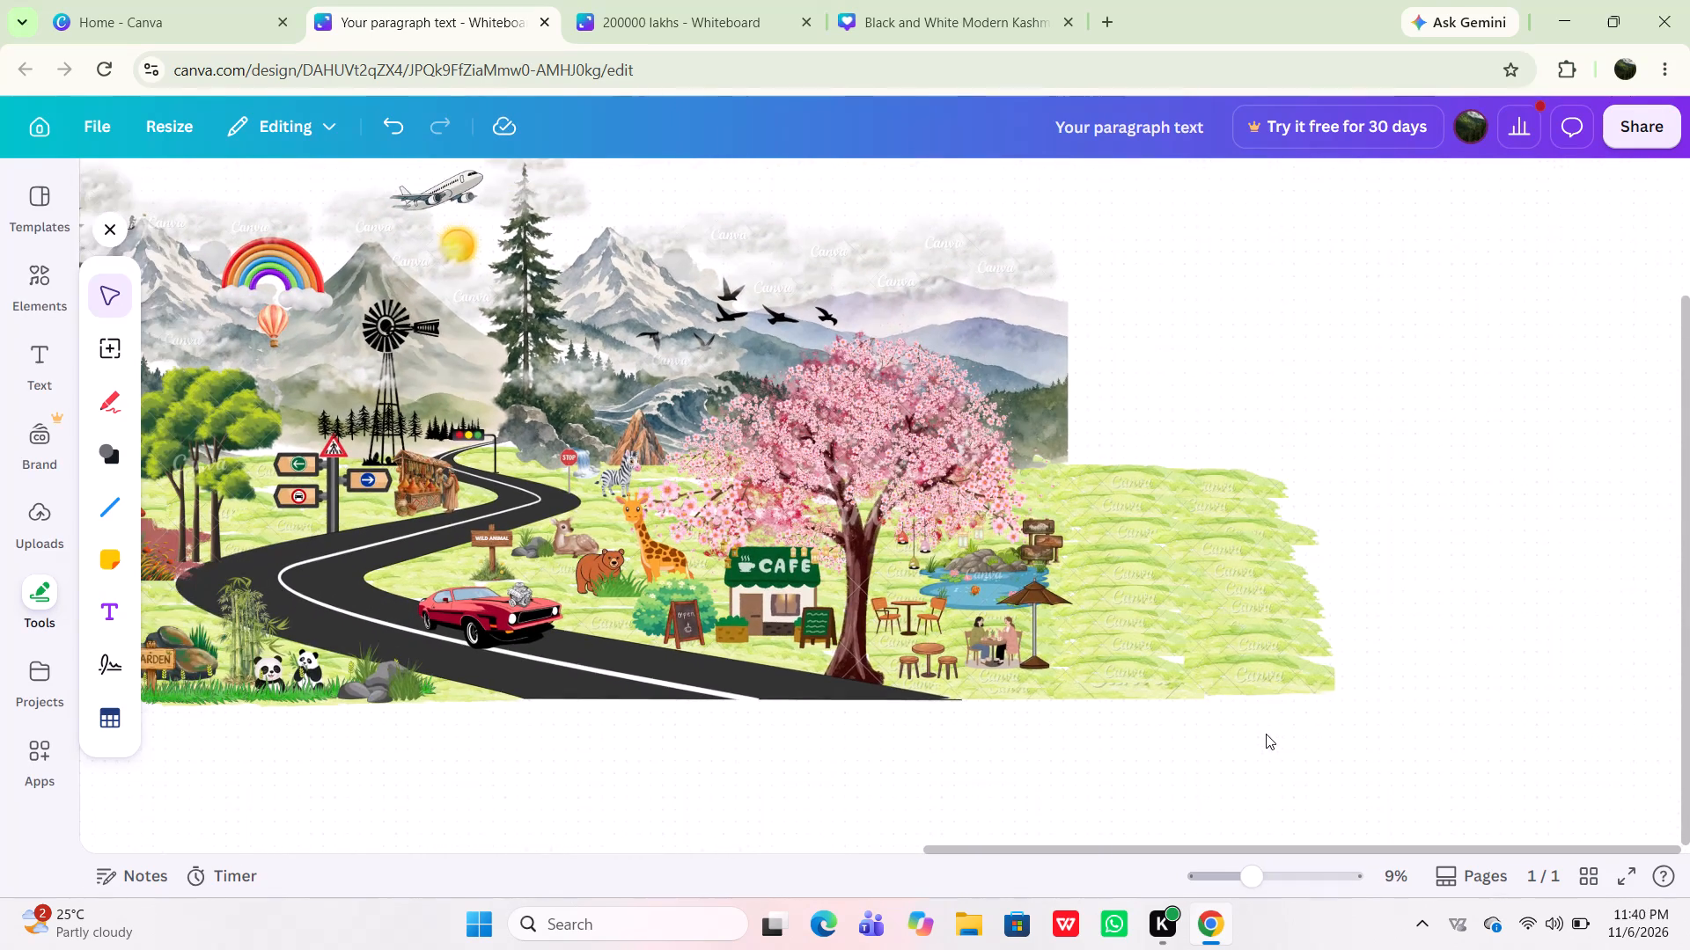
Stretch the lower edge of the inner-column grass patch just above the signboard slightly downward.
click(1122, 515)
drag(1122, 515, 1129, 534)
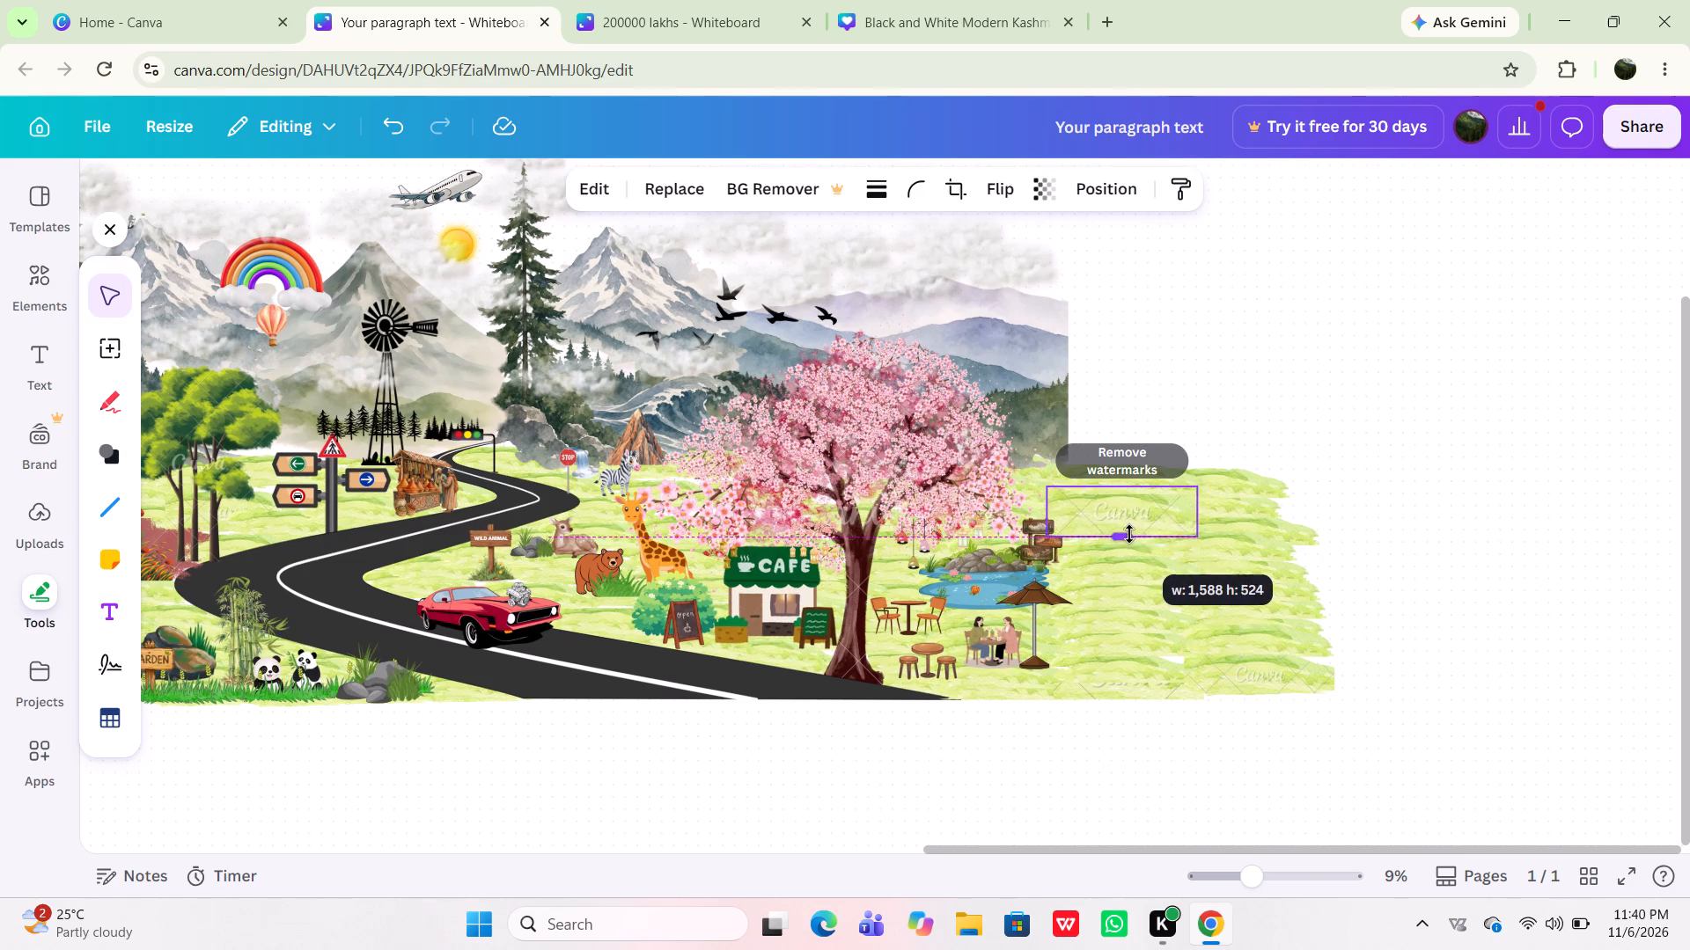
drag(1129, 534, 1135, 522)
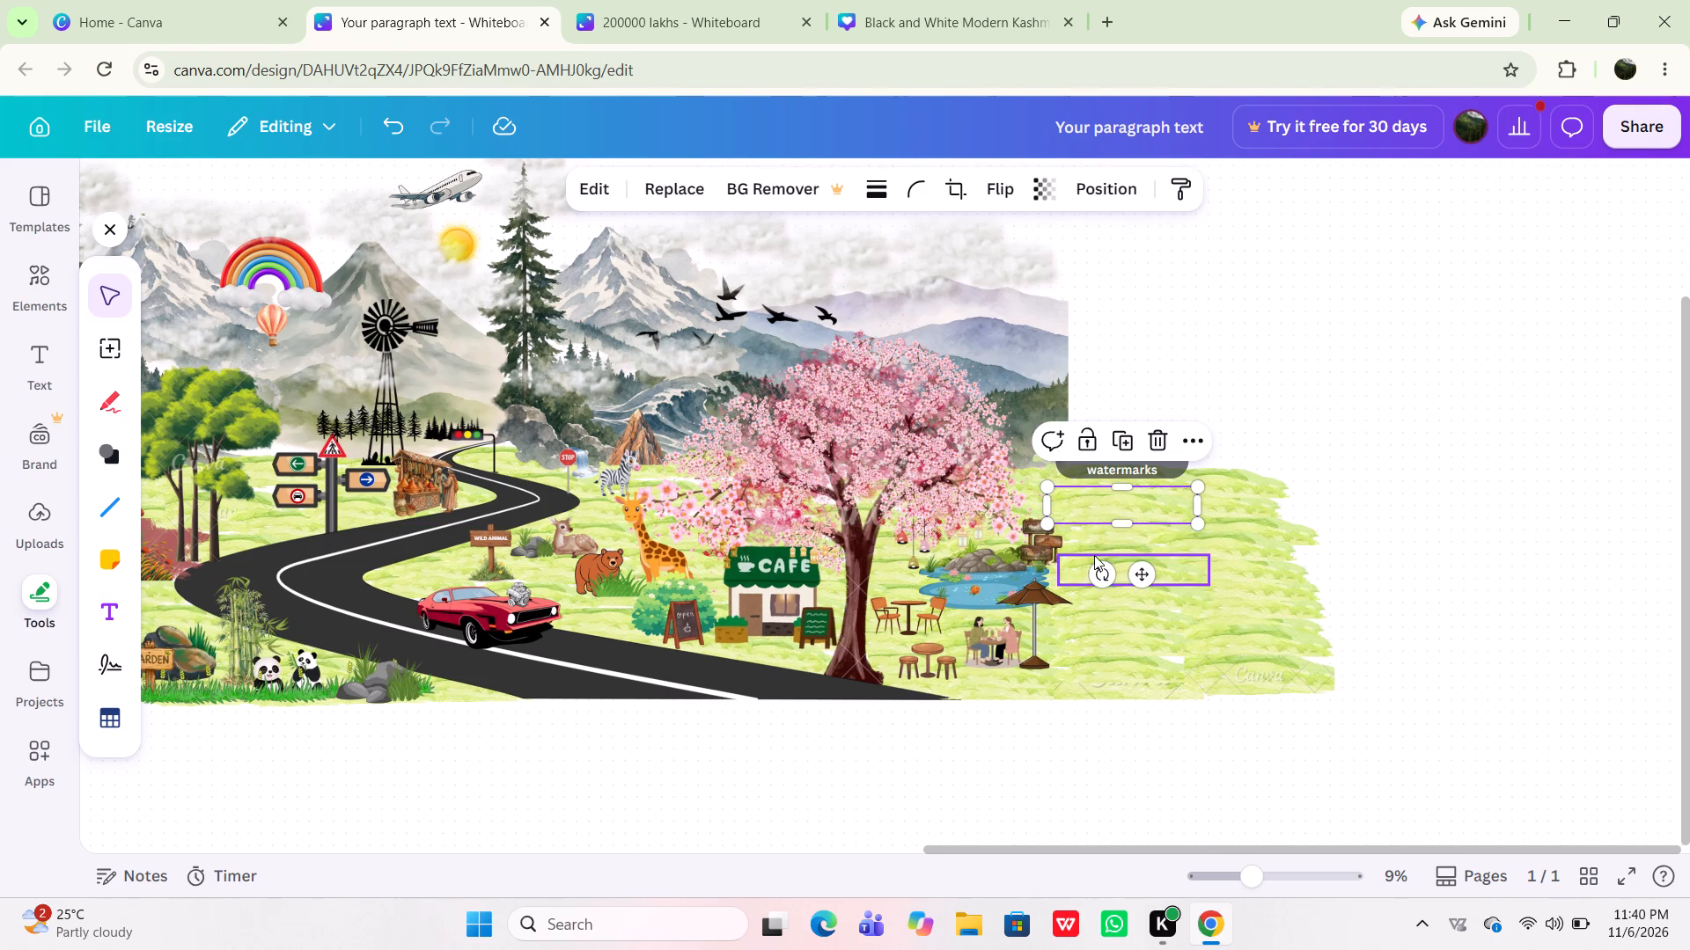
Lower the top edge of the inner-column grass patch beside the signboard, reducing its height to about 209.
click(1094, 555)
click(1135, 553)
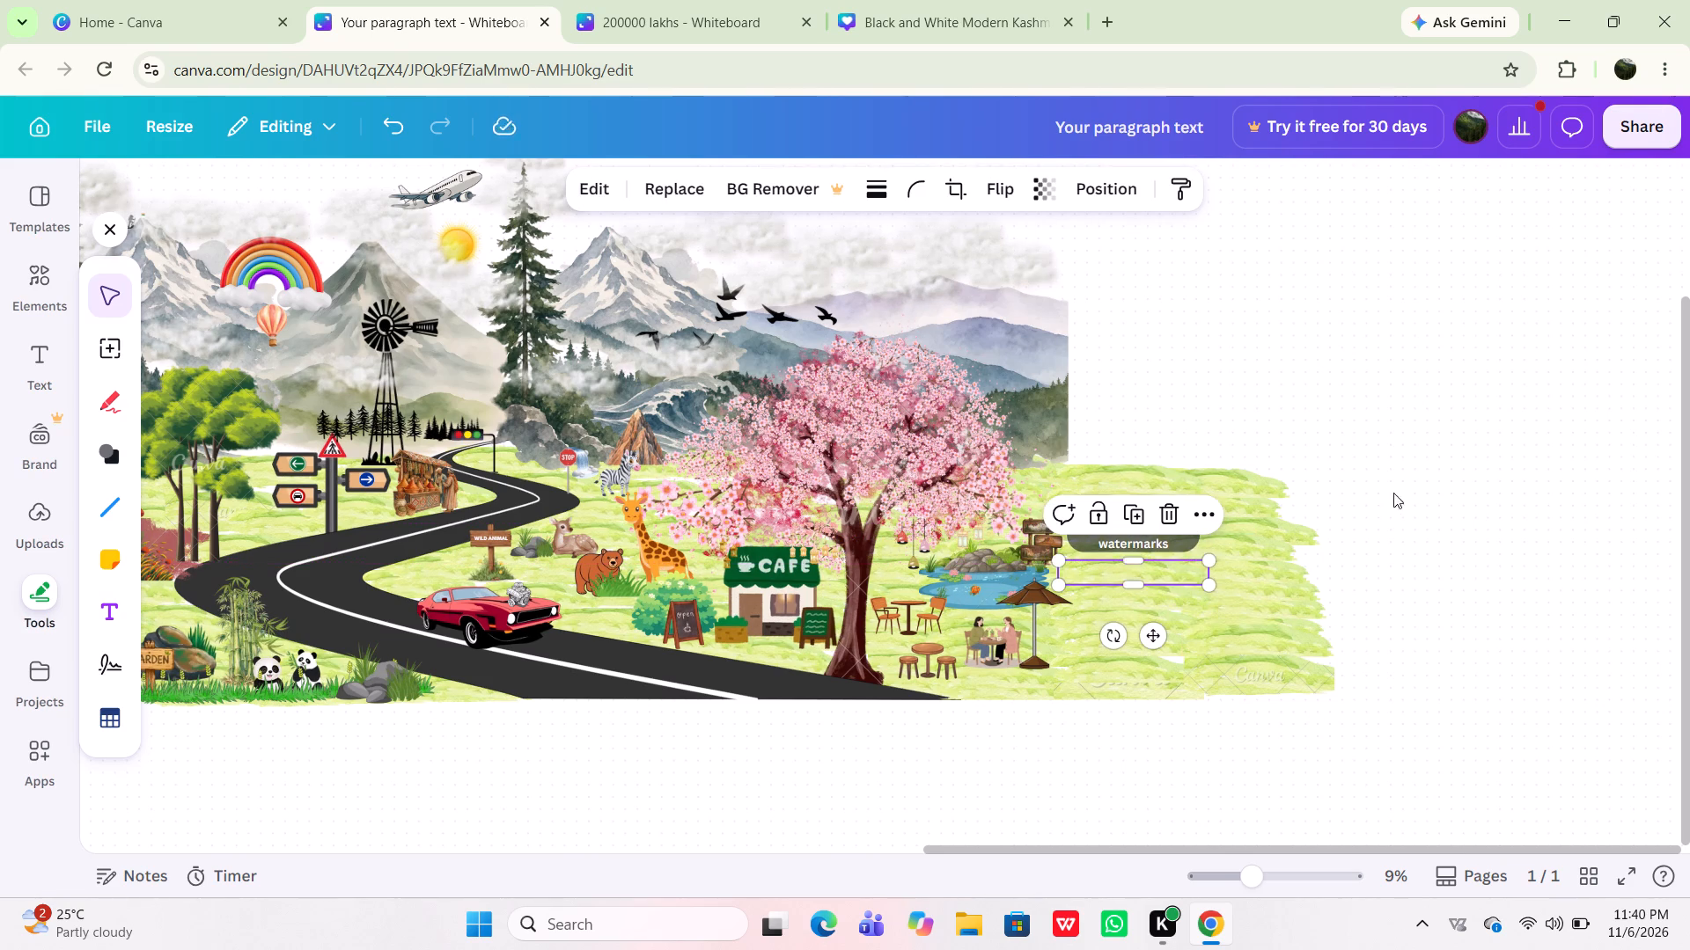
click(1393, 493)
click(1137, 549)
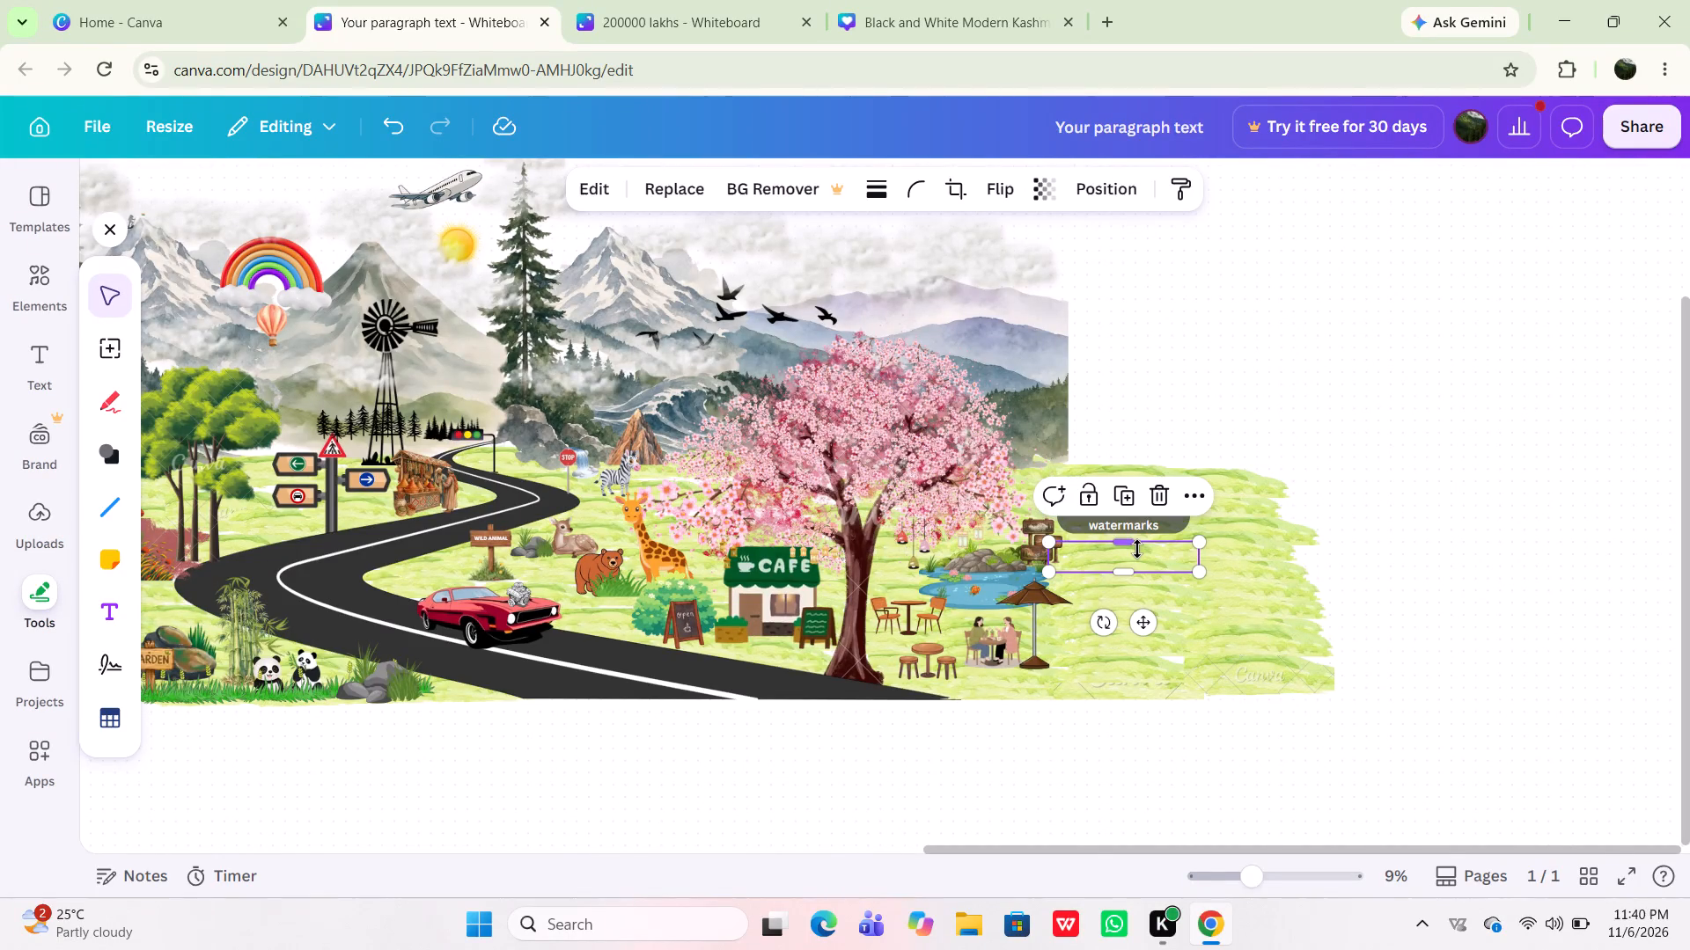
drag(1128, 539, 1131, 549)
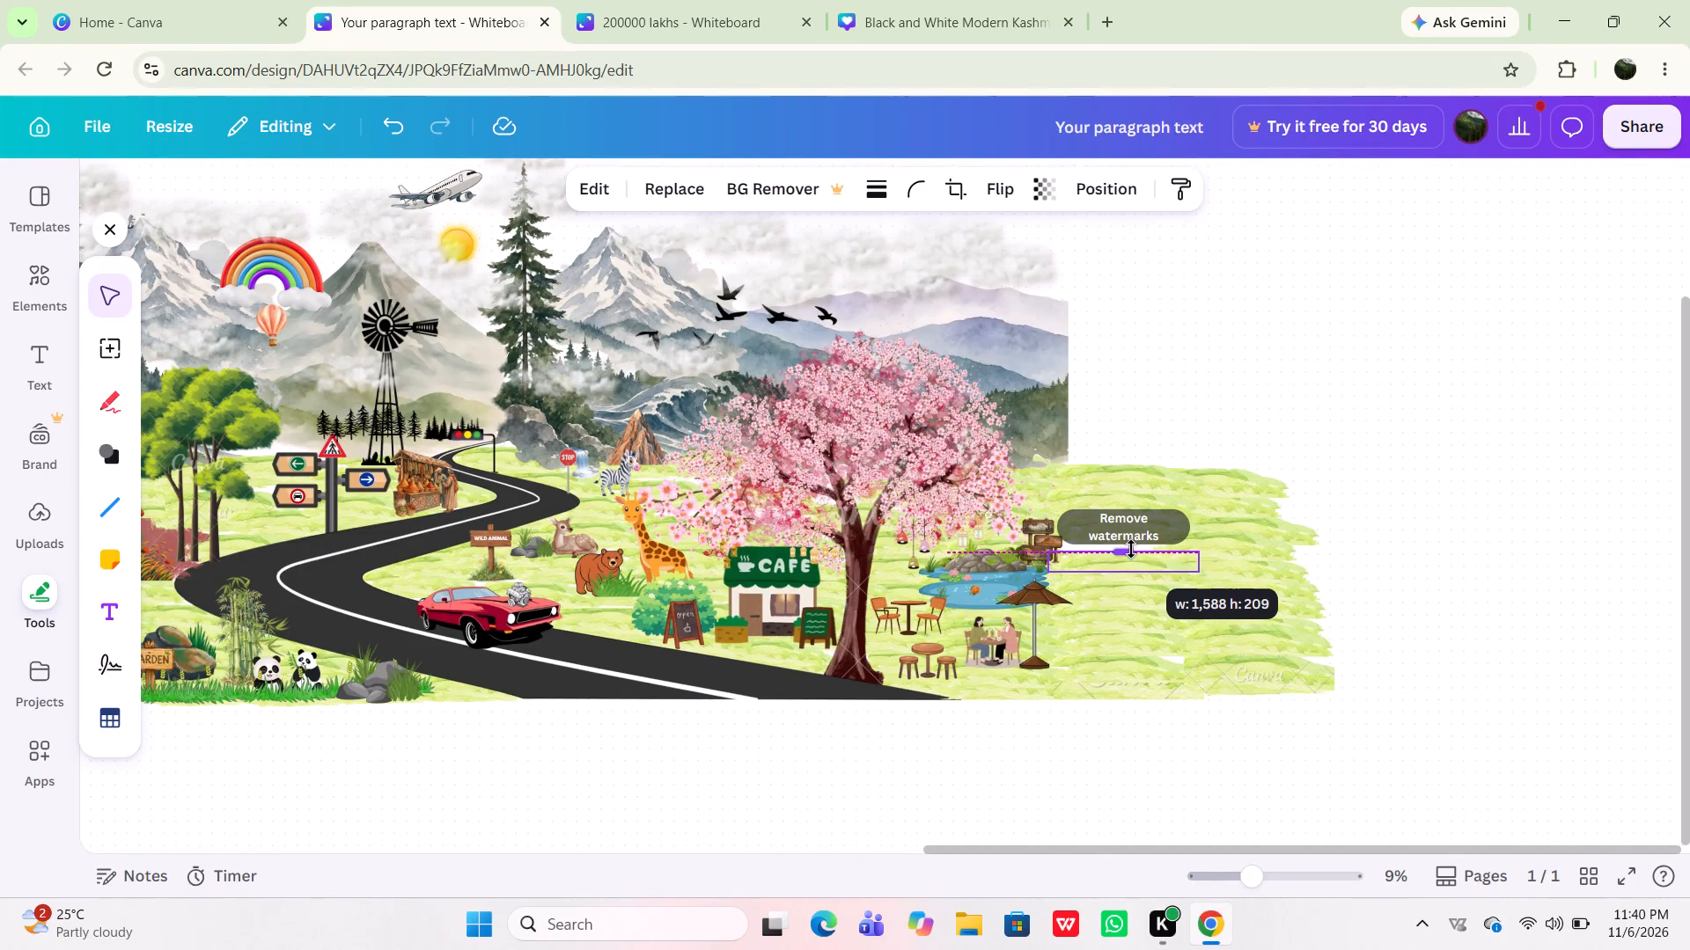
drag(1131, 549, 1134, 547)
click(1396, 508)
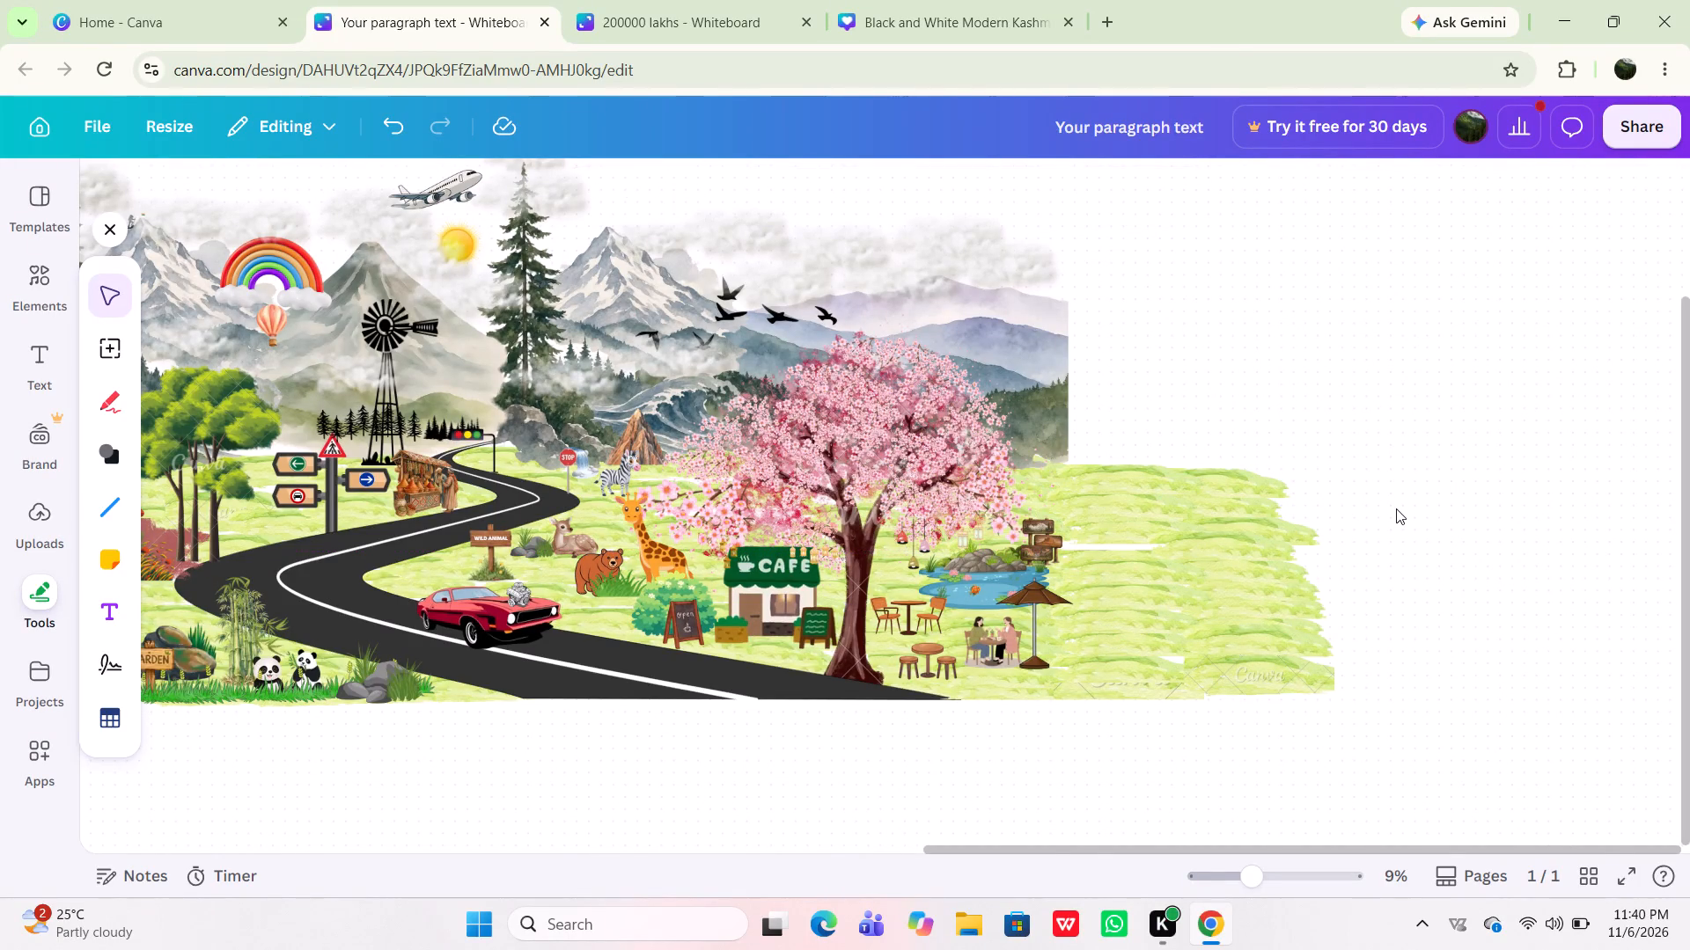
Move the slightly offset inner-column grass patch beside the pond up over the white gap level with the signboard.
double_click(1132, 566)
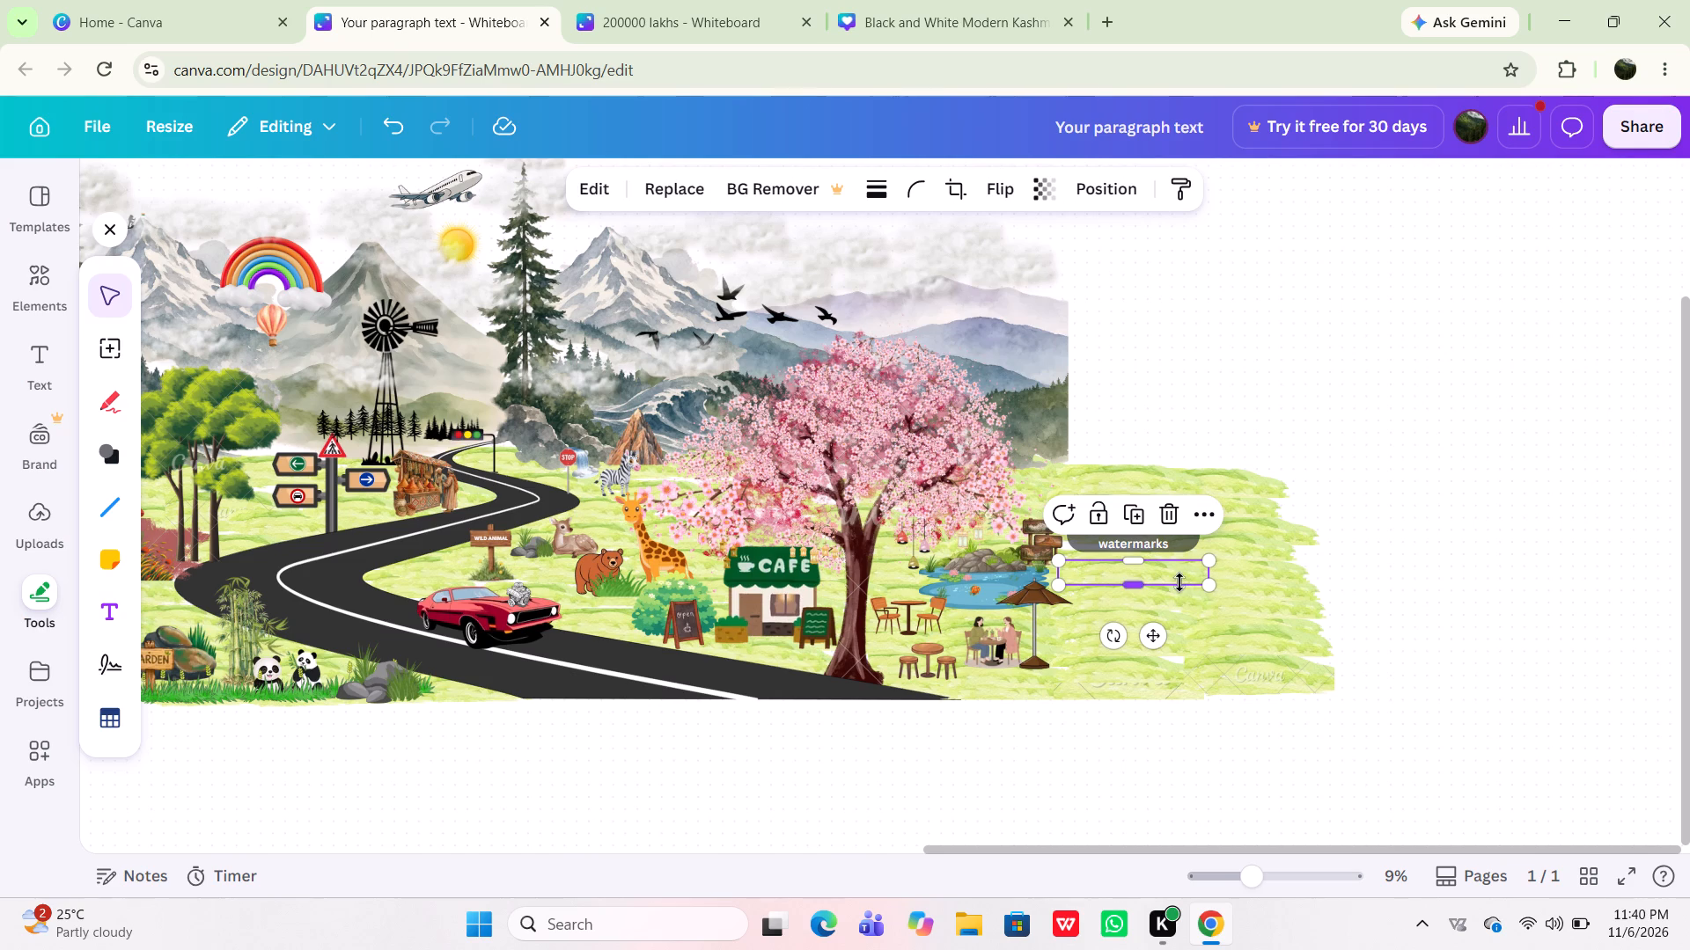
drag(1179, 572, 1180, 544)
Stretch the lower edge of the grass patch just below the signboard downward to cover the gap beside the pond.
click(1153, 574)
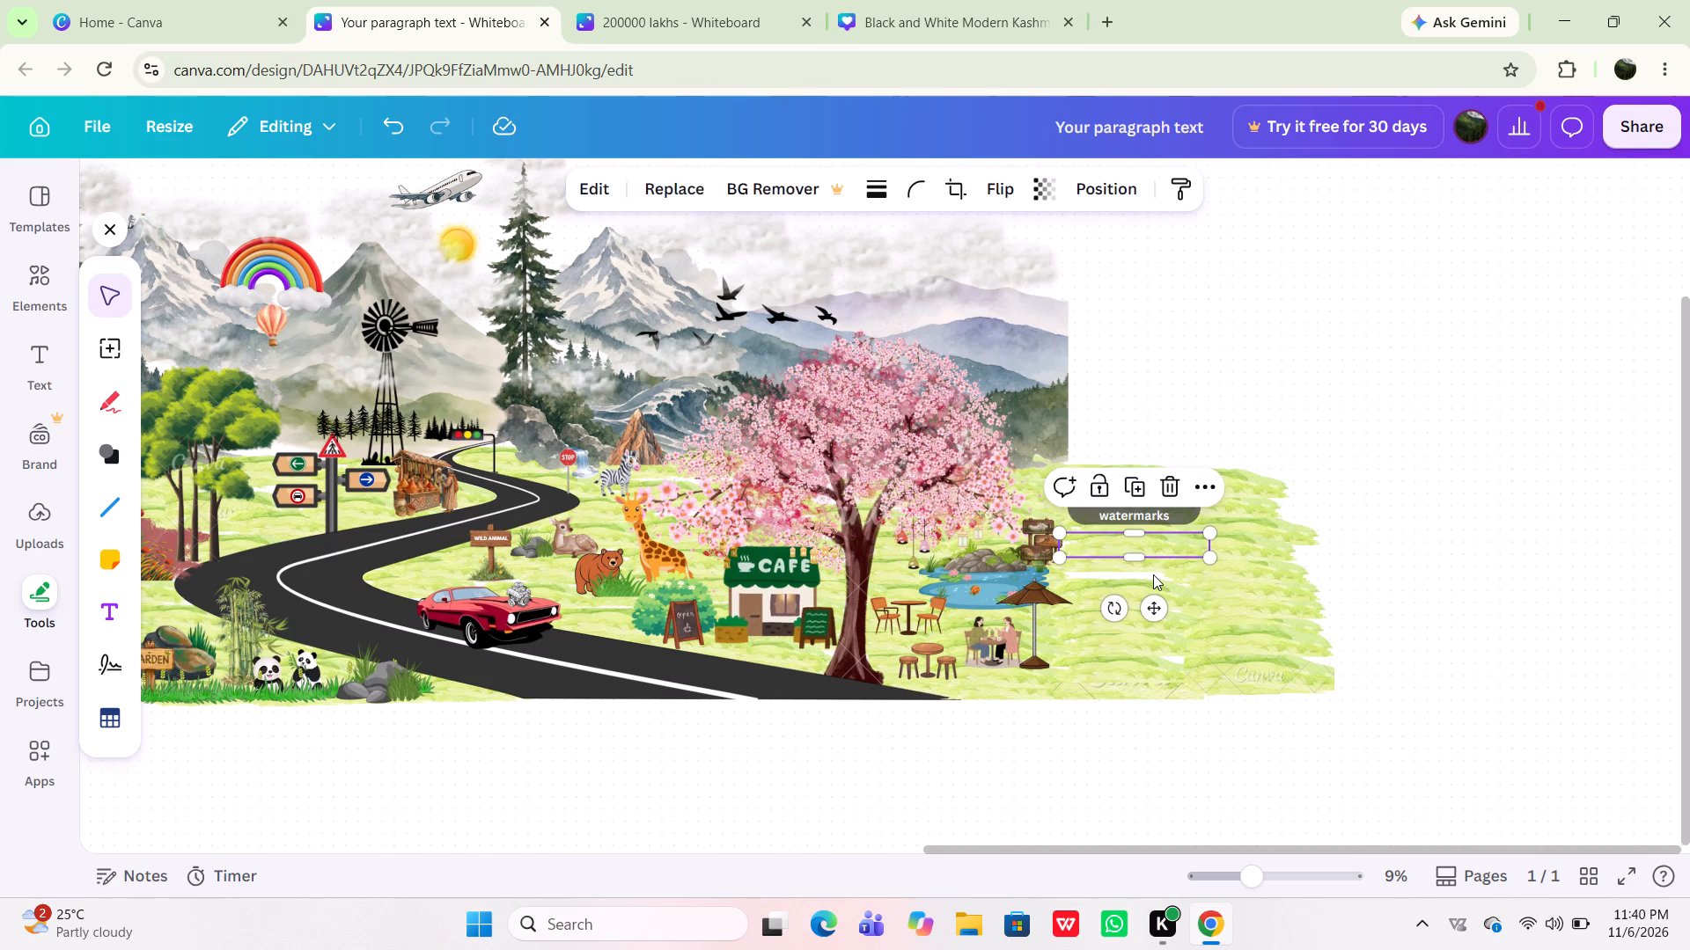
click(1155, 566)
drag(1121, 571, 1121, 581)
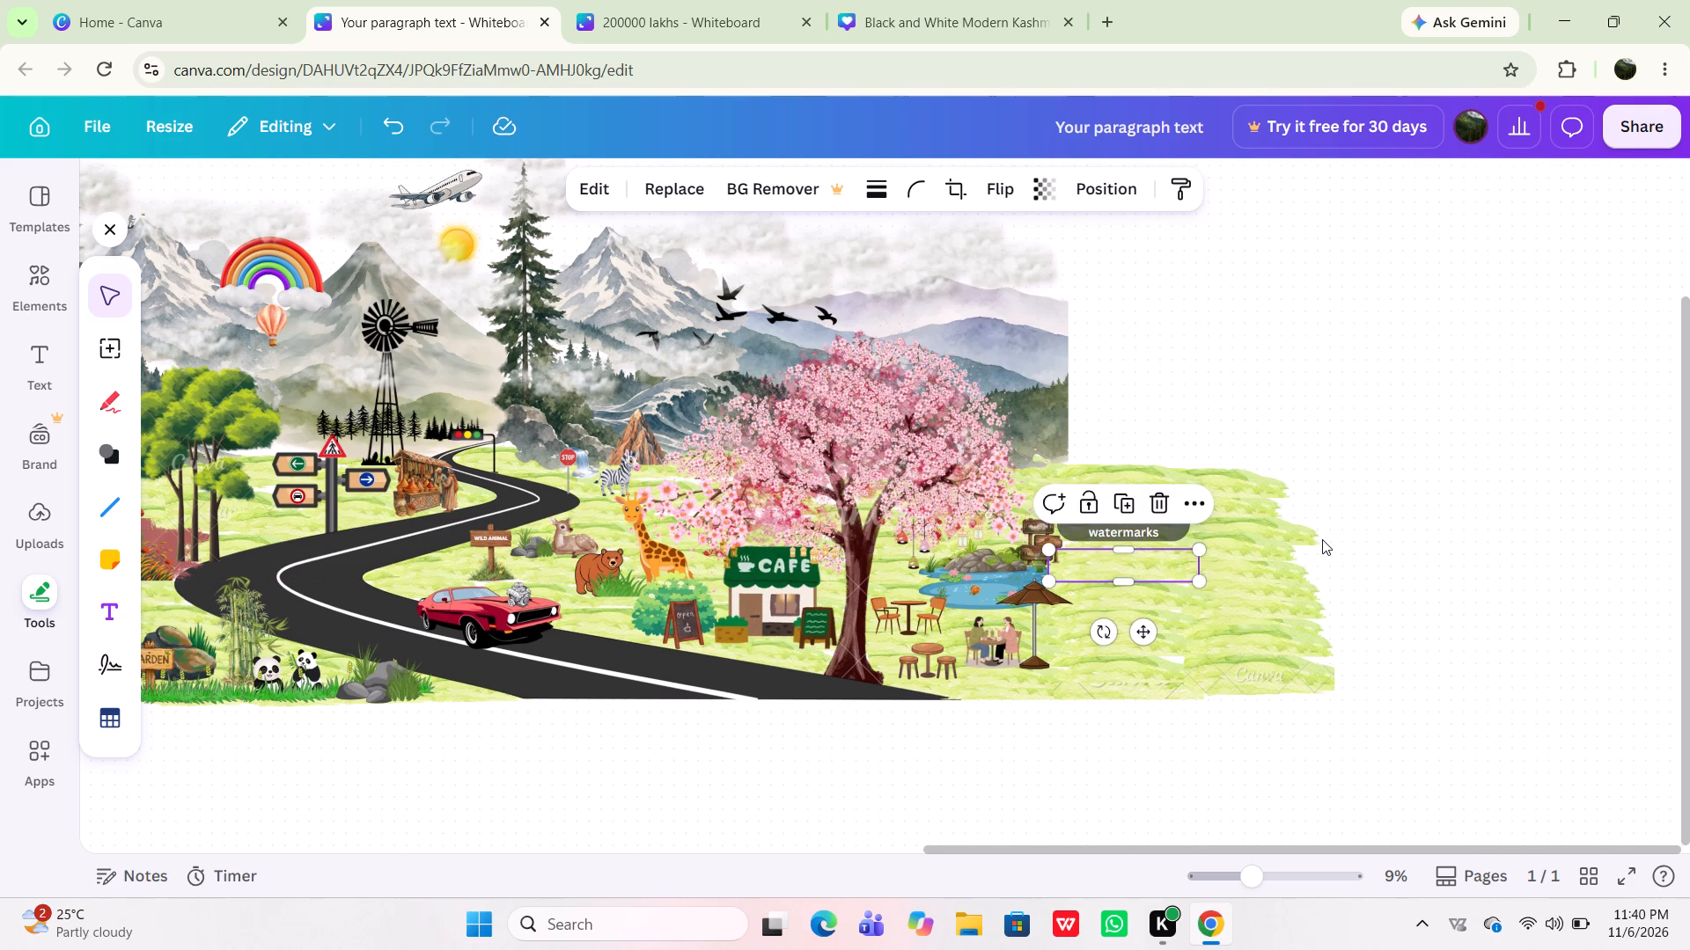
click(1383, 525)
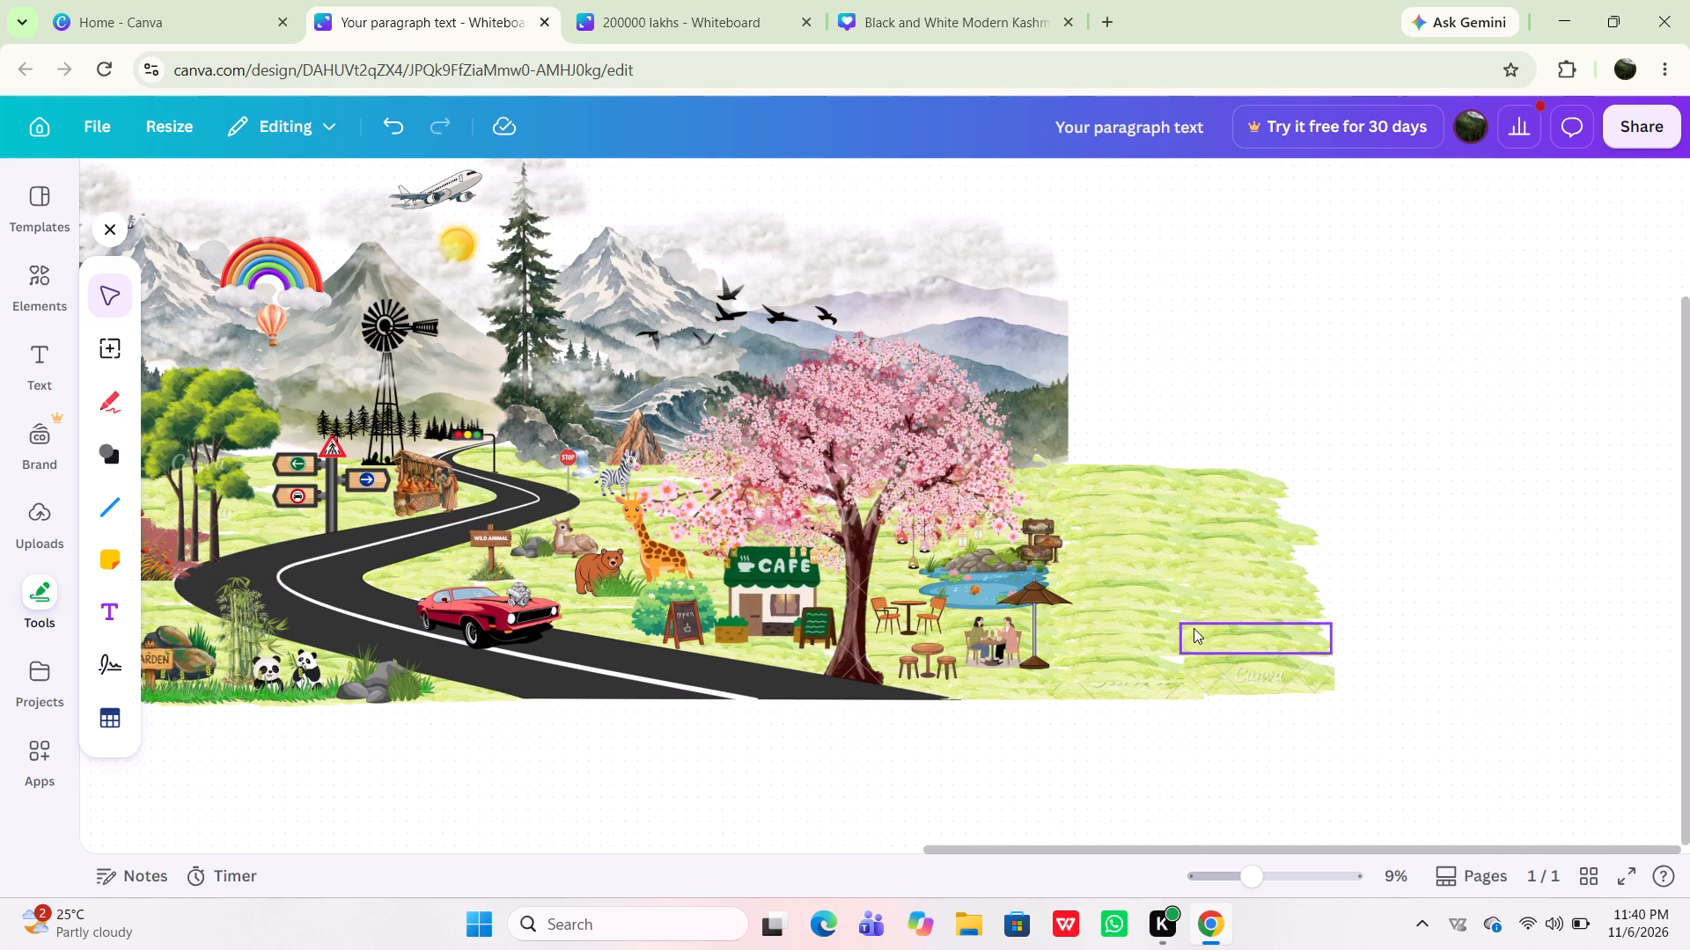
Stretch the top edge of the inner-column grass patch beside the café umbrella slightly upward.
click(1151, 615)
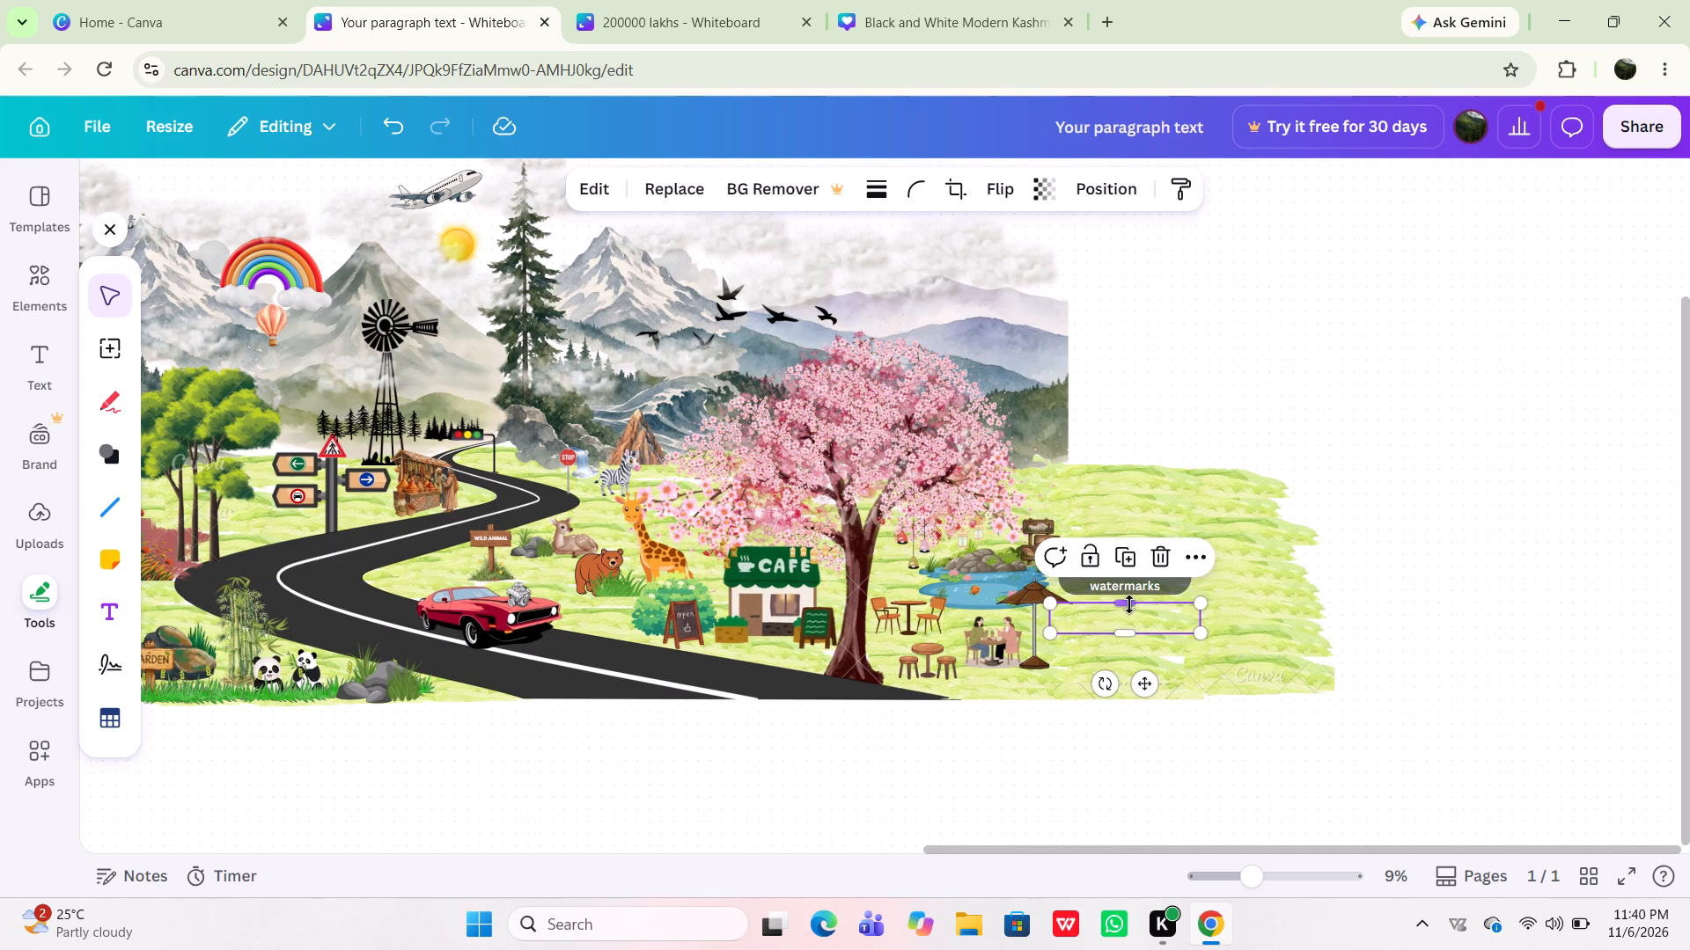
drag(1129, 603, 1142, 595)
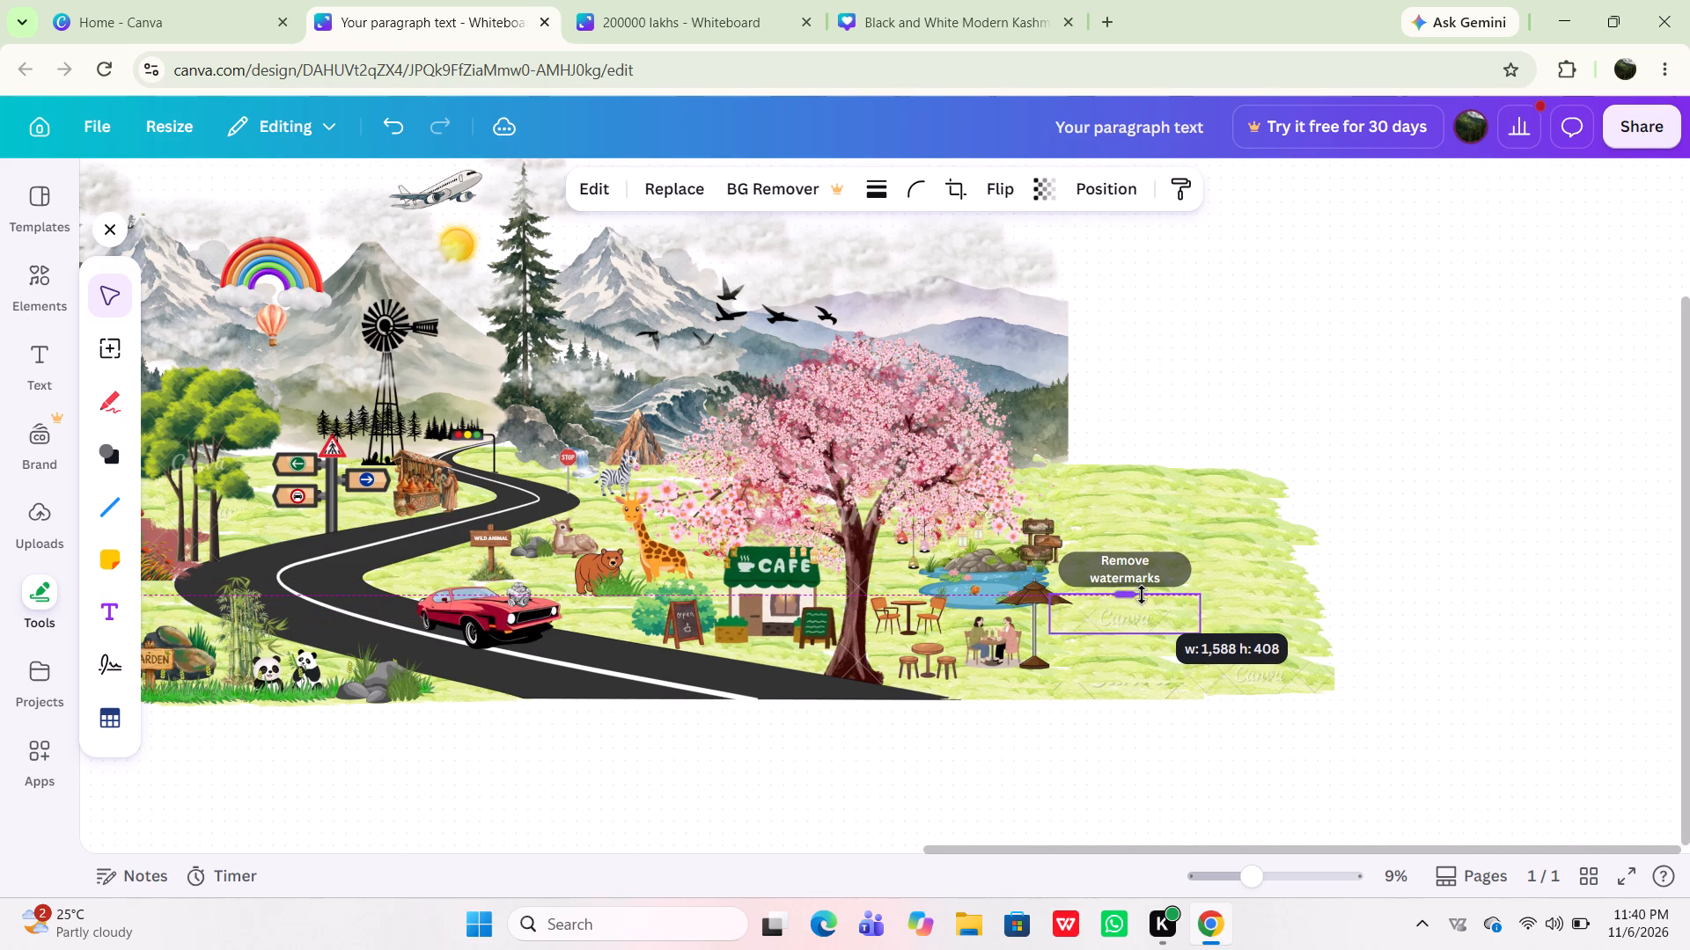
drag(1142, 595, 1142, 598)
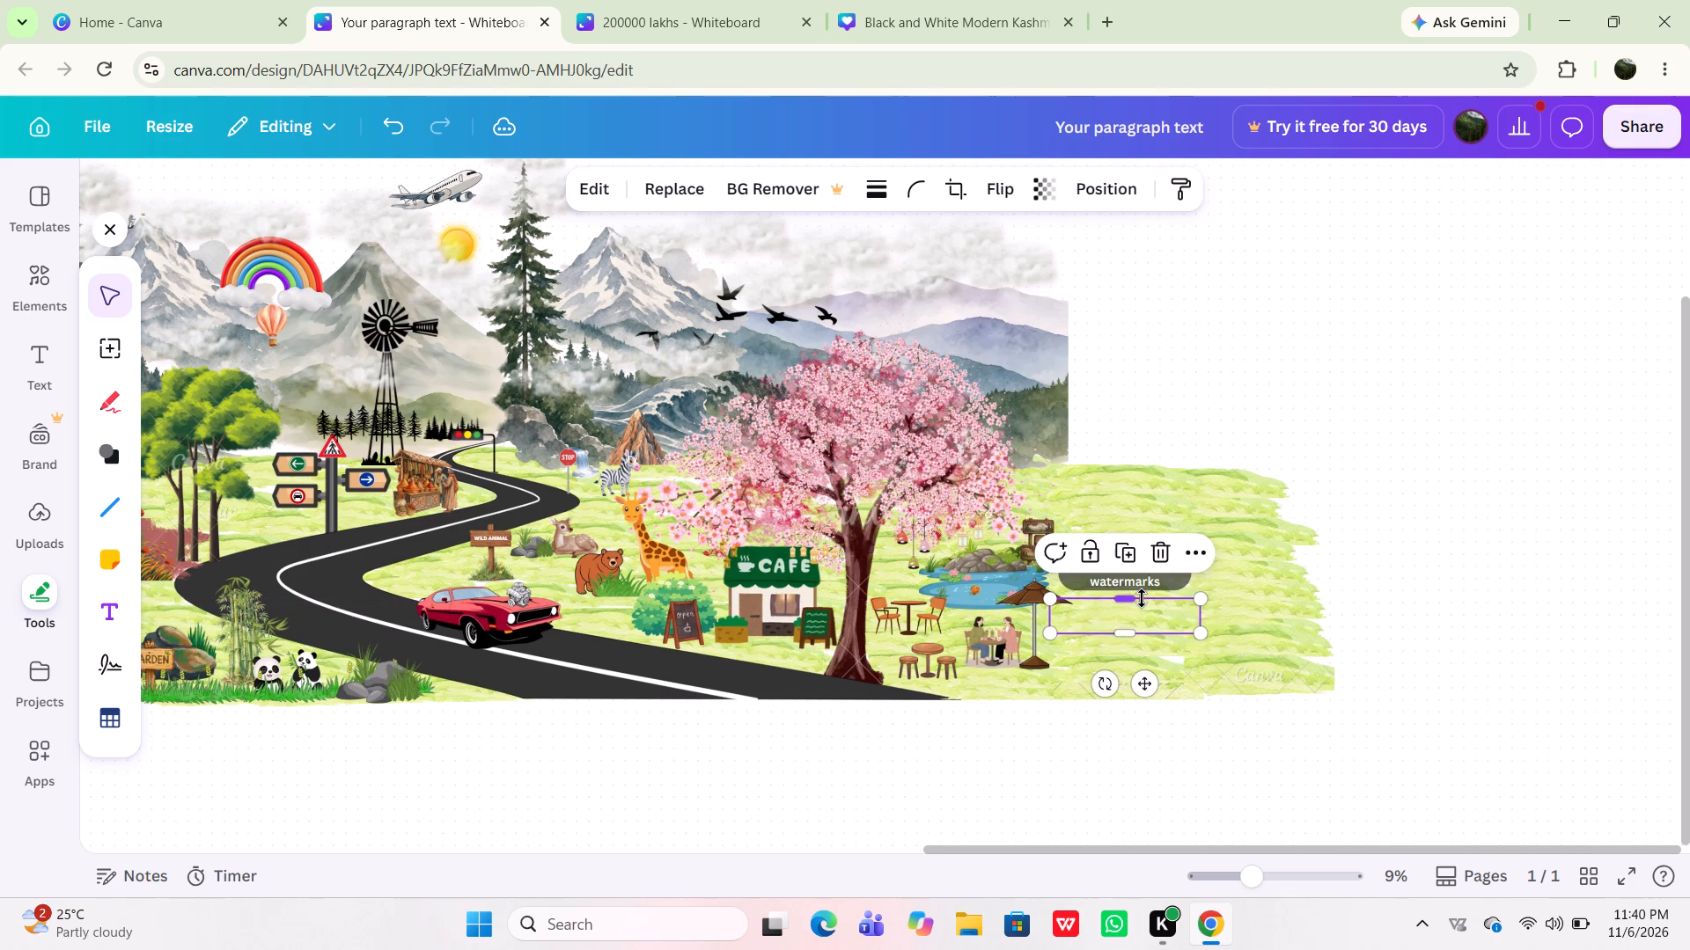
click(1396, 514)
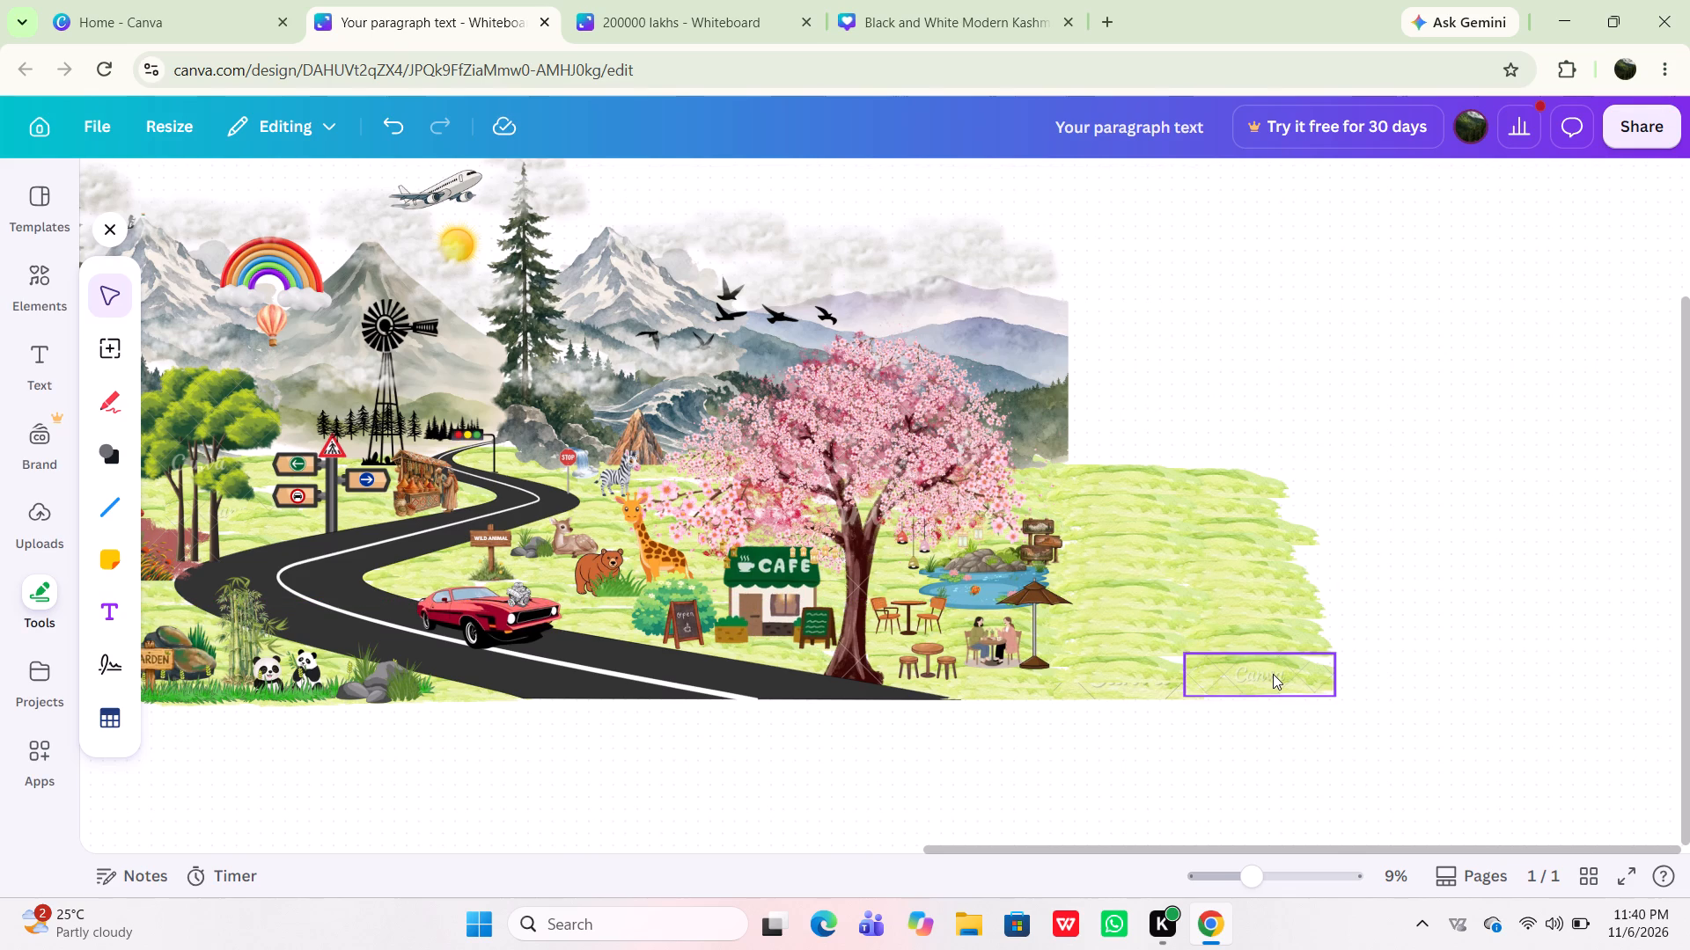
Lower the top edge of the bottom outer-column grass patch to make it shorter.
click(1273, 674)
drag(1264, 654, 1263, 670)
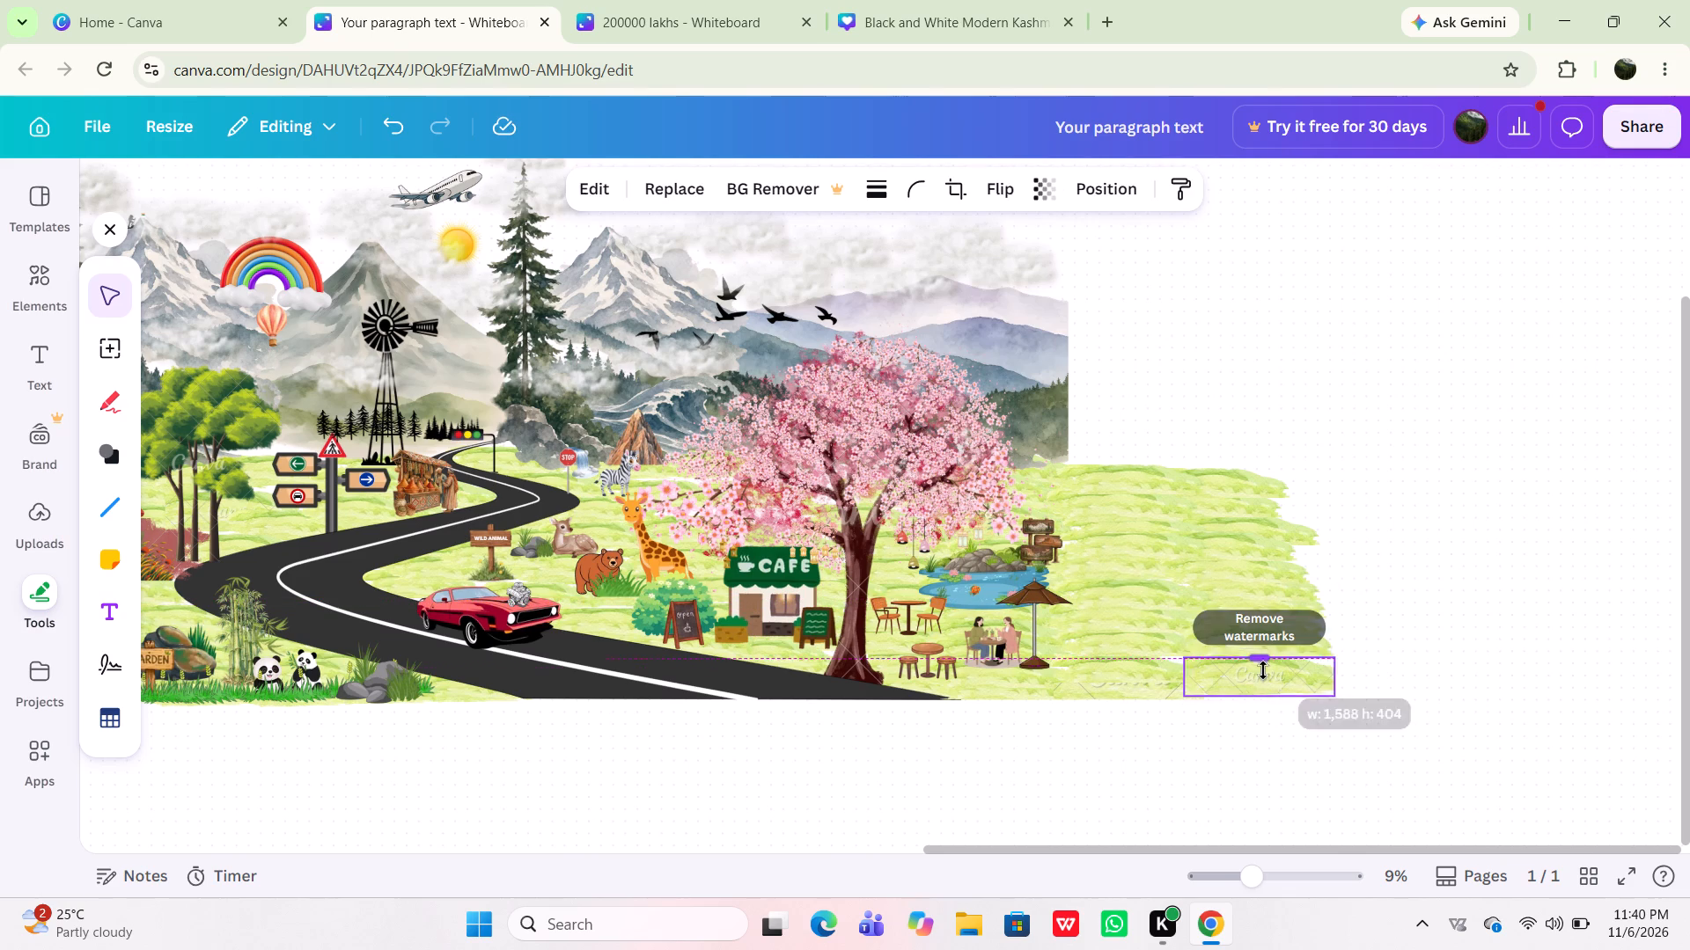
drag(1263, 670, 1267, 665)
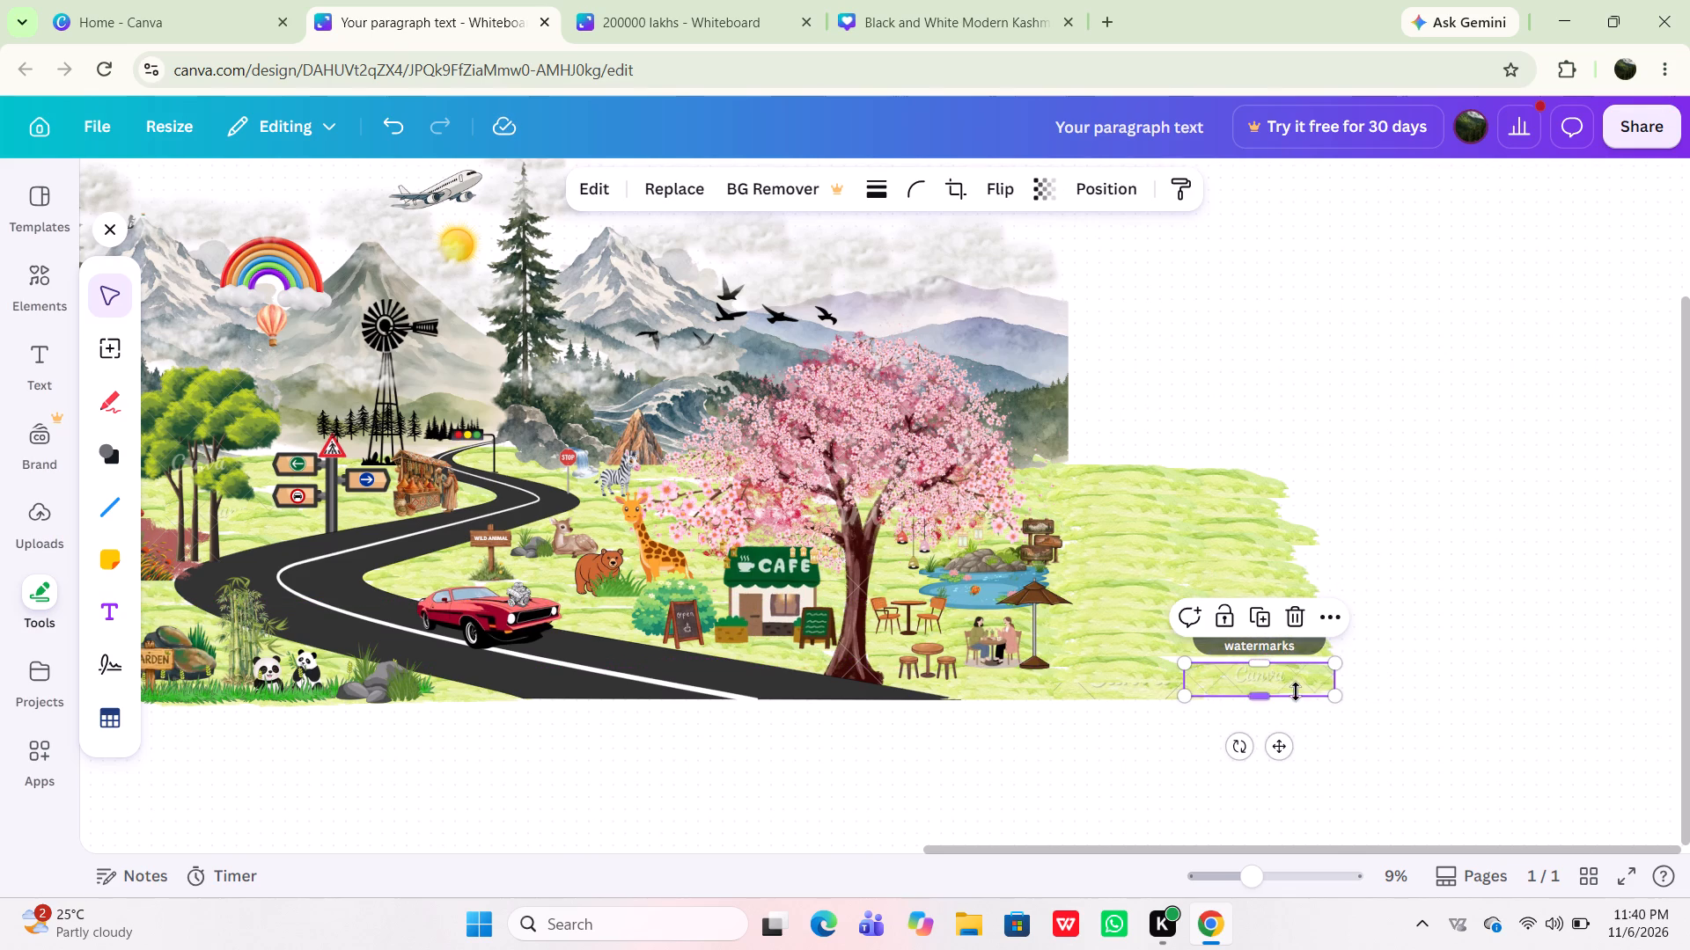
Move the shortened bottom outer-column grass patch up and slightly left over the white gap above it.
drag(1292, 680, 1280, 669)
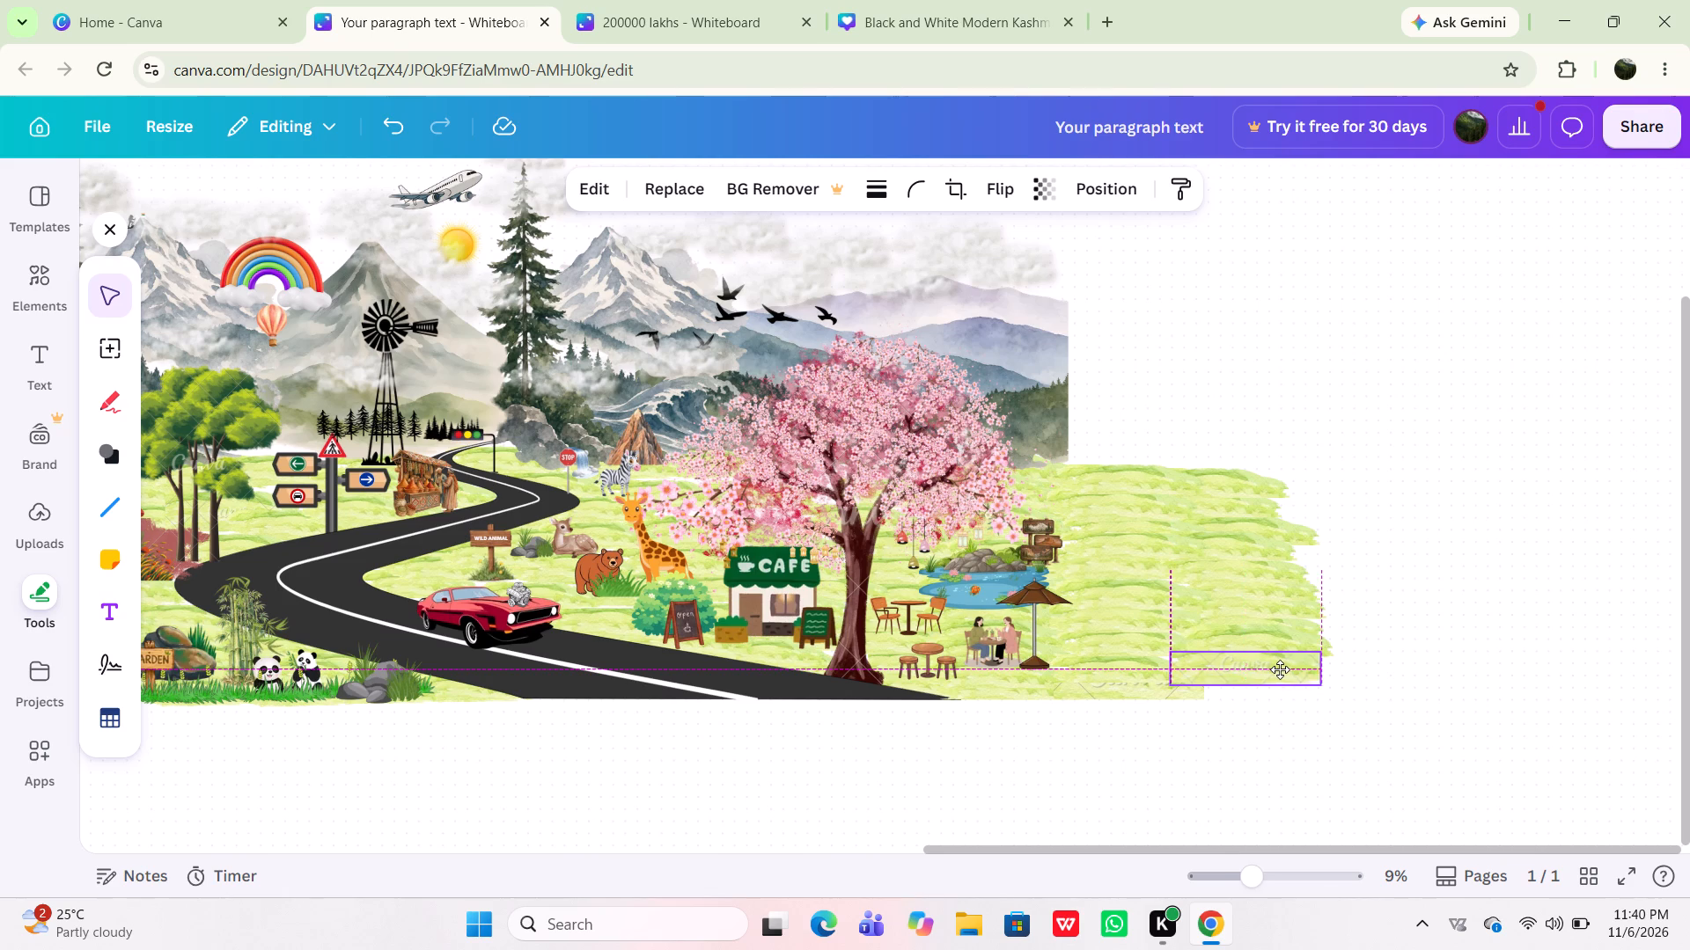
drag(1280, 669, 1280, 669)
click(1253, 676)
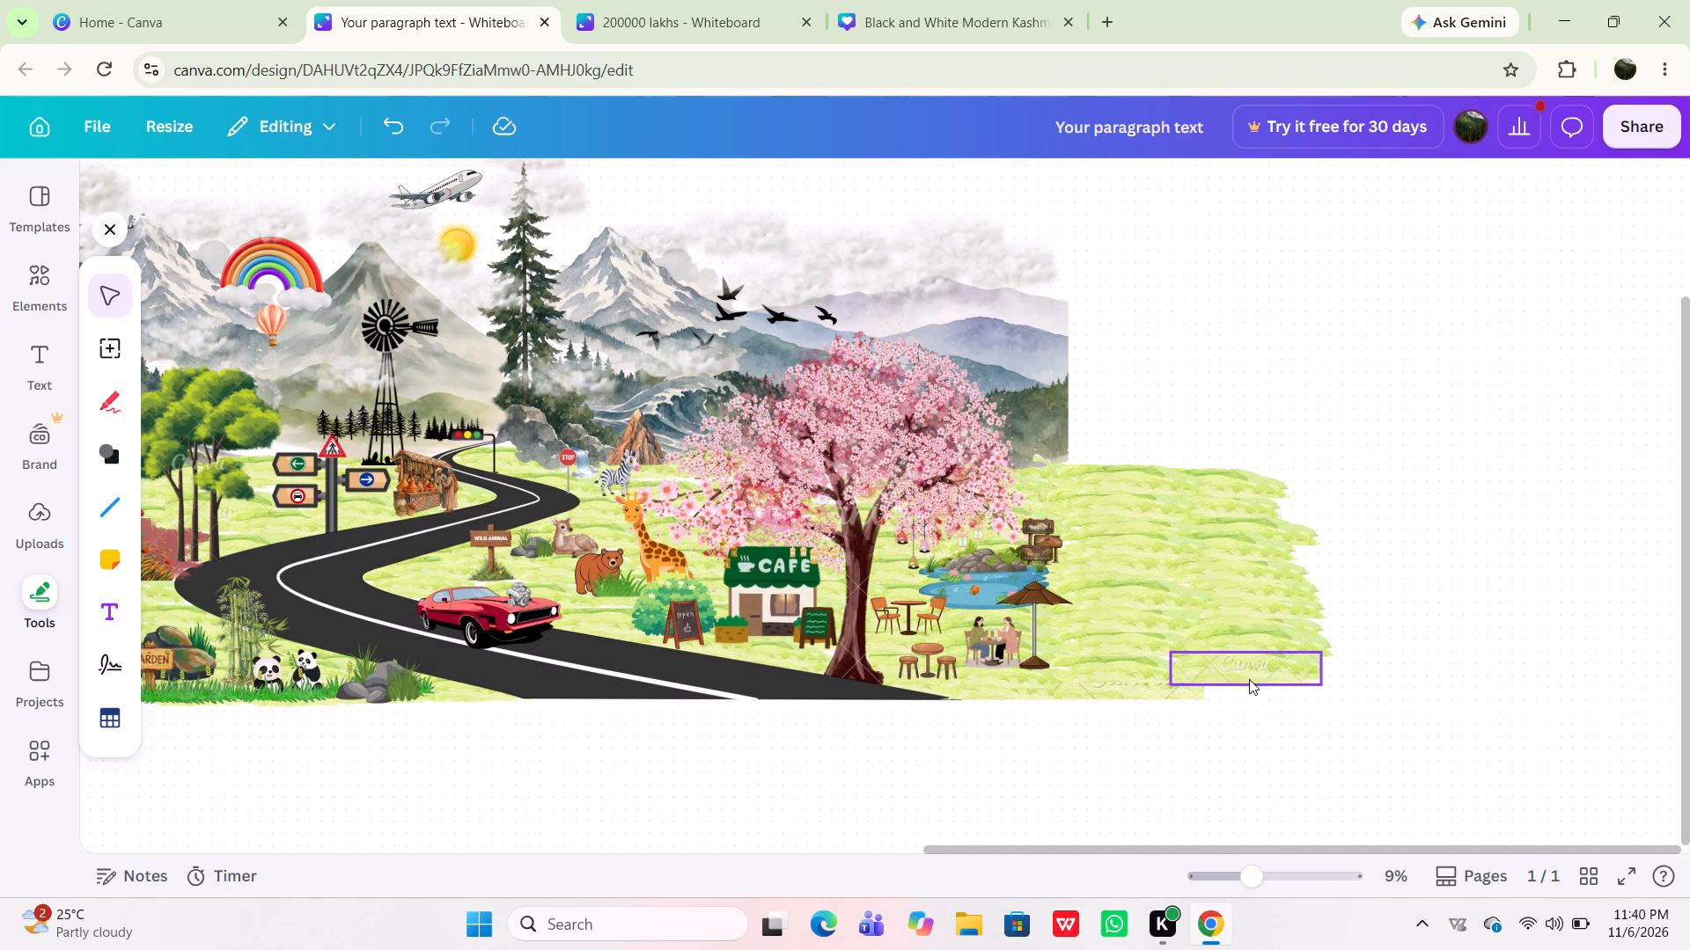
click(1427, 598)
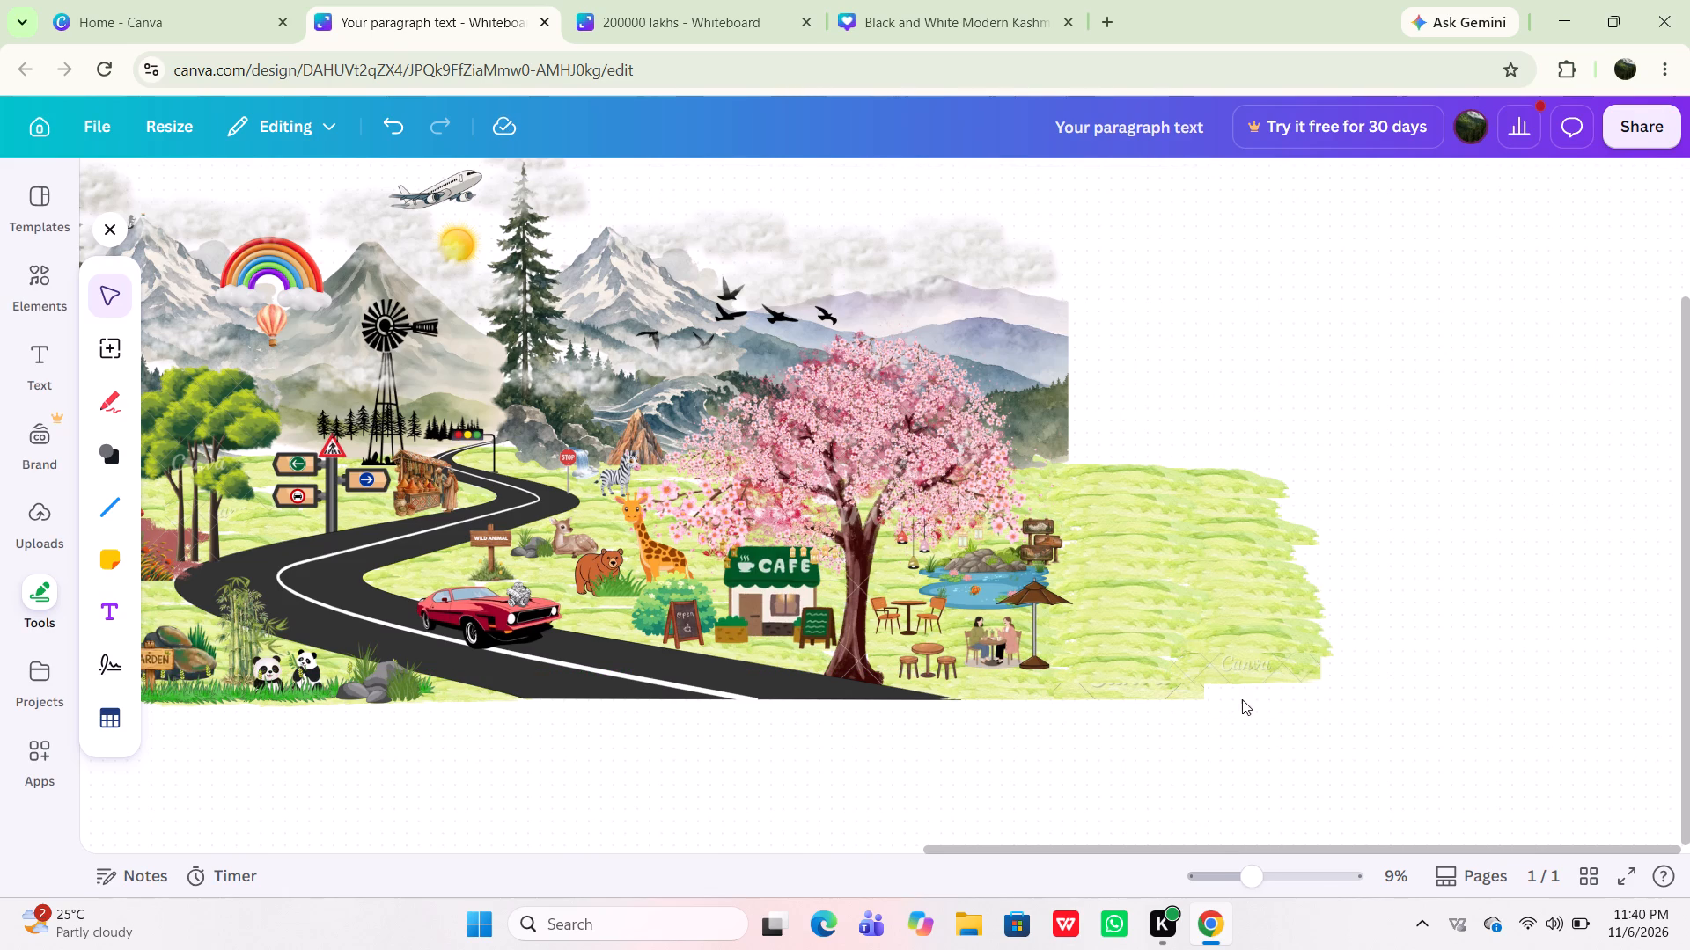
Raise the lower edge of the bottom outer-column grass patch slightly.
click(1253, 673)
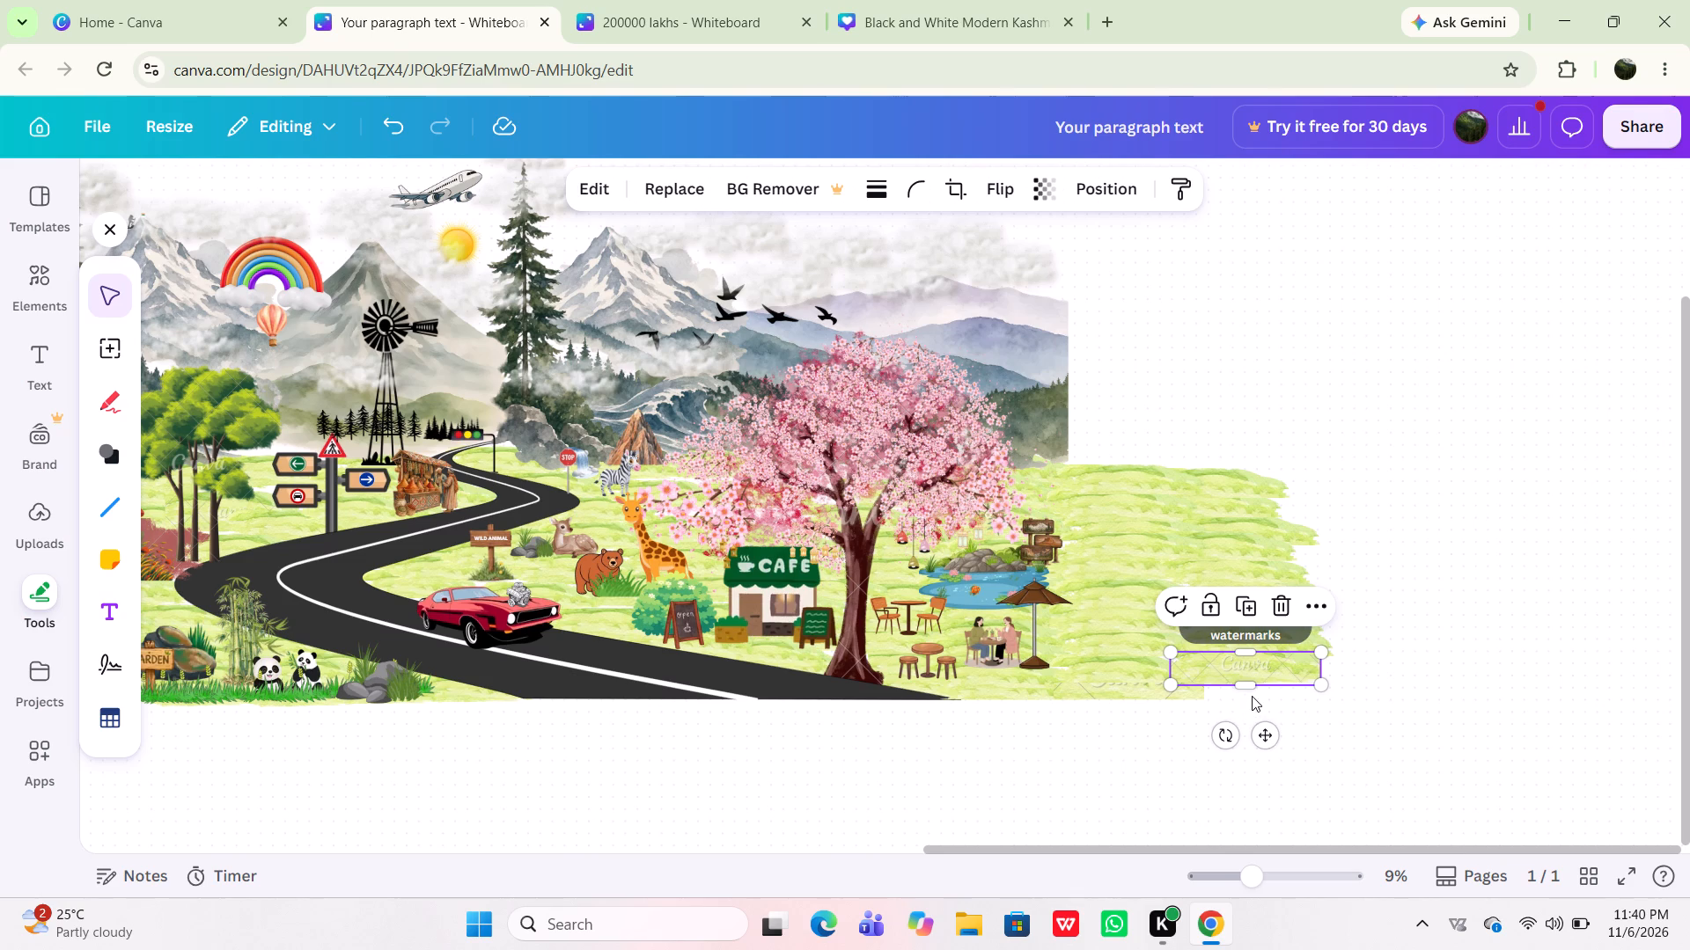
click(1252, 690)
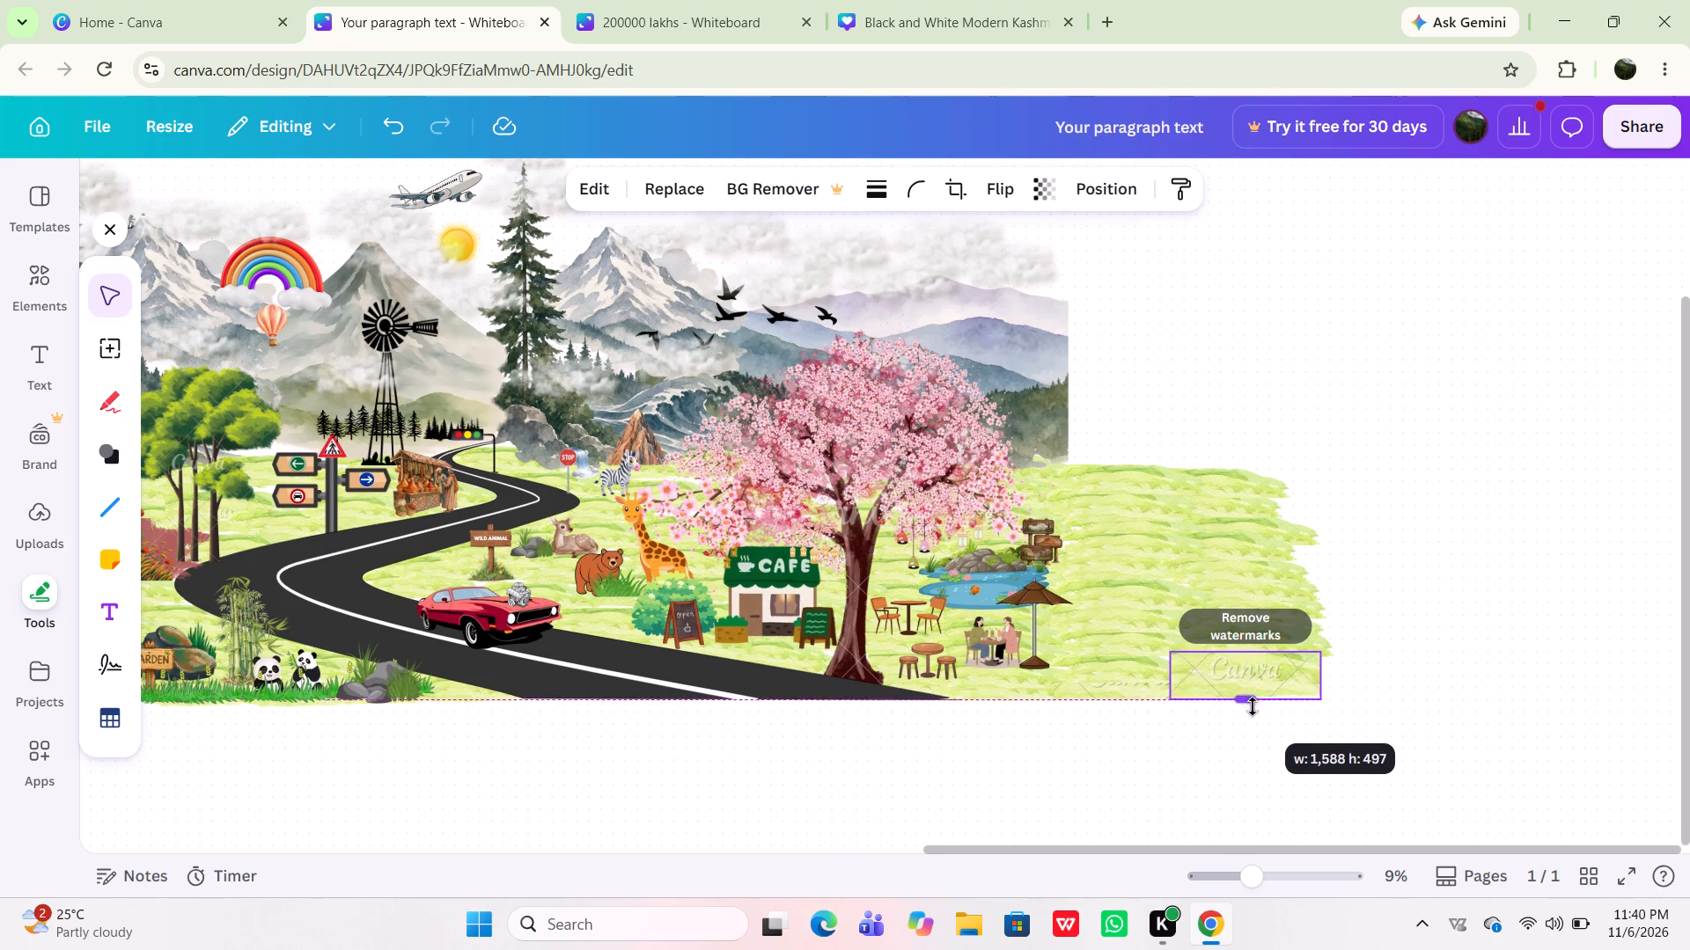
click(1287, 667)
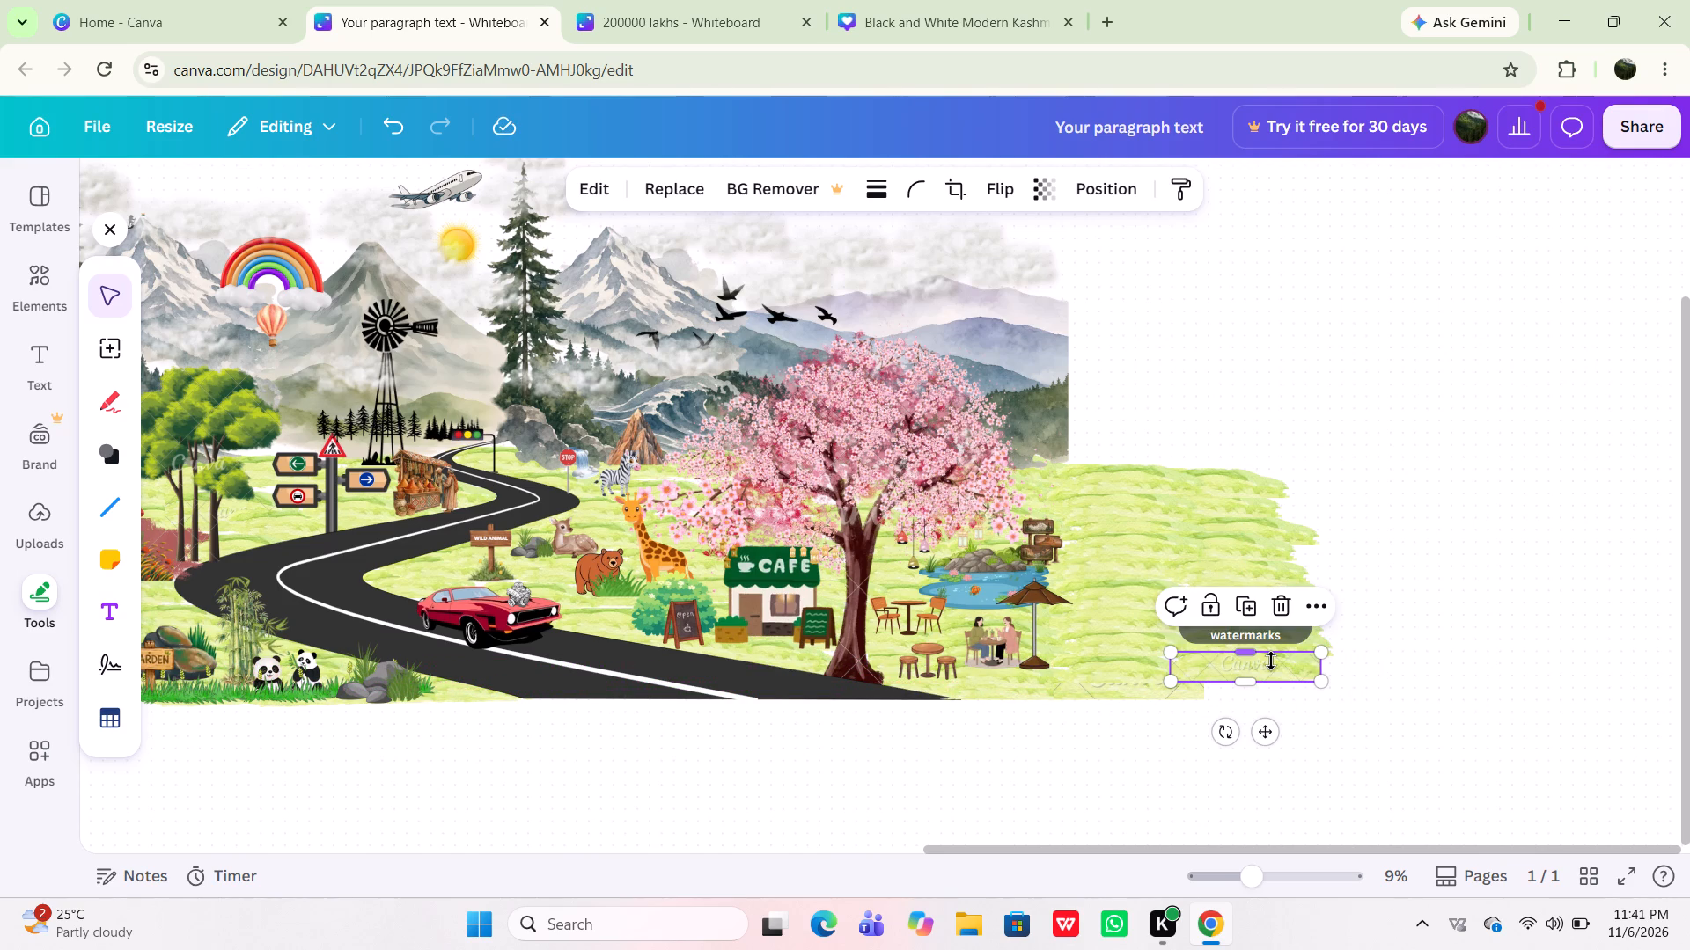
Duplicate the bottom outer-column grass patch and place the copy just below it, level with the meadow's bottom edge.
click(1253, 612)
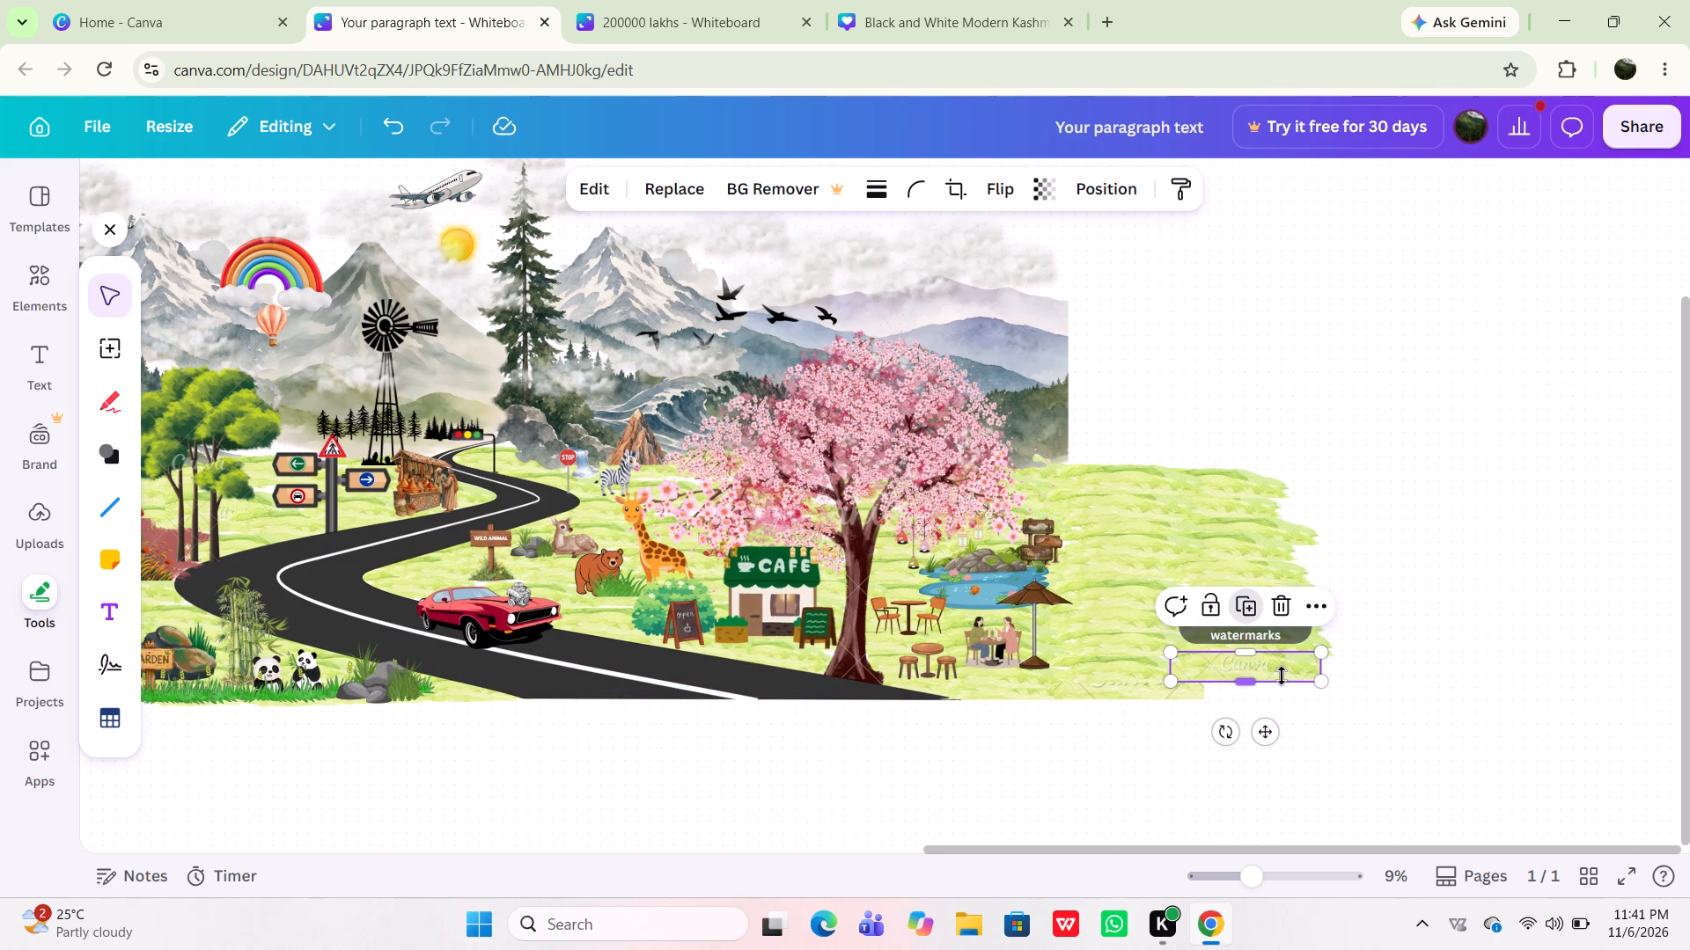
click(1248, 608)
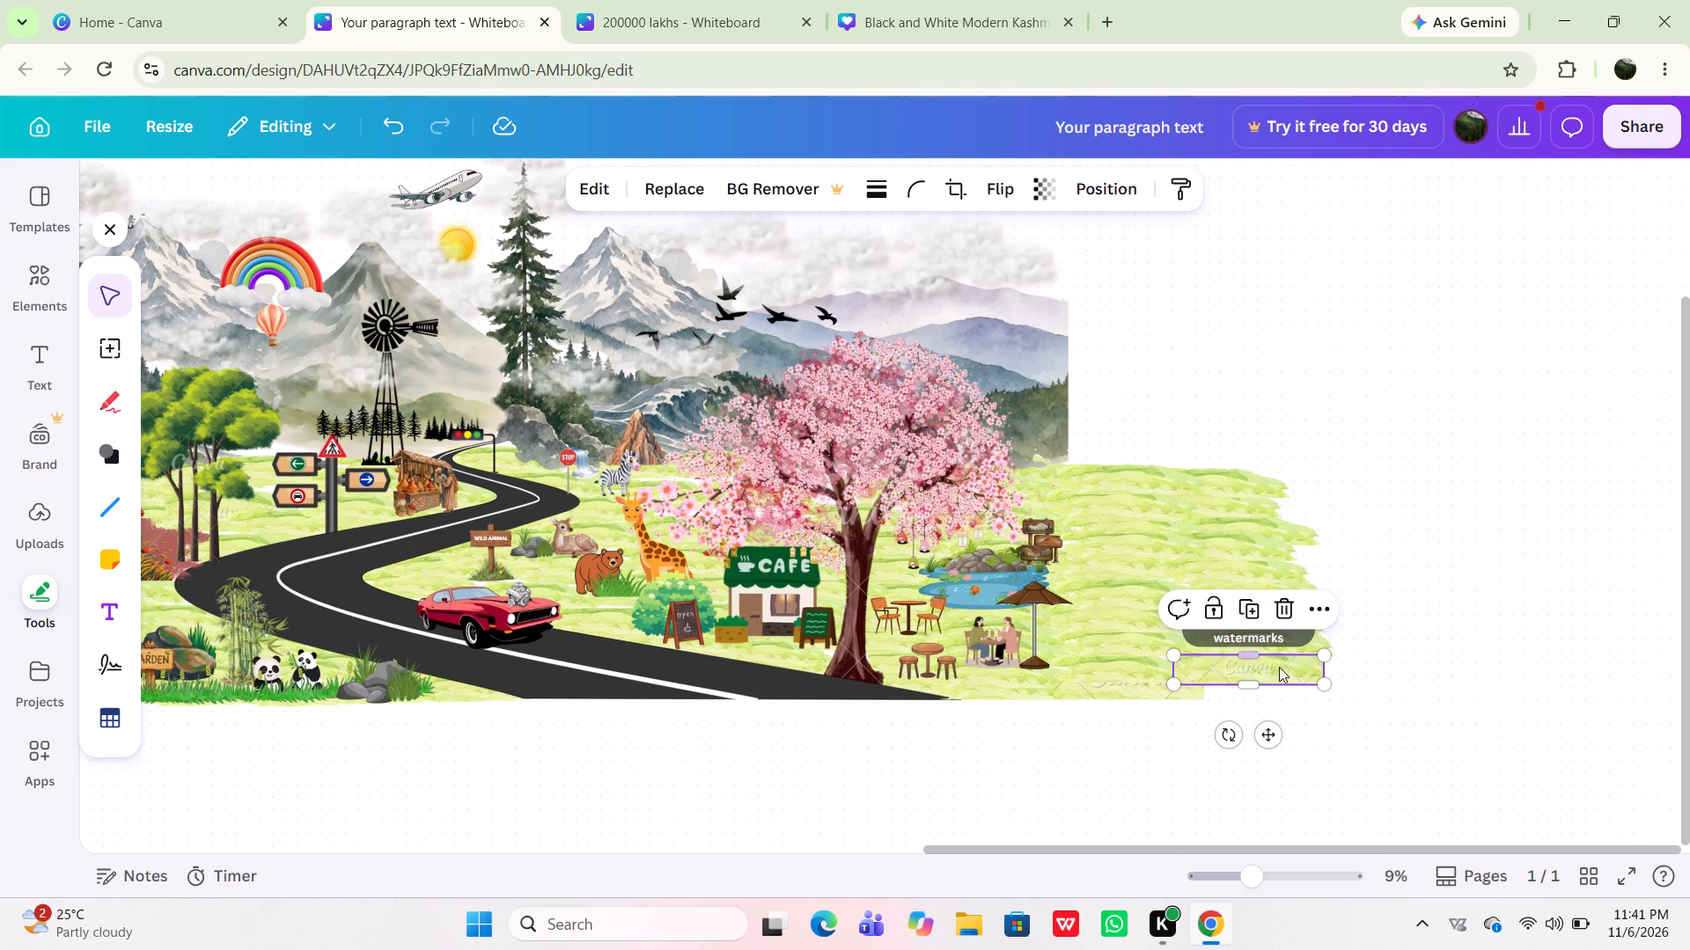
drag(1275, 668, 1283, 683)
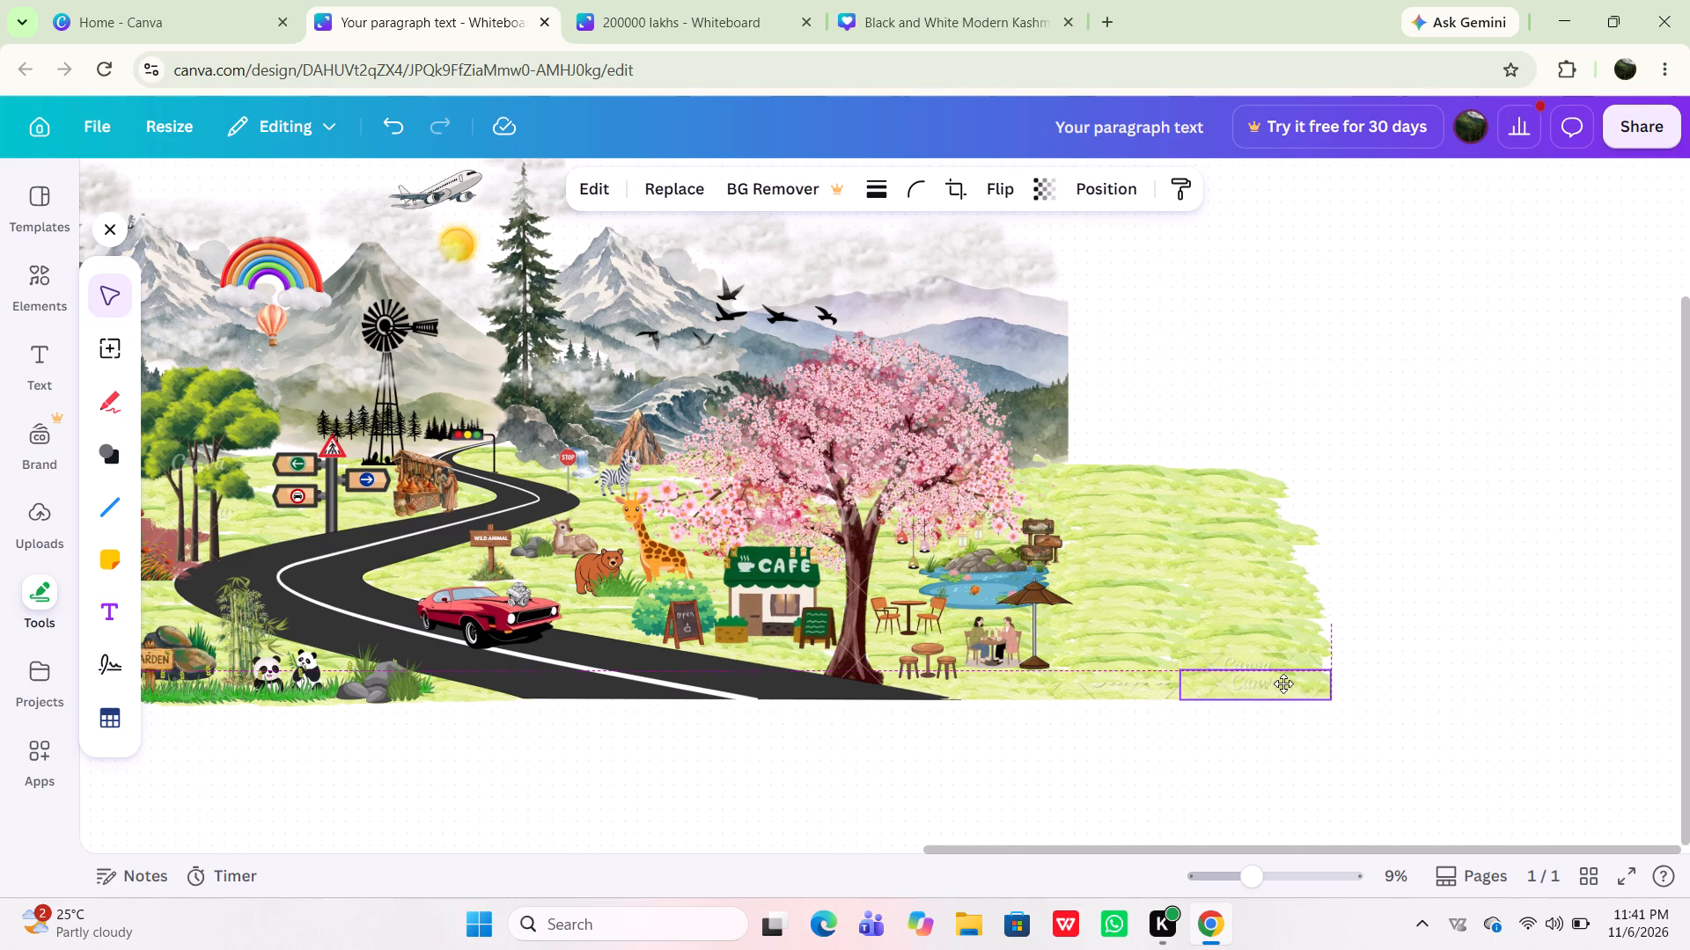
drag(1283, 683, 1284, 682)
click(1404, 661)
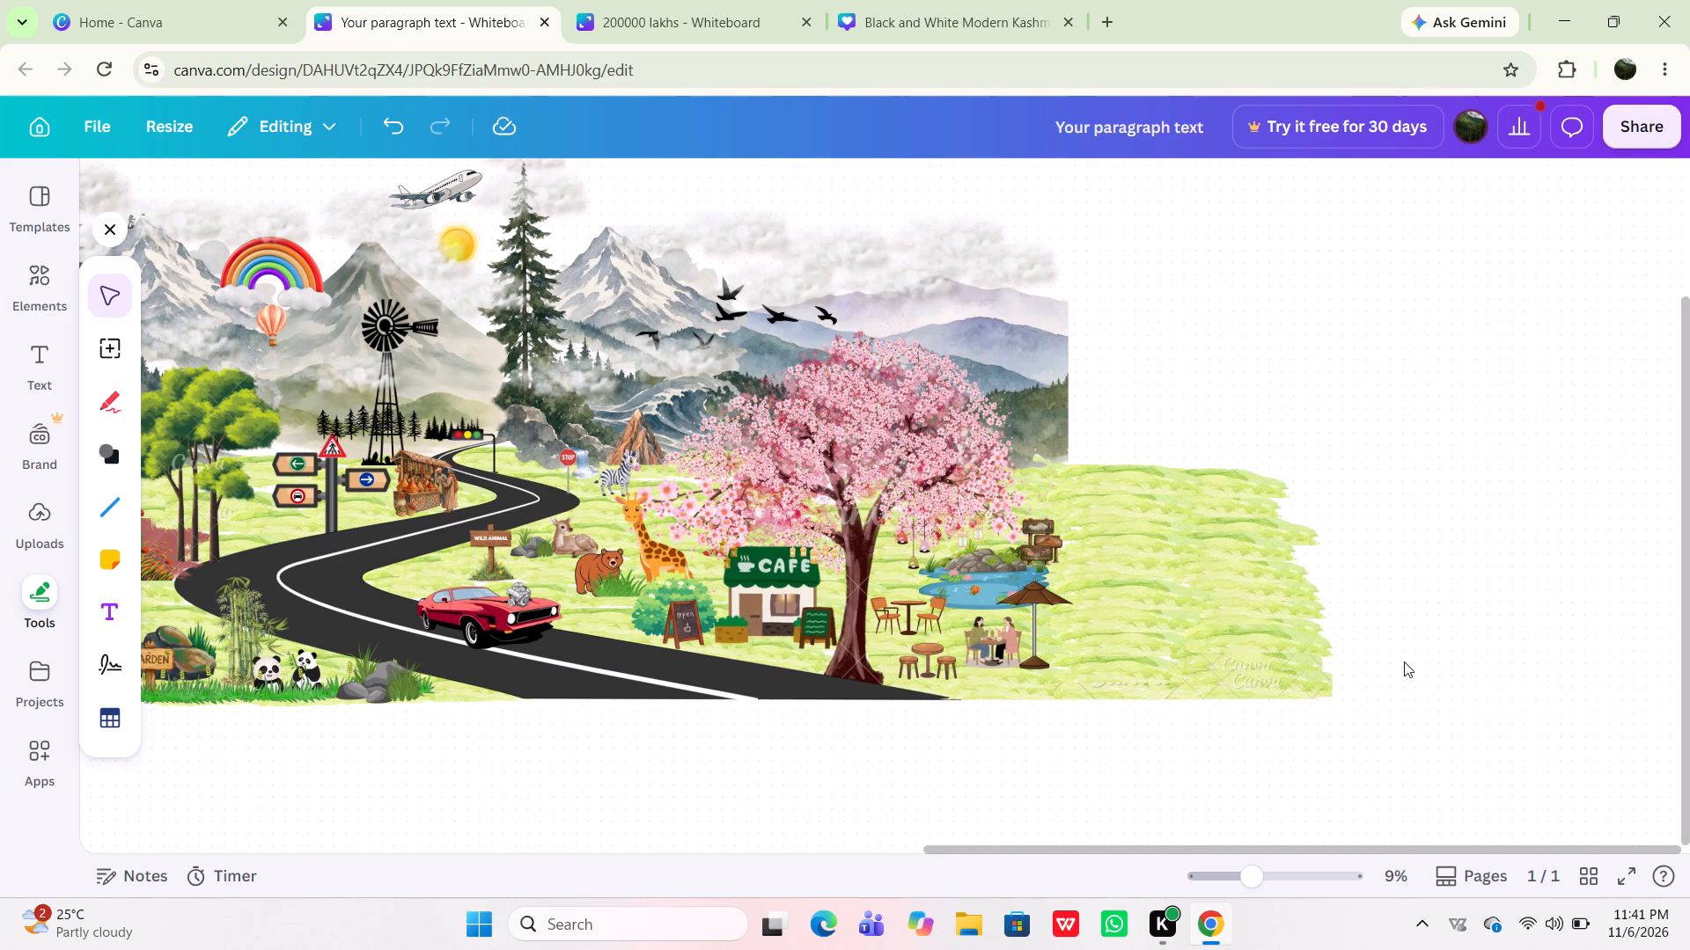
Look over the whole landscape from the extended meadow to the sea and back to check the grass coverage.
scroll(1205, 708, right, 2)
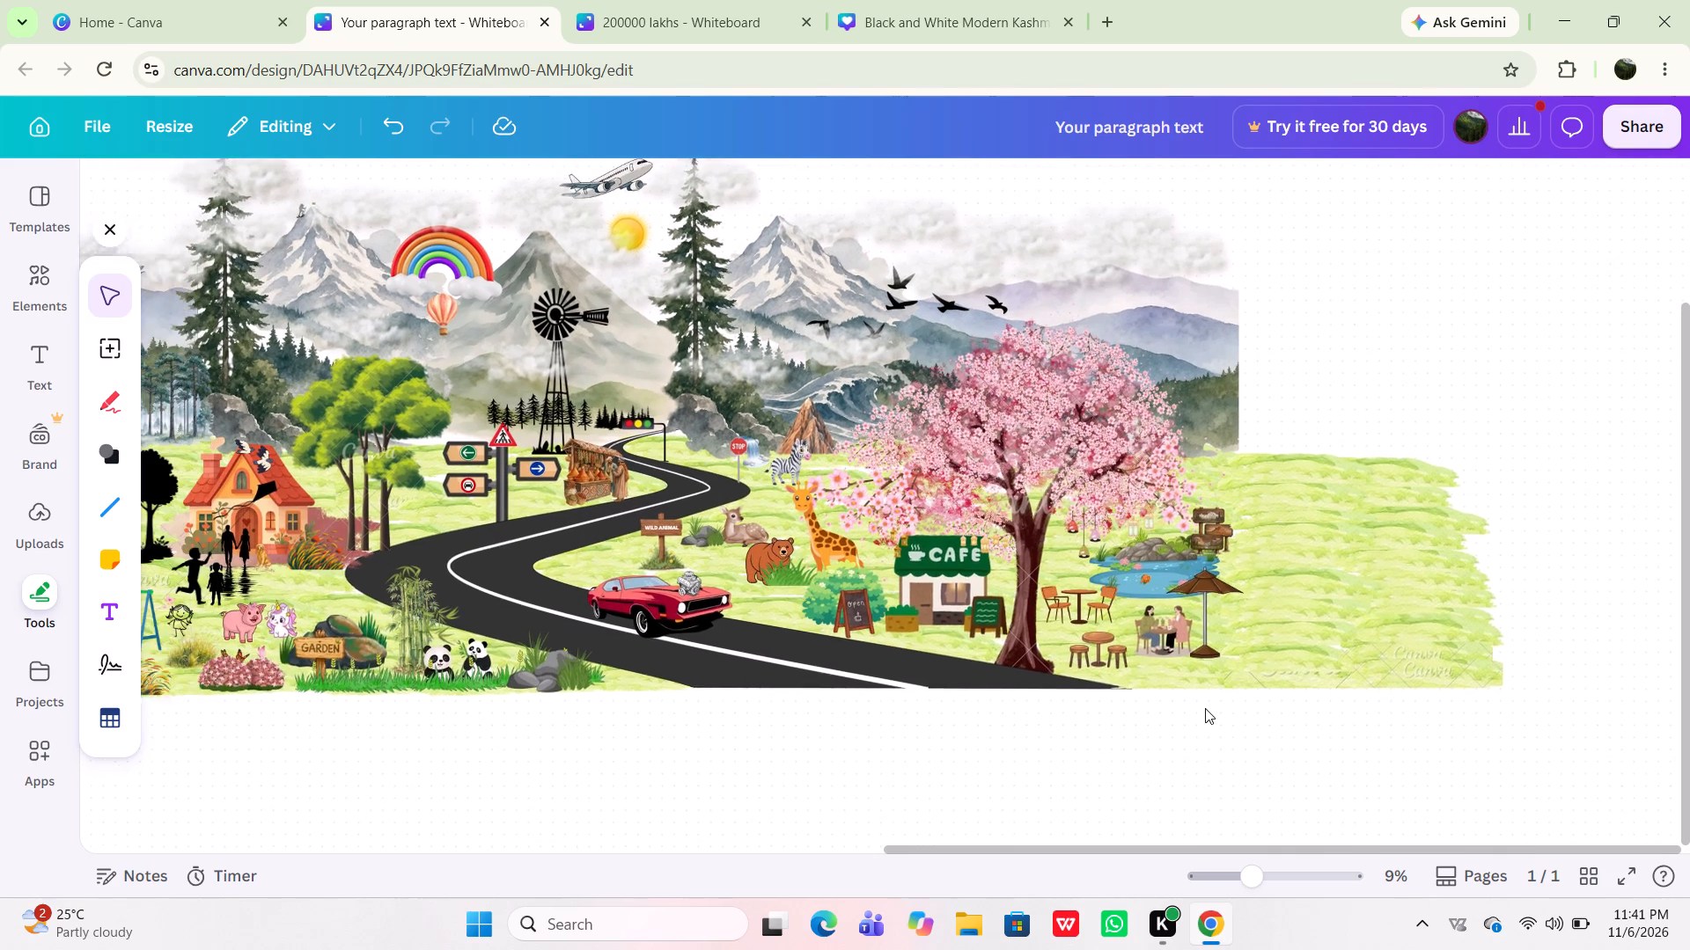
scroll(1205, 708, right, 5)
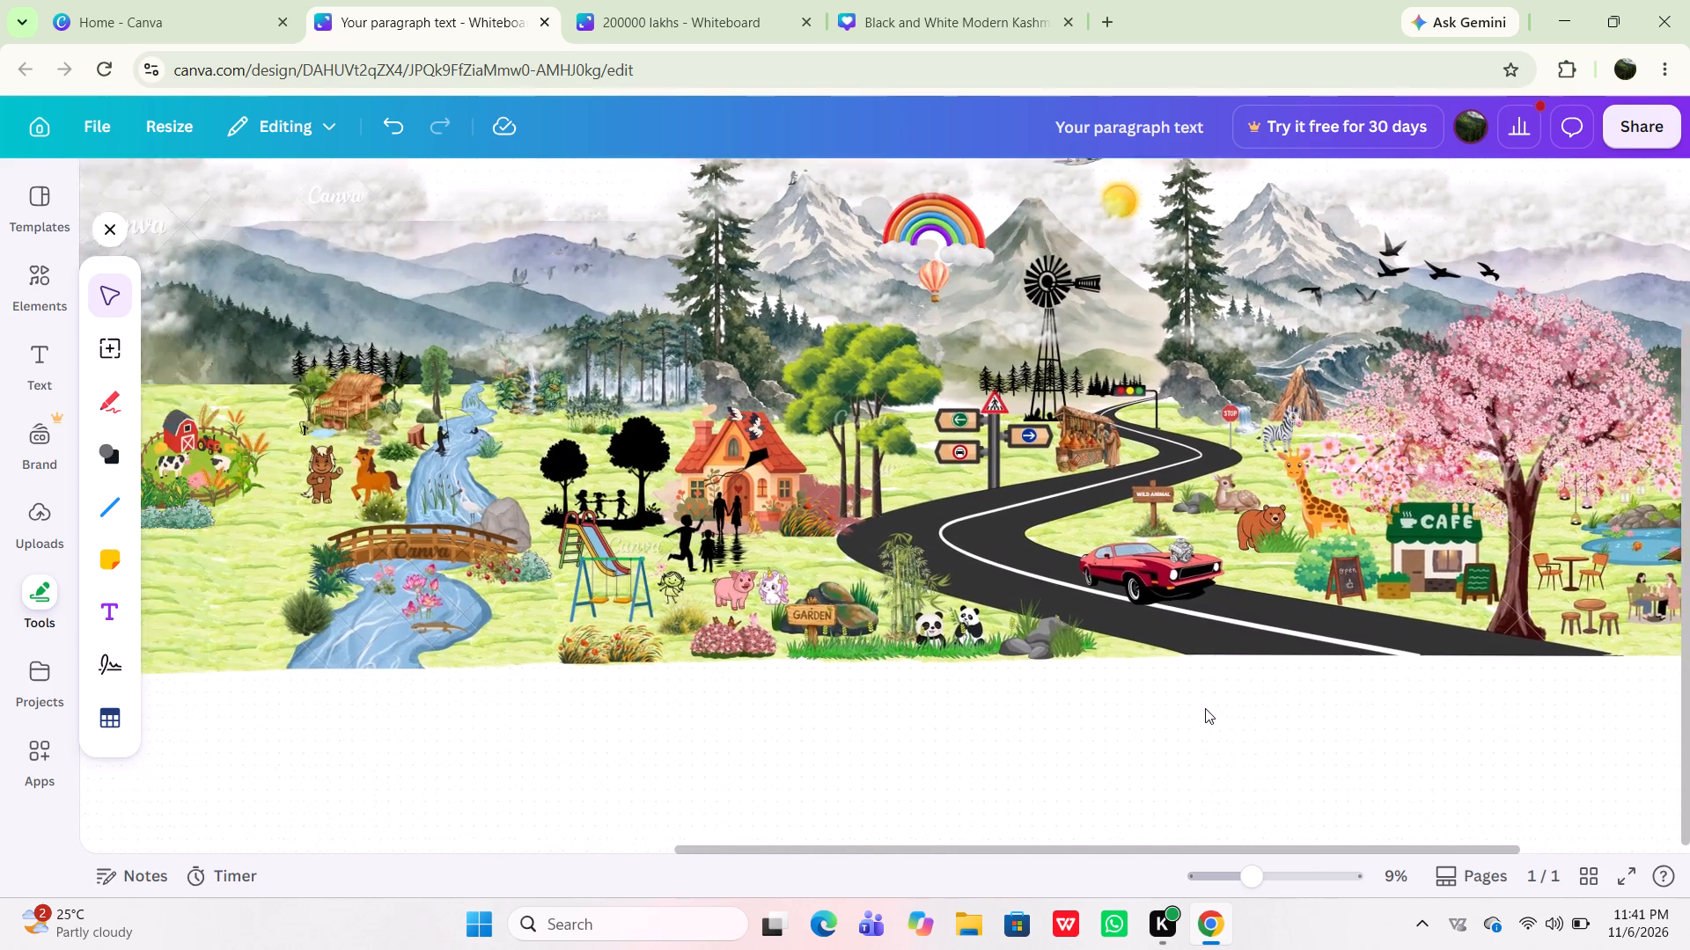
scroll(1205, 708, right, 2)
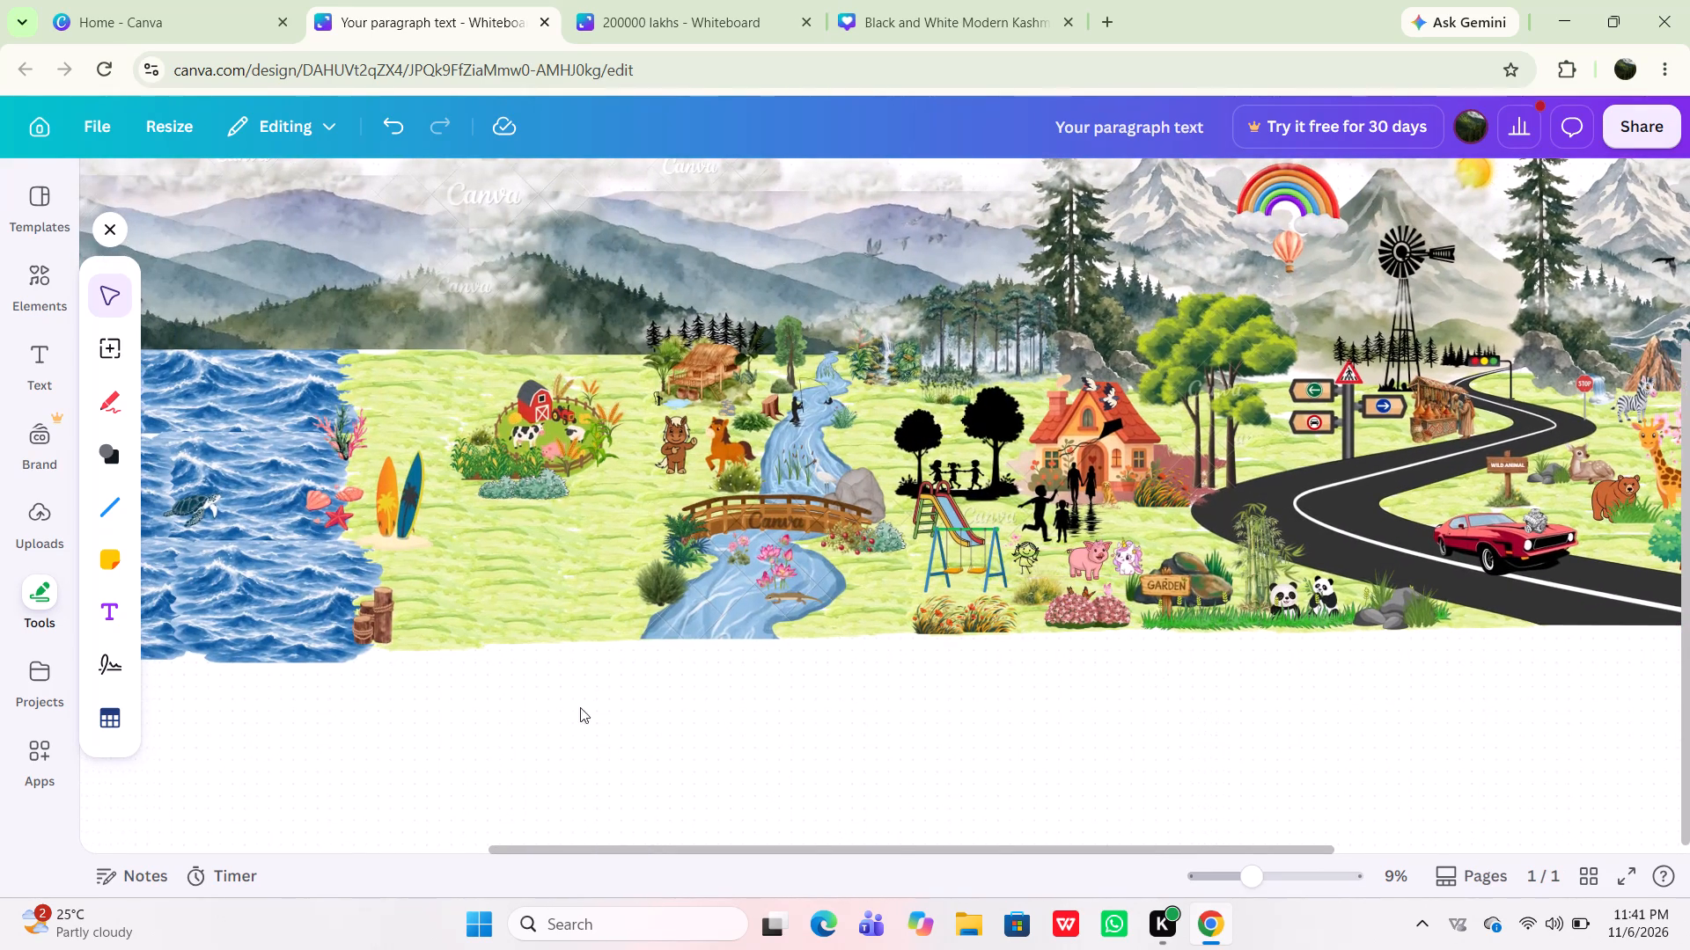
scroll(1273, 613, left, 11)
scroll(1273, 613, up, 1)
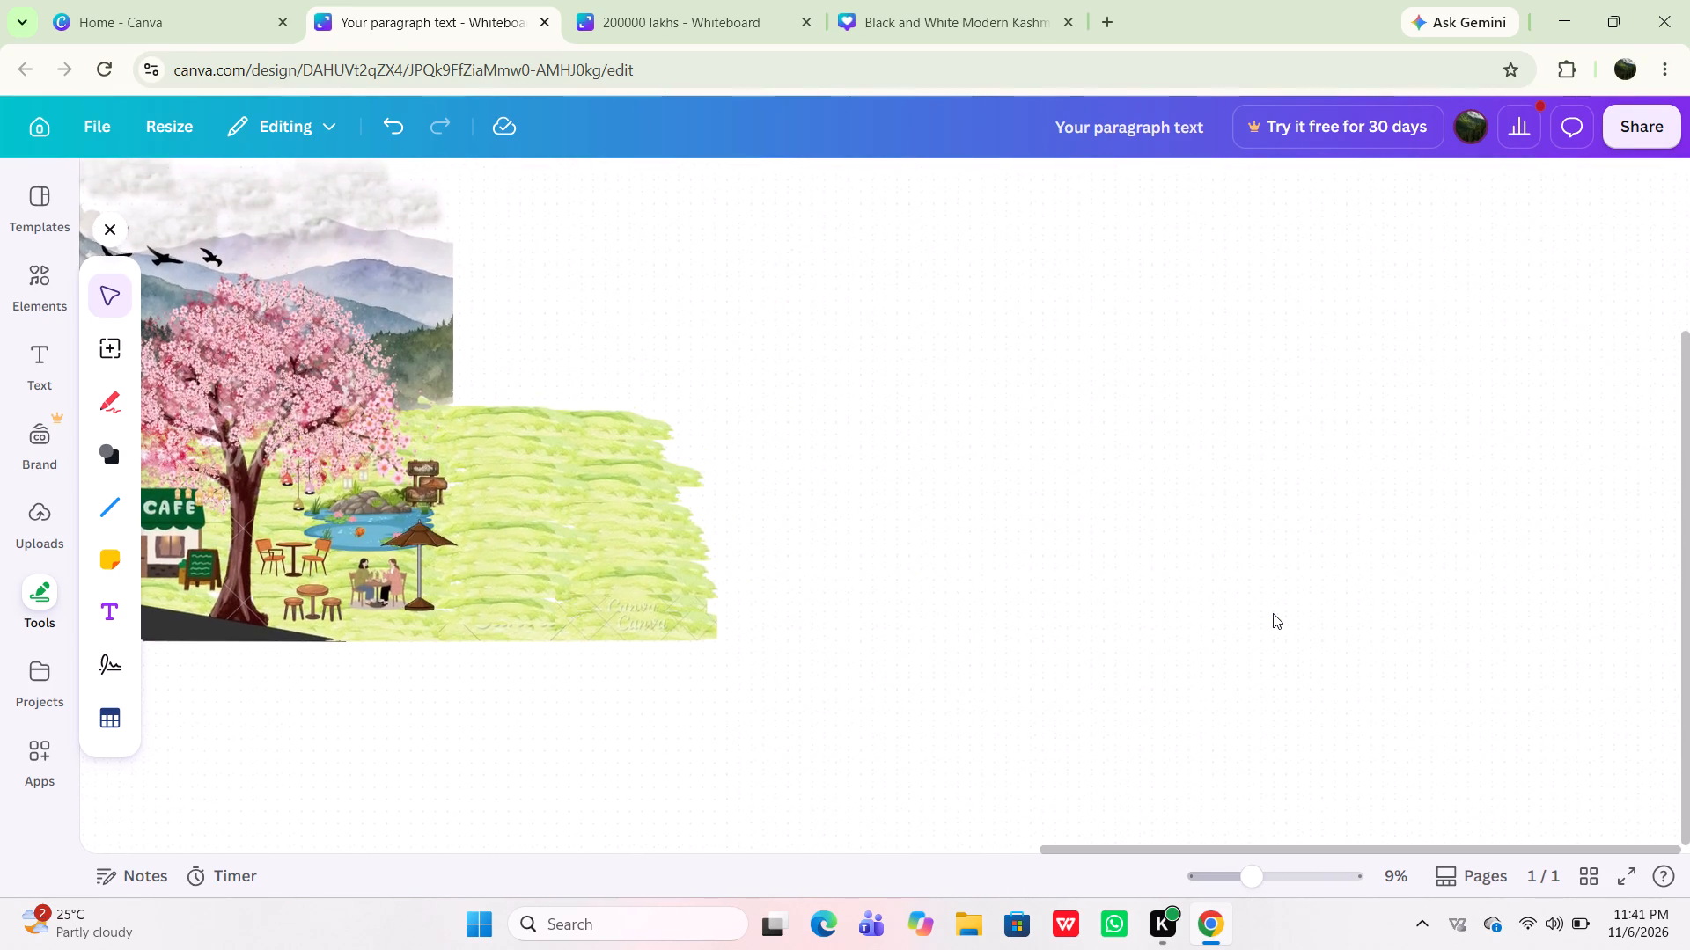
scroll(1273, 613, up, 1)
scroll(810, 590, right, 2)
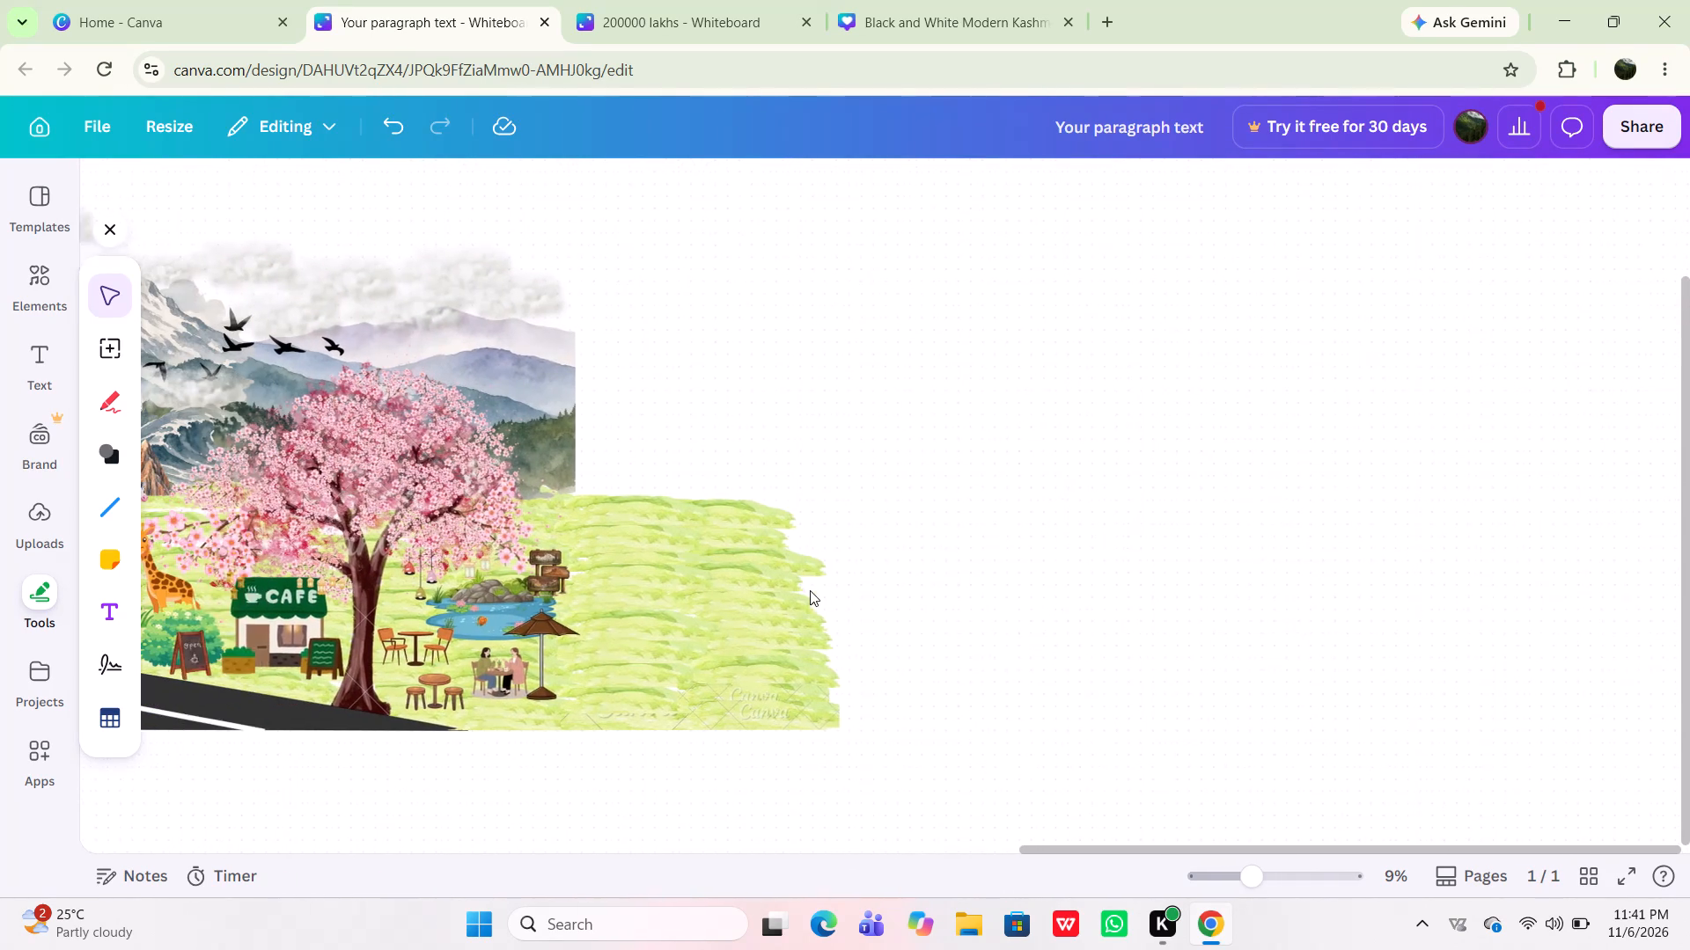
Lower the top edge of the third outer-column grass patch from the top to make it shorter.
scroll(810, 590, right, 1)
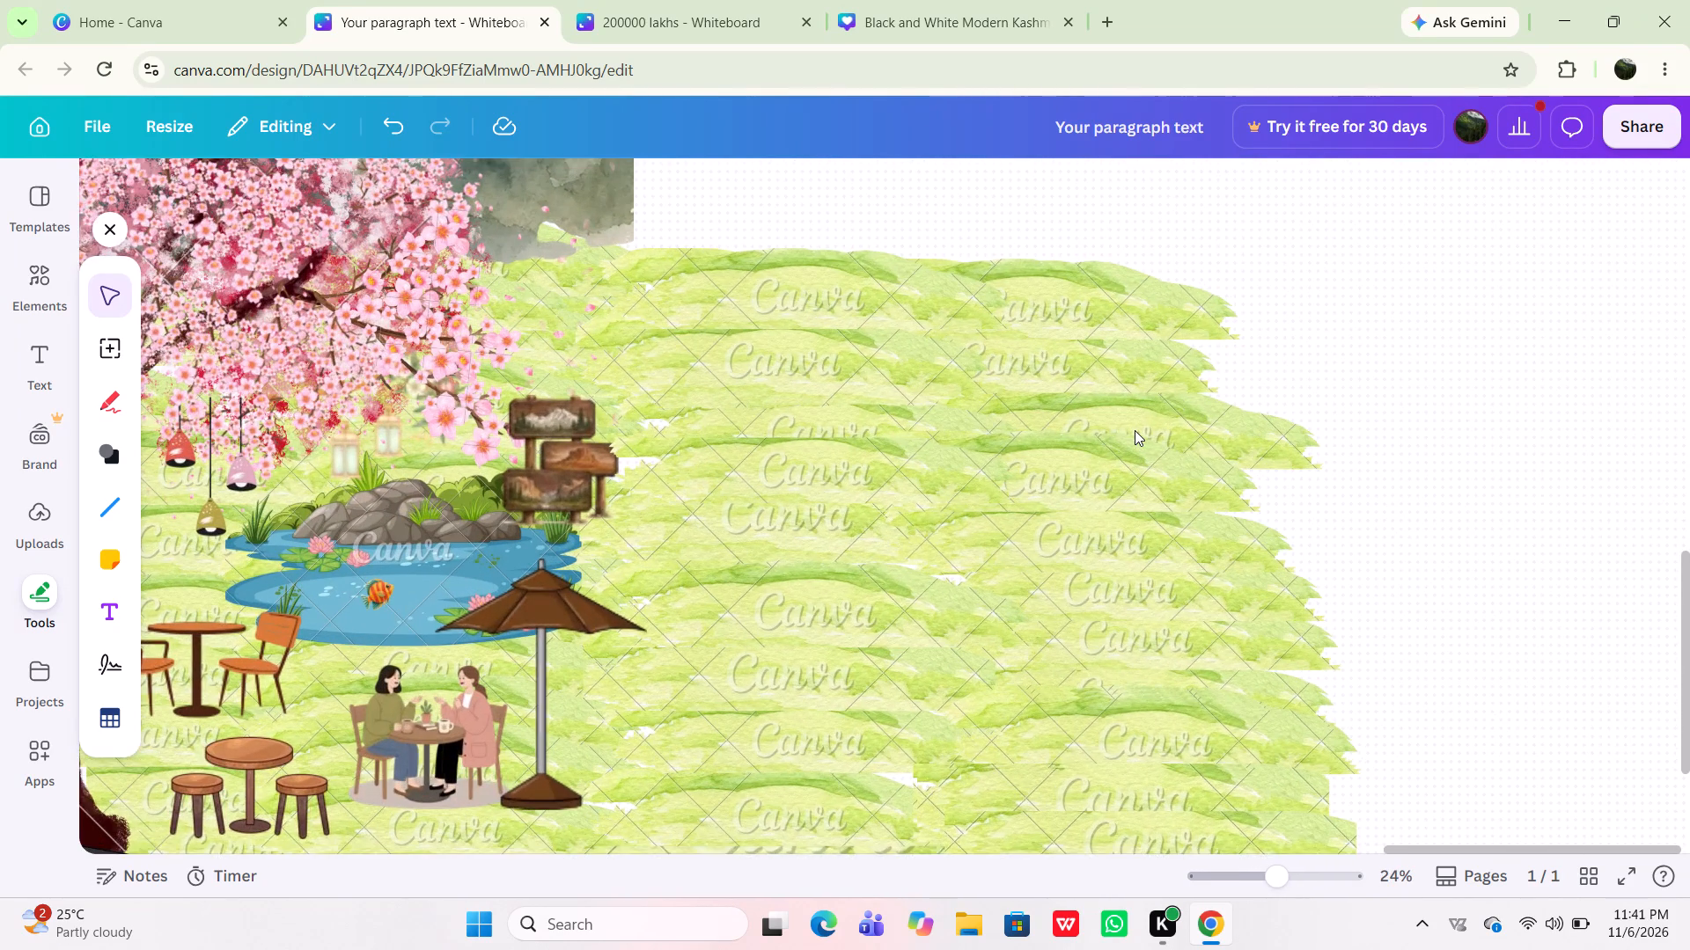
click(1121, 435)
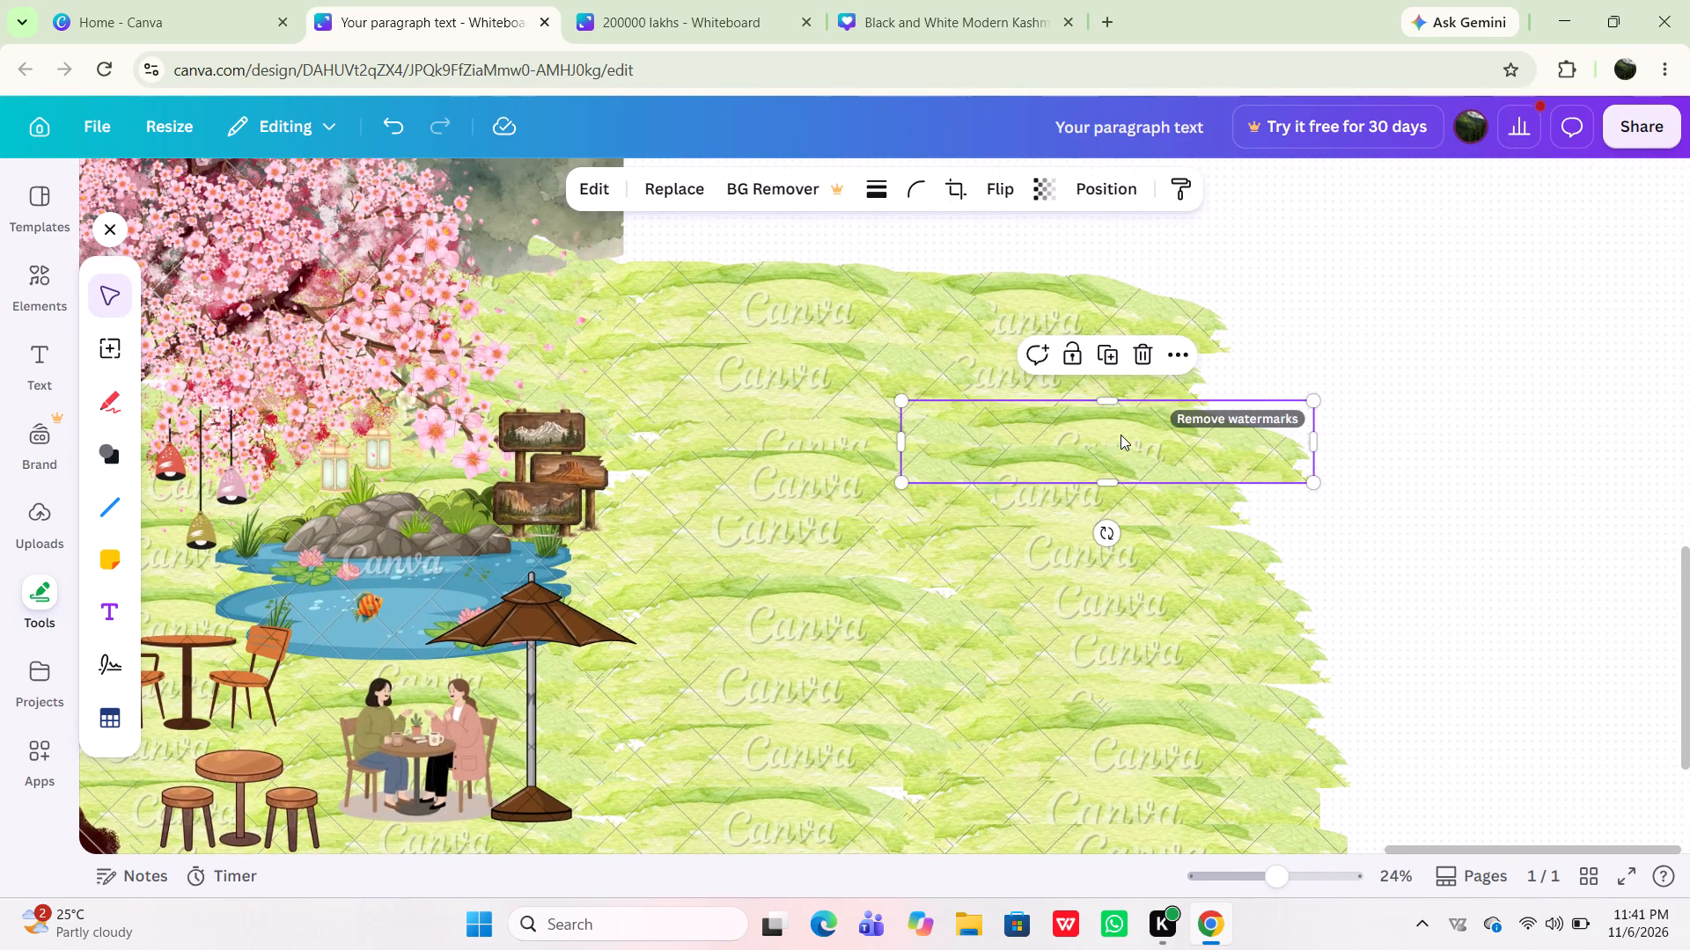
drag(1113, 400, 1119, 413)
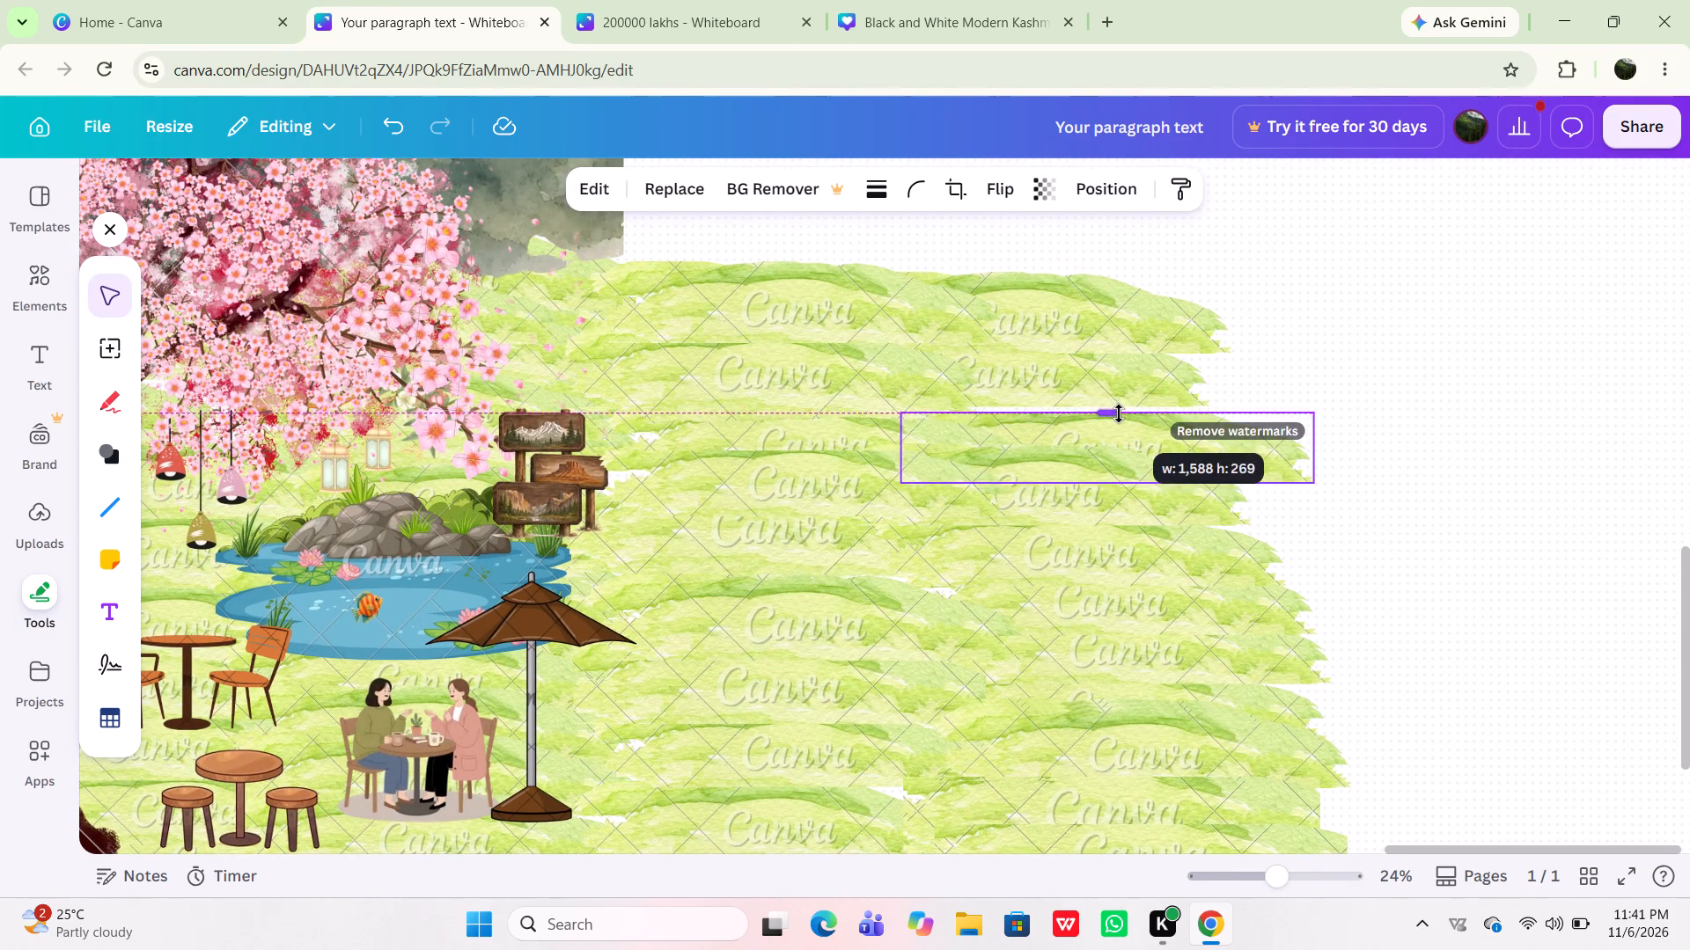
drag(1119, 413, 1126, 425)
click(1133, 451)
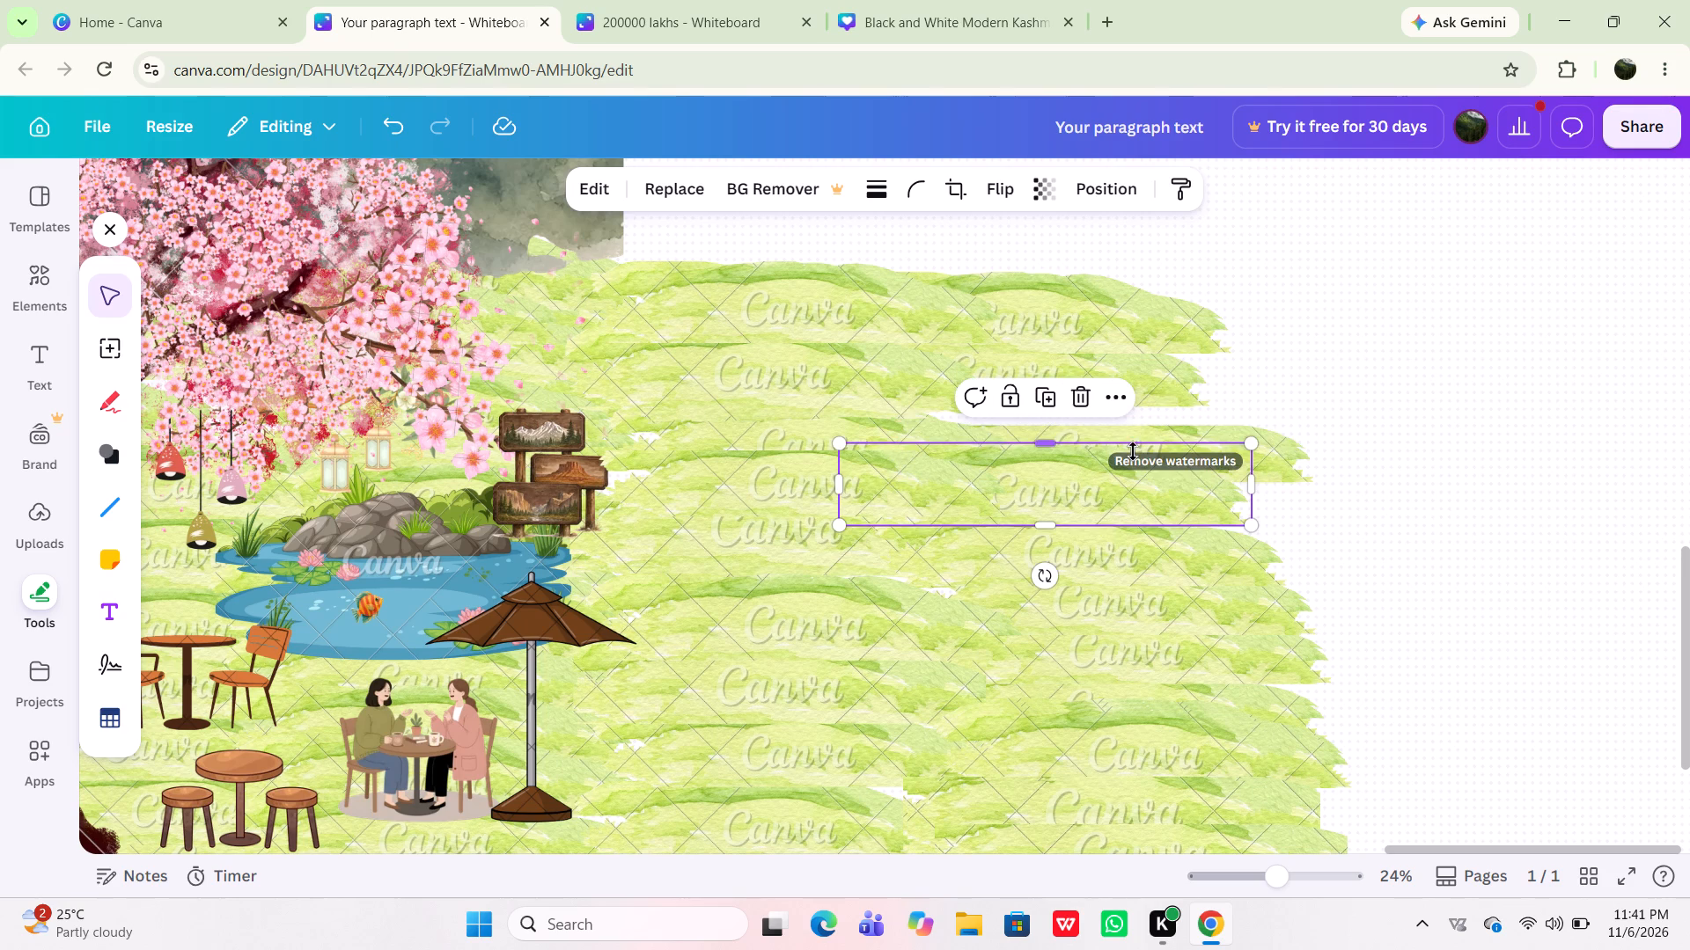
Move the shortened third outer-column grass patch up and slightly left against the patch above it.
drag(1152, 431, 1136, 414)
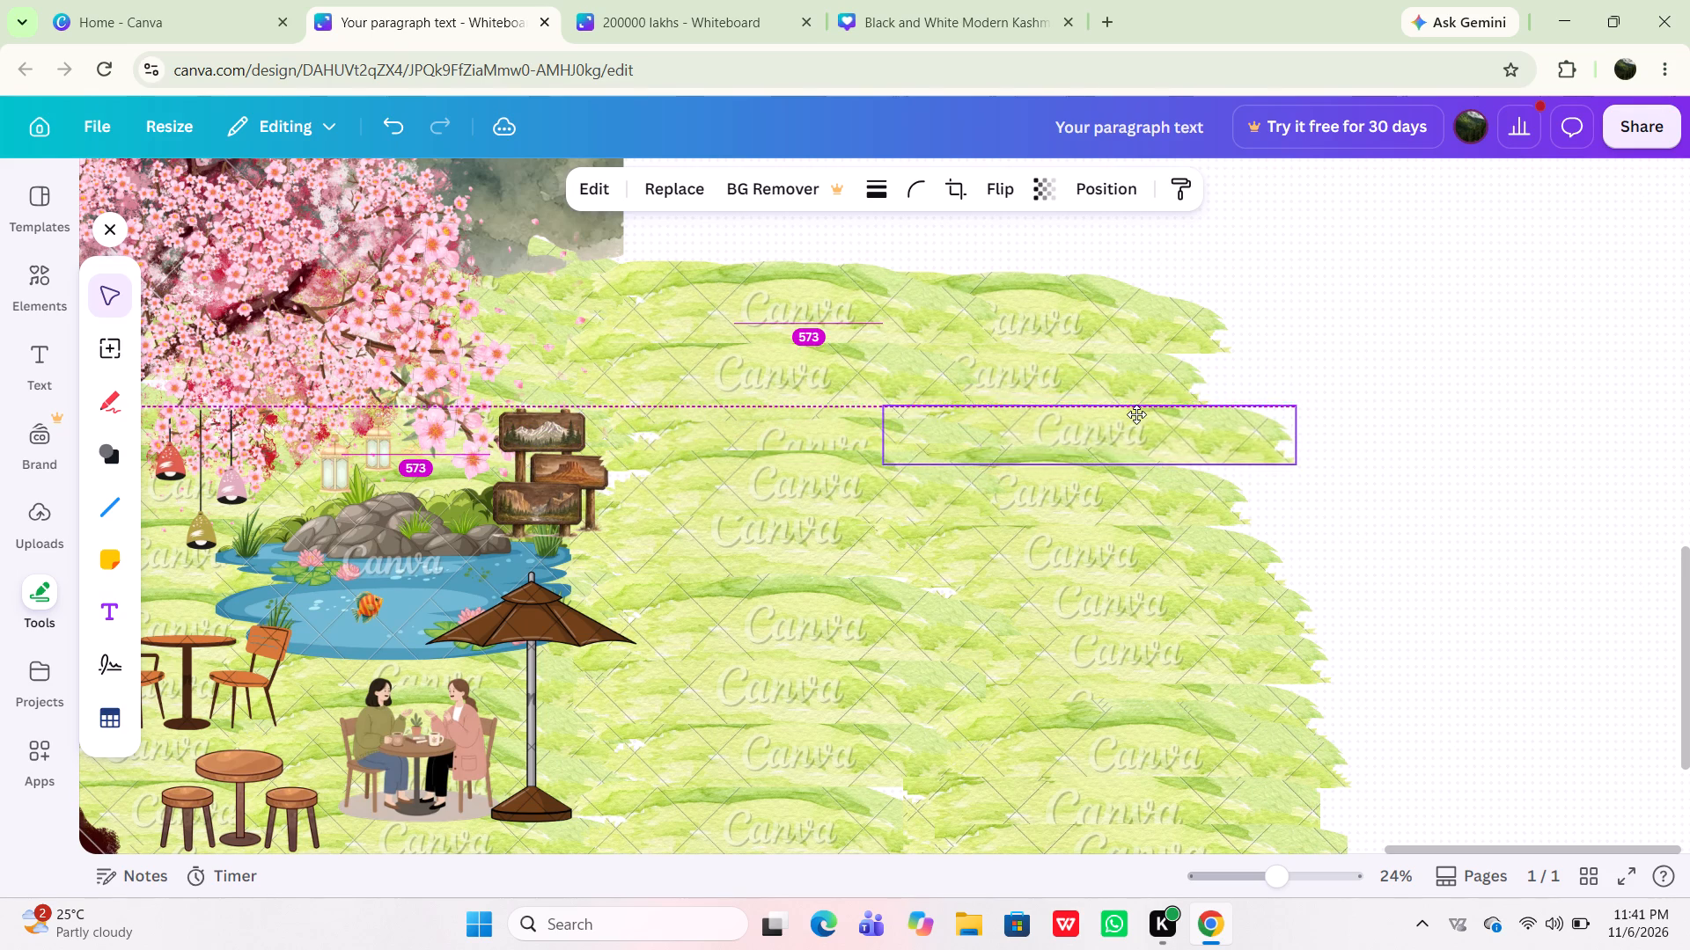
drag(1136, 414, 1135, 417)
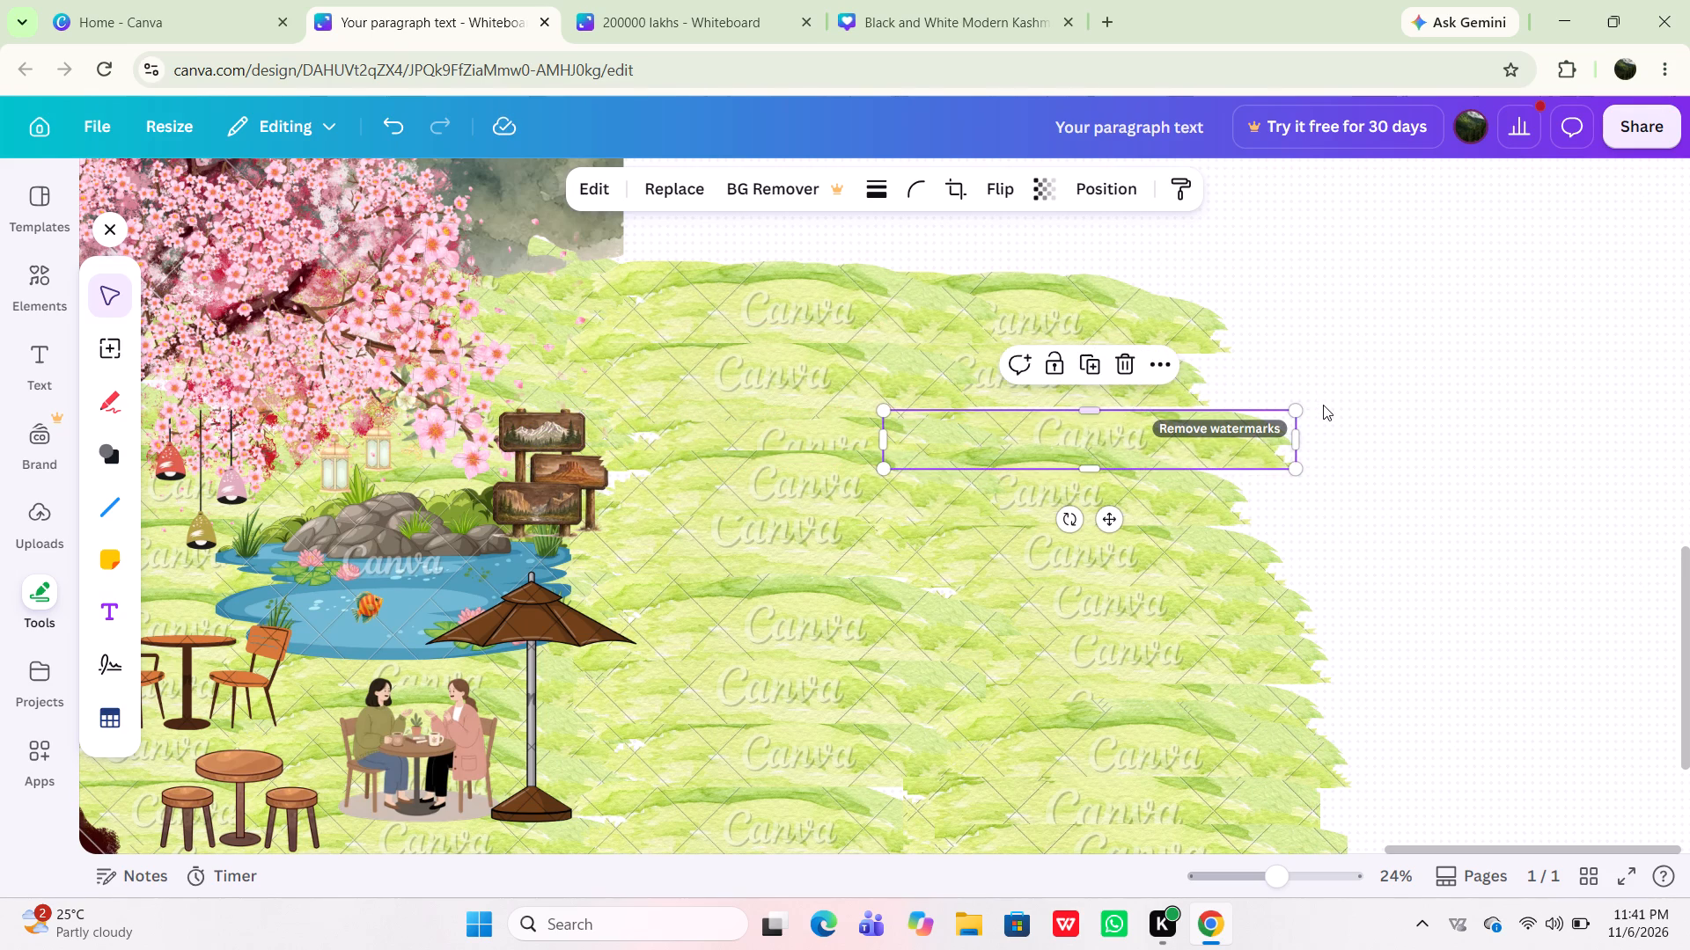
click(1323, 405)
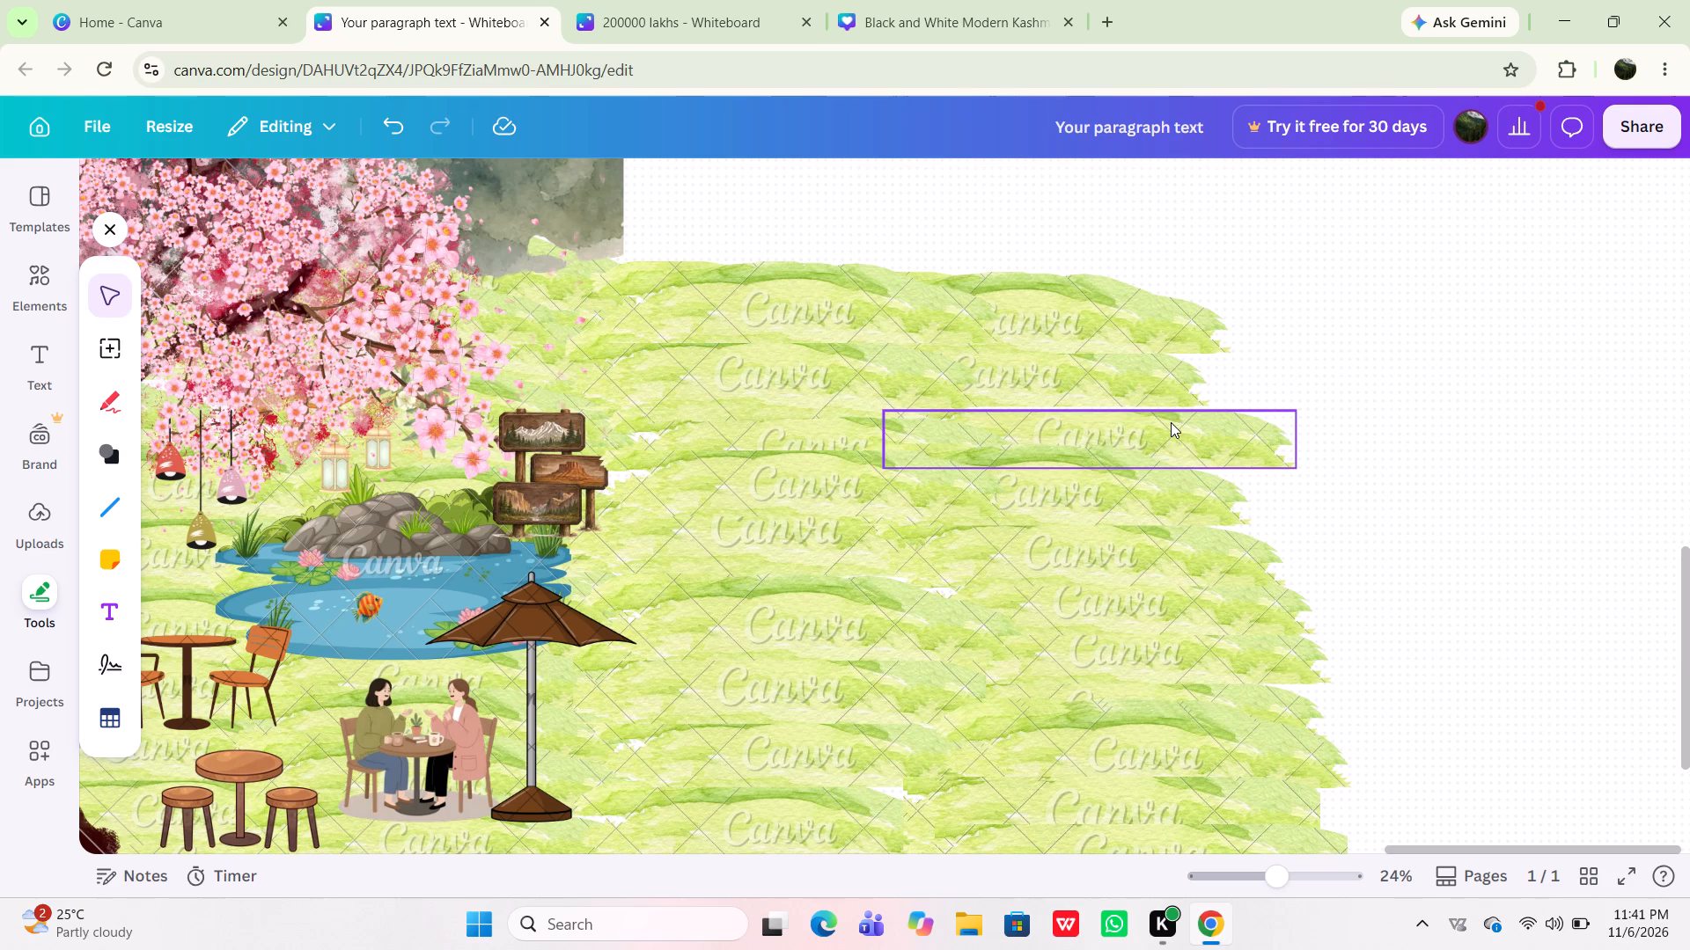
drag(1171, 422, 1170, 413)
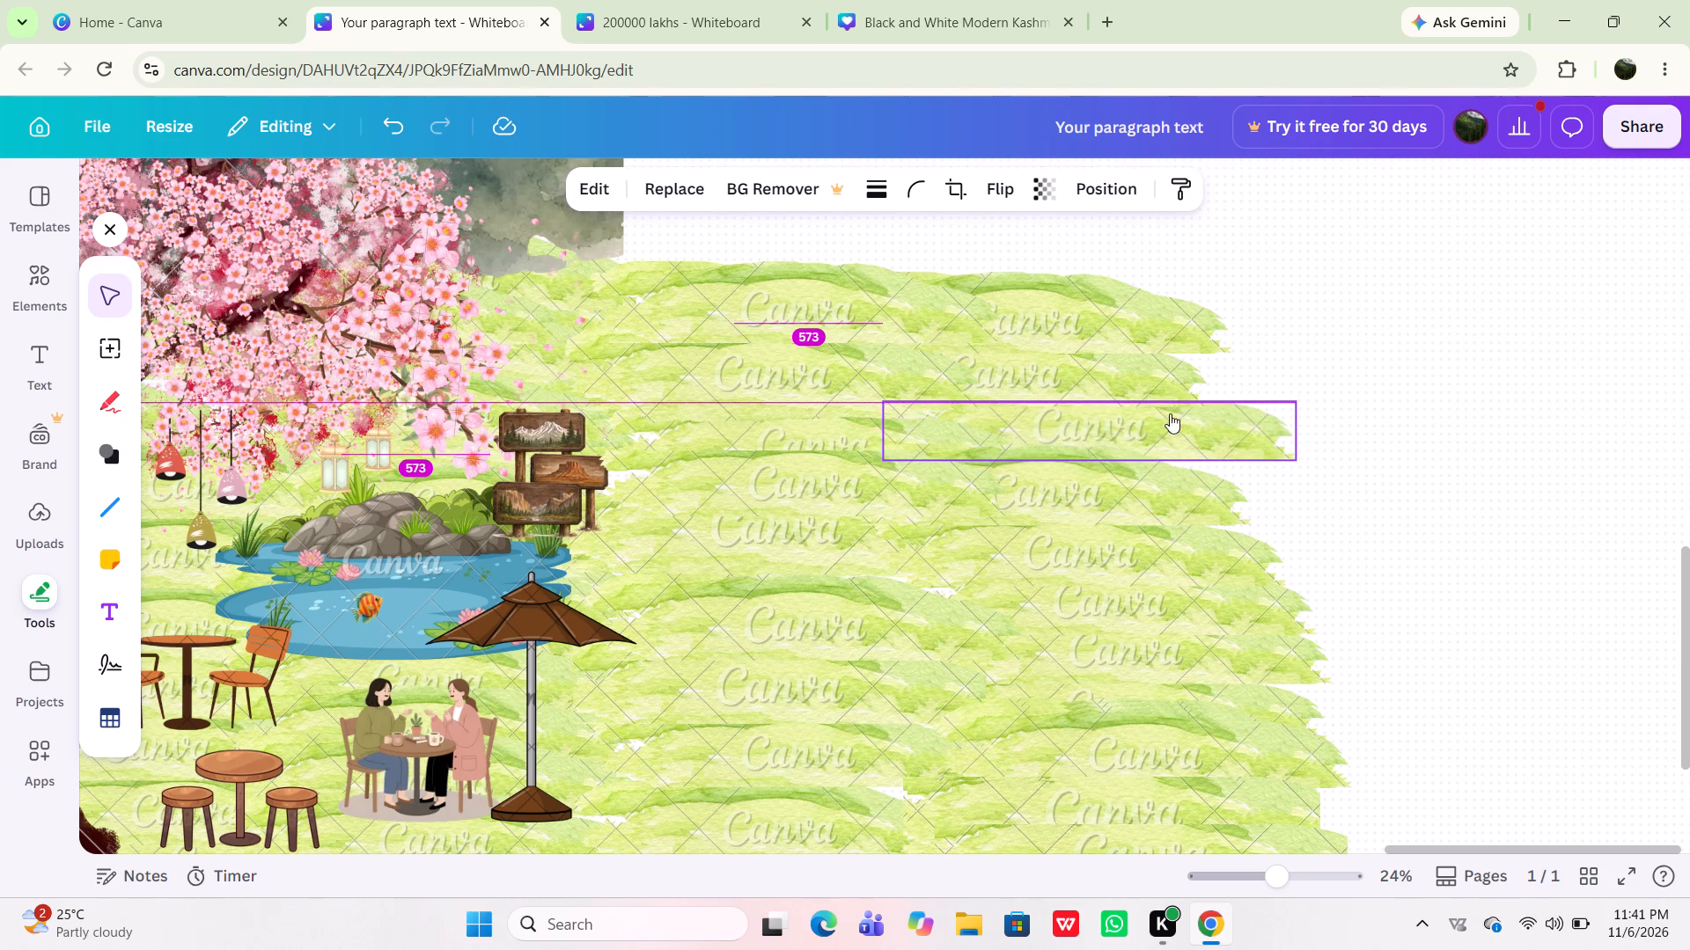
click(1400, 398)
Lower the top edge of the fourth outer-column grass patch from the top to make it shorter.
click(1127, 463)
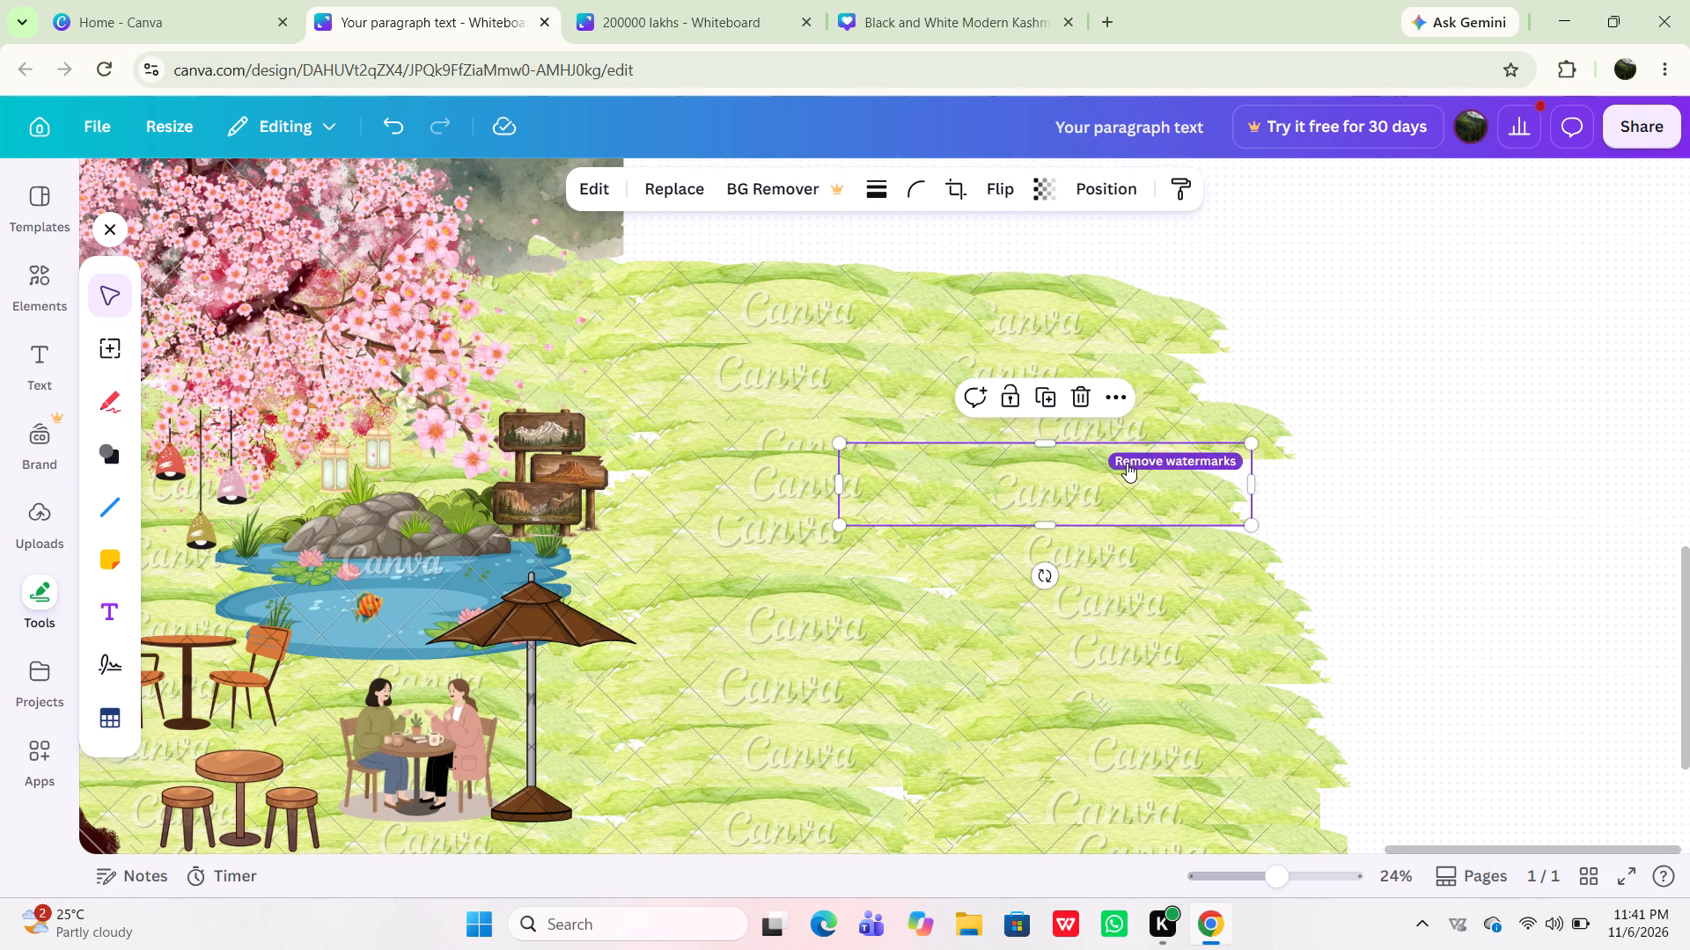
drag(1052, 442, 1058, 456)
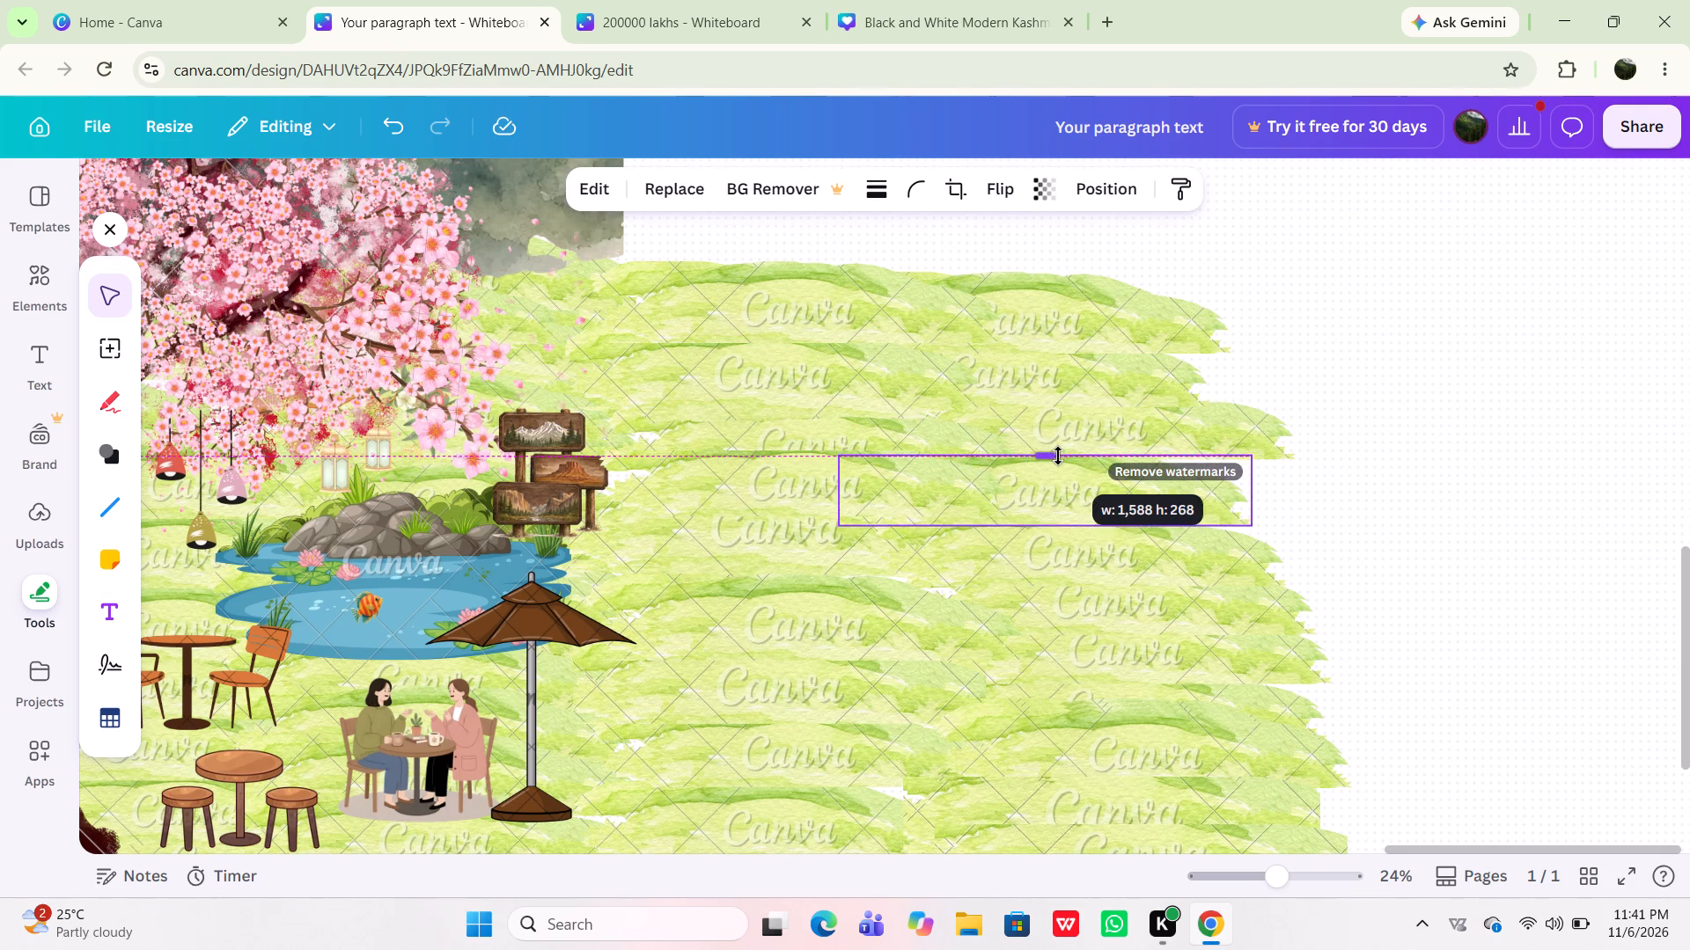
drag(1058, 456, 1061, 464)
drag(1355, 465, 1190, 473)
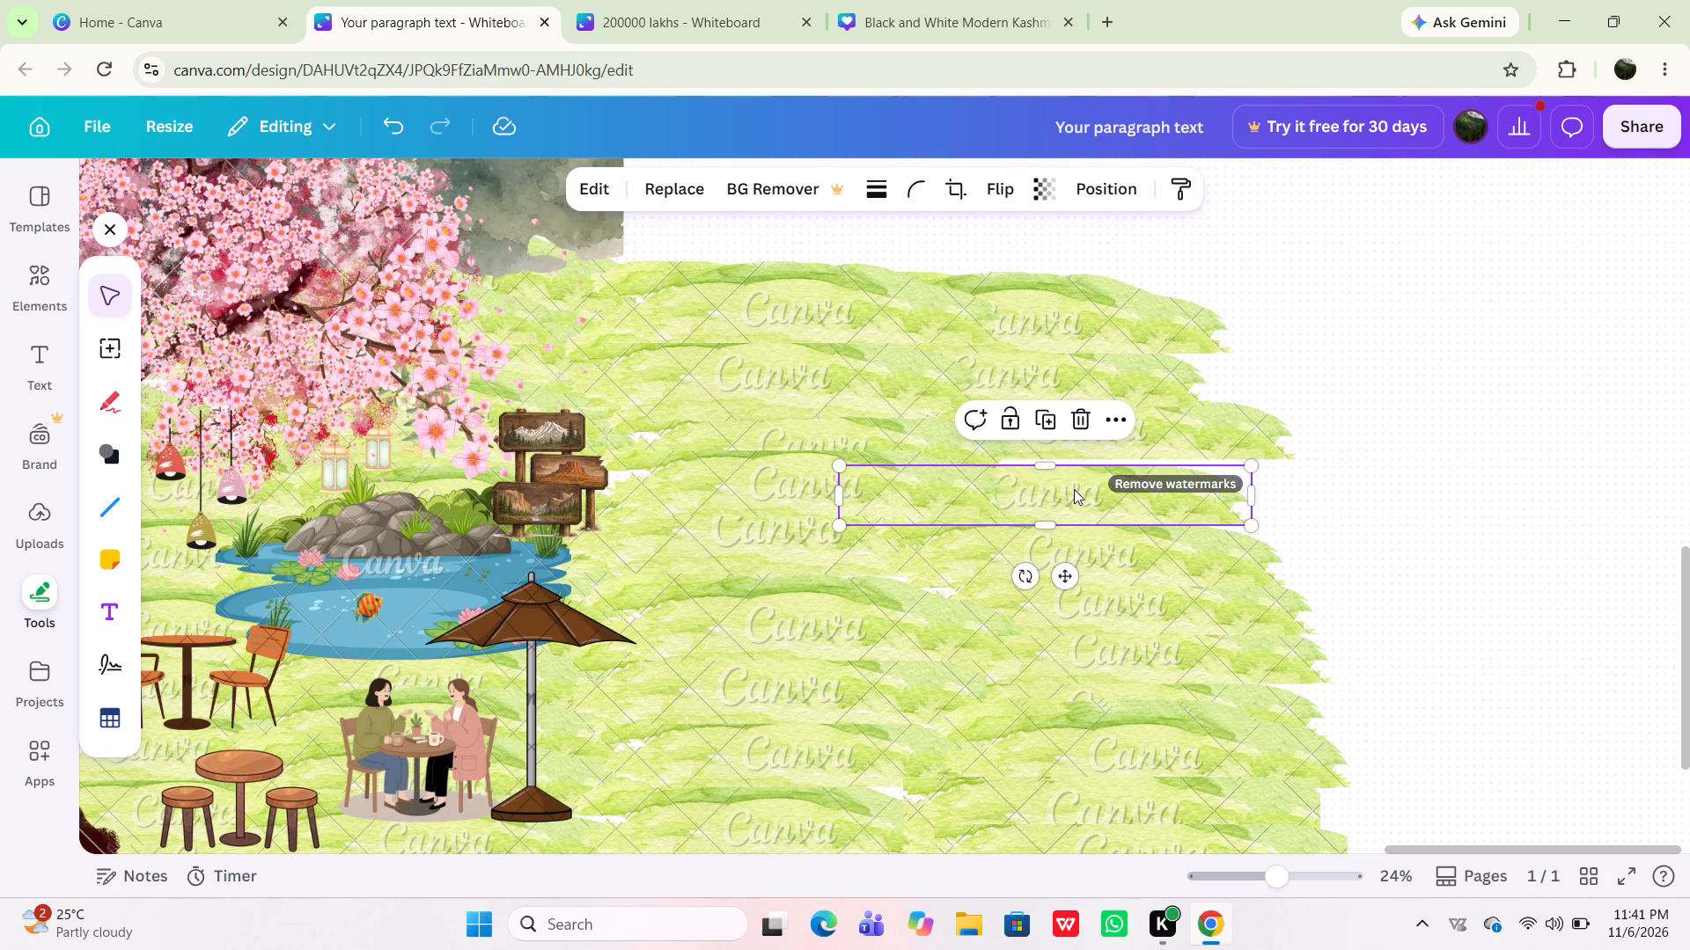
Move the shortened fourth outer-column grass patch slightly up and outward, closer to the patch above it.
drag(1074, 489, 1088, 479)
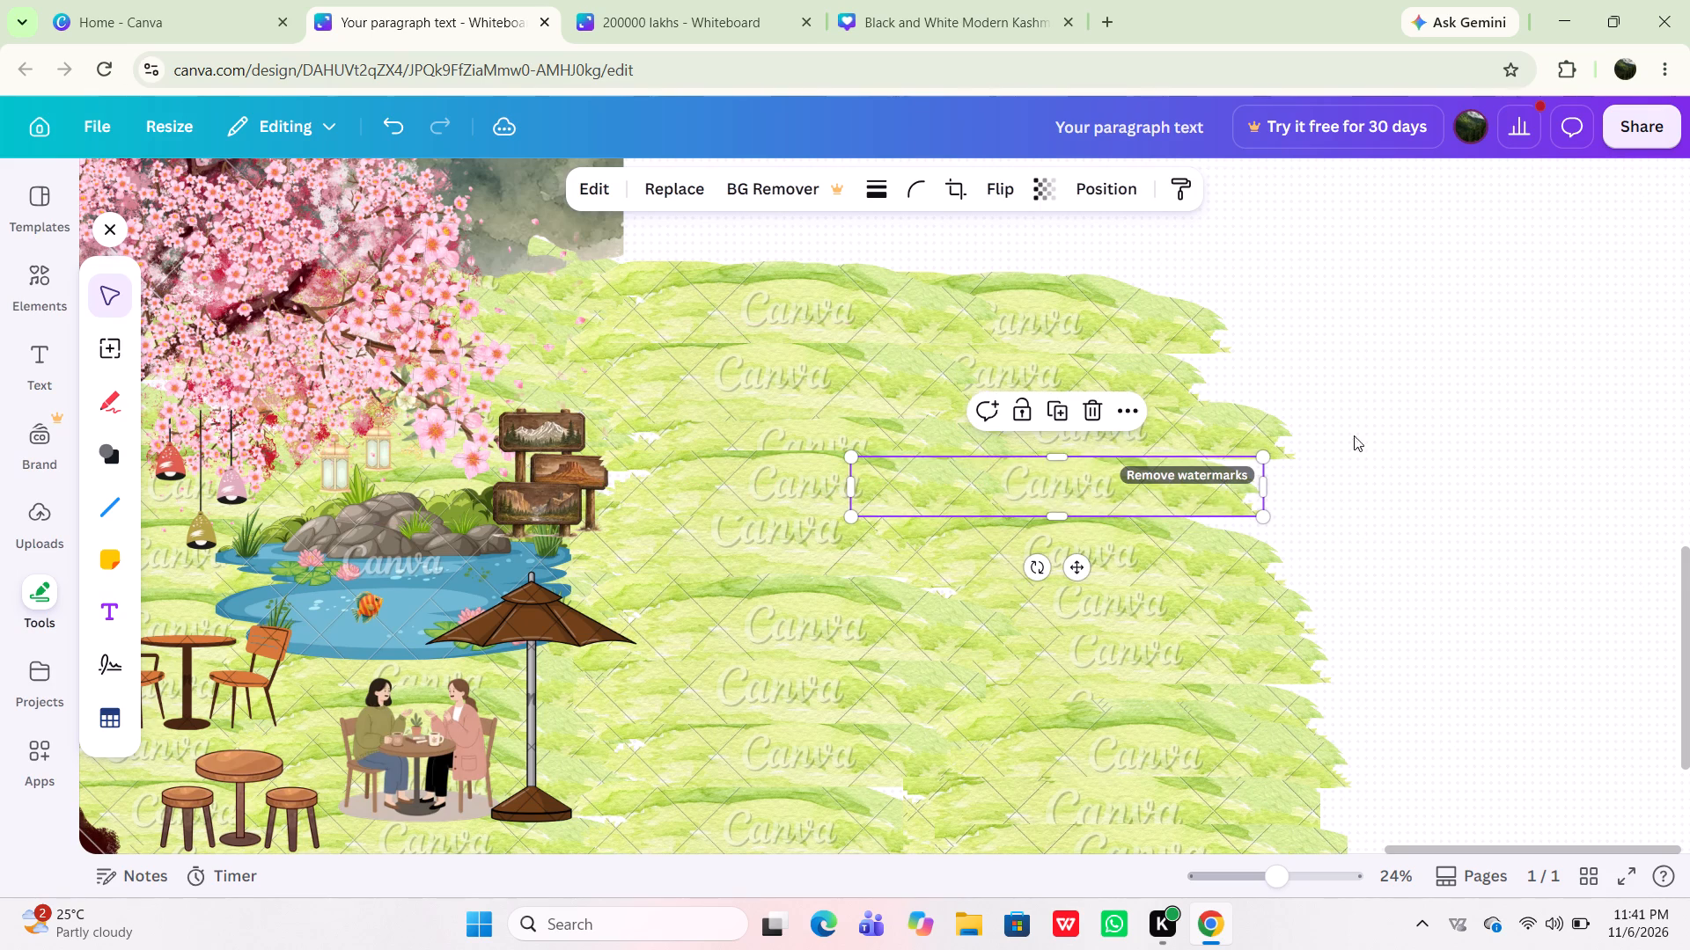
click(1378, 433)
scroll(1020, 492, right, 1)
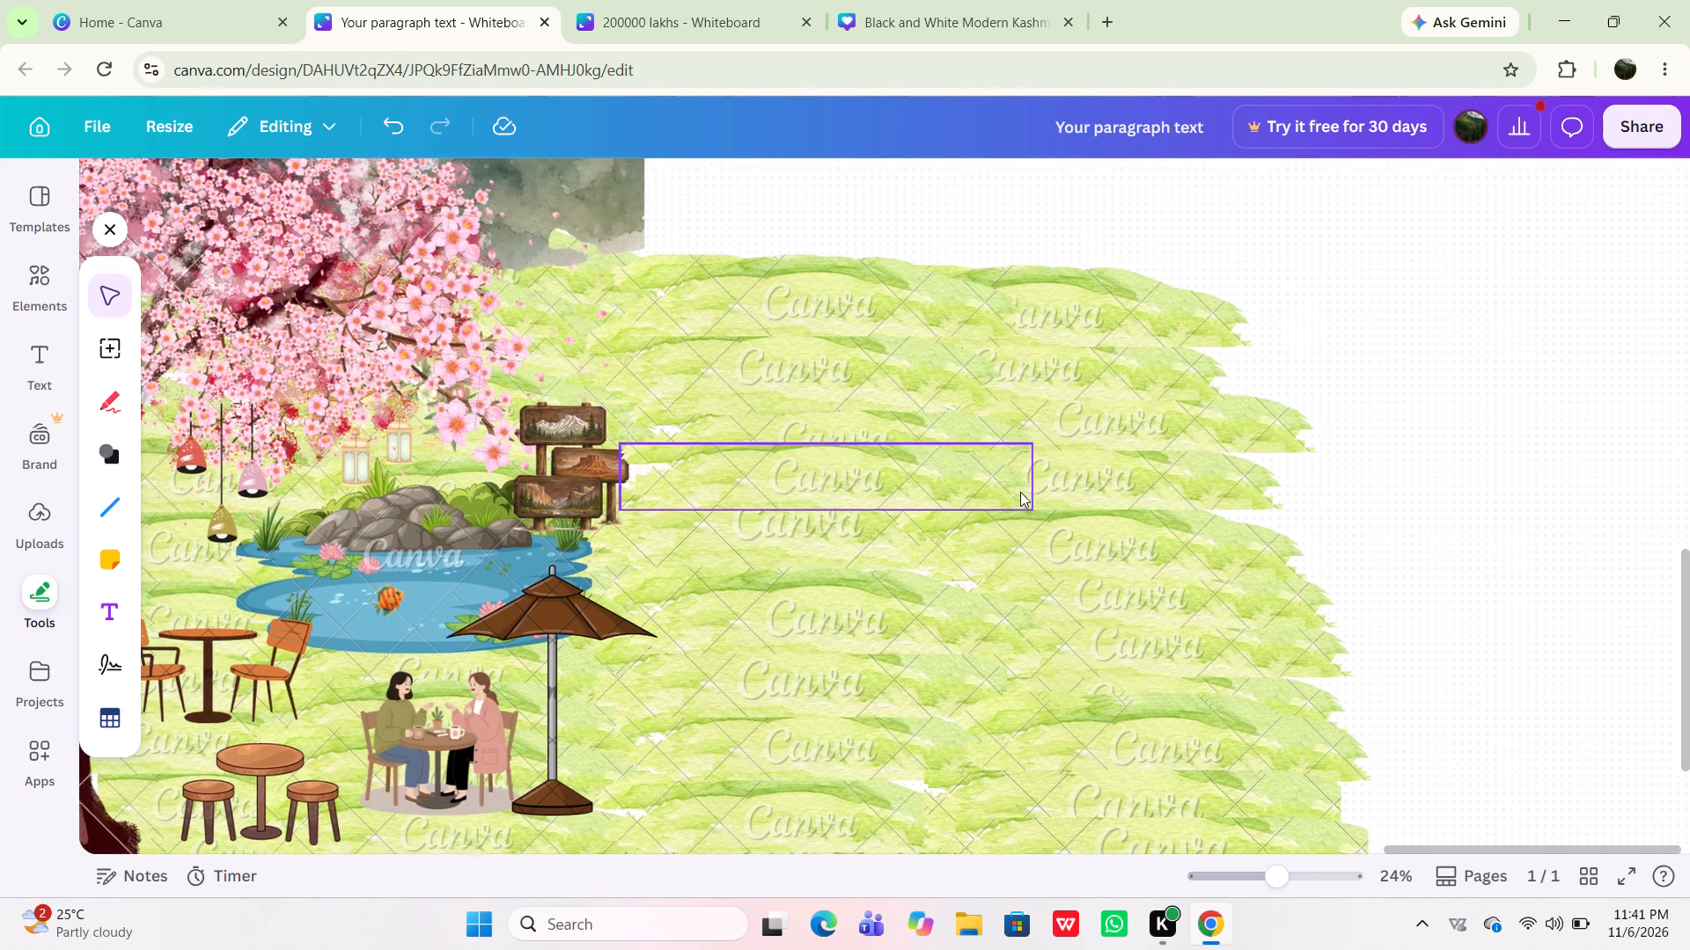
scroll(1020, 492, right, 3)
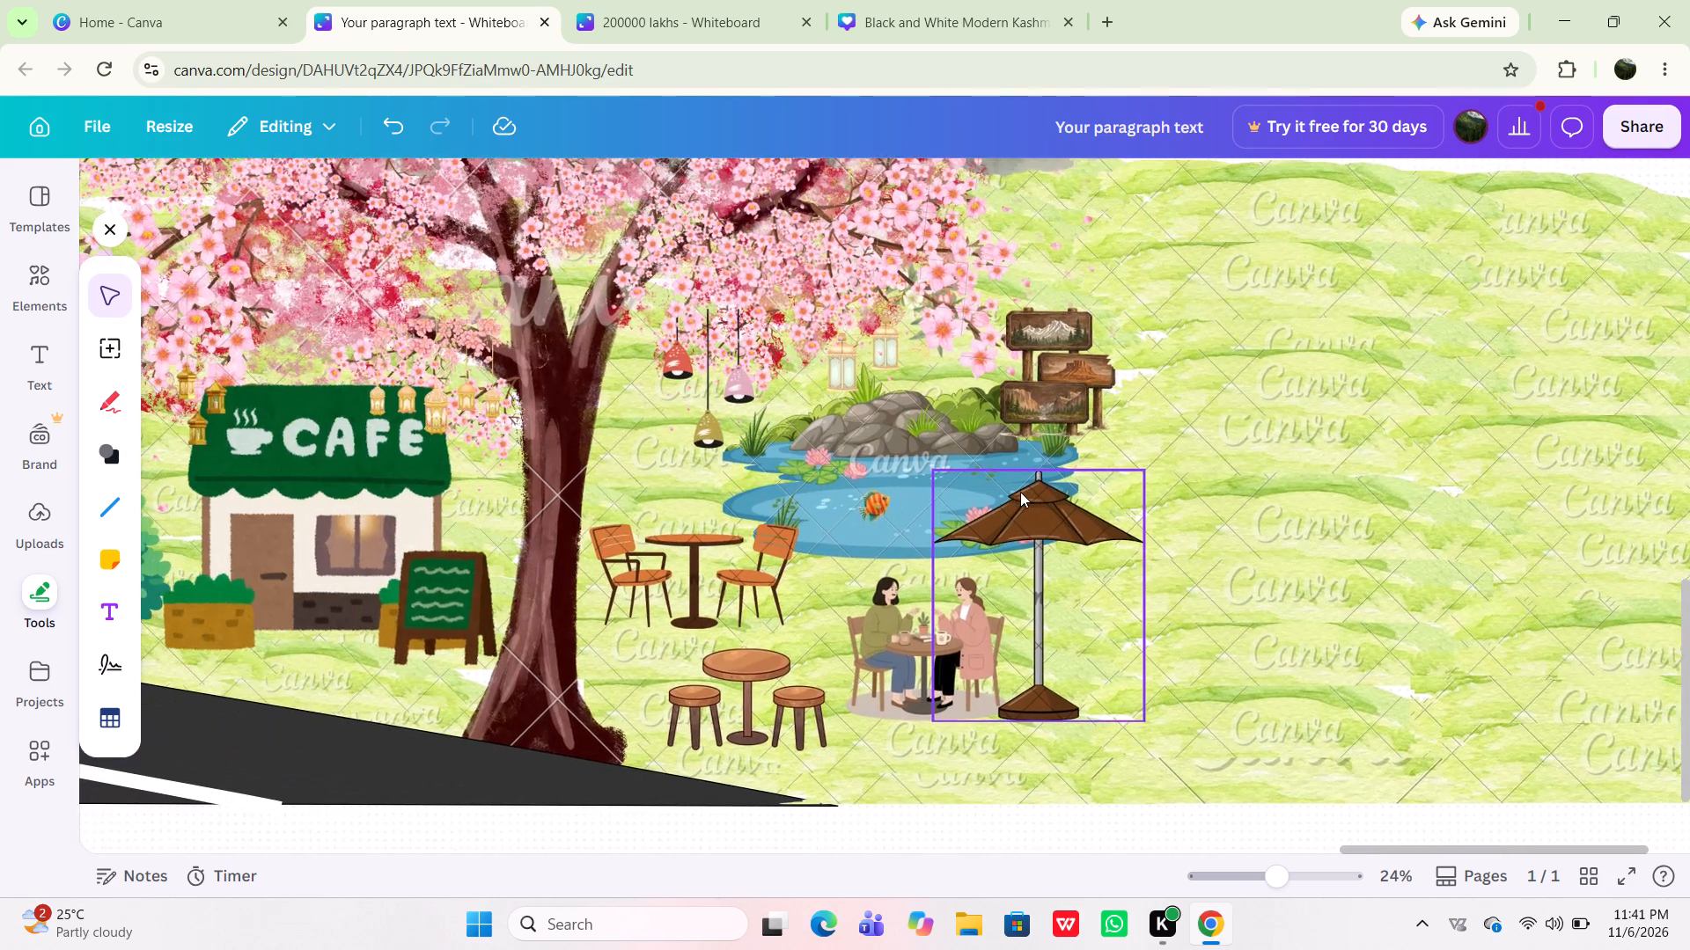
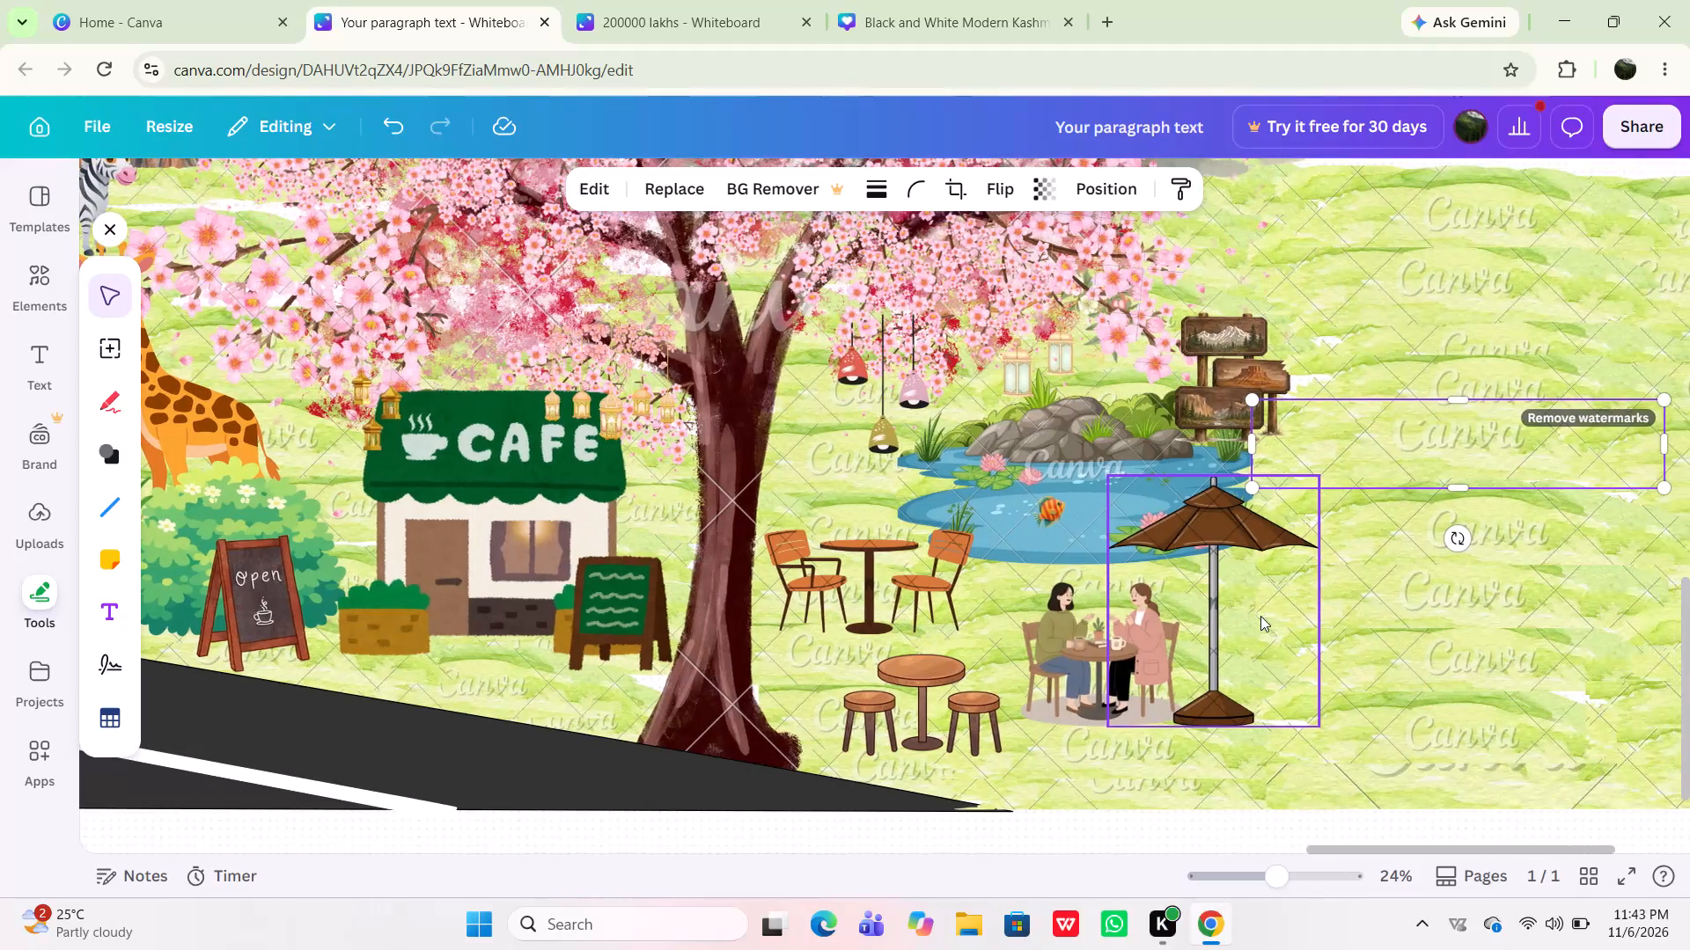
Duplicate the watercolor mountain backdrop behind the cherry blossom tree.
scroll(1260, 616, left, 4)
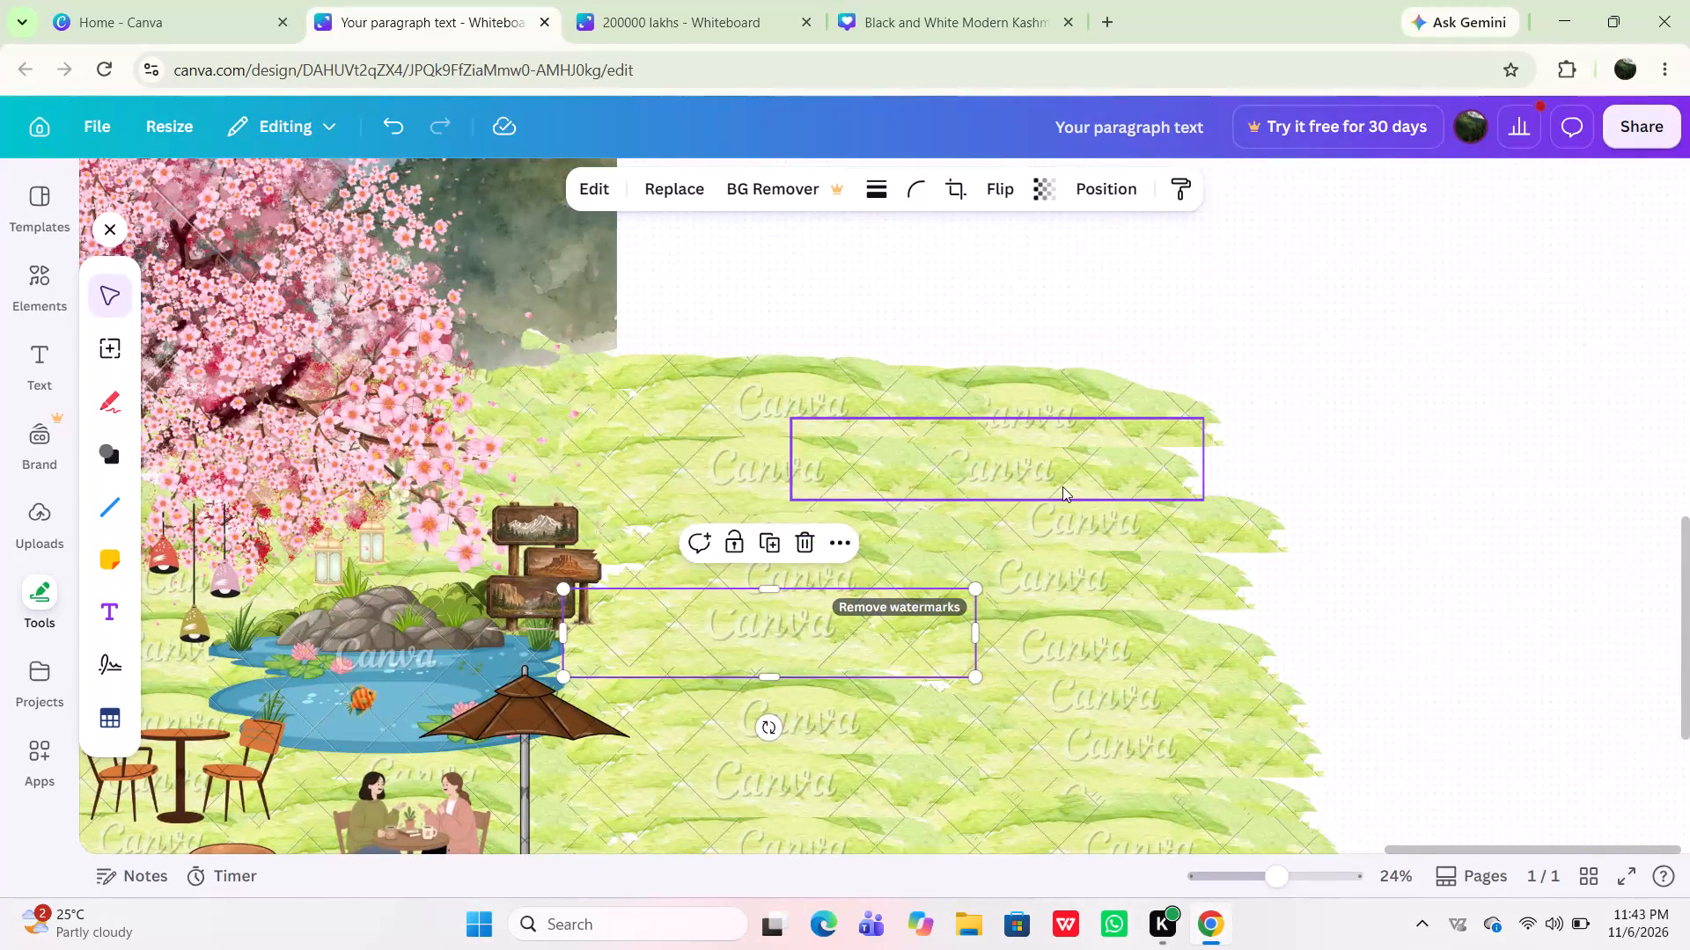
scroll(1062, 486, up, 3)
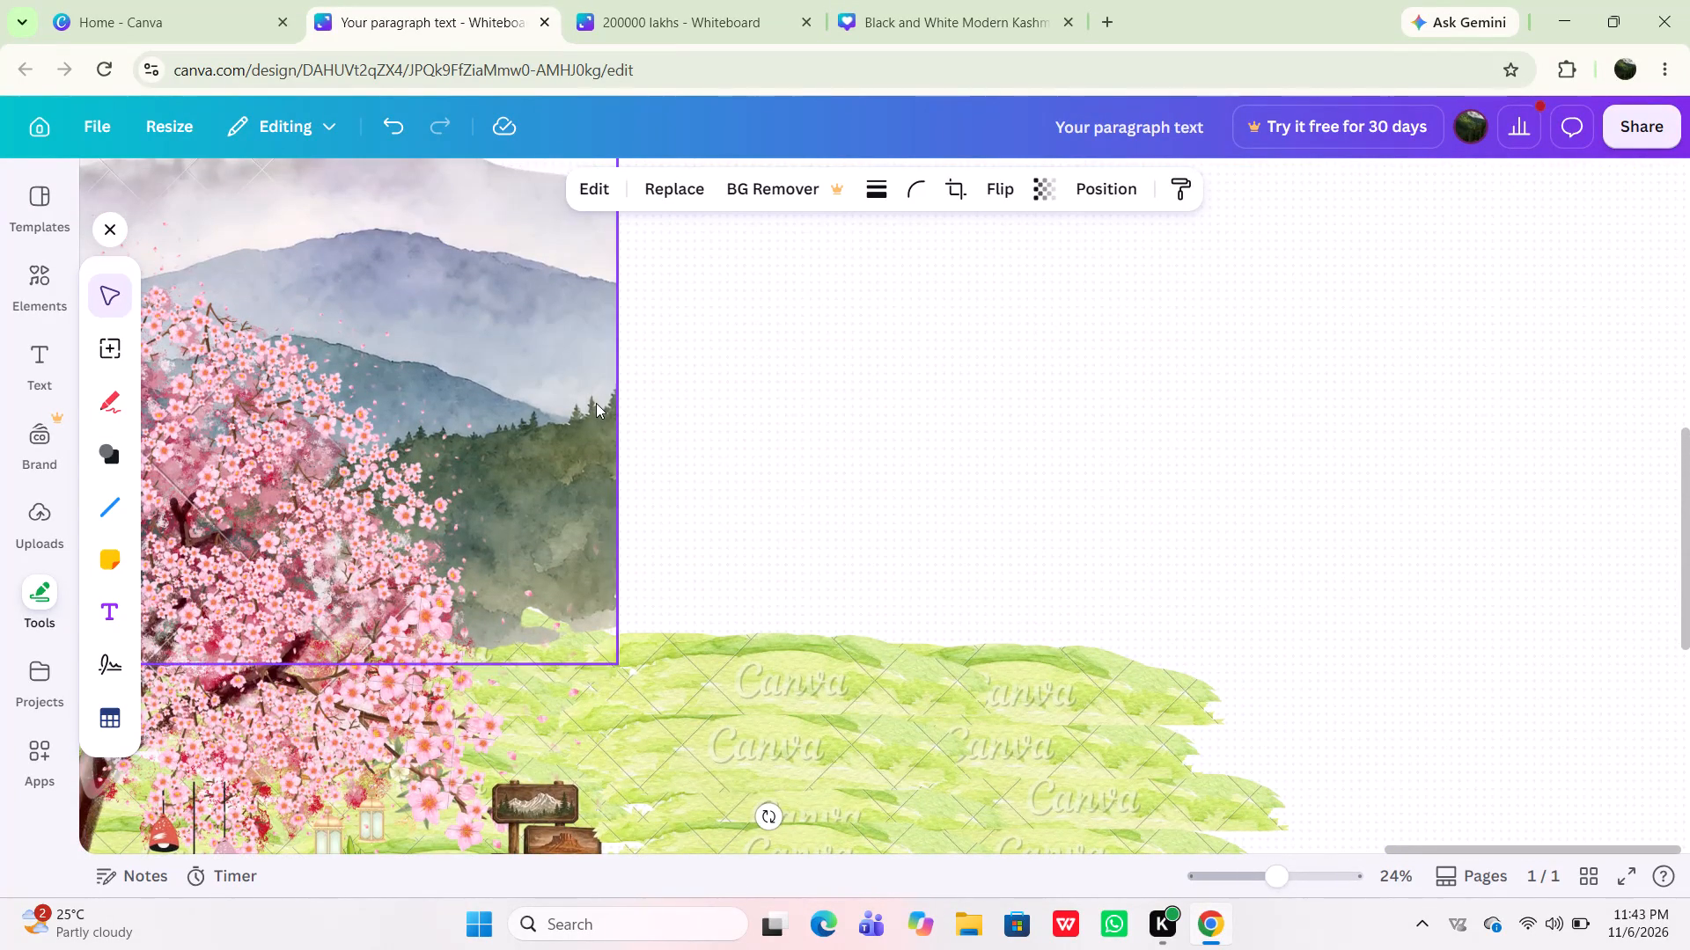
click(596, 403)
scroll(649, 346, right, 1)
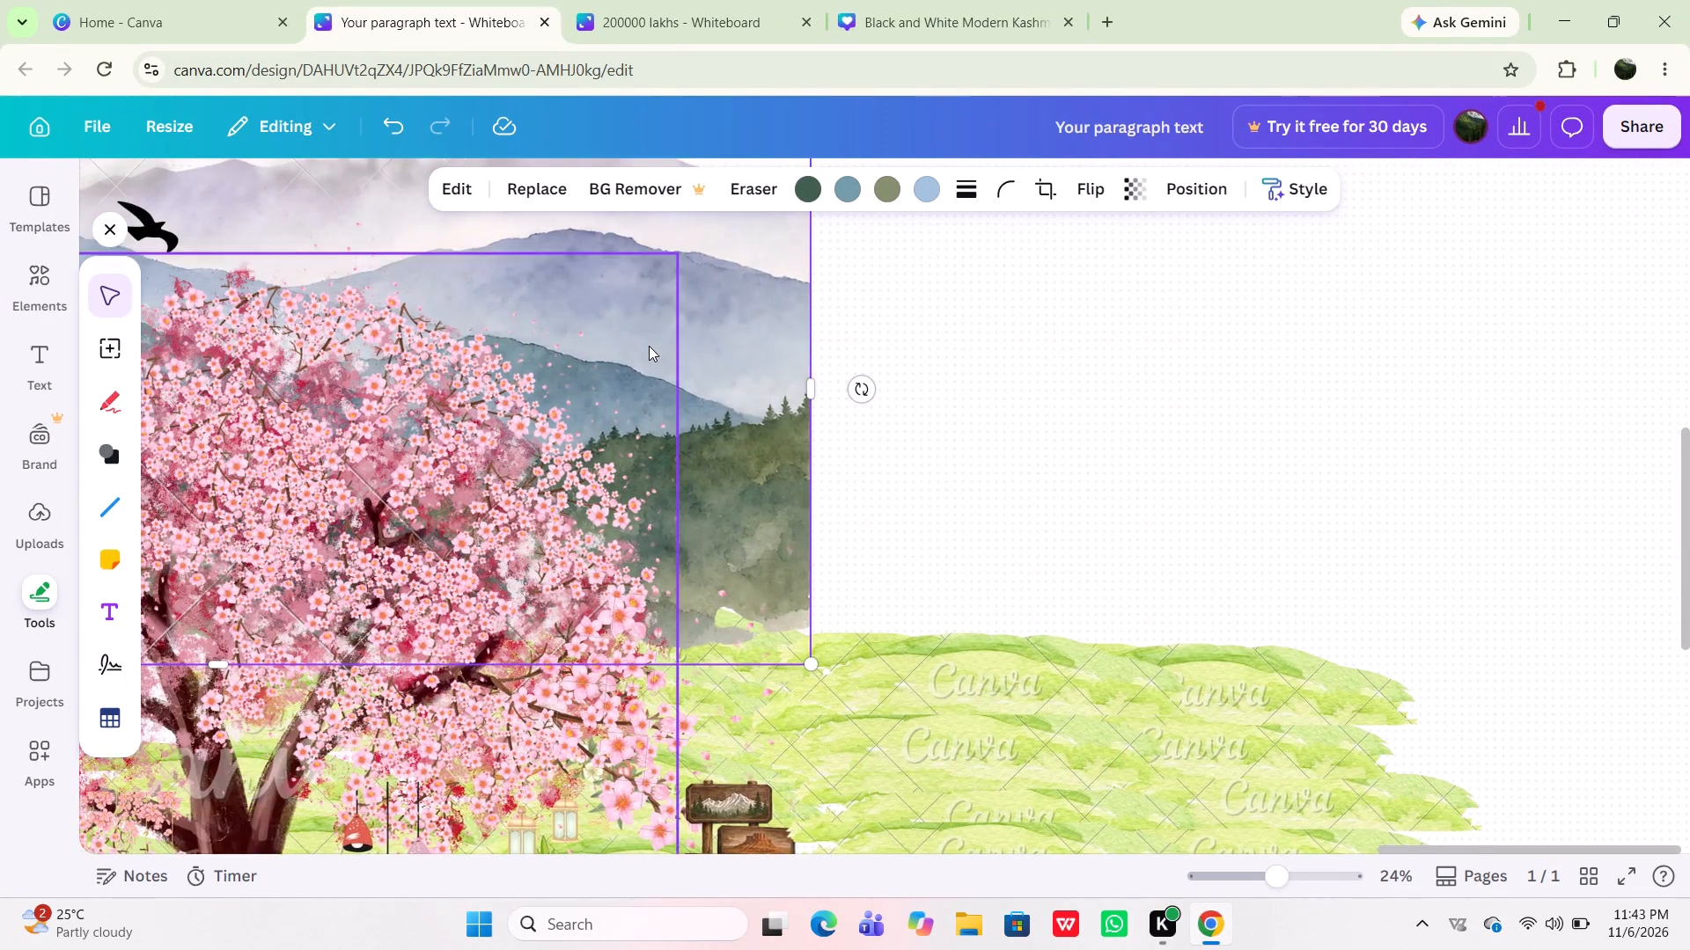
scroll(649, 346, right, 1)
click(649, 346)
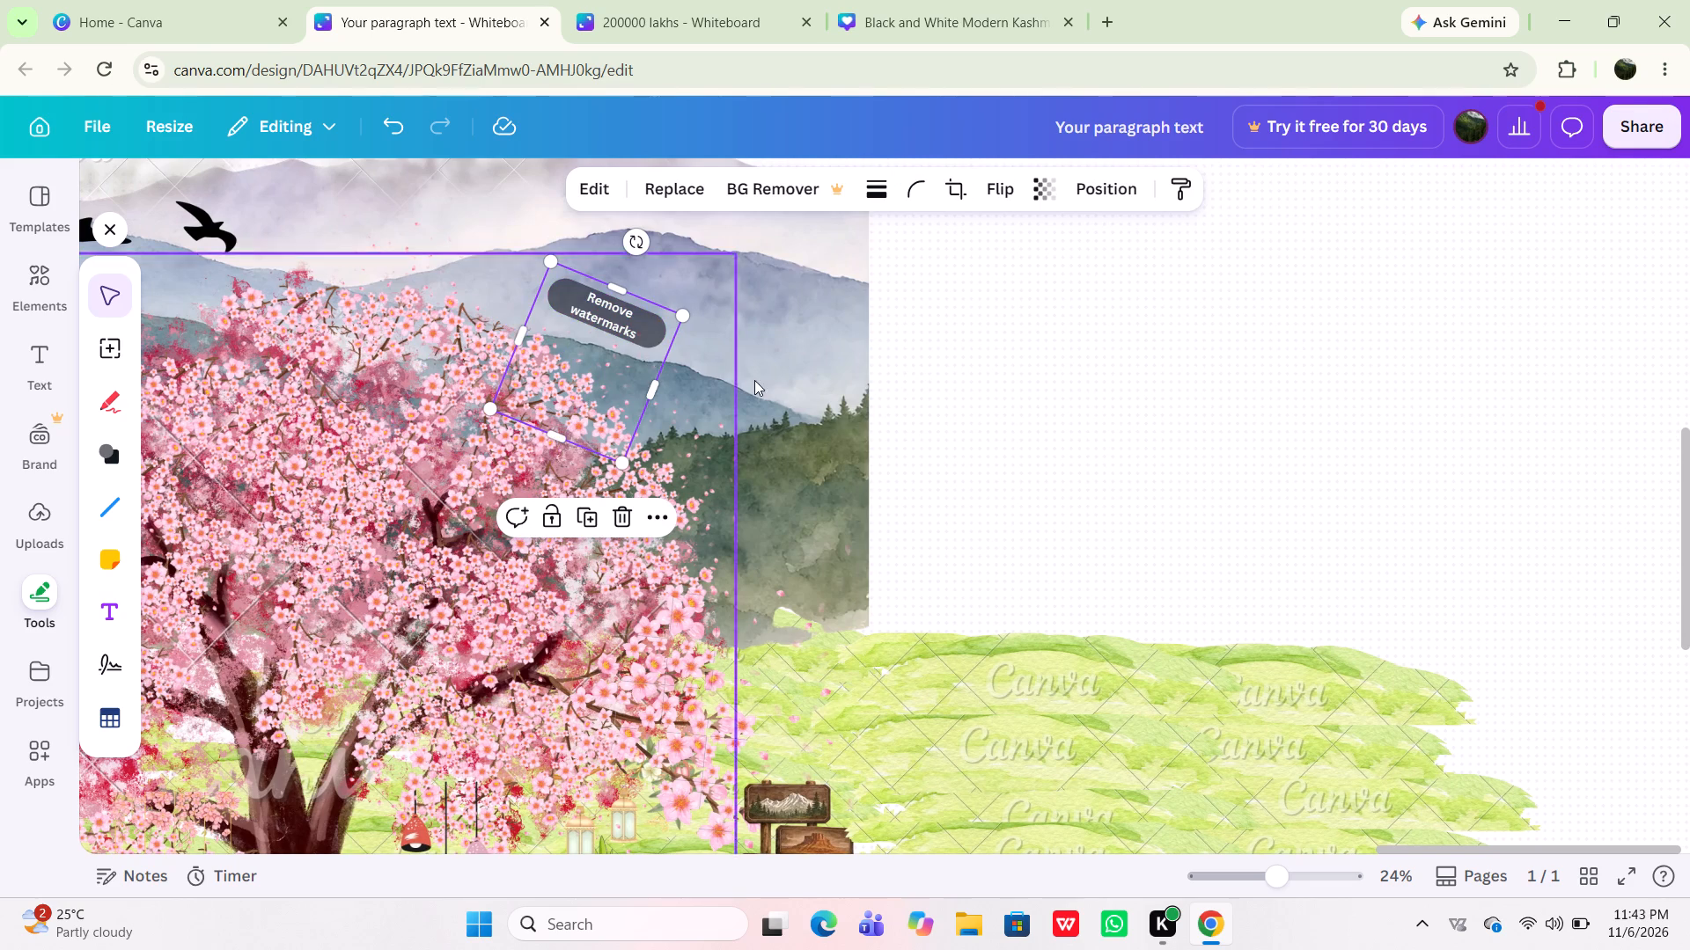
click(787, 400)
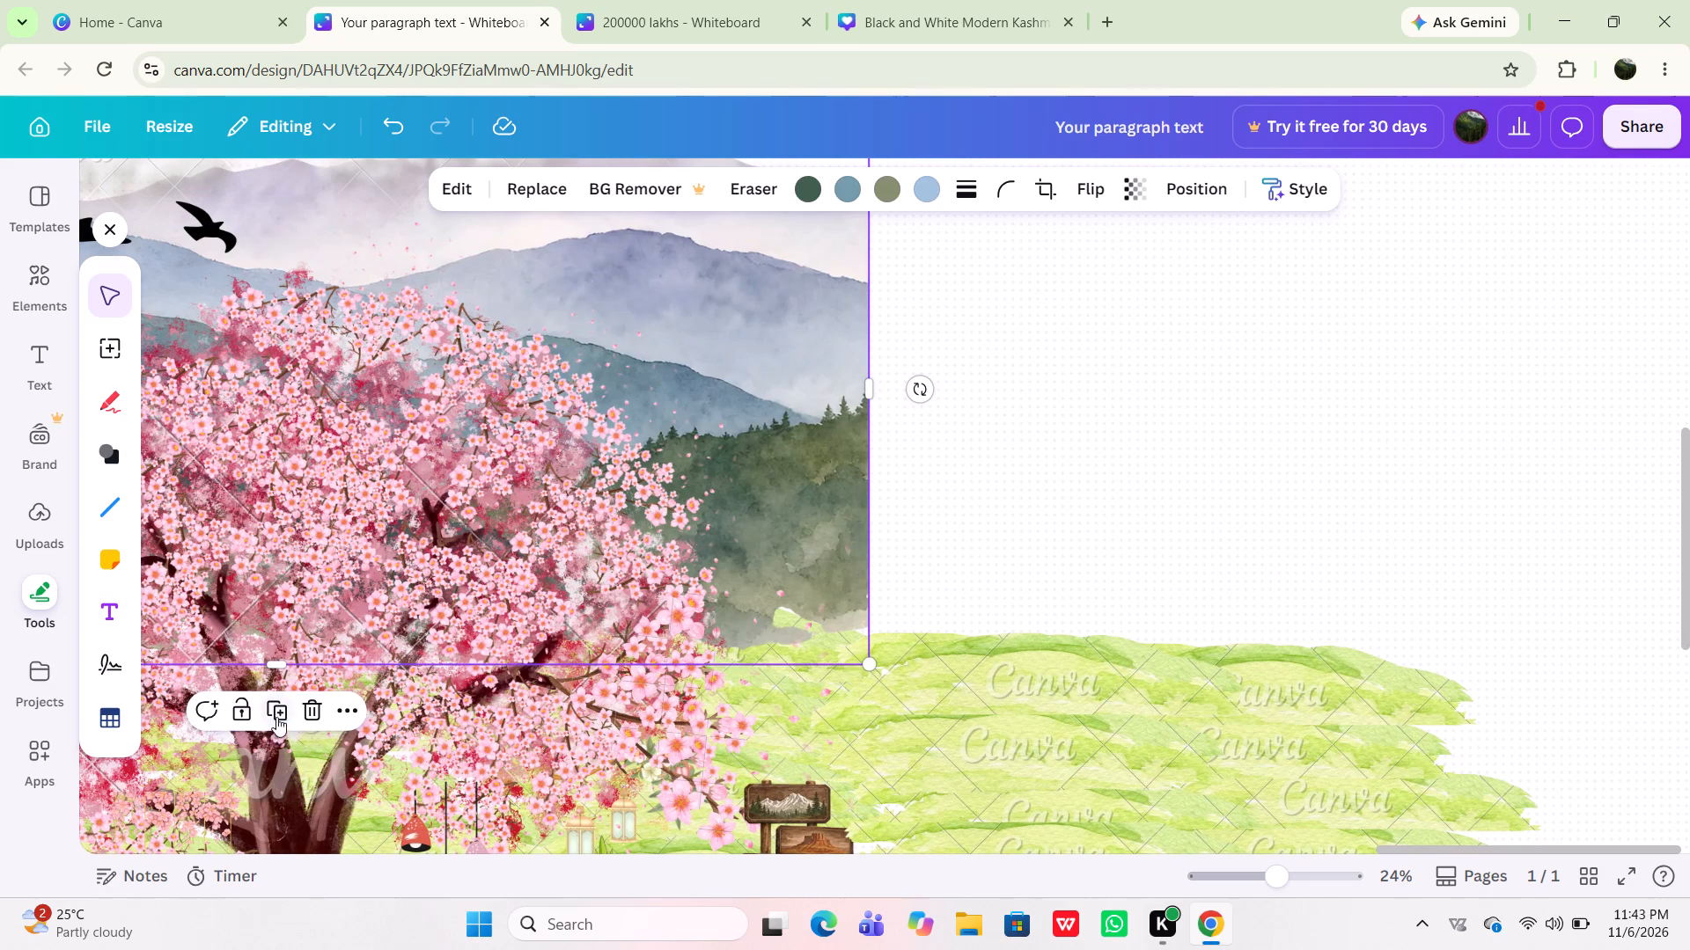
click(279, 717)
Move the duplicated mountain backdrop beside the original so their edges meet and its base overlaps the top of the grass meadow.
drag(705, 488, 885, 445)
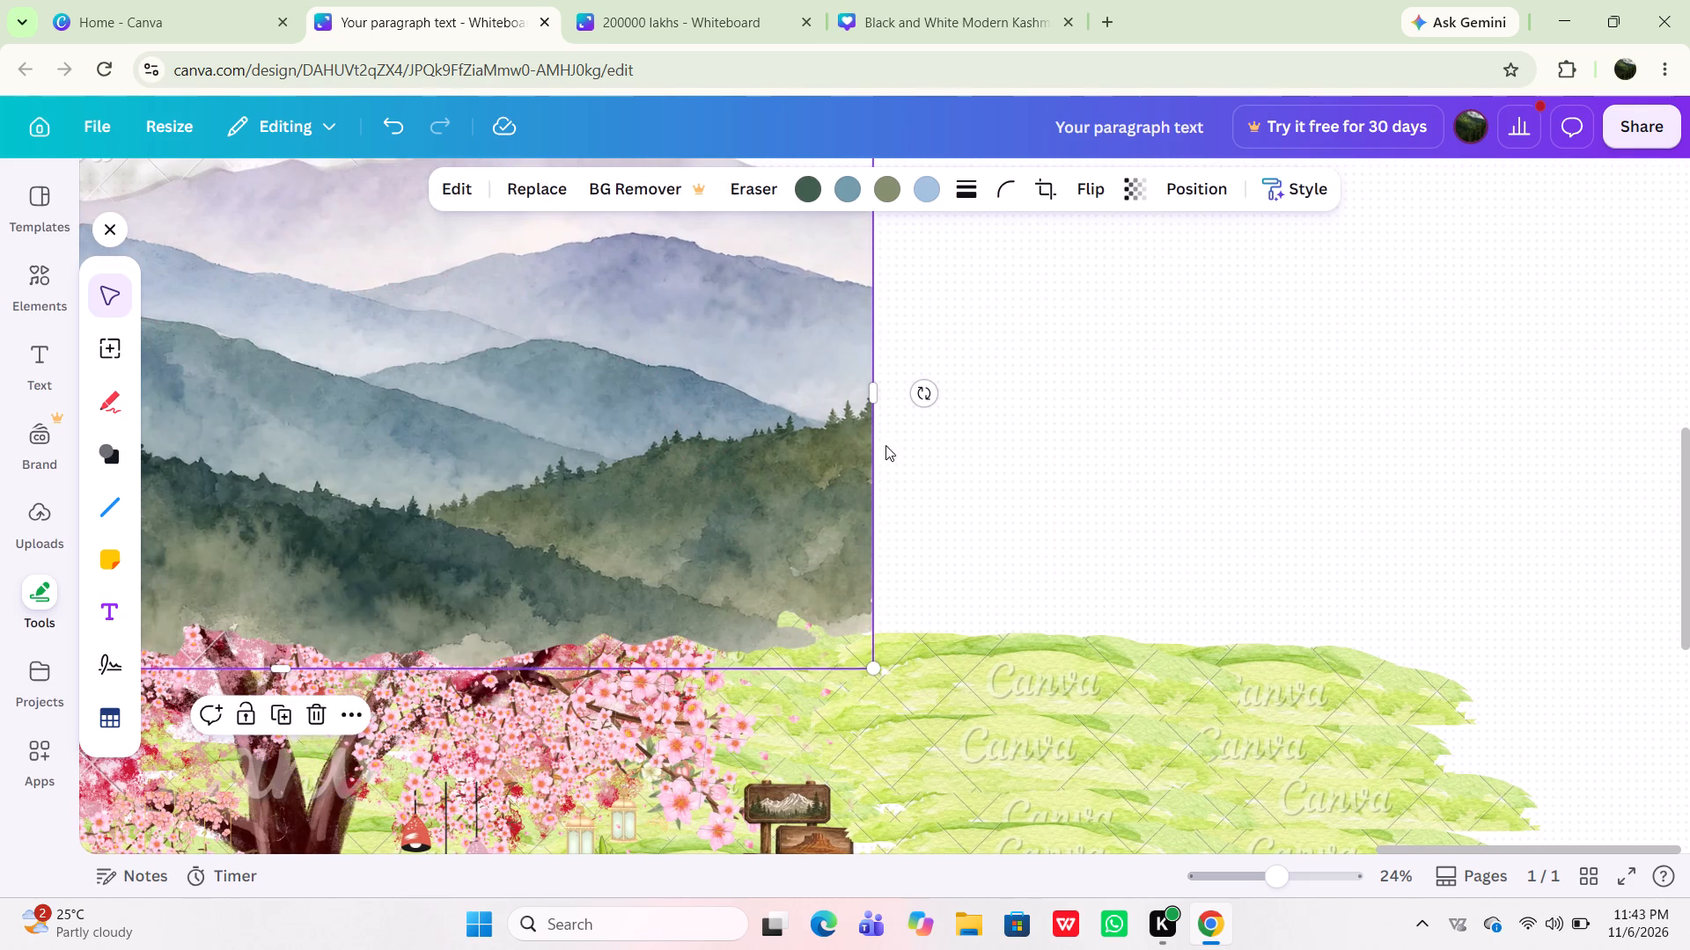
drag(885, 445, 1298, 449)
drag(1095, 450, 1392, 442)
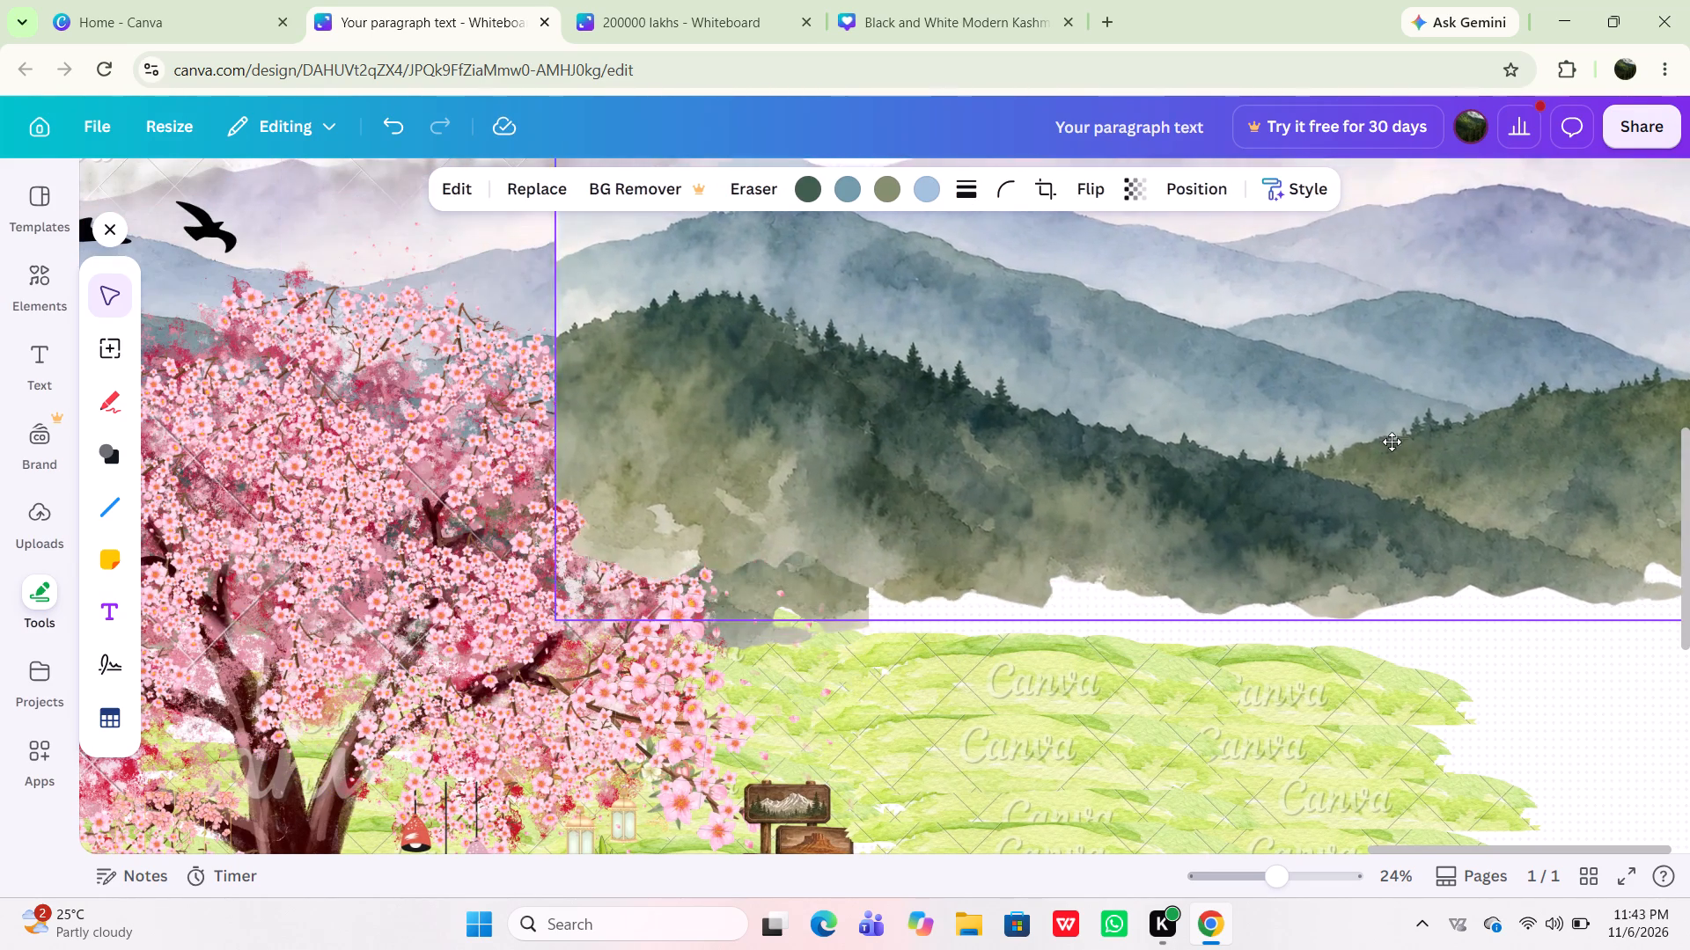
drag(1392, 442, 1676, 511)
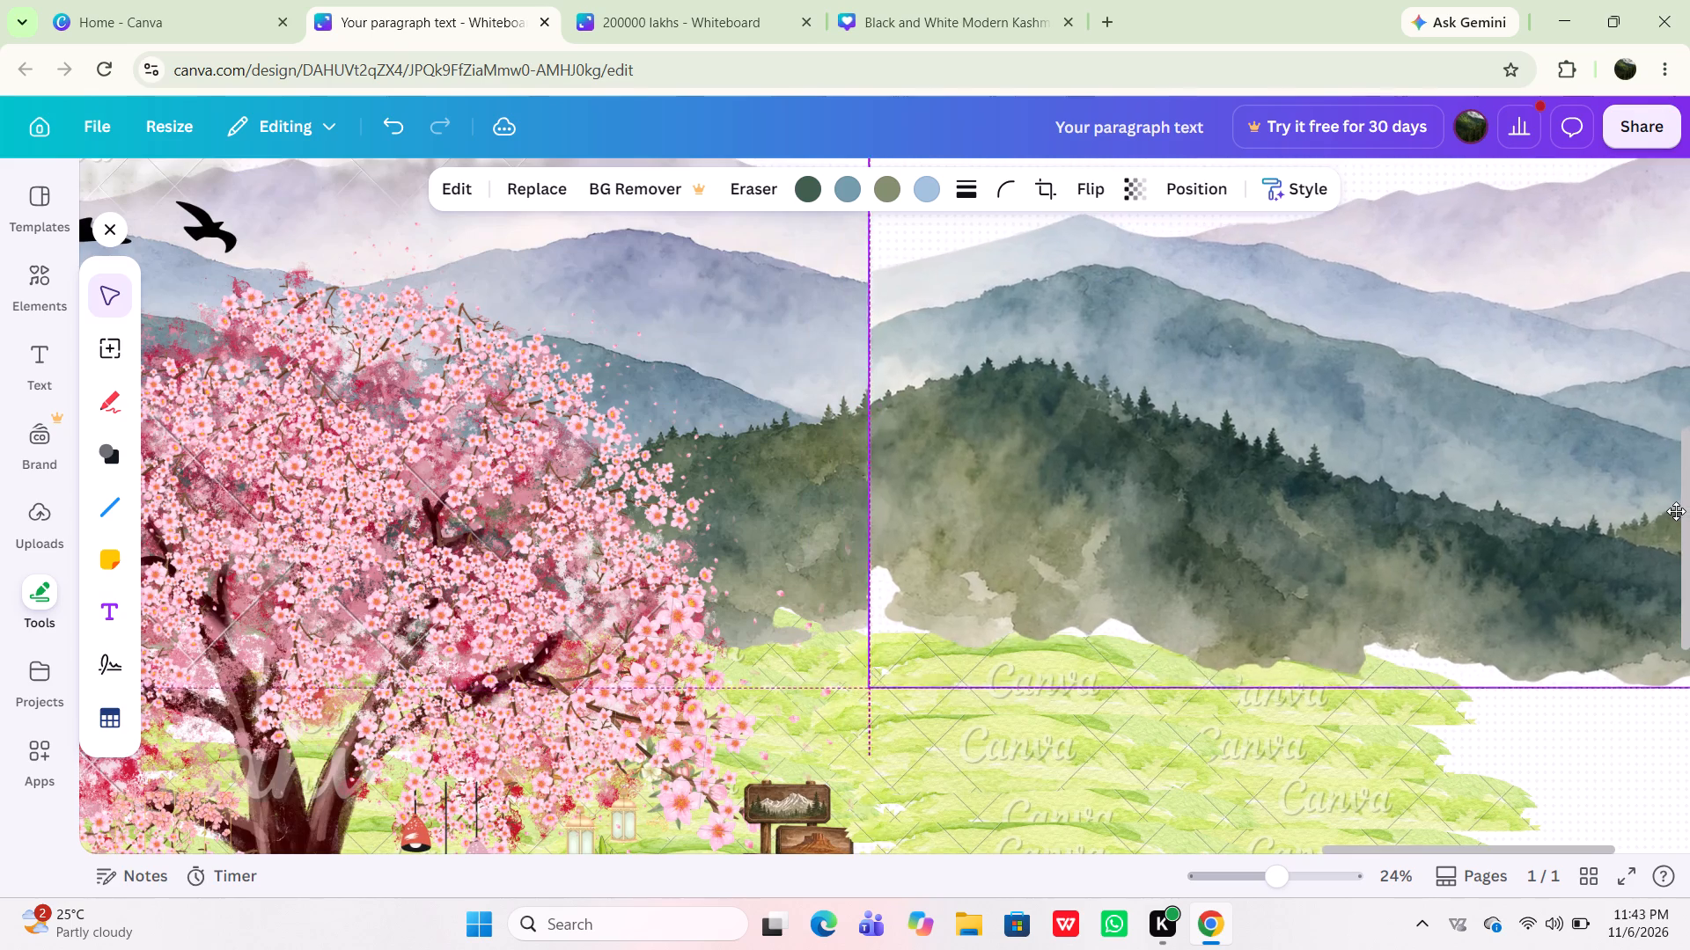
drag(1676, 511, 1337, 494)
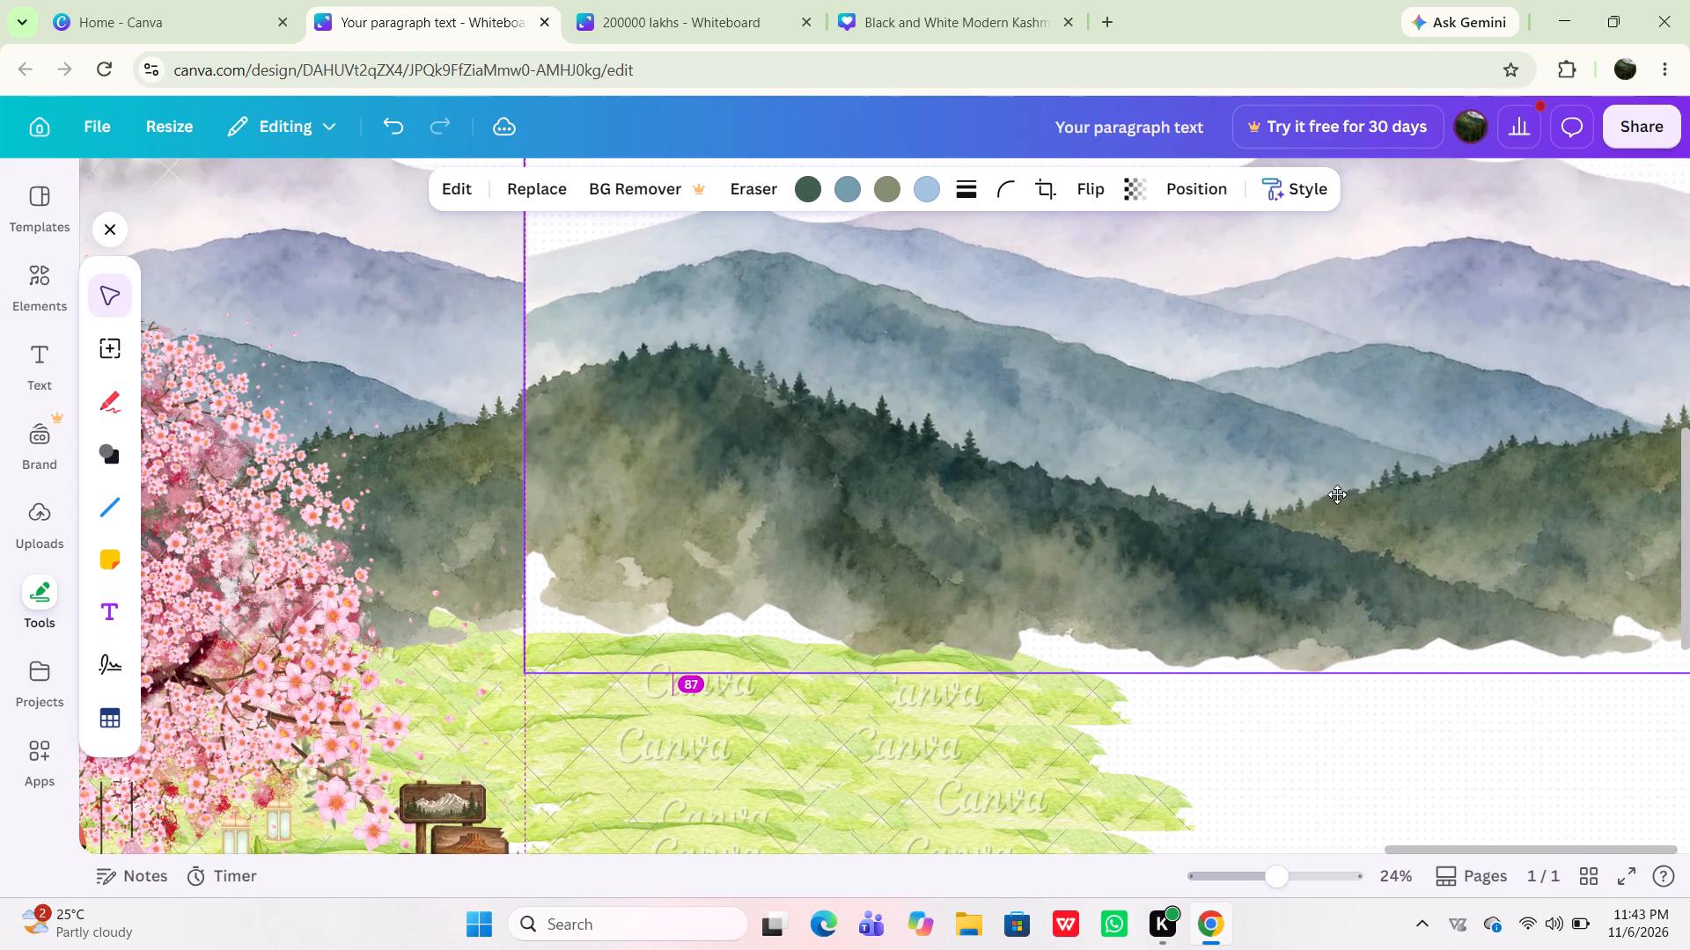
drag(1337, 494, 1337, 503)
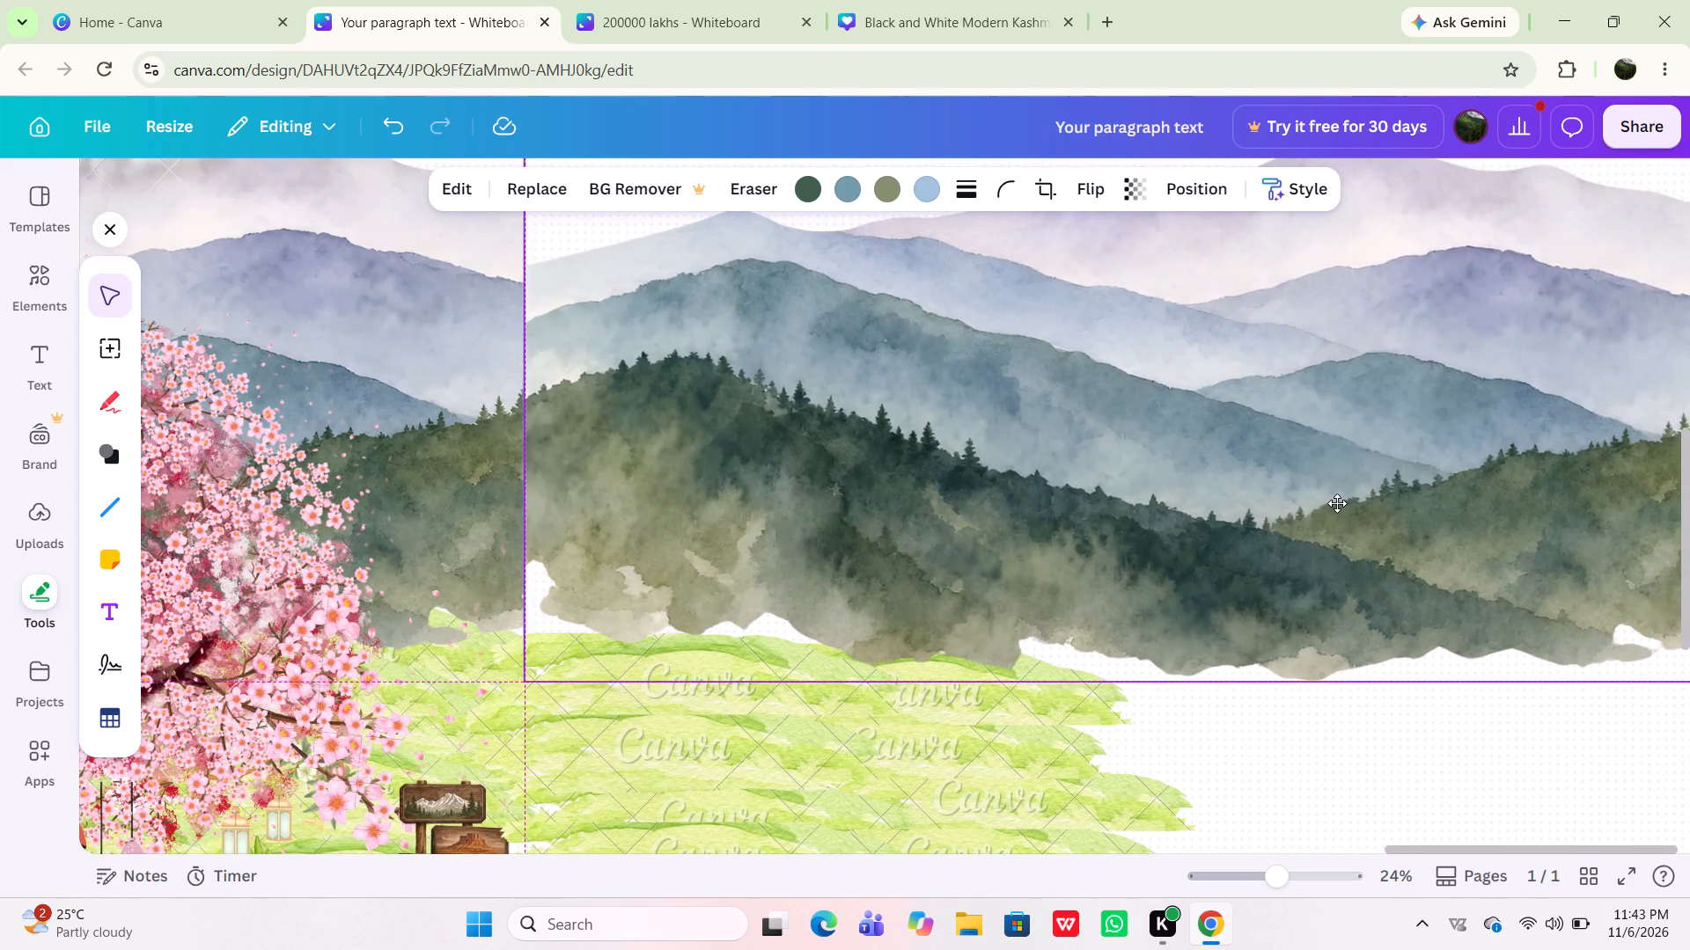
drag(1337, 503, 1344, 516)
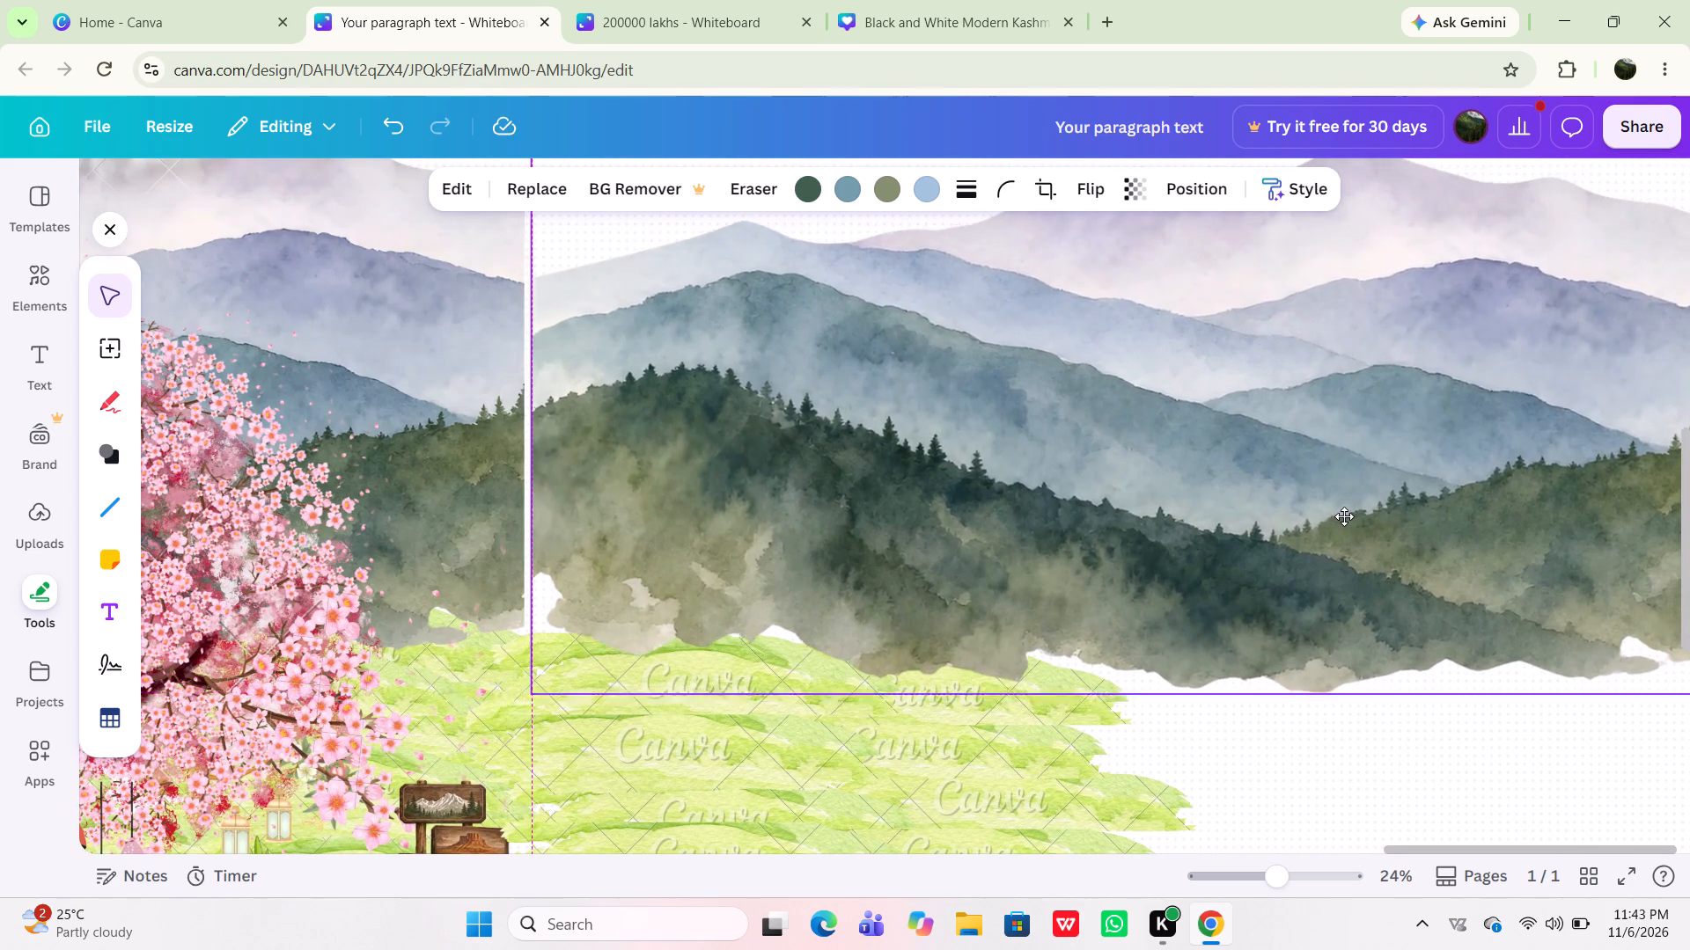
drag(1344, 516, 1334, 499)
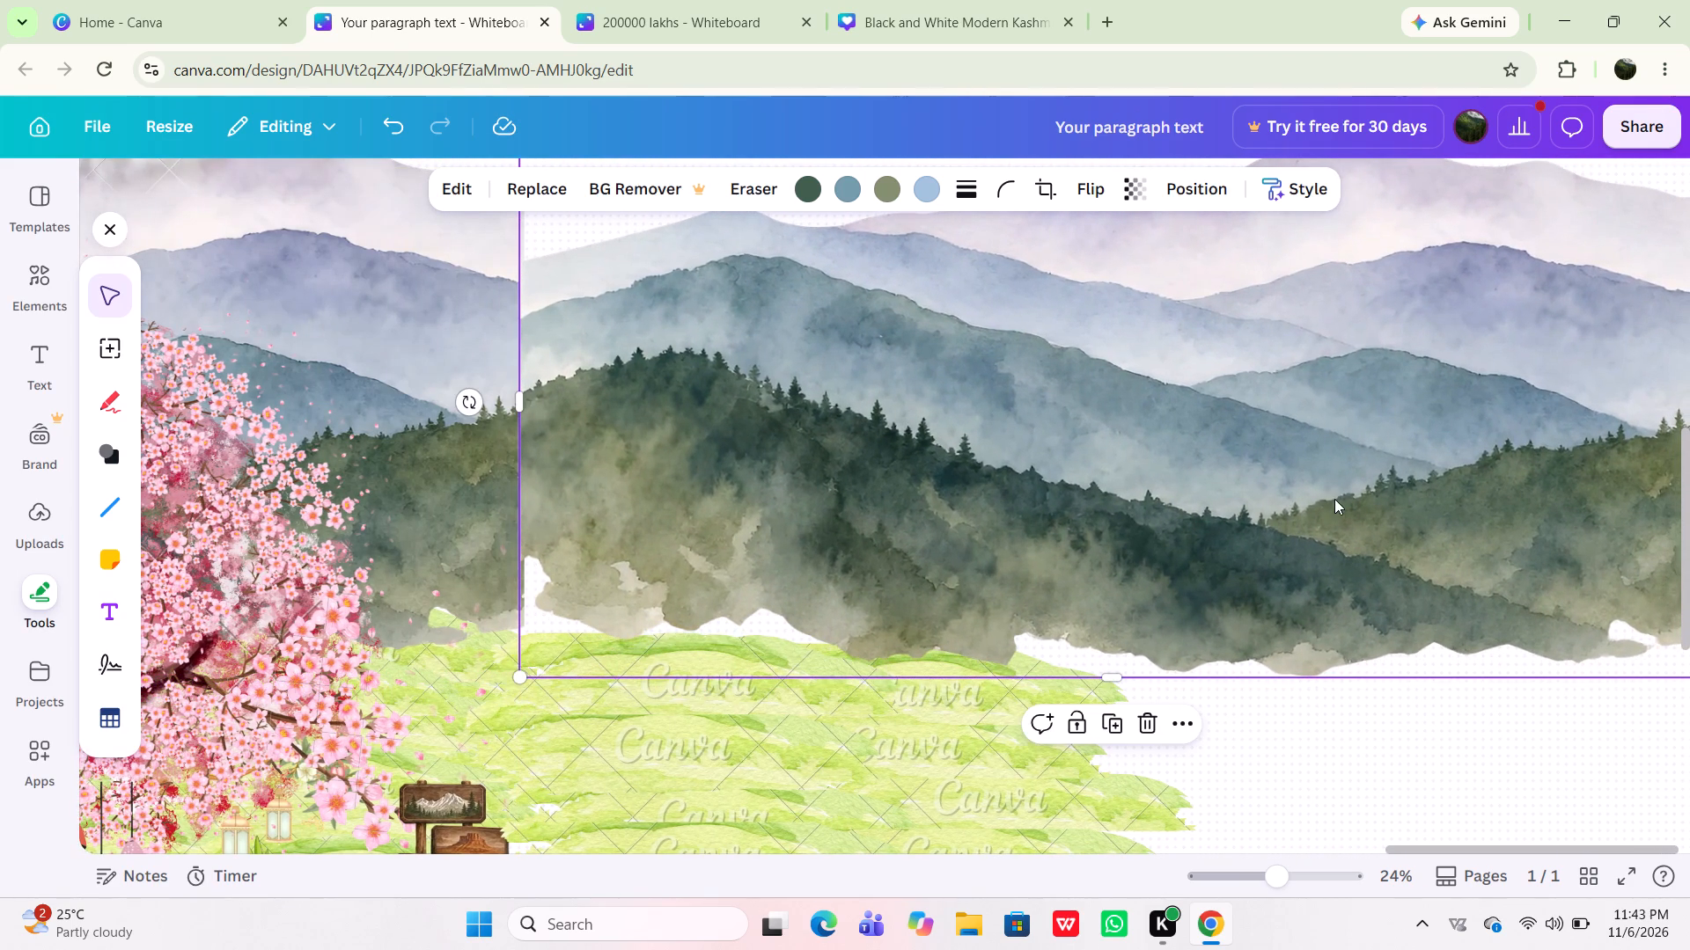
click(1483, 827)
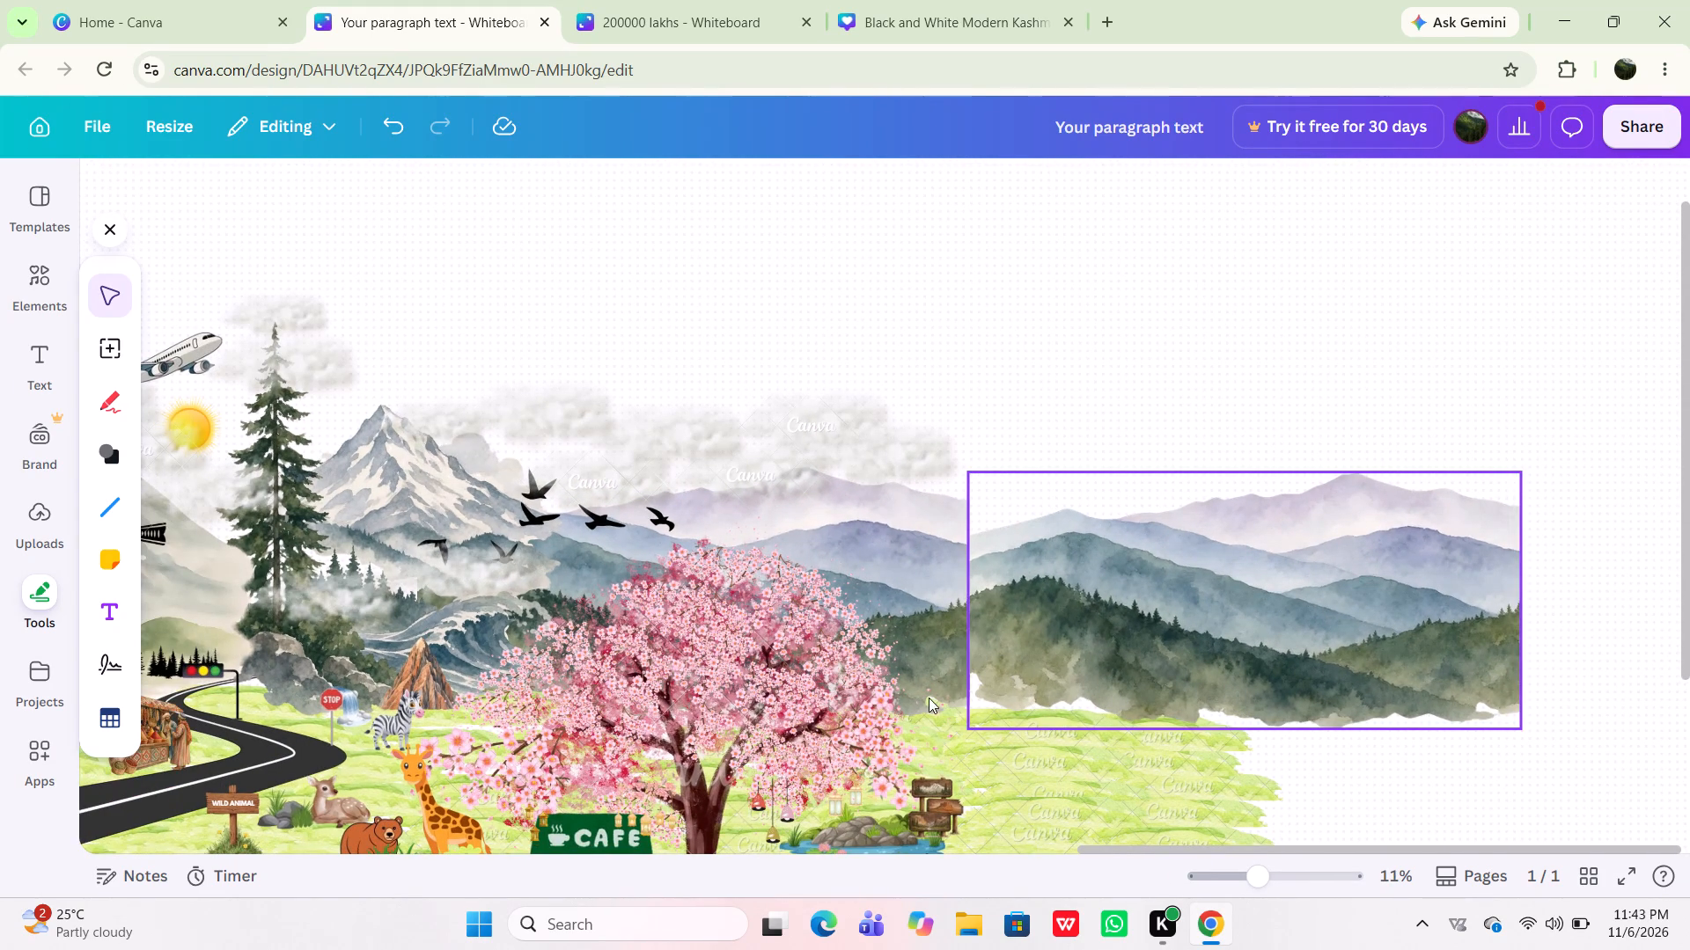
Duplicate the pine tree and snowy peak picture and place the copy over the seam between the two mountain backdrops.
click(266, 579)
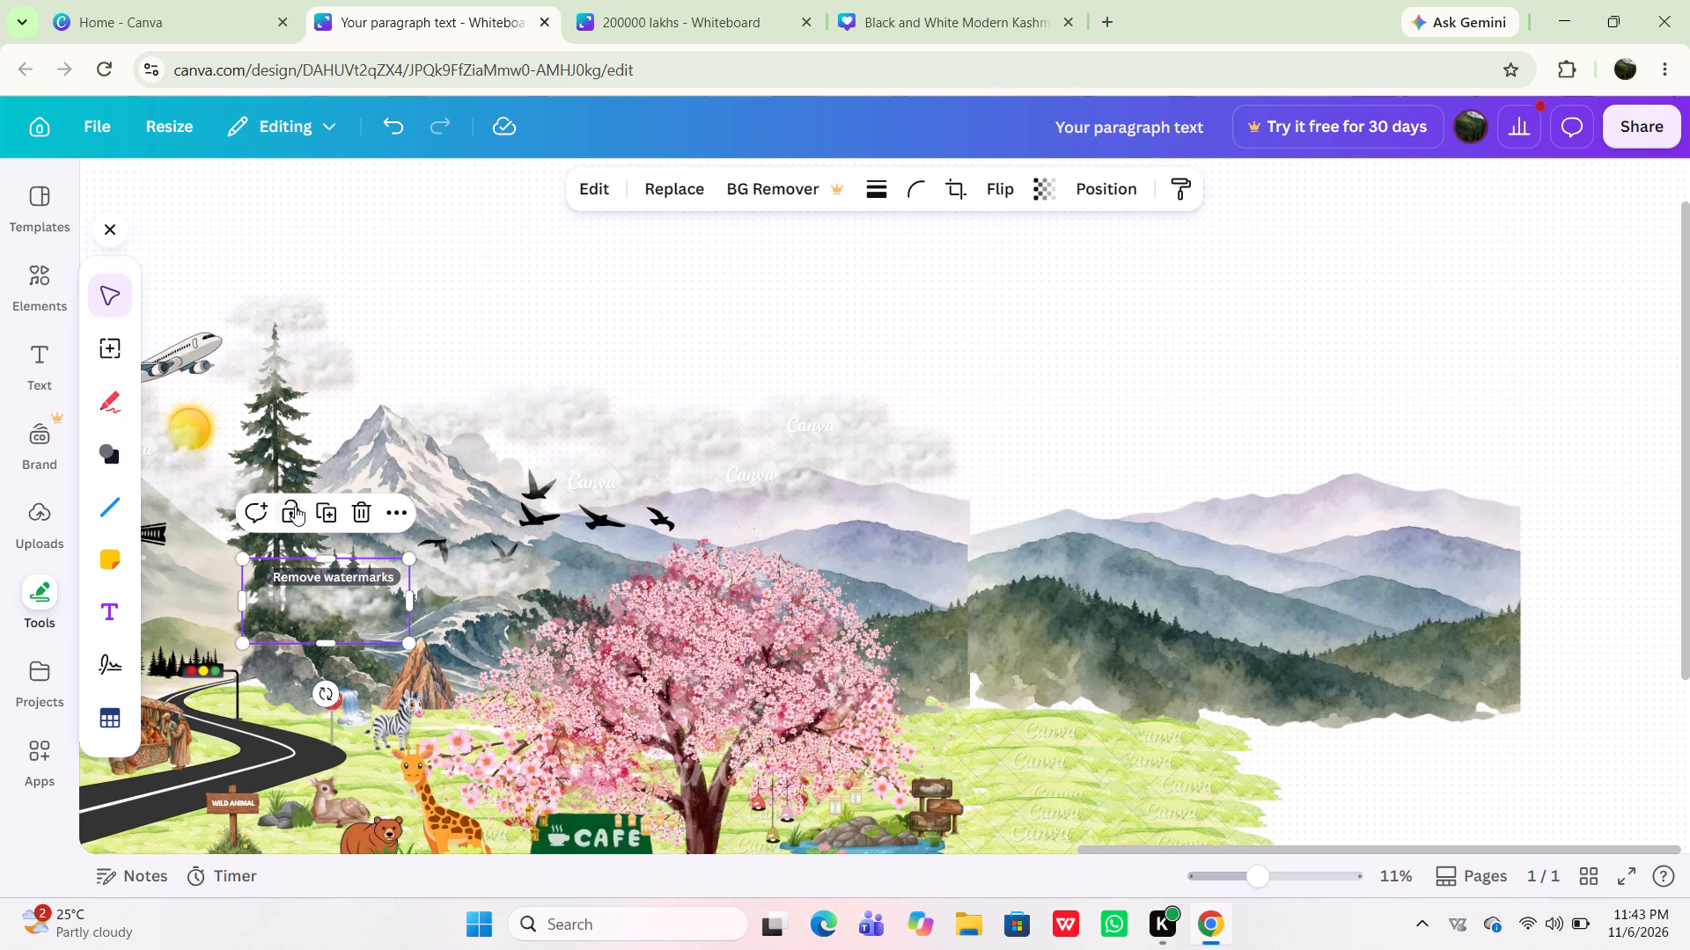
click(287, 457)
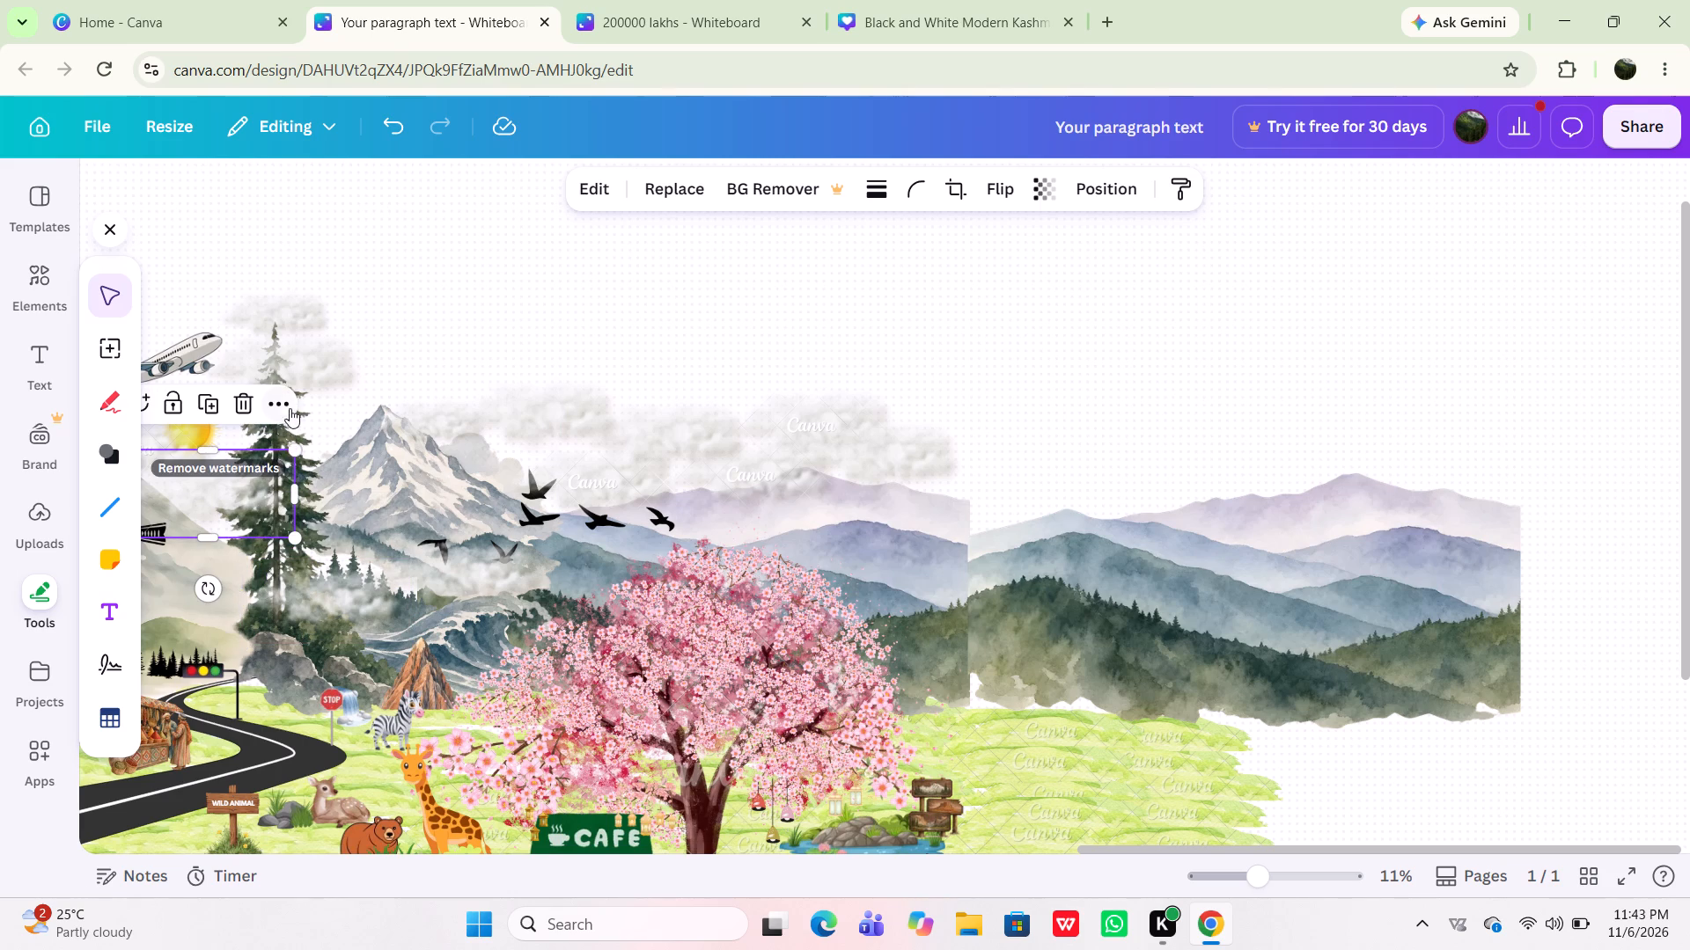
click(290, 428)
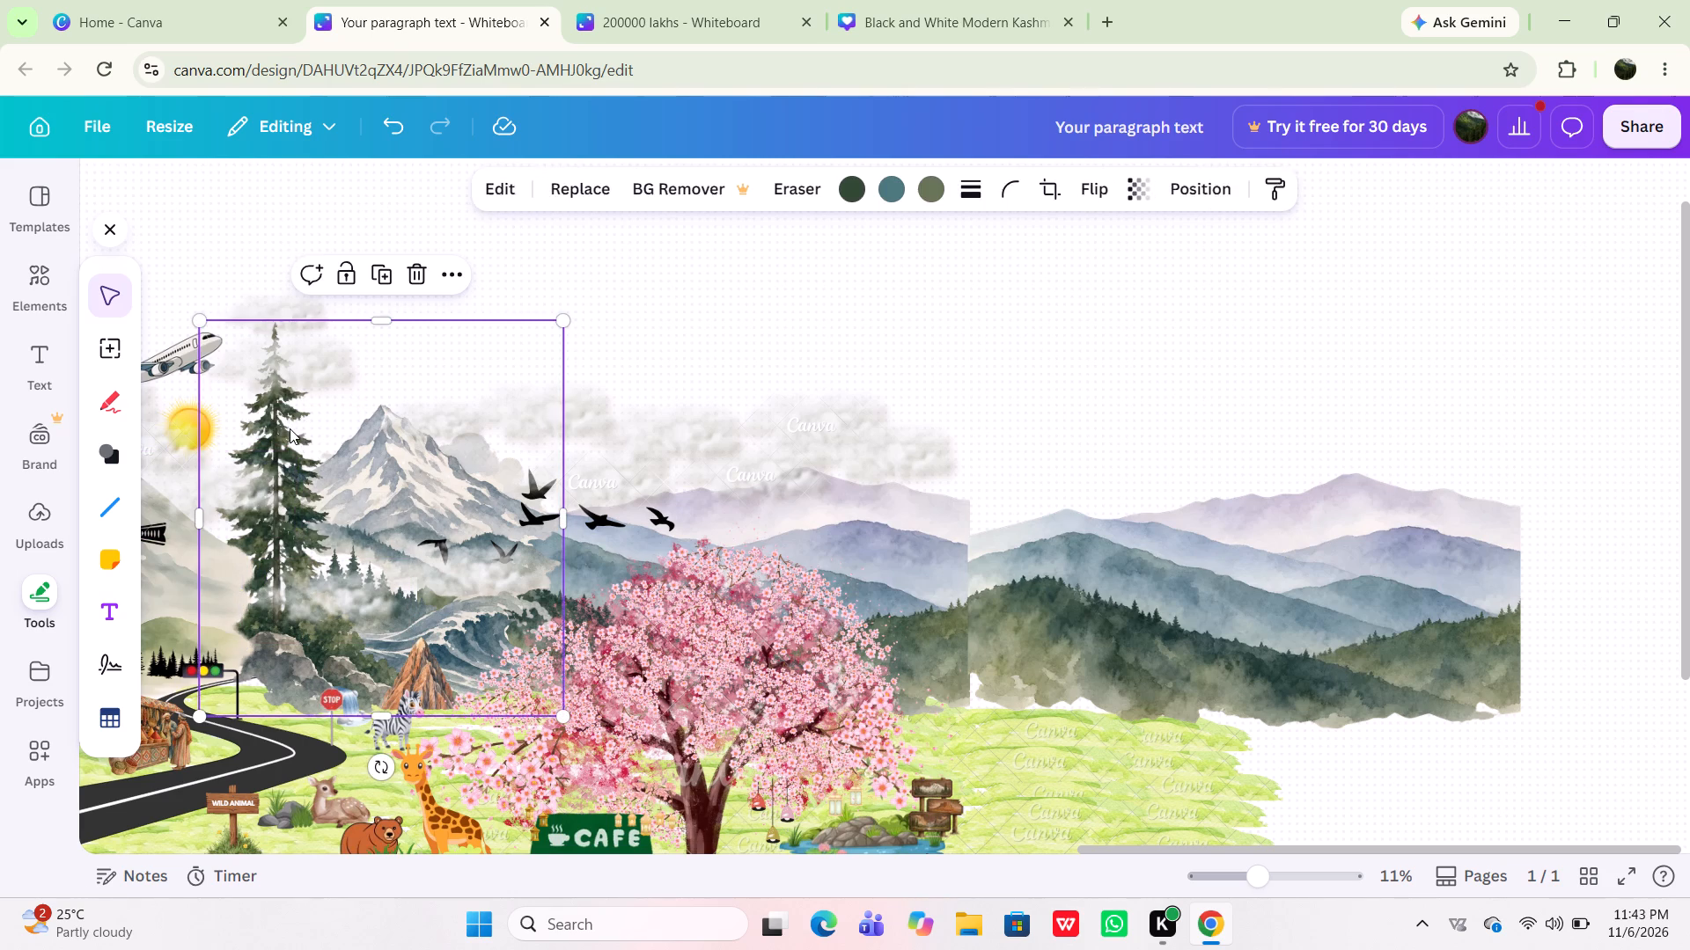
click(390, 281)
drag(399, 449, 915, 464)
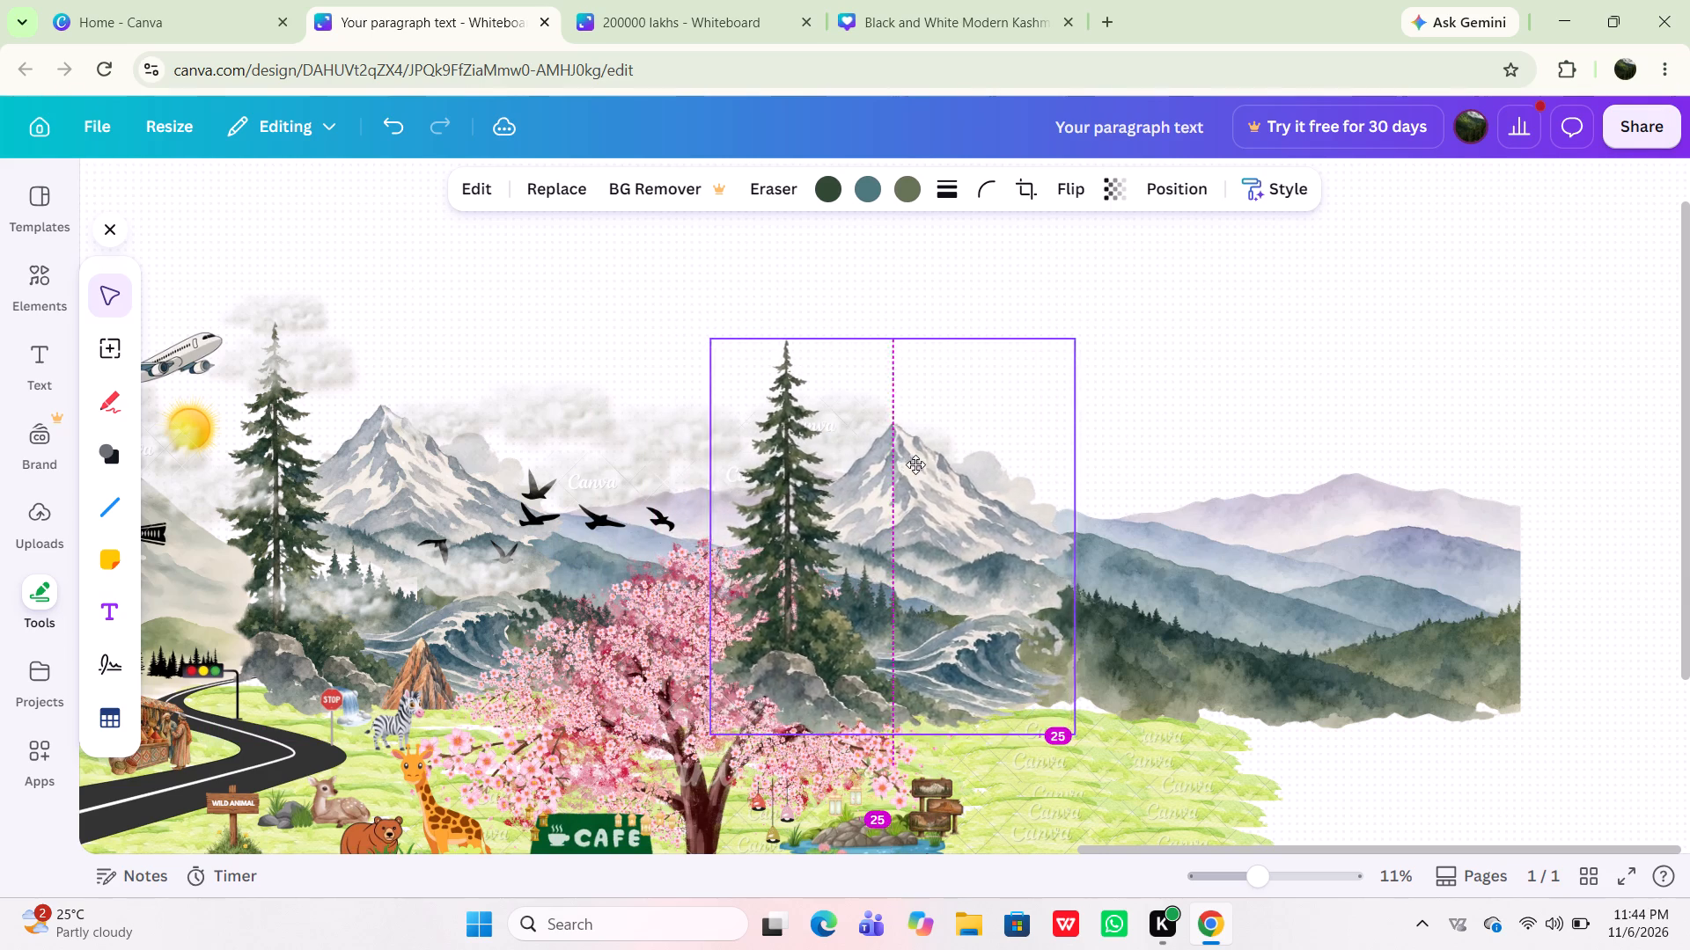
drag(915, 464, 1128, 457)
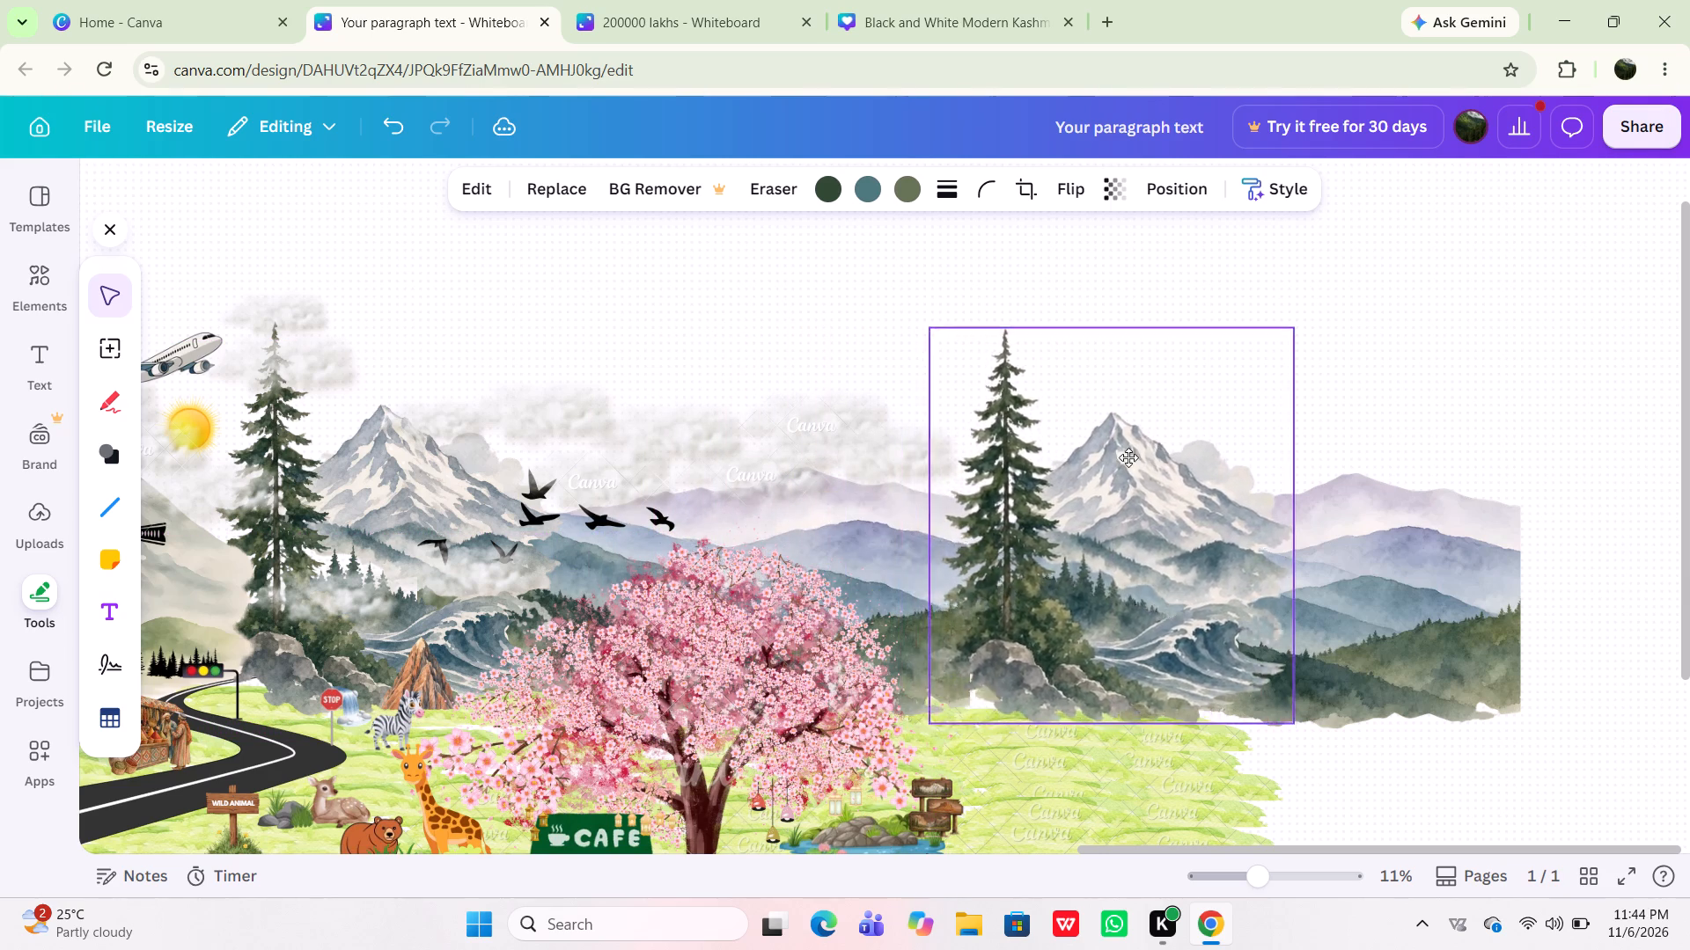
drag(1128, 457, 1099, 475)
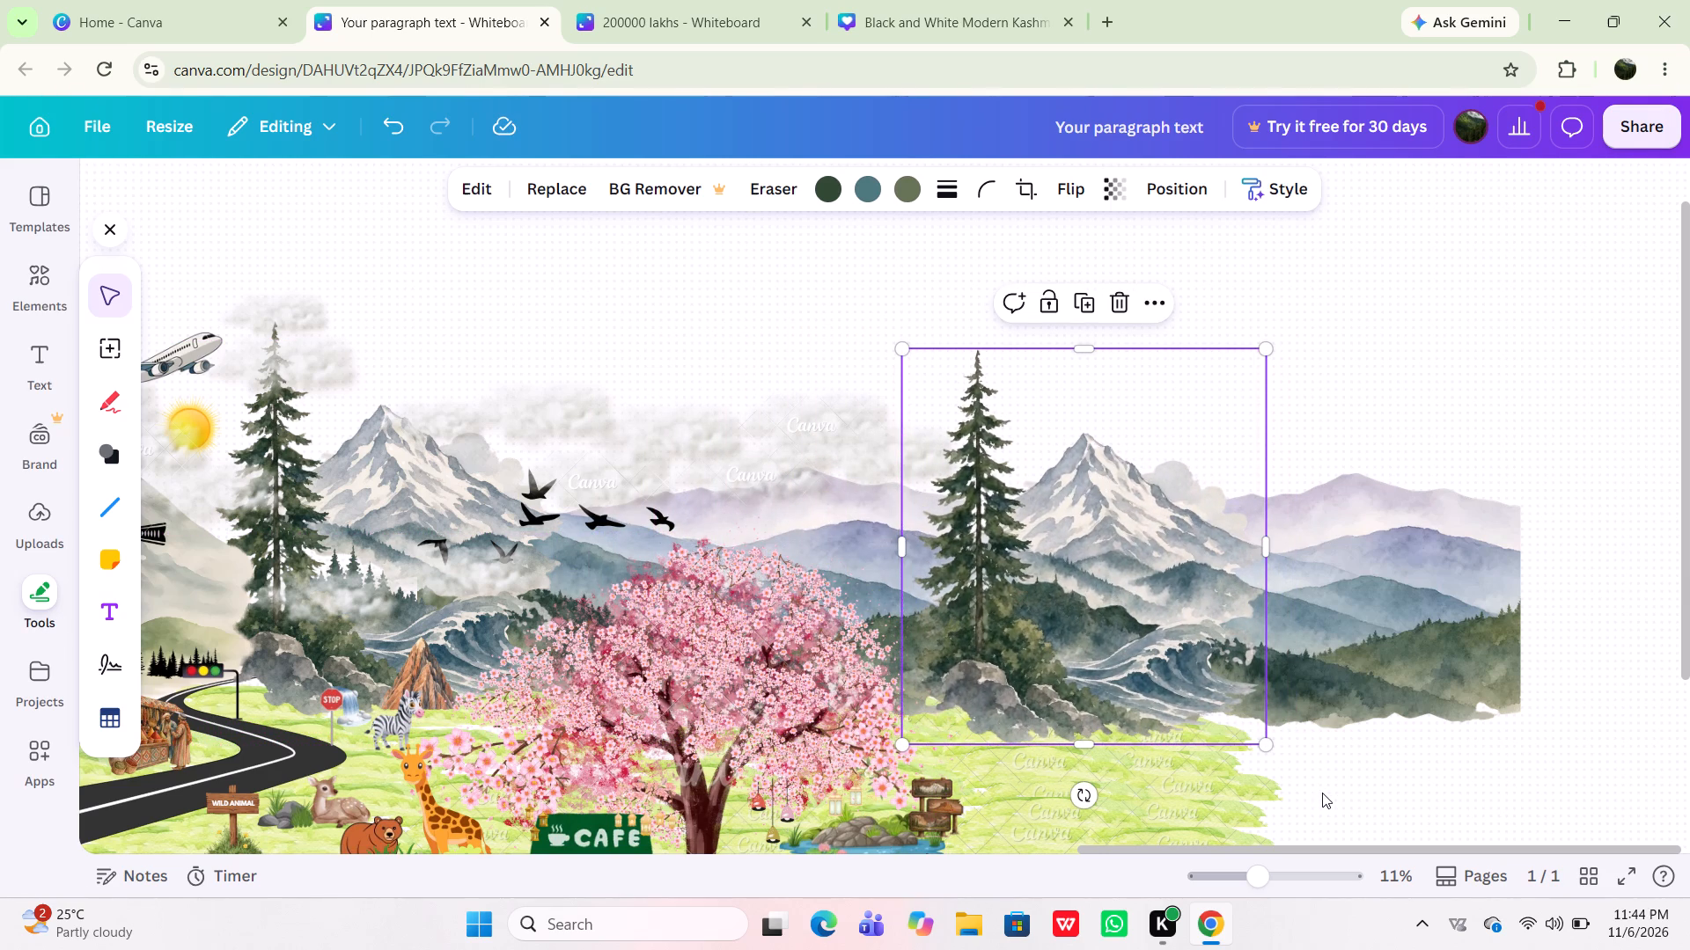
click(1322, 793)
Examine the whole illustrated landscape, including how the extended mountains and meadow fit the rest of the scene.
scroll(1287, 779, down, 1)
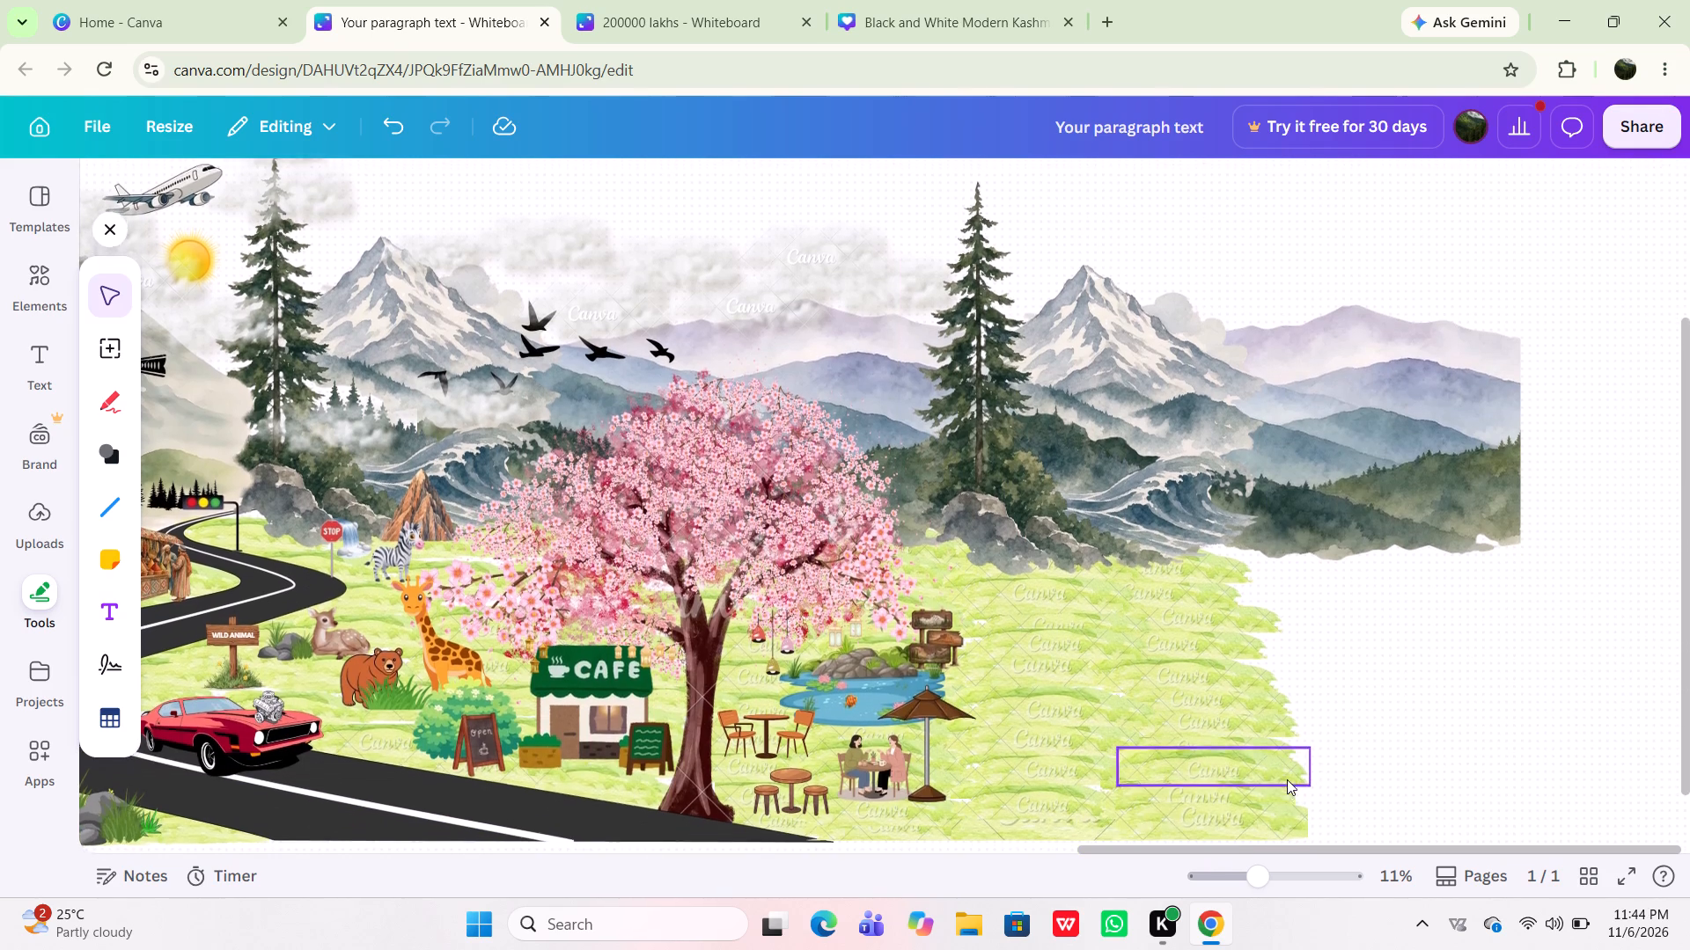
scroll(1287, 779, down, 1)
scroll(1287, 779, right, 2)
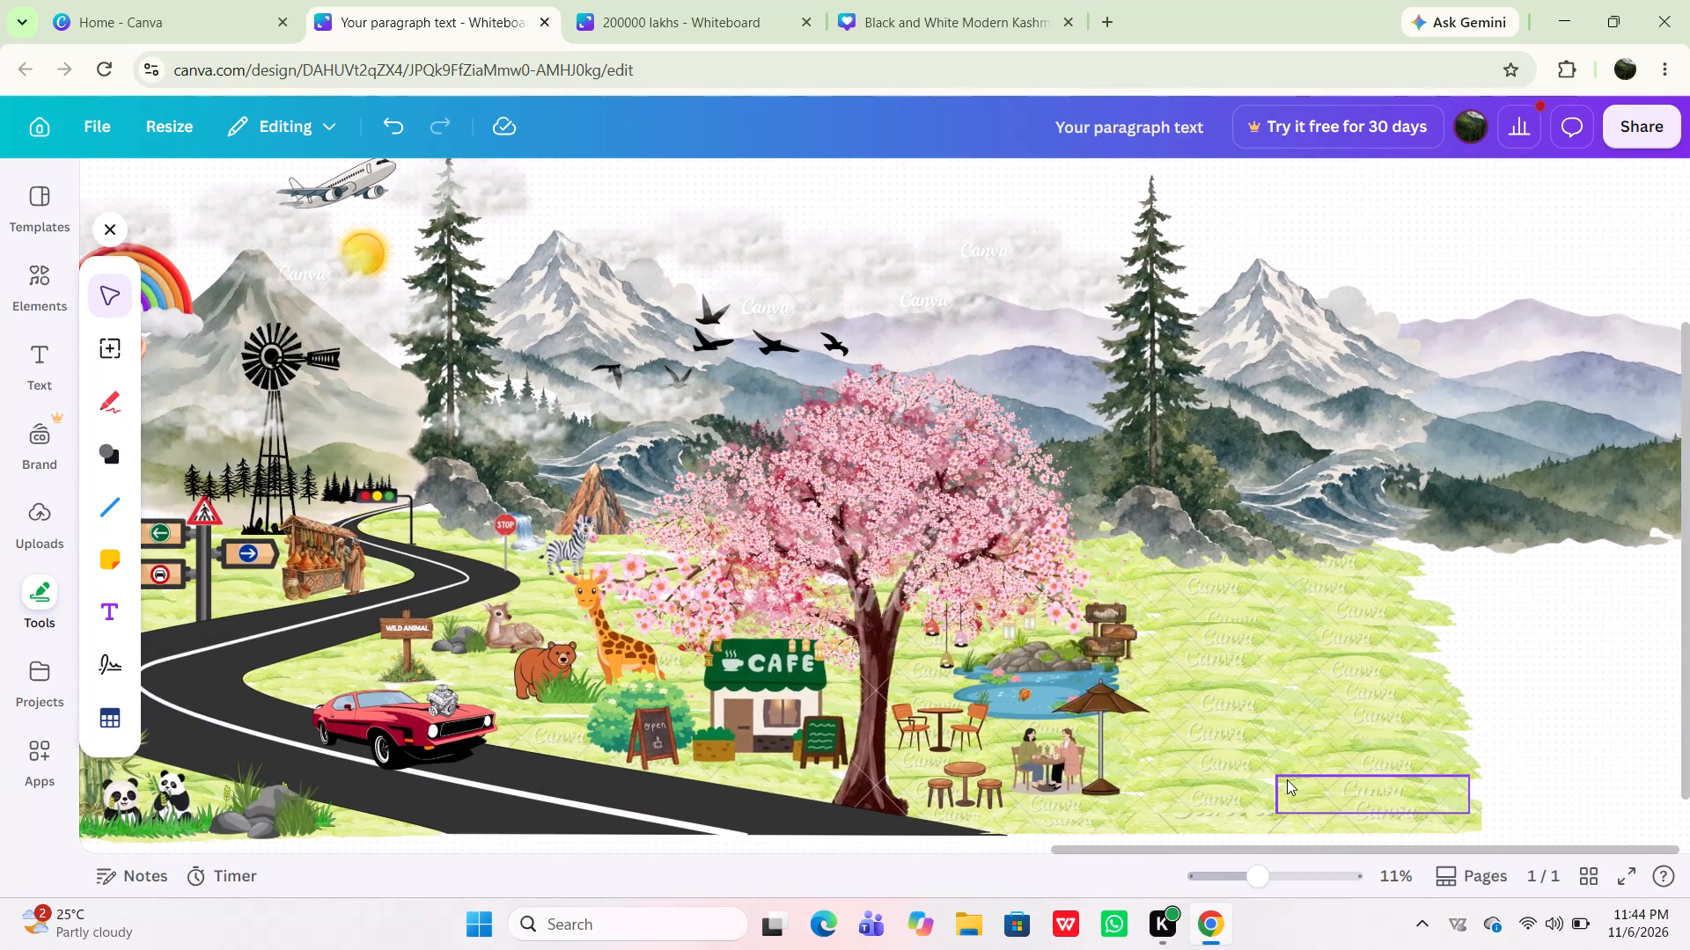
scroll(1287, 779, right, 1)
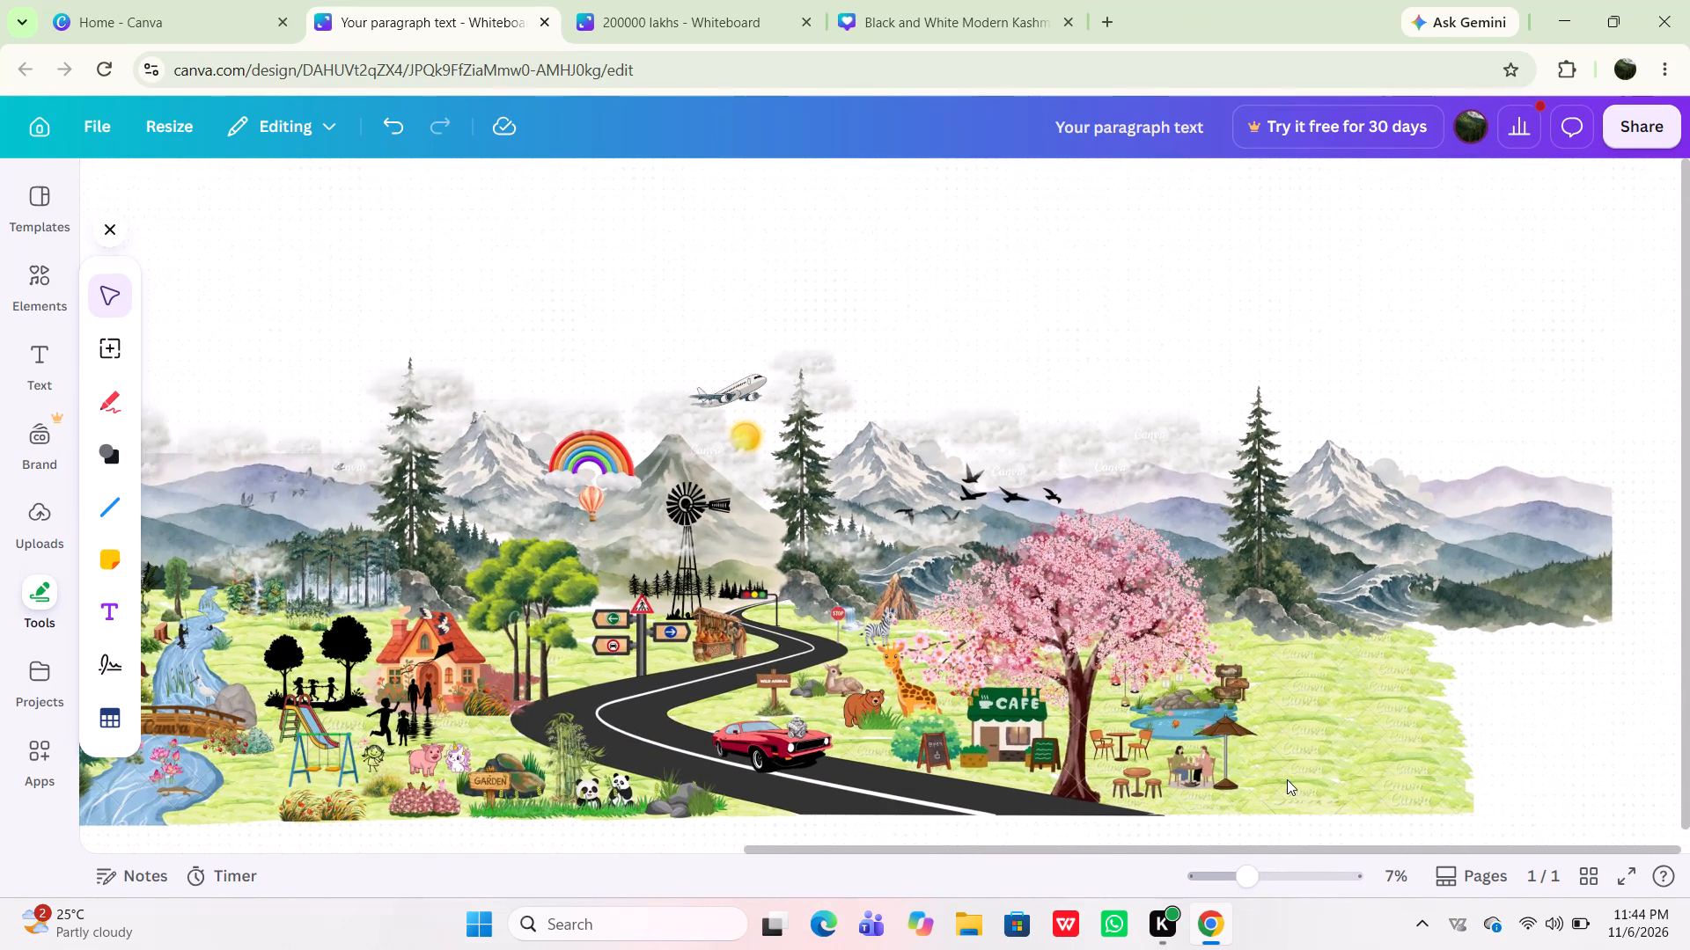
scroll(1287, 779, left, 1)
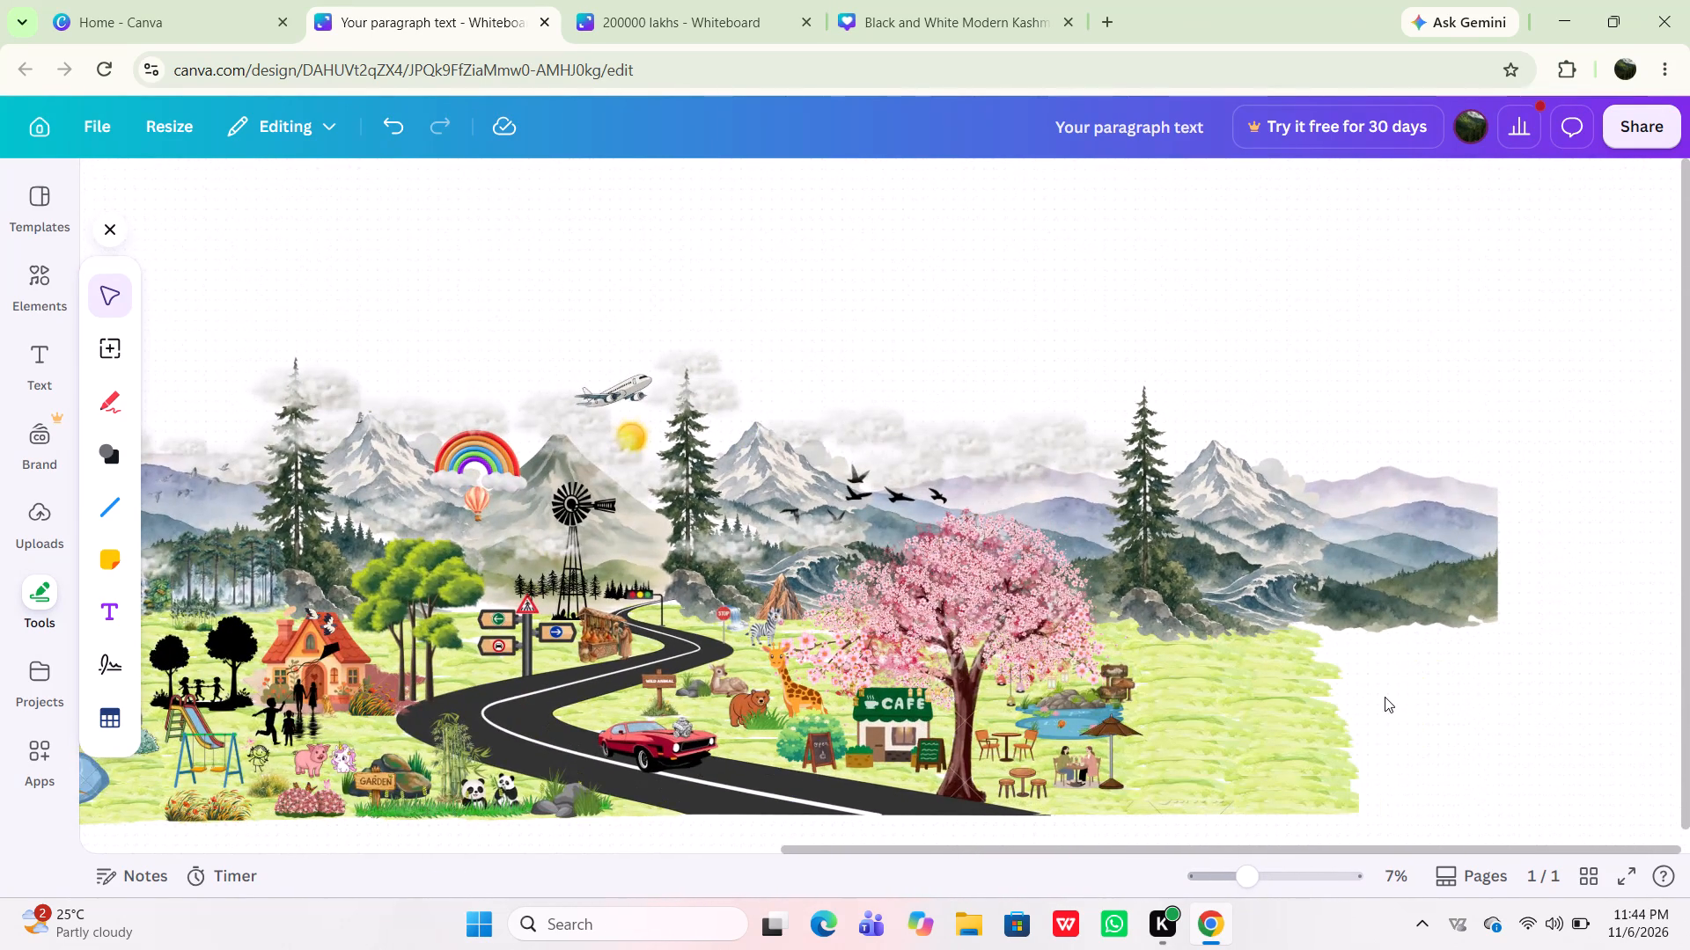
scroll(1385, 697, left, 2)
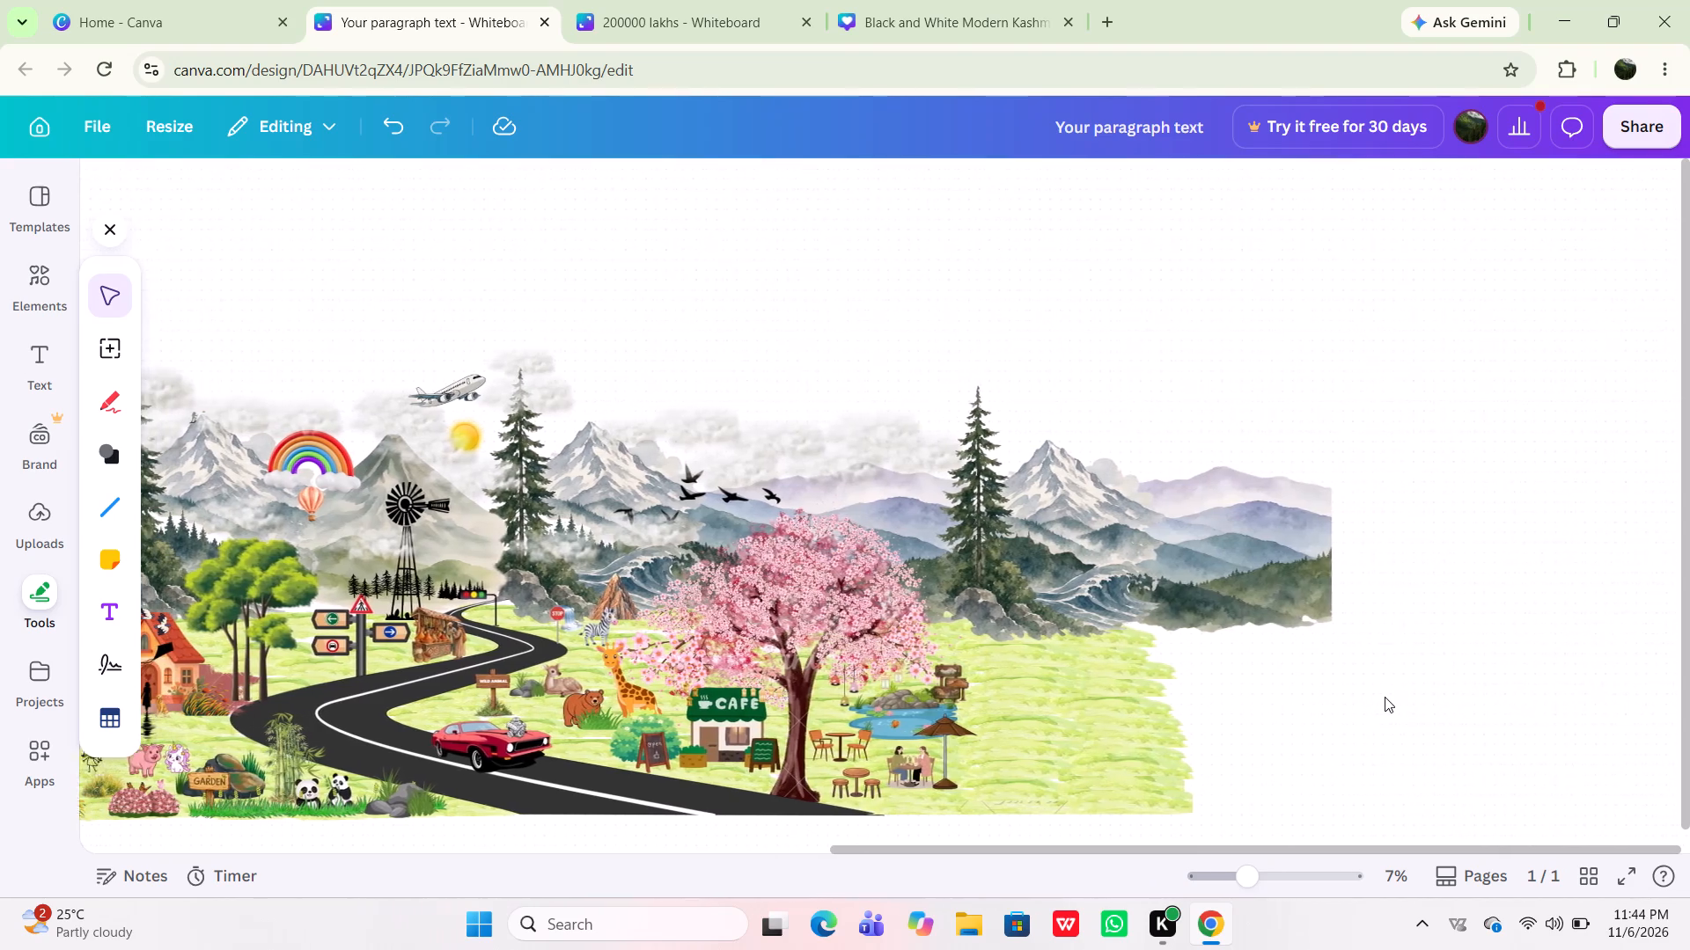
scroll(1385, 697, left, 1)
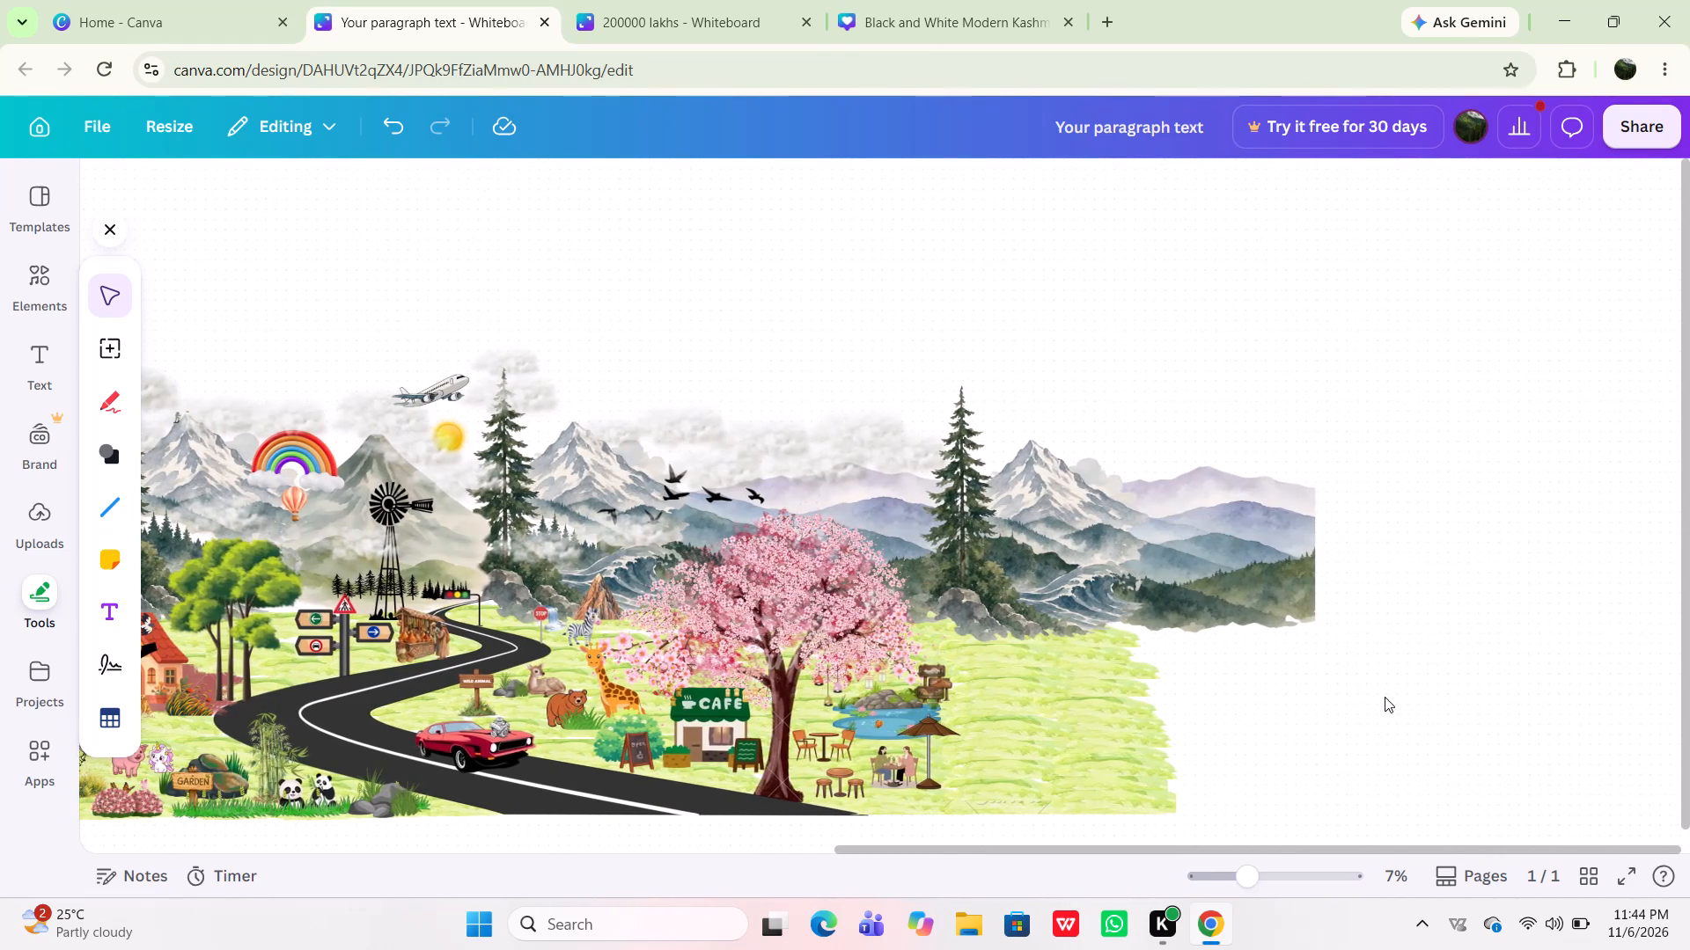
scroll(1385, 697, right, 4)
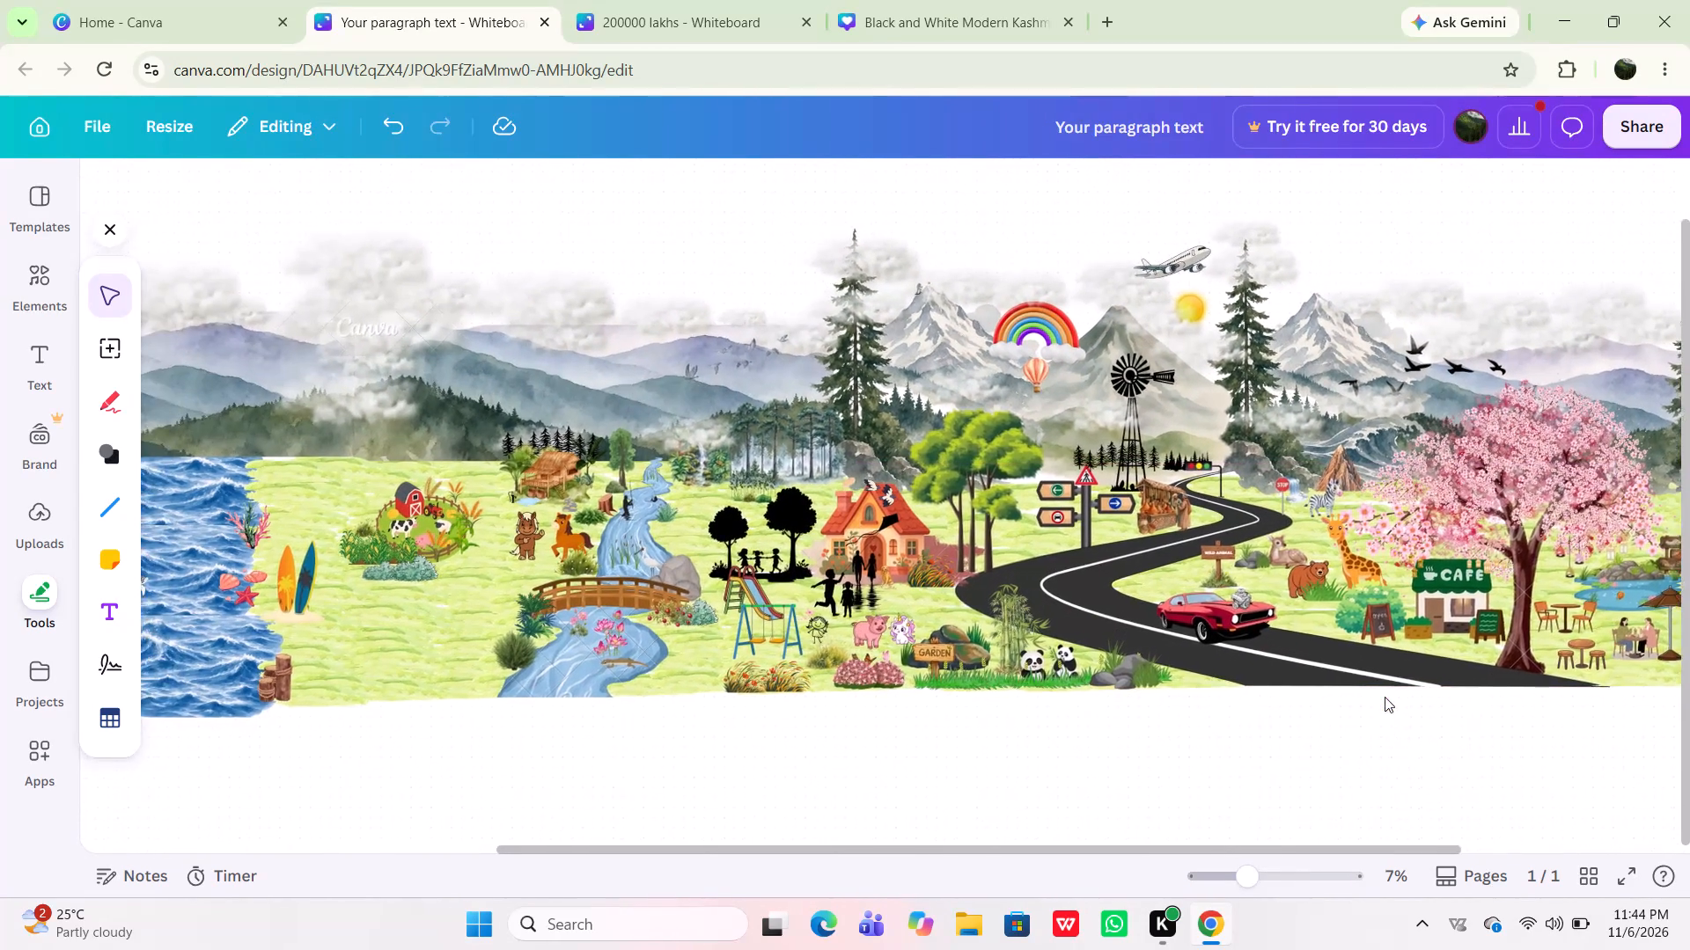
scroll(1385, 697, right, 1)
scroll(1385, 697, left, 2)
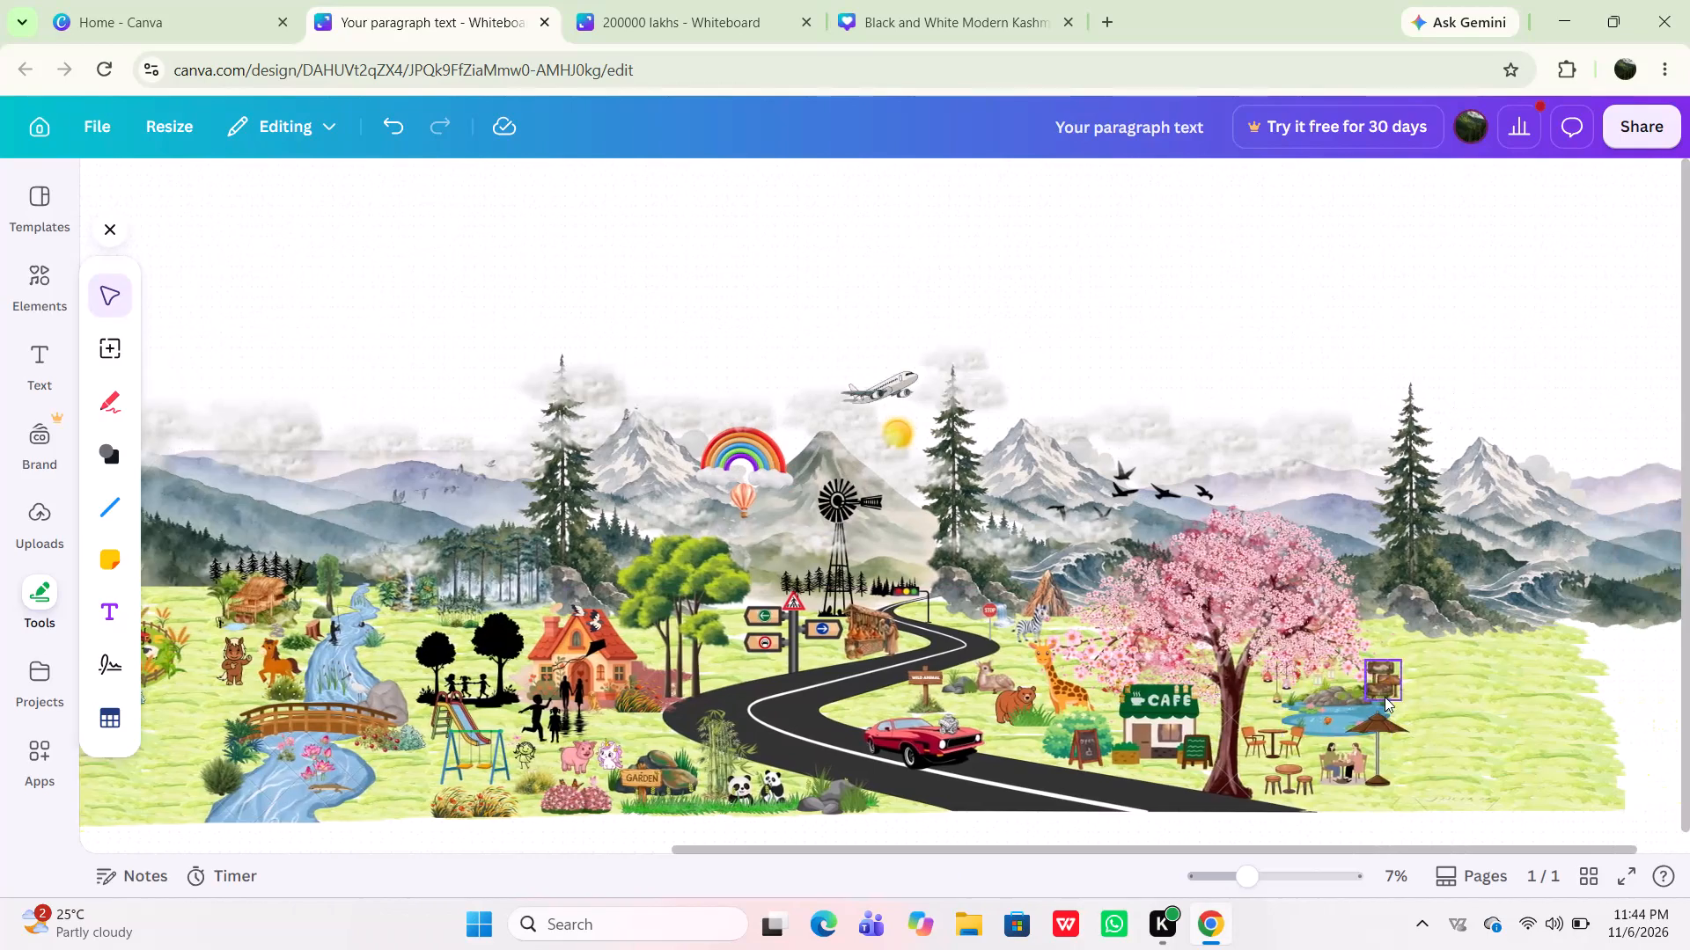
scroll(1385, 697, left, 4)
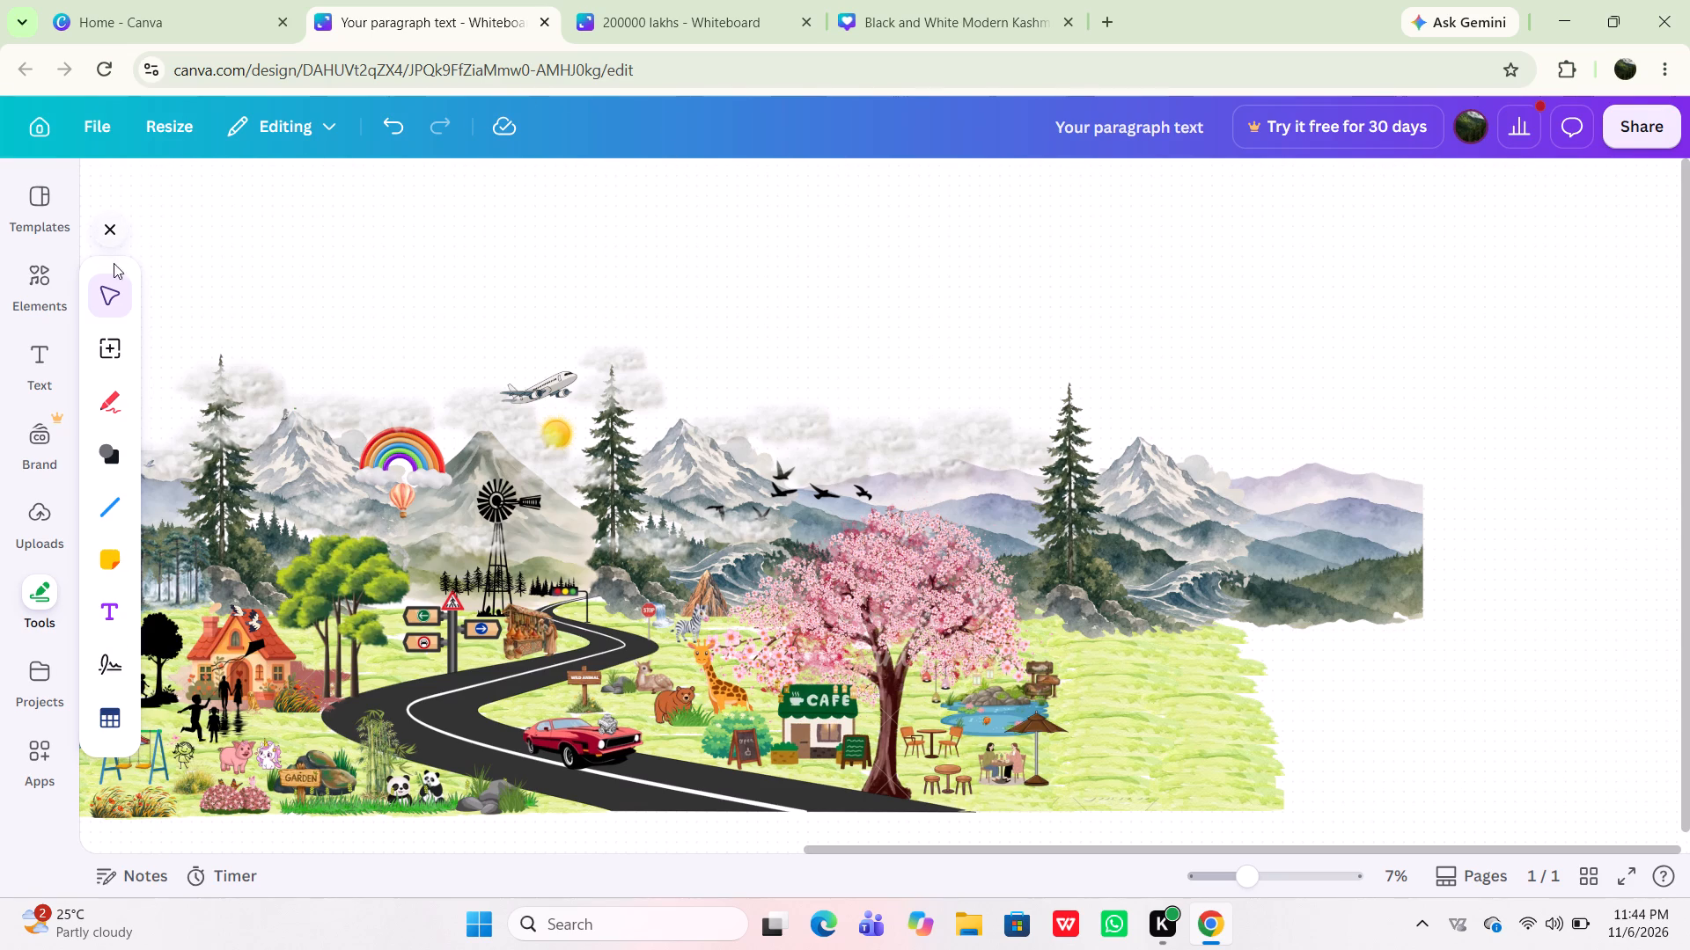
Draw a section around the outer end of the duplicated mountain backdrop, from beside the snowy peak to the backdrop's edge.
click(116, 344)
drag(1250, 436, 1259, 530)
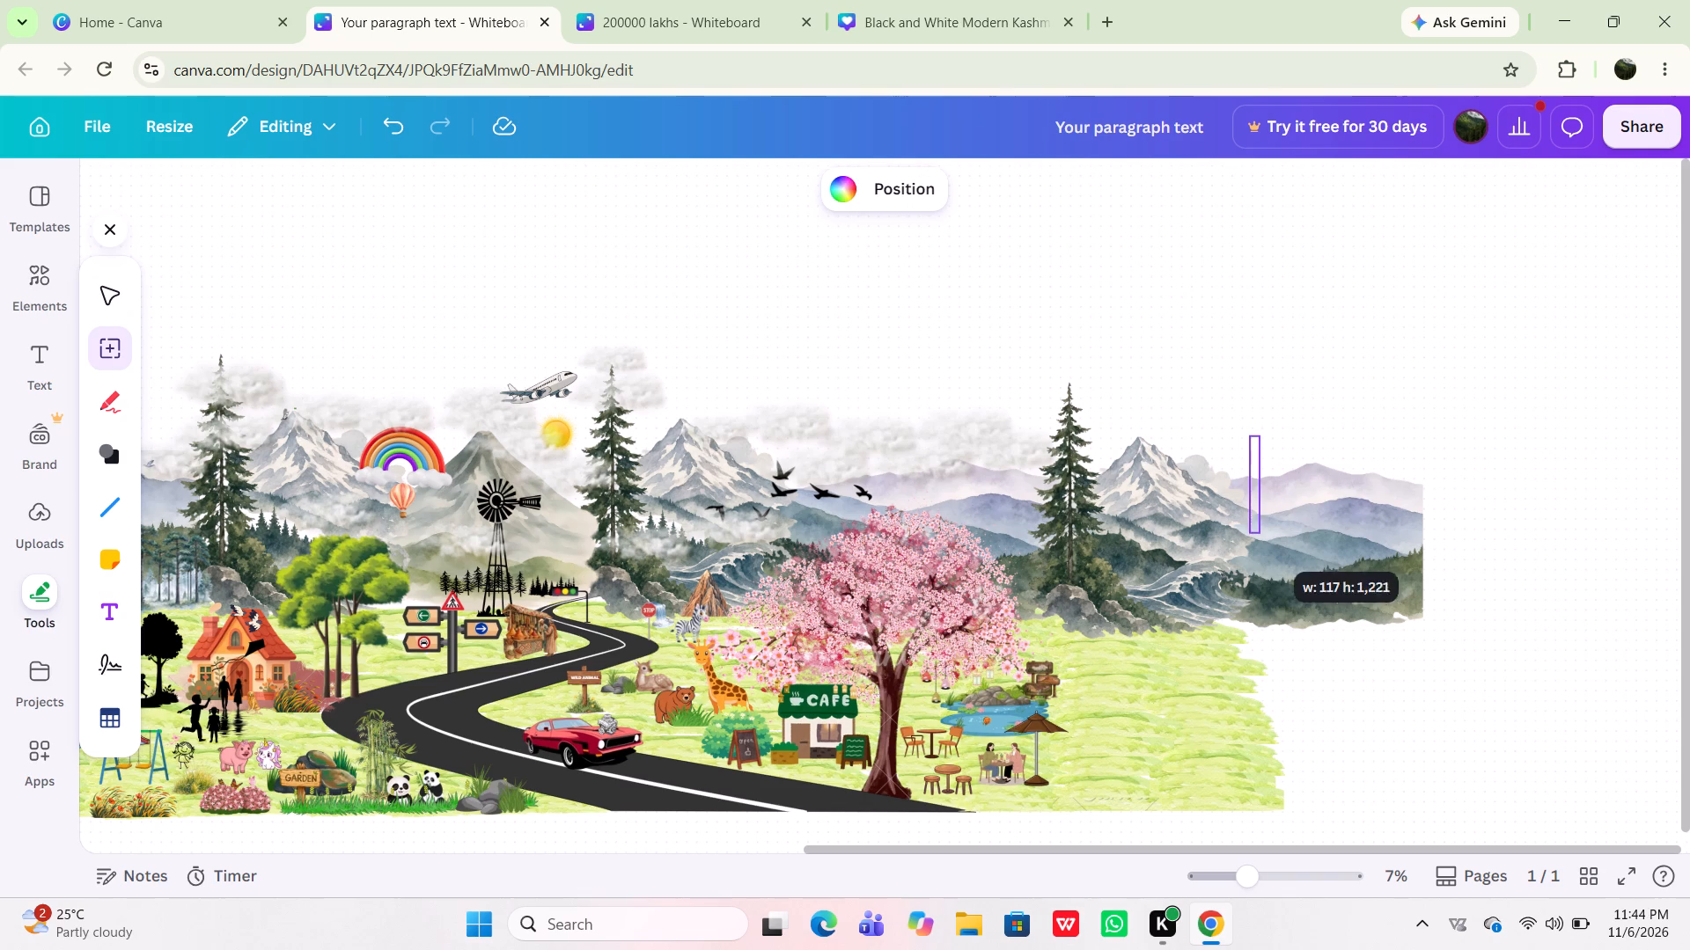
drag(1259, 530, 1417, 619)
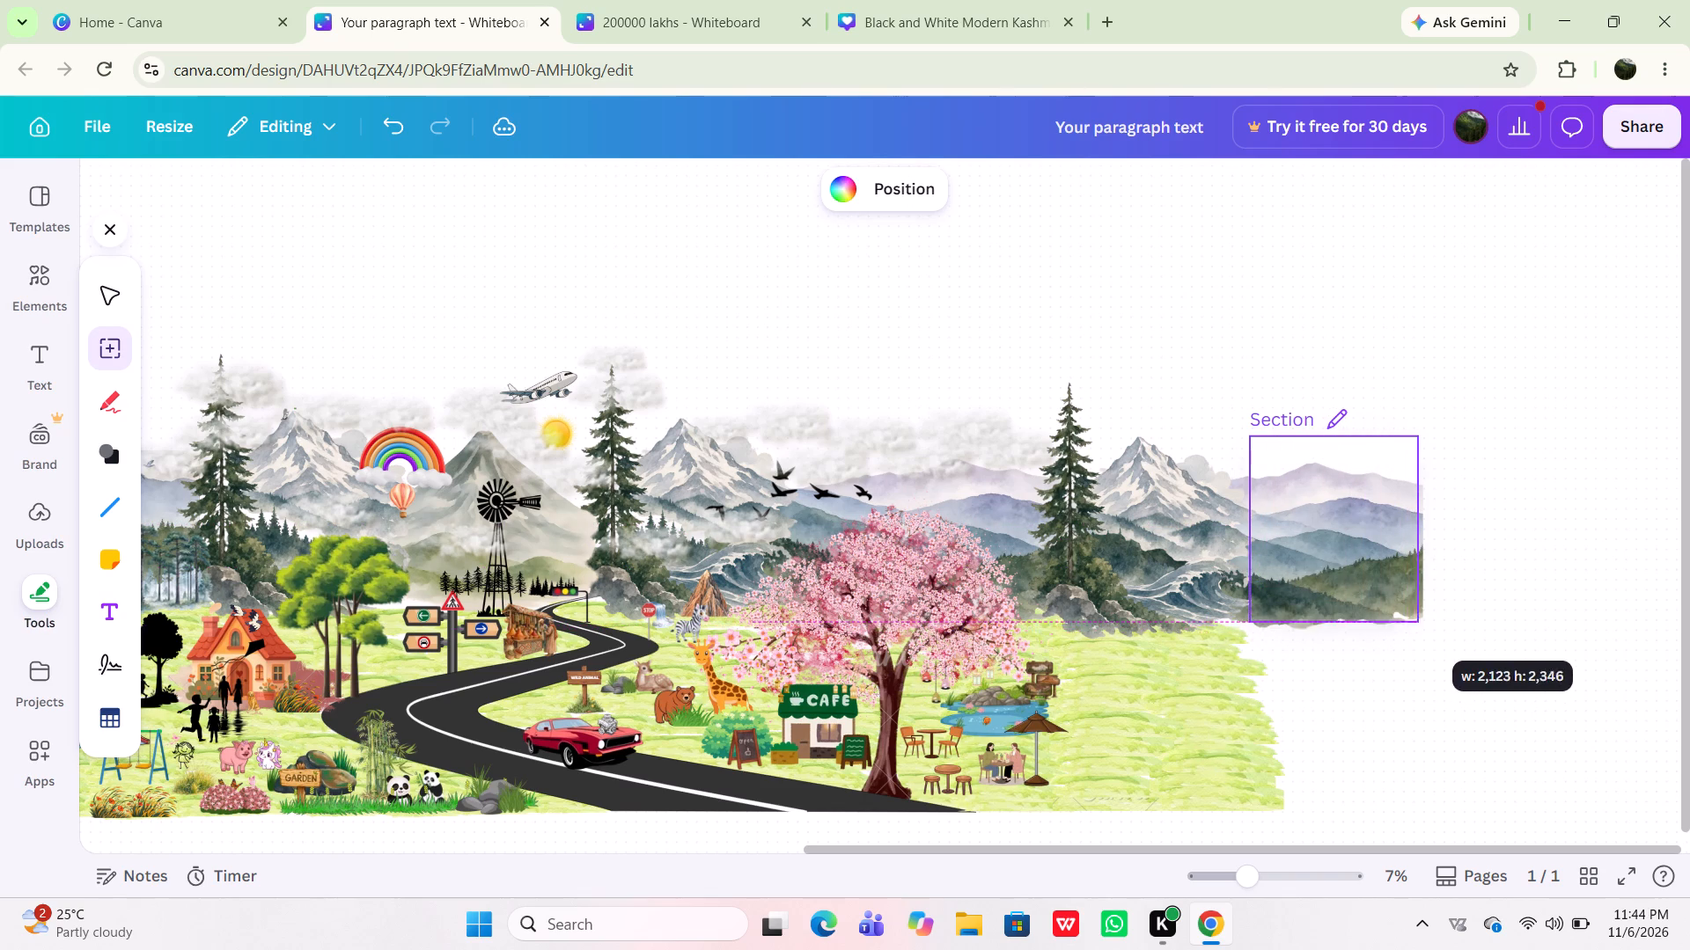
drag(1417, 619, 1427, 626)
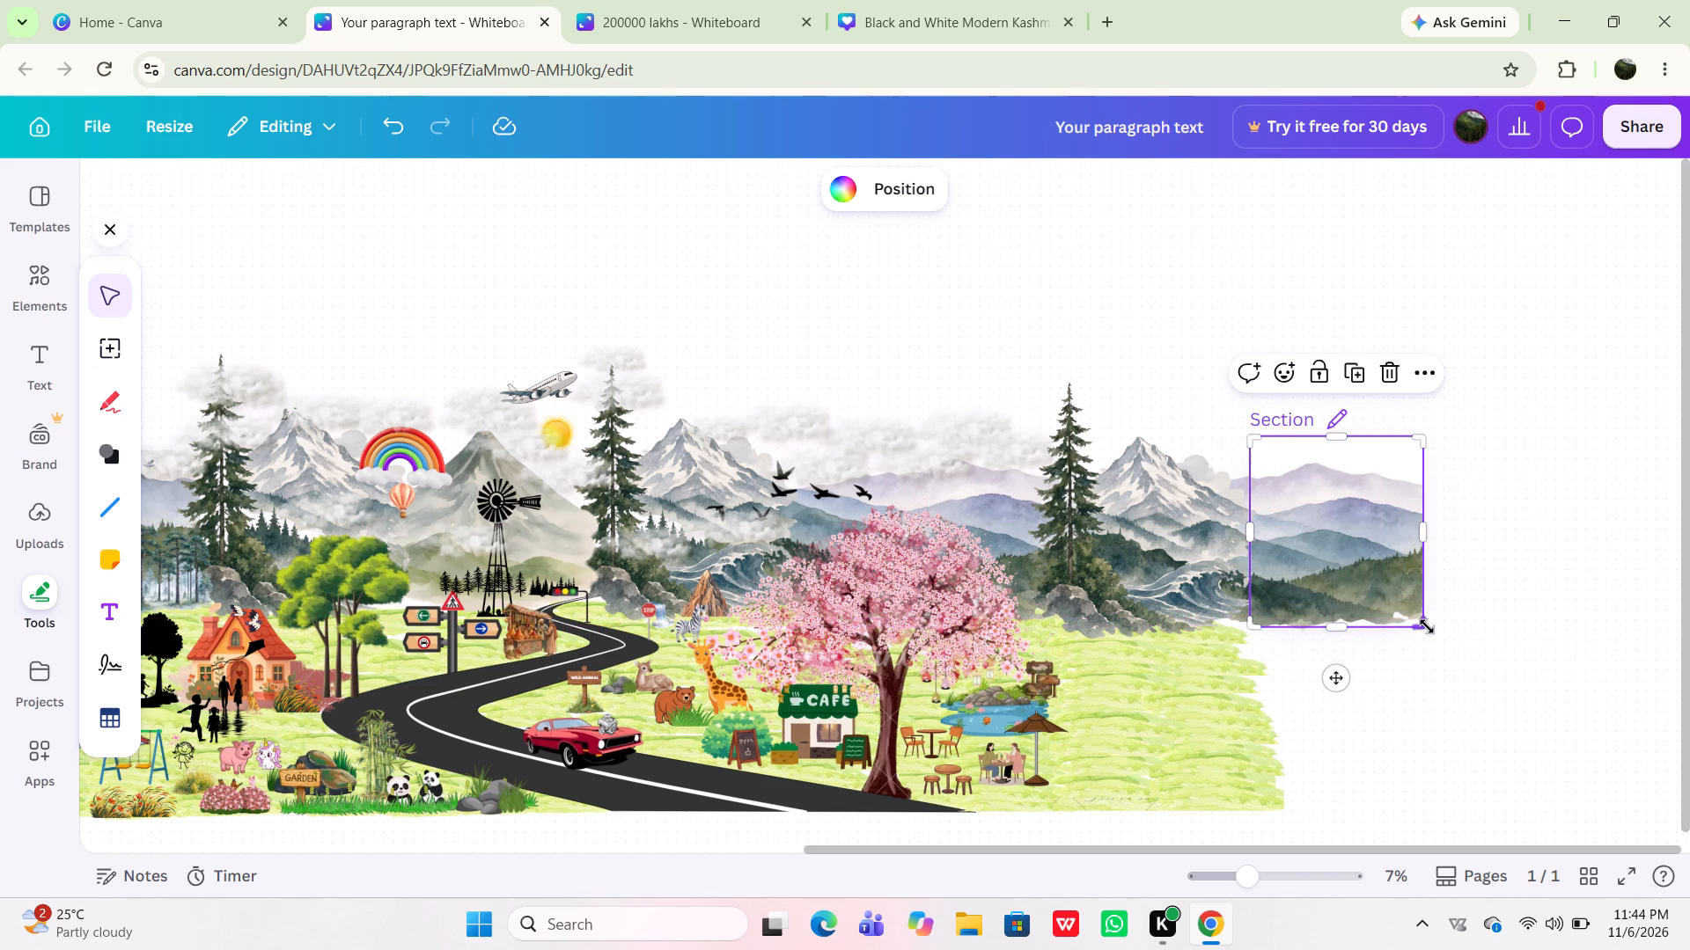
click(1451, 632)
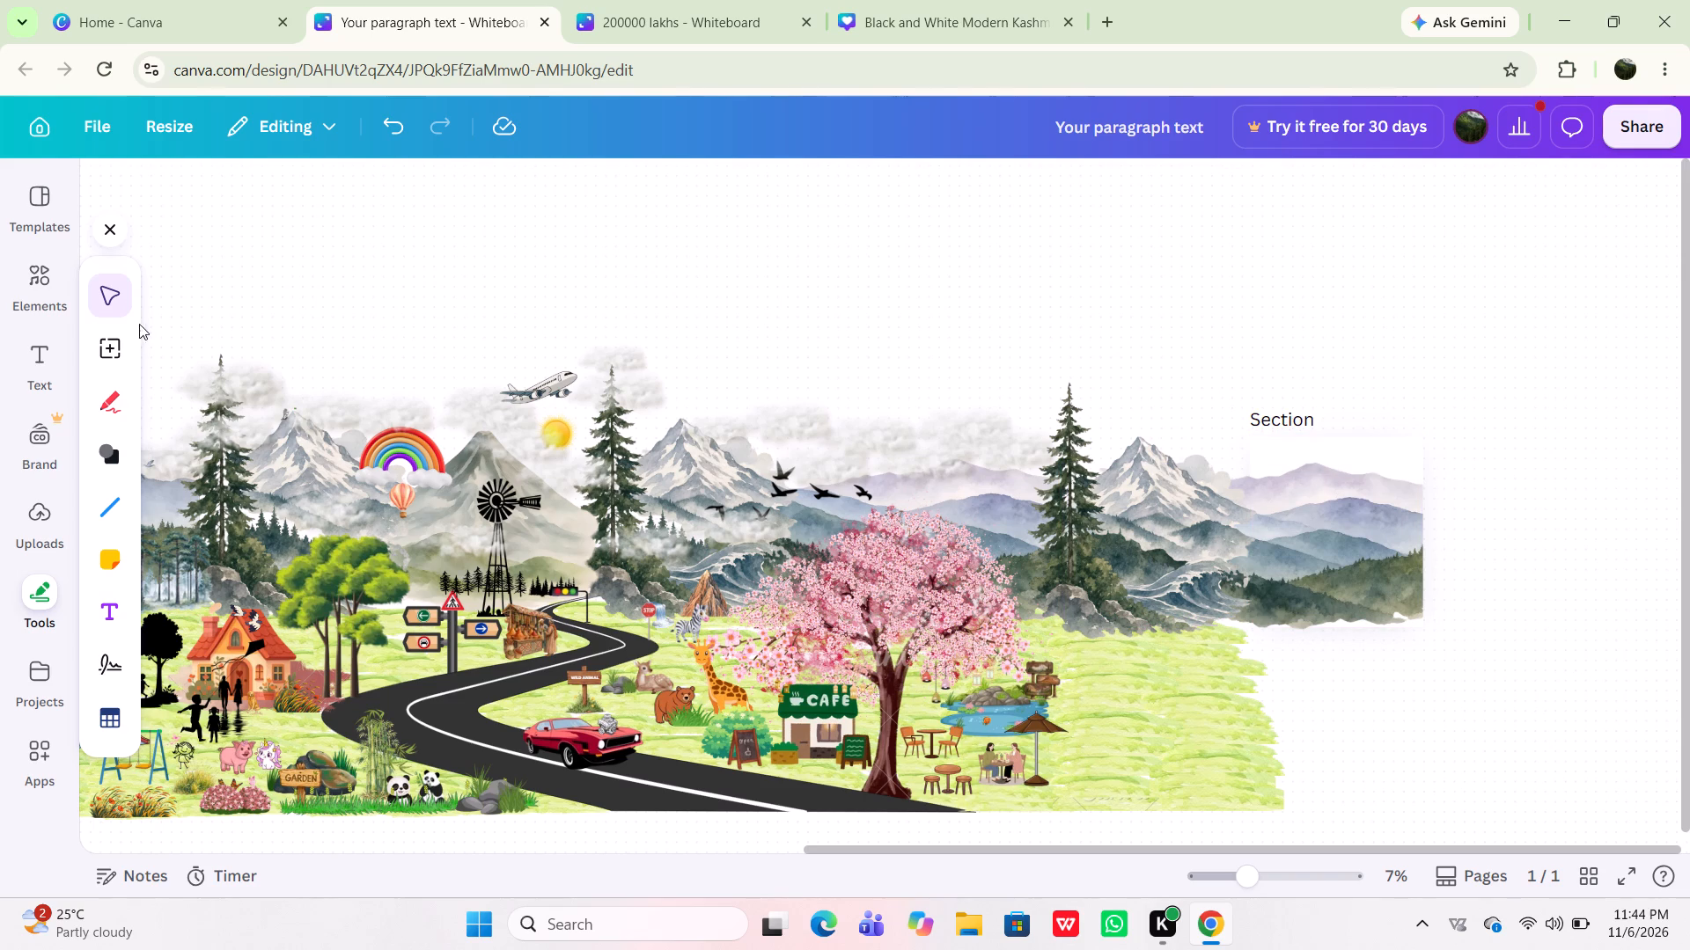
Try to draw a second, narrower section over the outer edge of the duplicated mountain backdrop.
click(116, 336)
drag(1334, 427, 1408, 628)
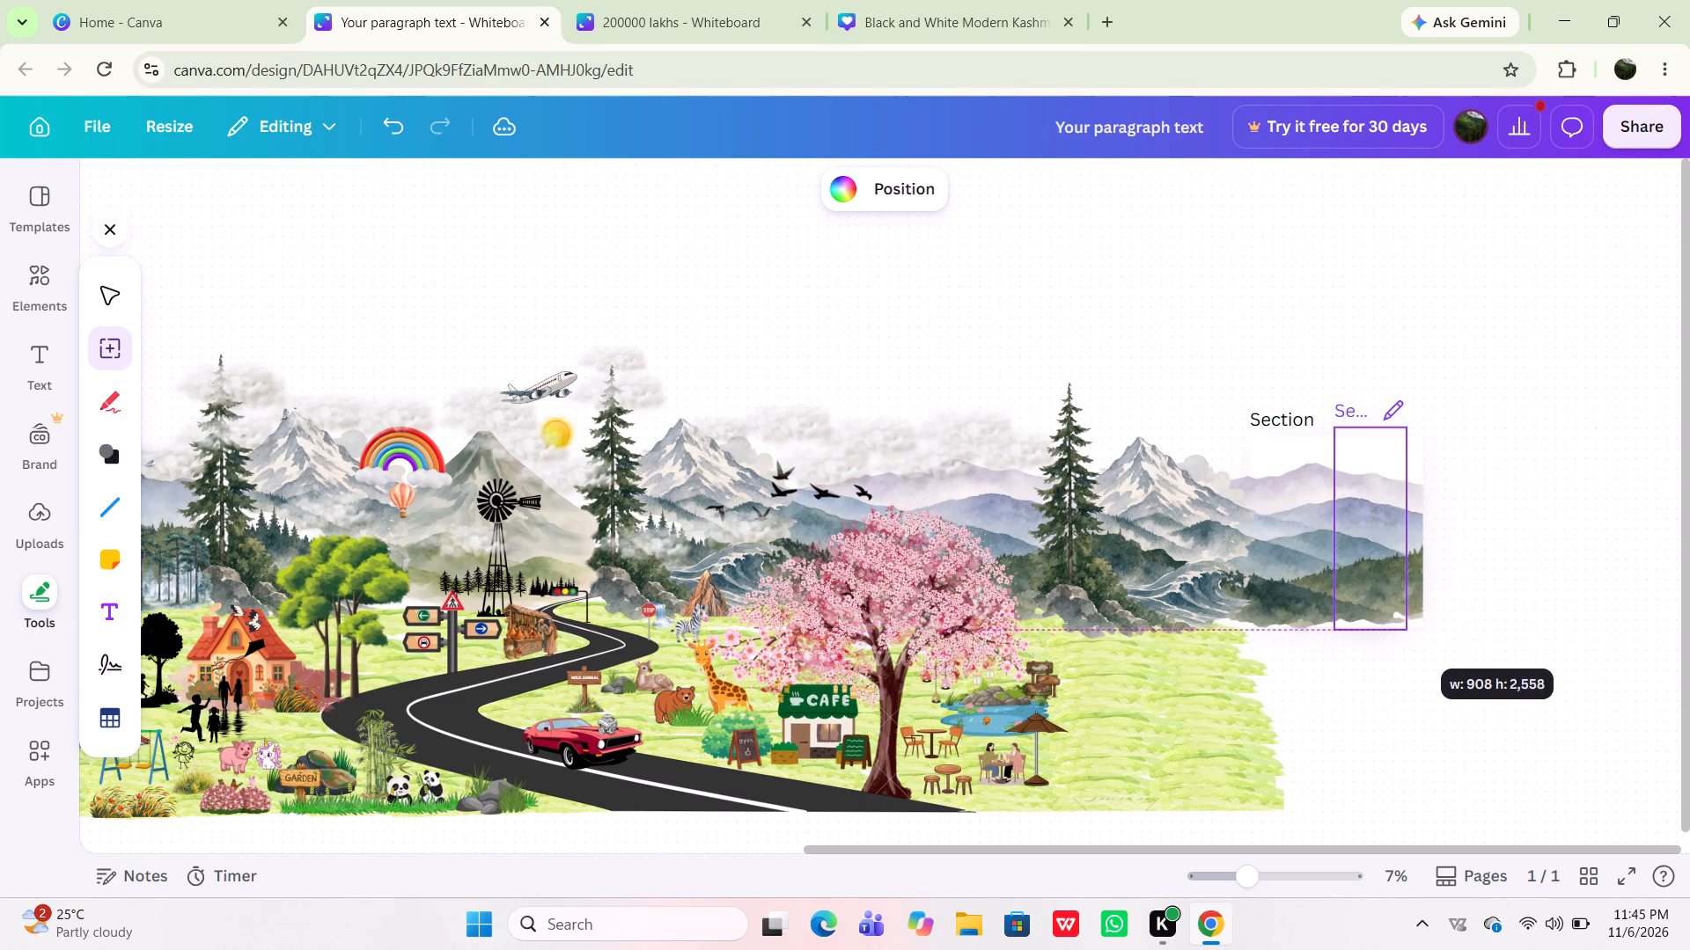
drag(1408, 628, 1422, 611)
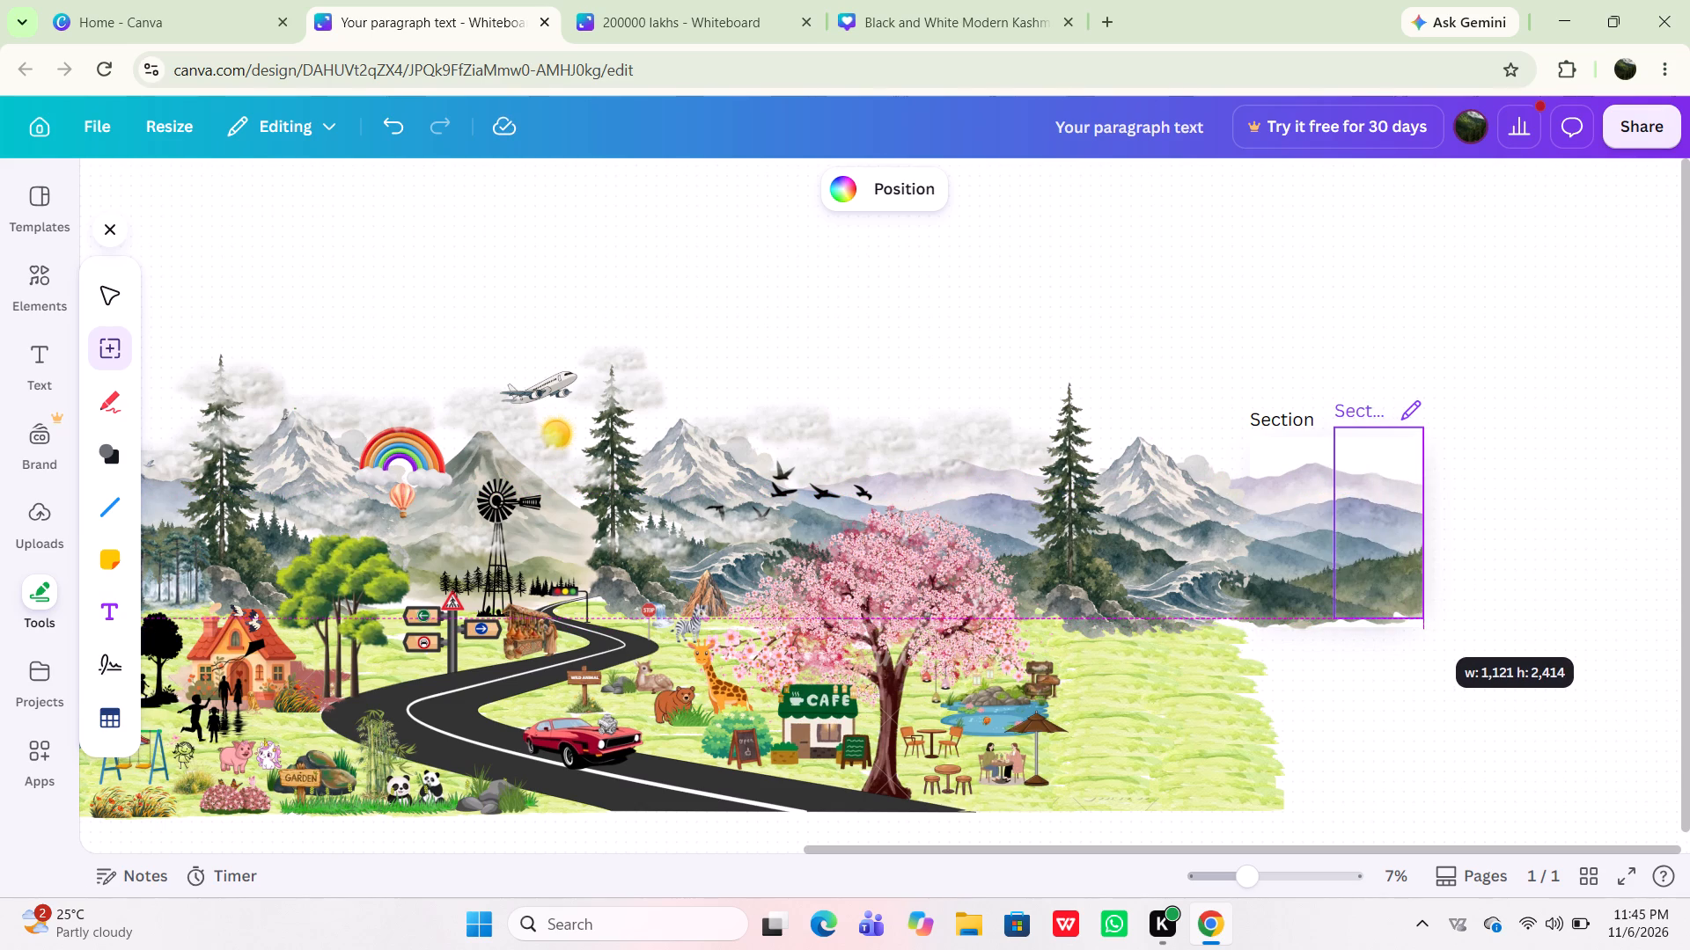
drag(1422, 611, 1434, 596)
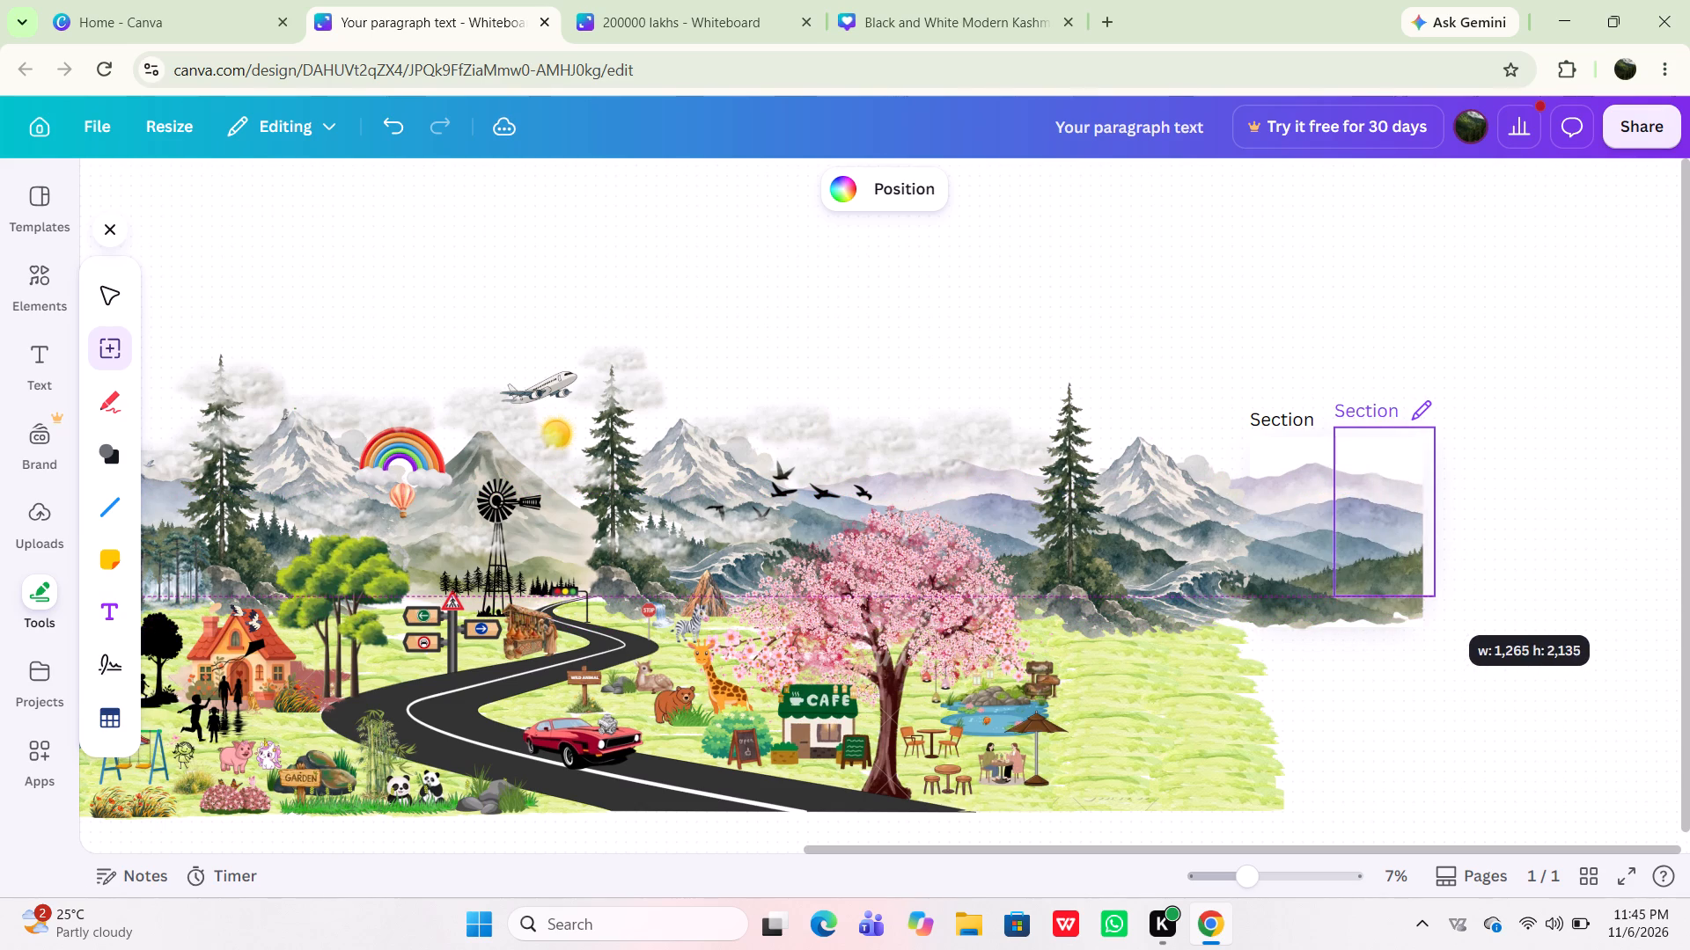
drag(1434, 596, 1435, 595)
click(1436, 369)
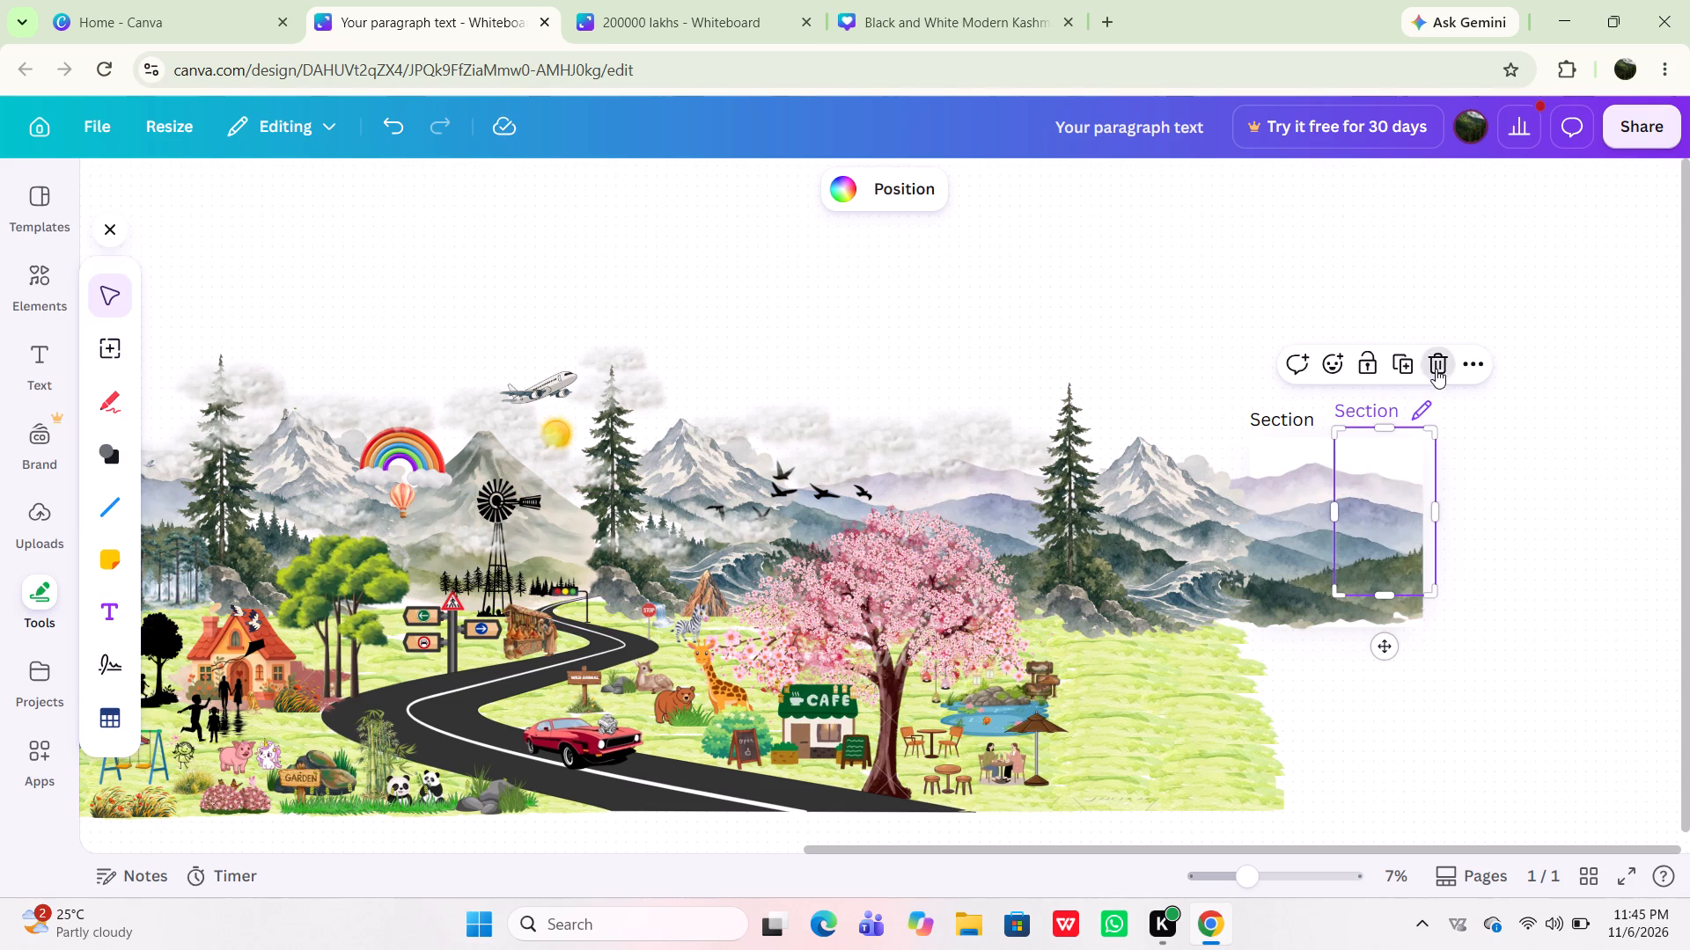
Delete the section around the outer end of the duplicated mountain backdrop.
click(1282, 417)
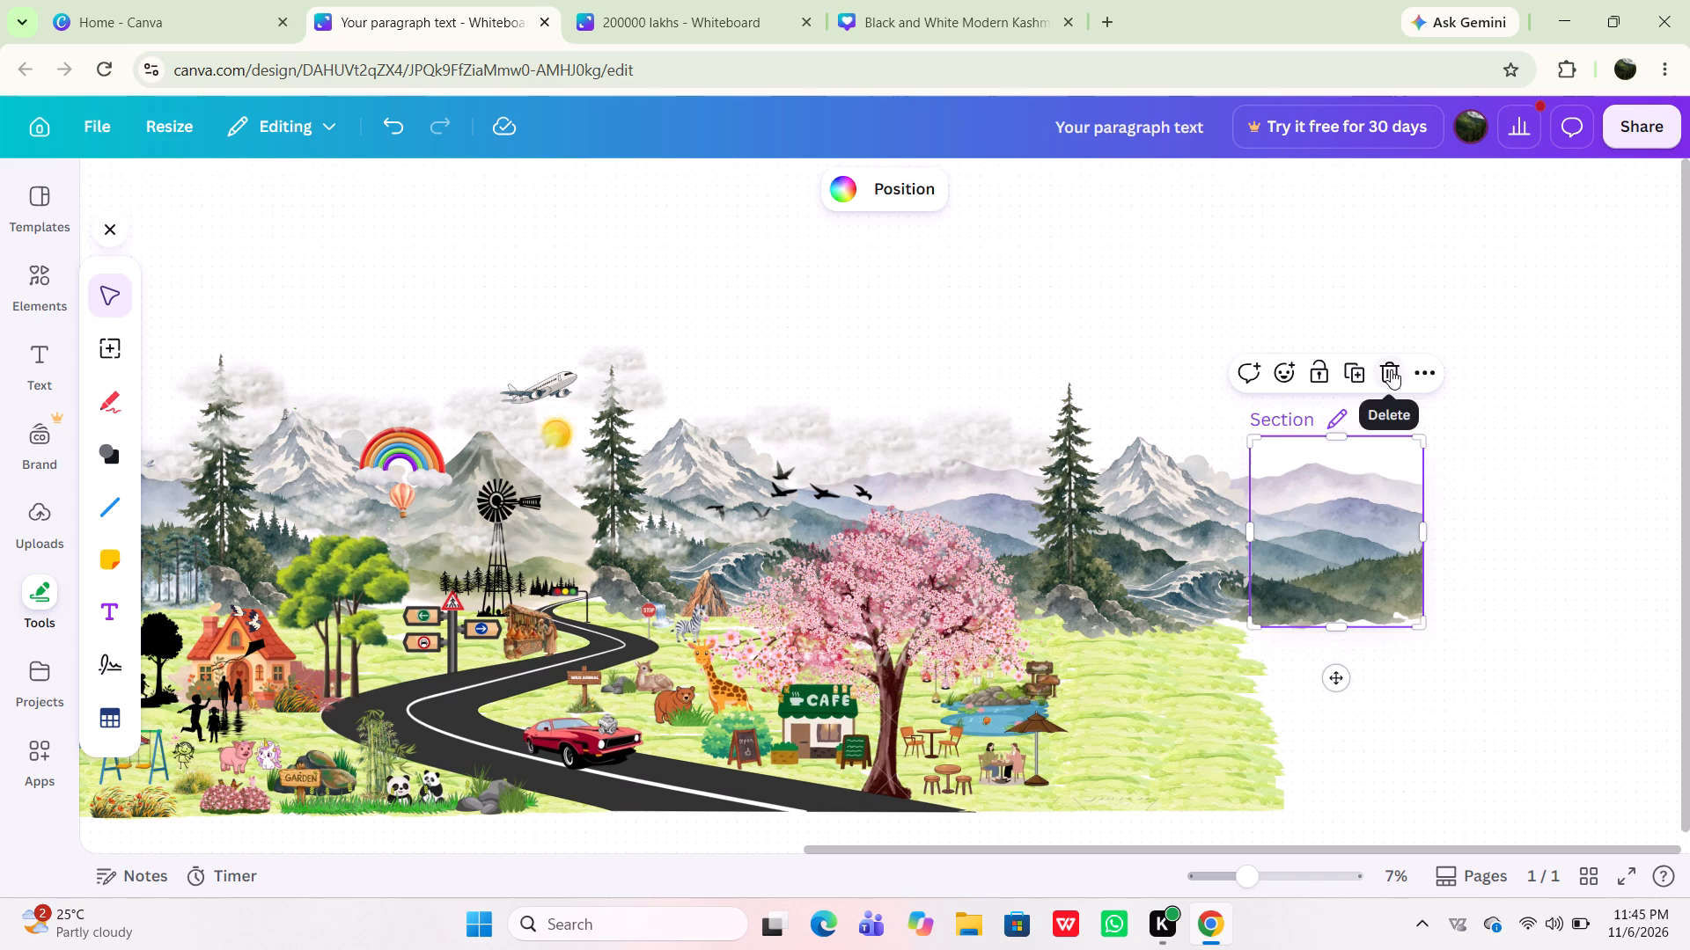
click(1391, 369)
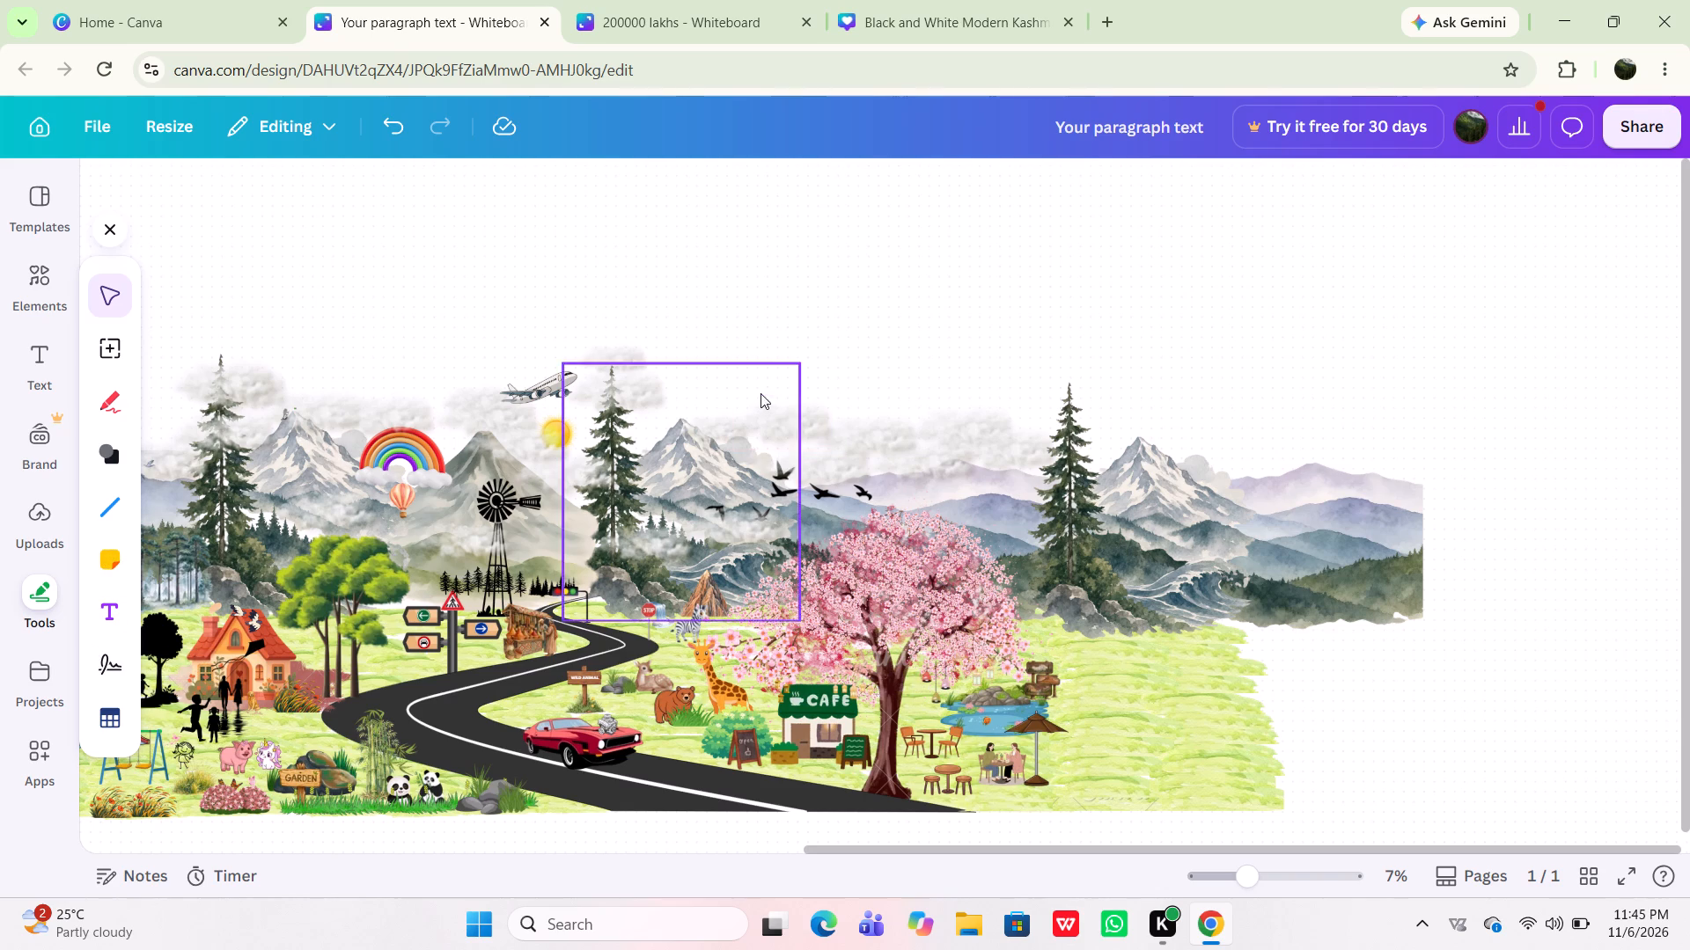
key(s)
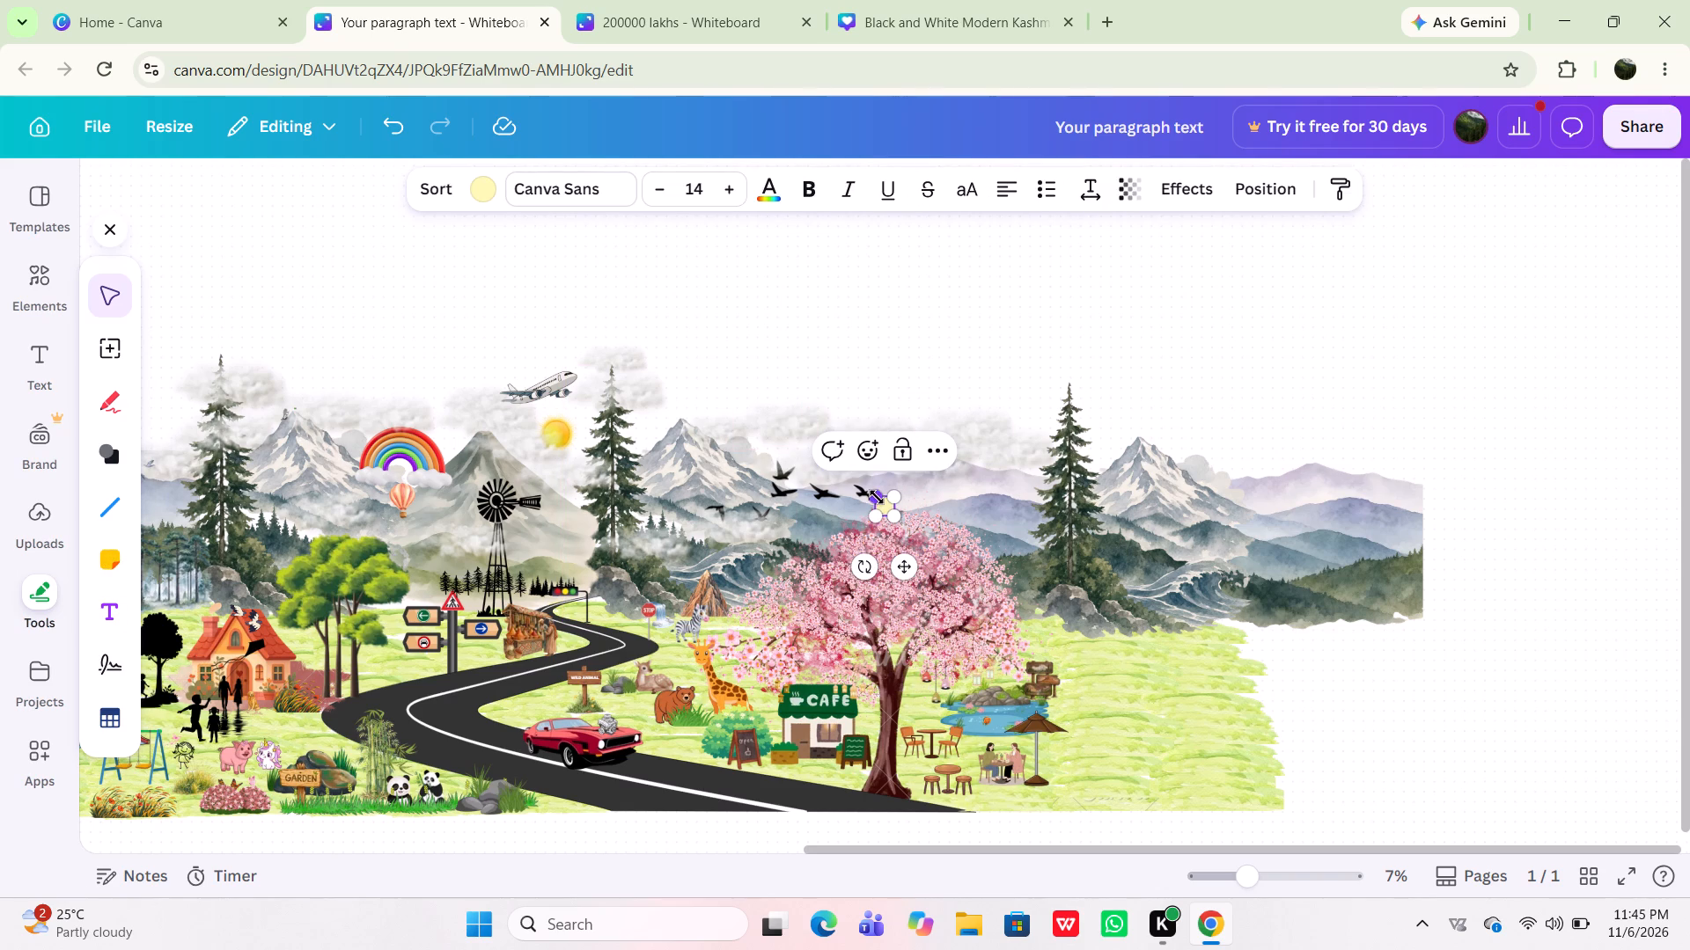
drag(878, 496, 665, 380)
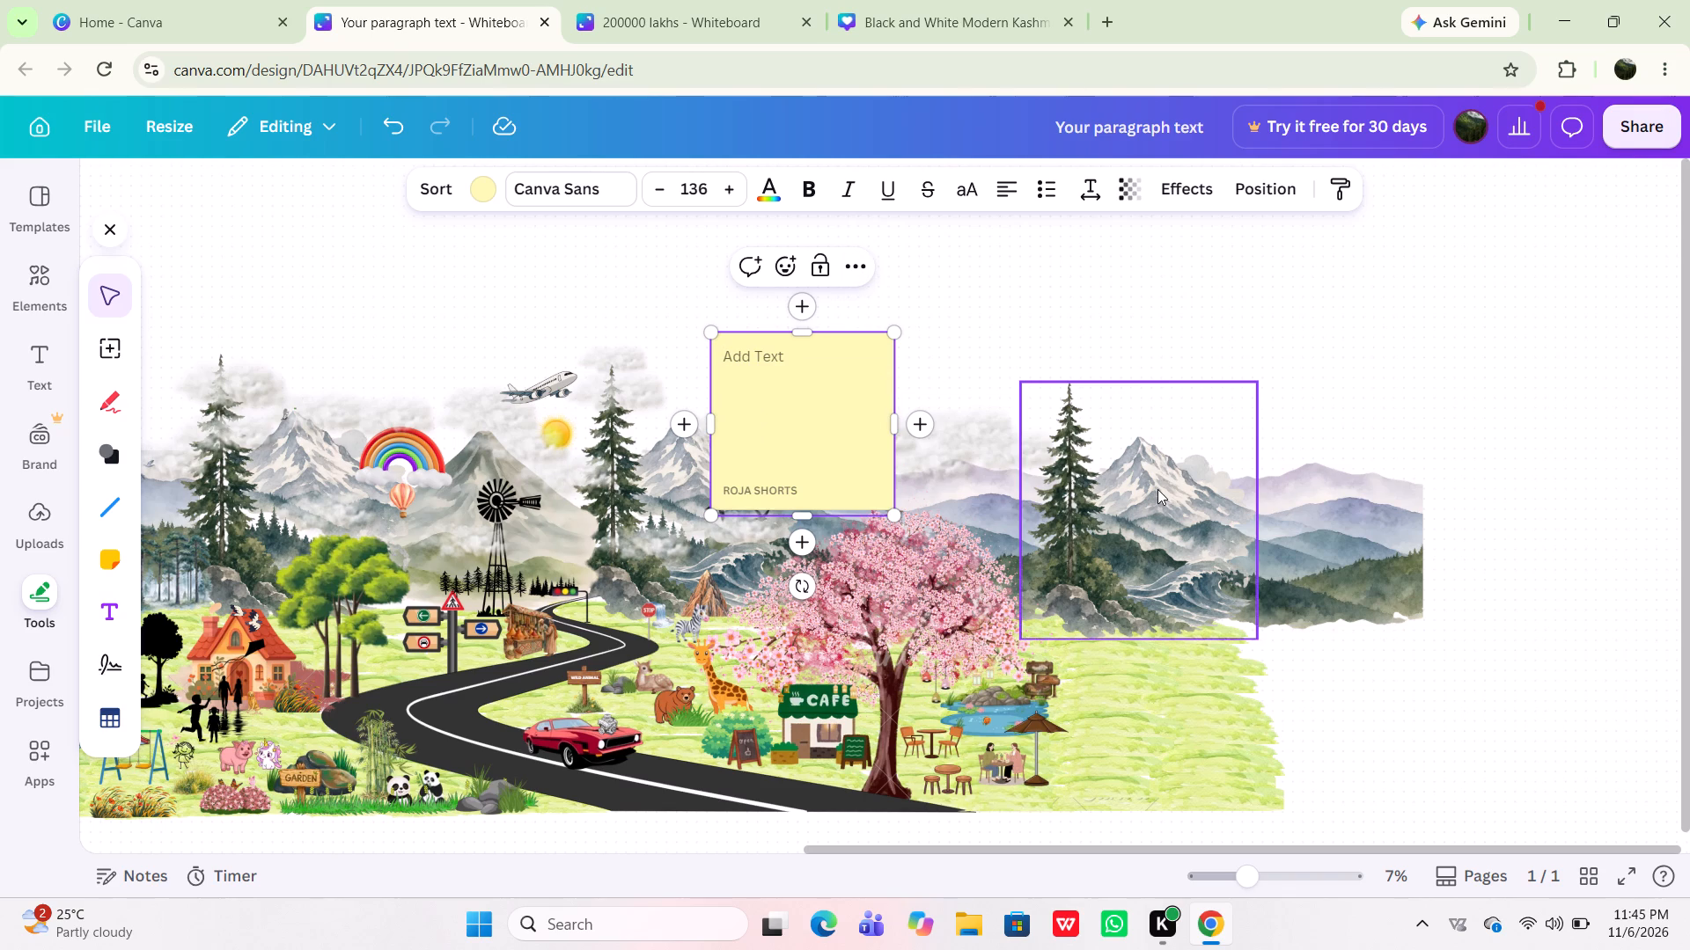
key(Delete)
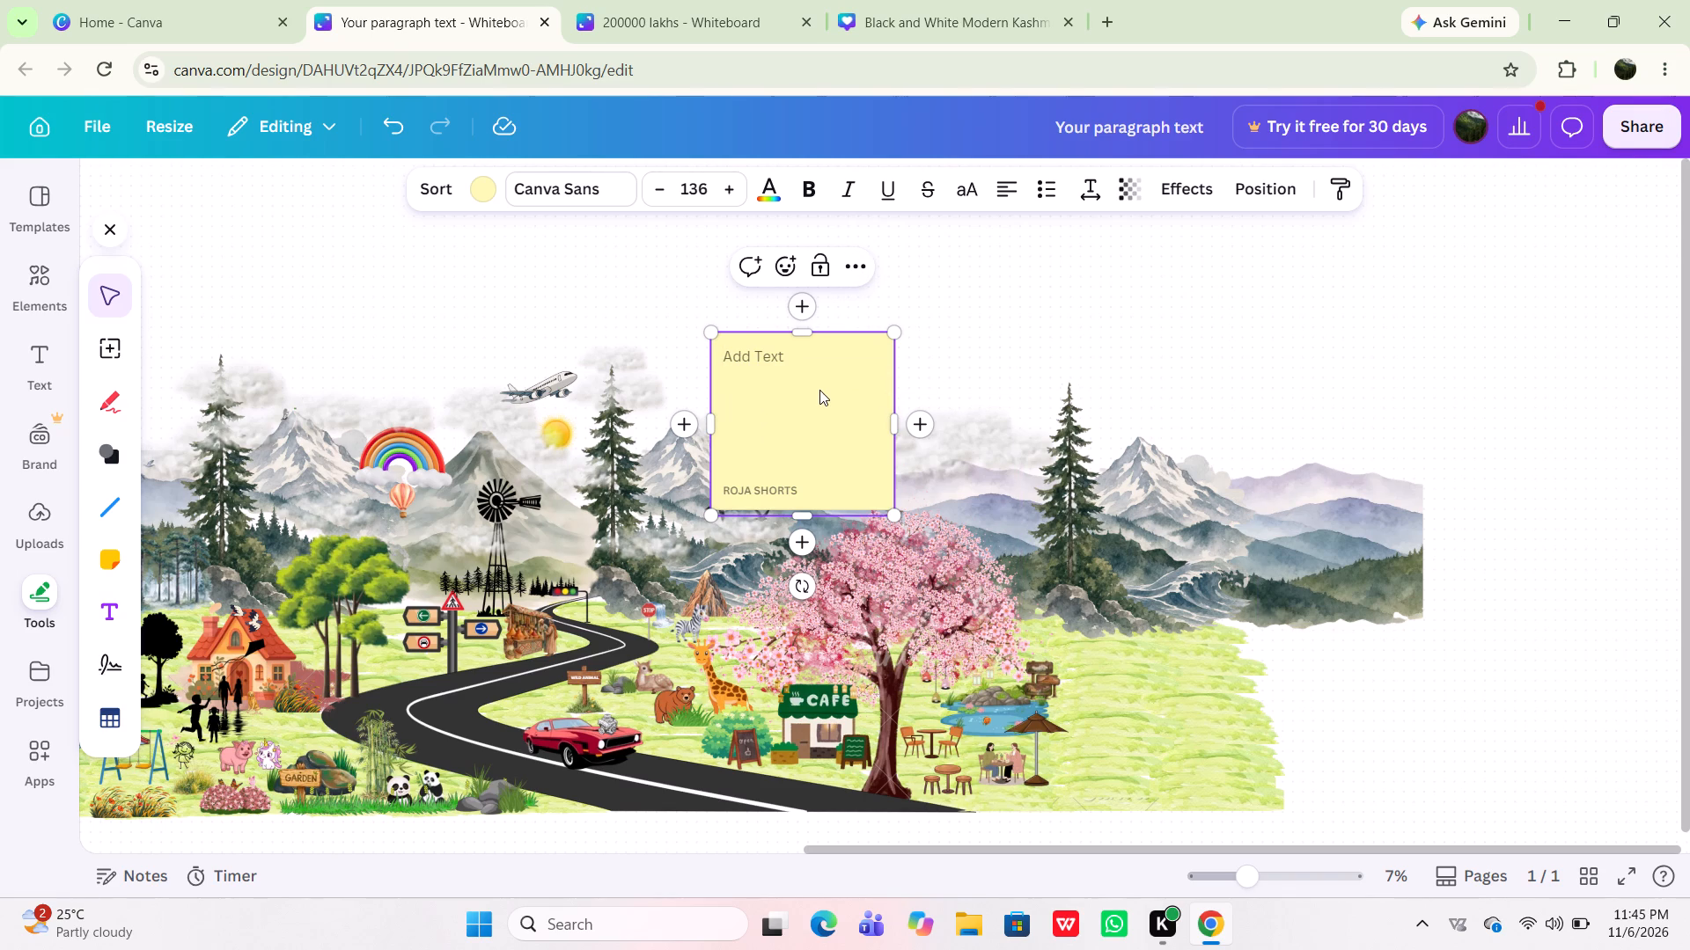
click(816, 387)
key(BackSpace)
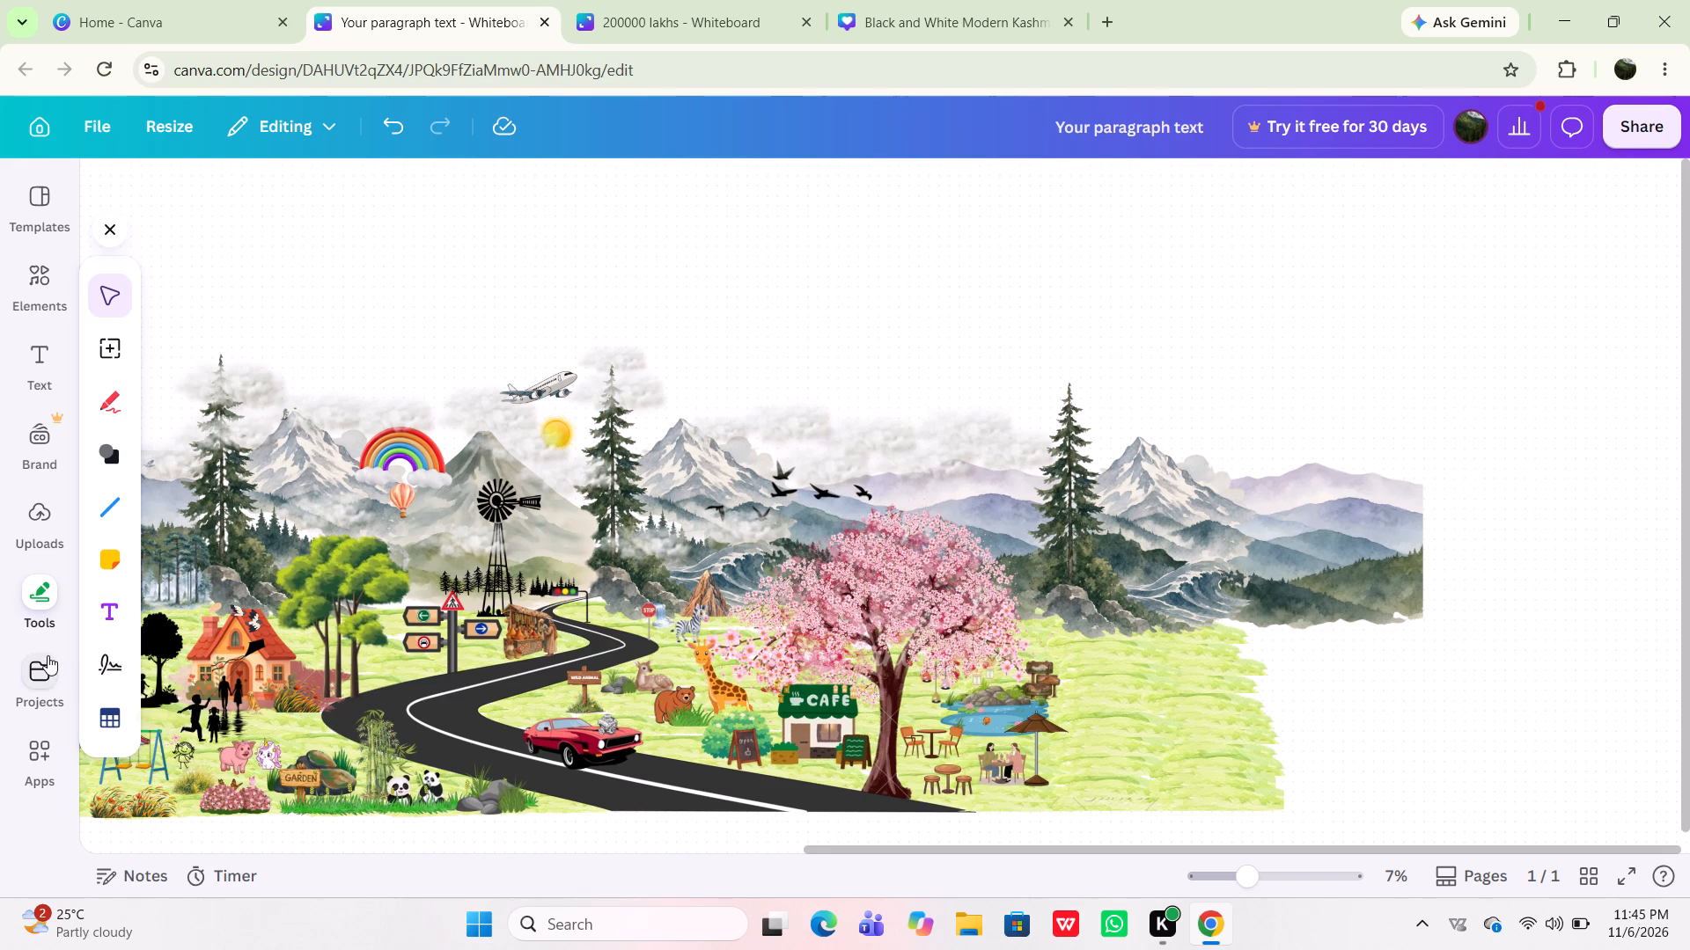
Add the white picket fence from the recommended elements and place it on the grass between the red car and the café's Open board.
click(40, 588)
click(28, 376)
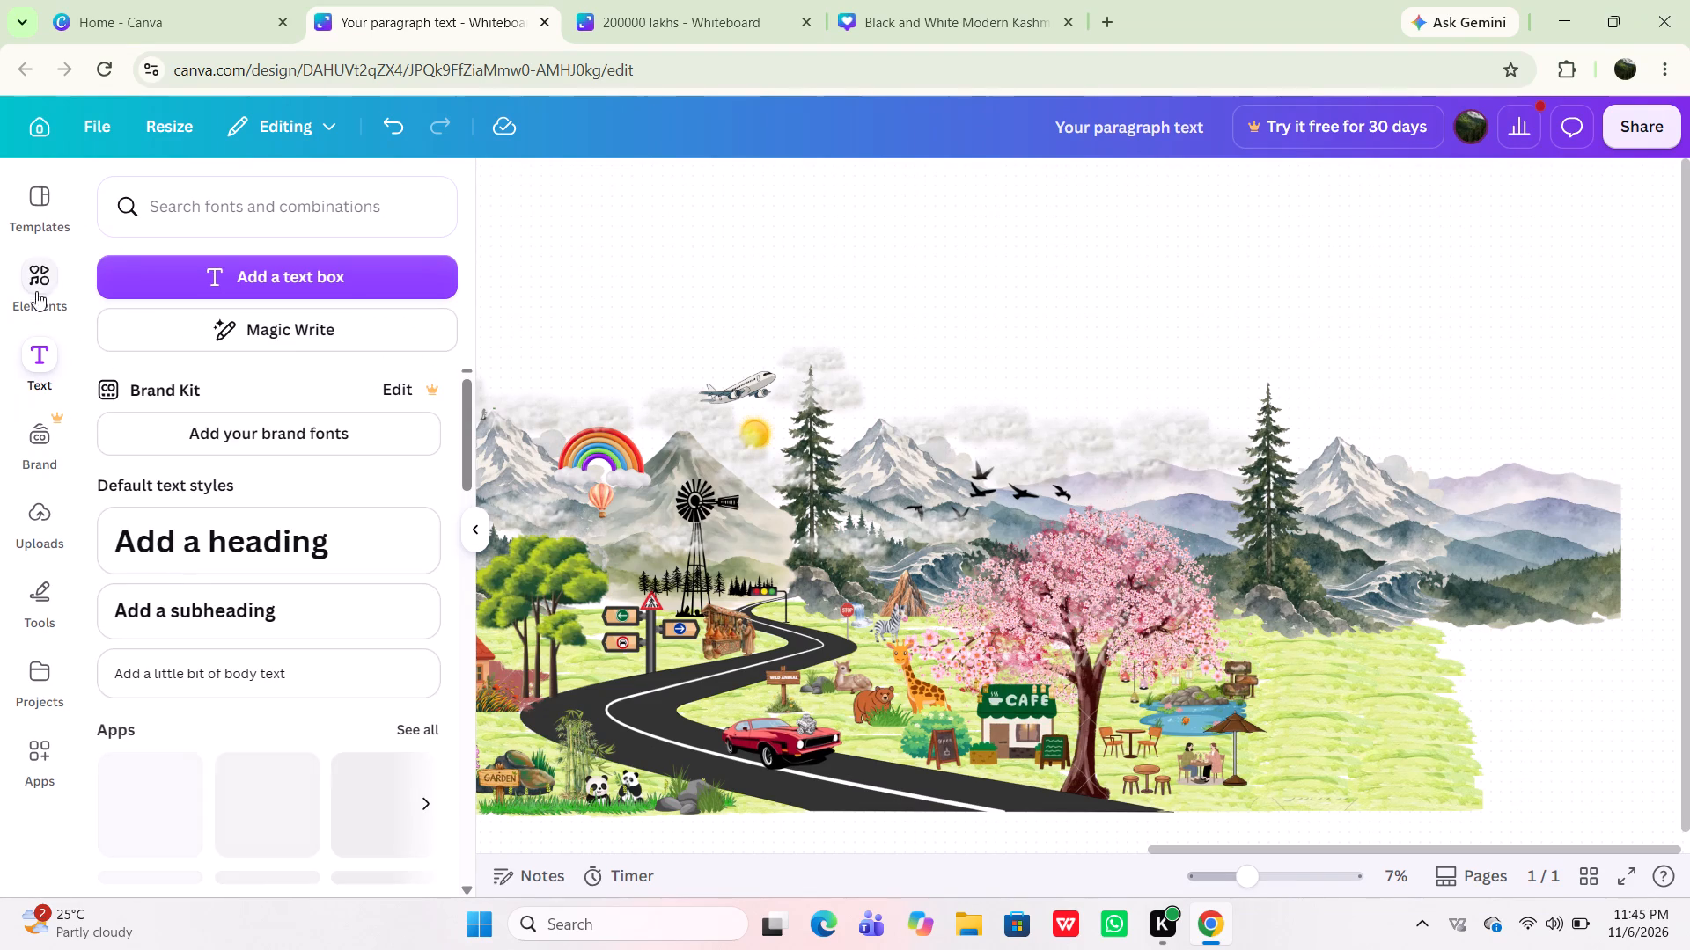
click(52, 280)
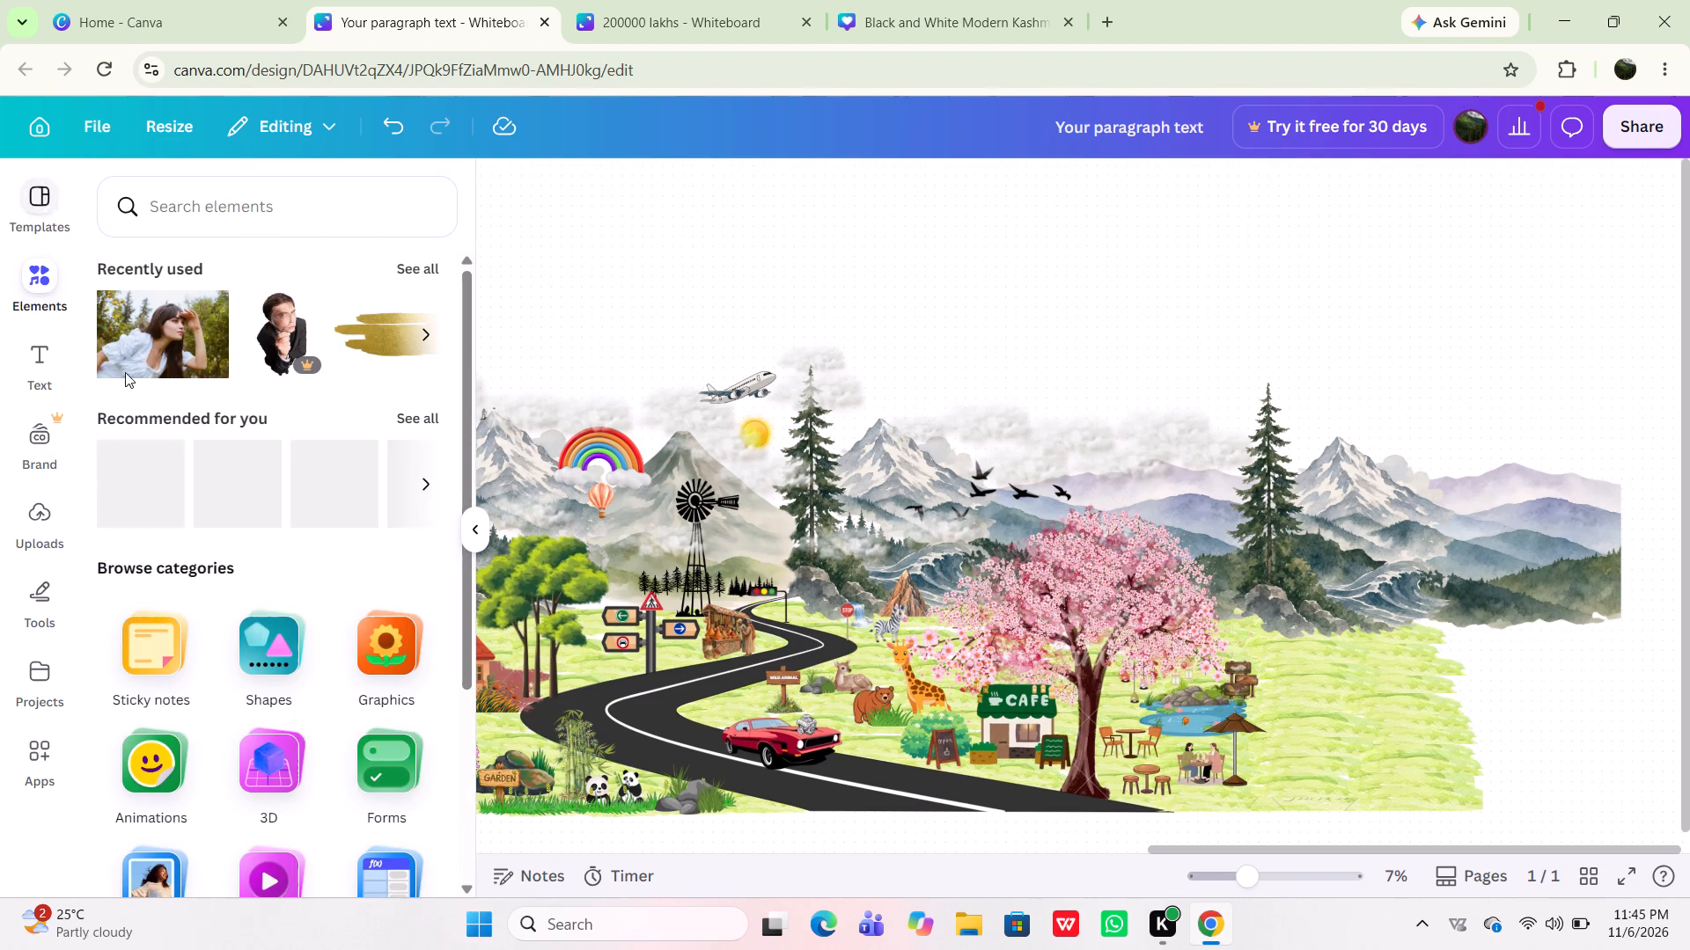
scroll(320, 509, left, 2)
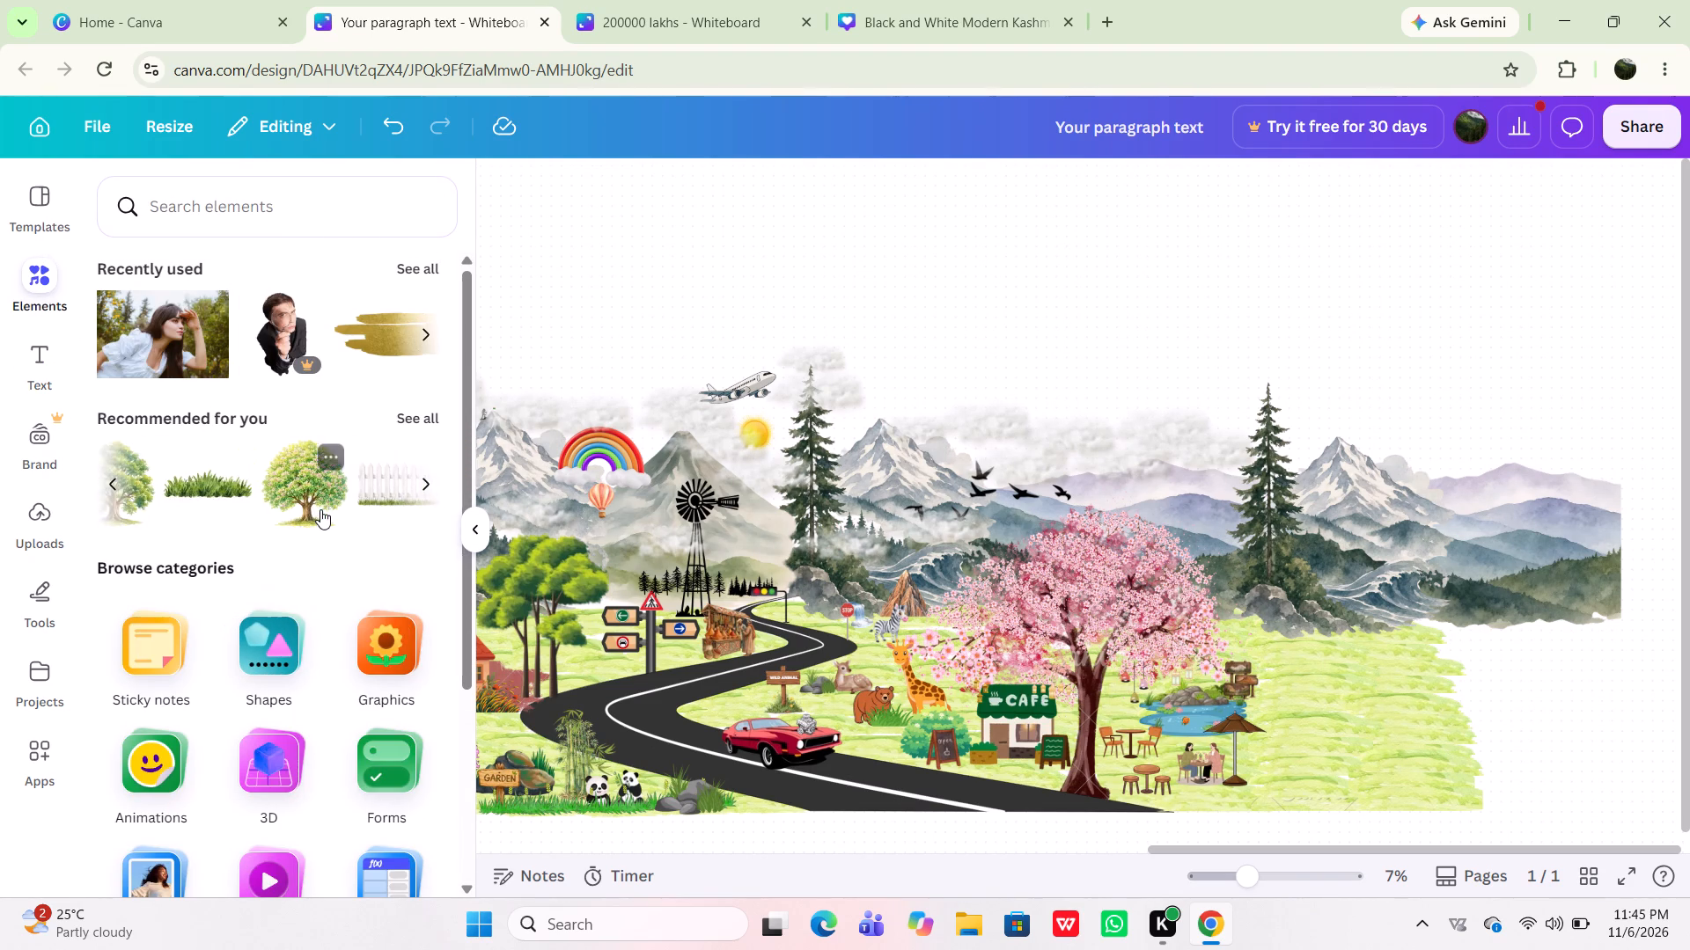
scroll(320, 509, left, 2)
click(184, 501)
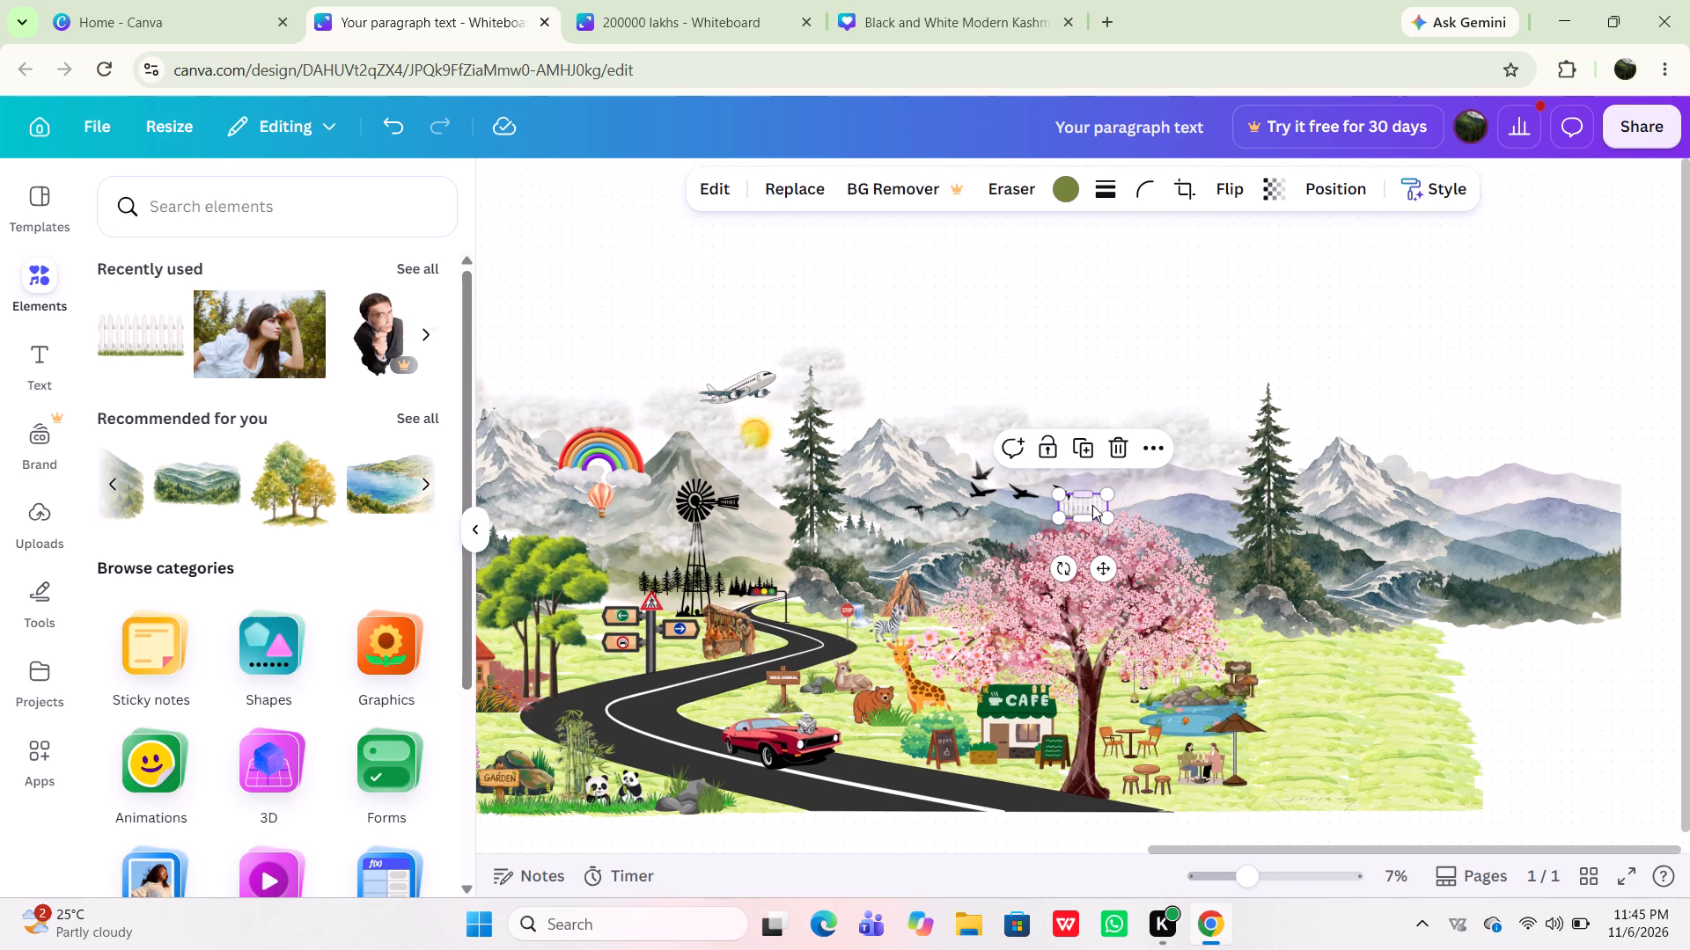
drag(1092, 505, 1030, 769)
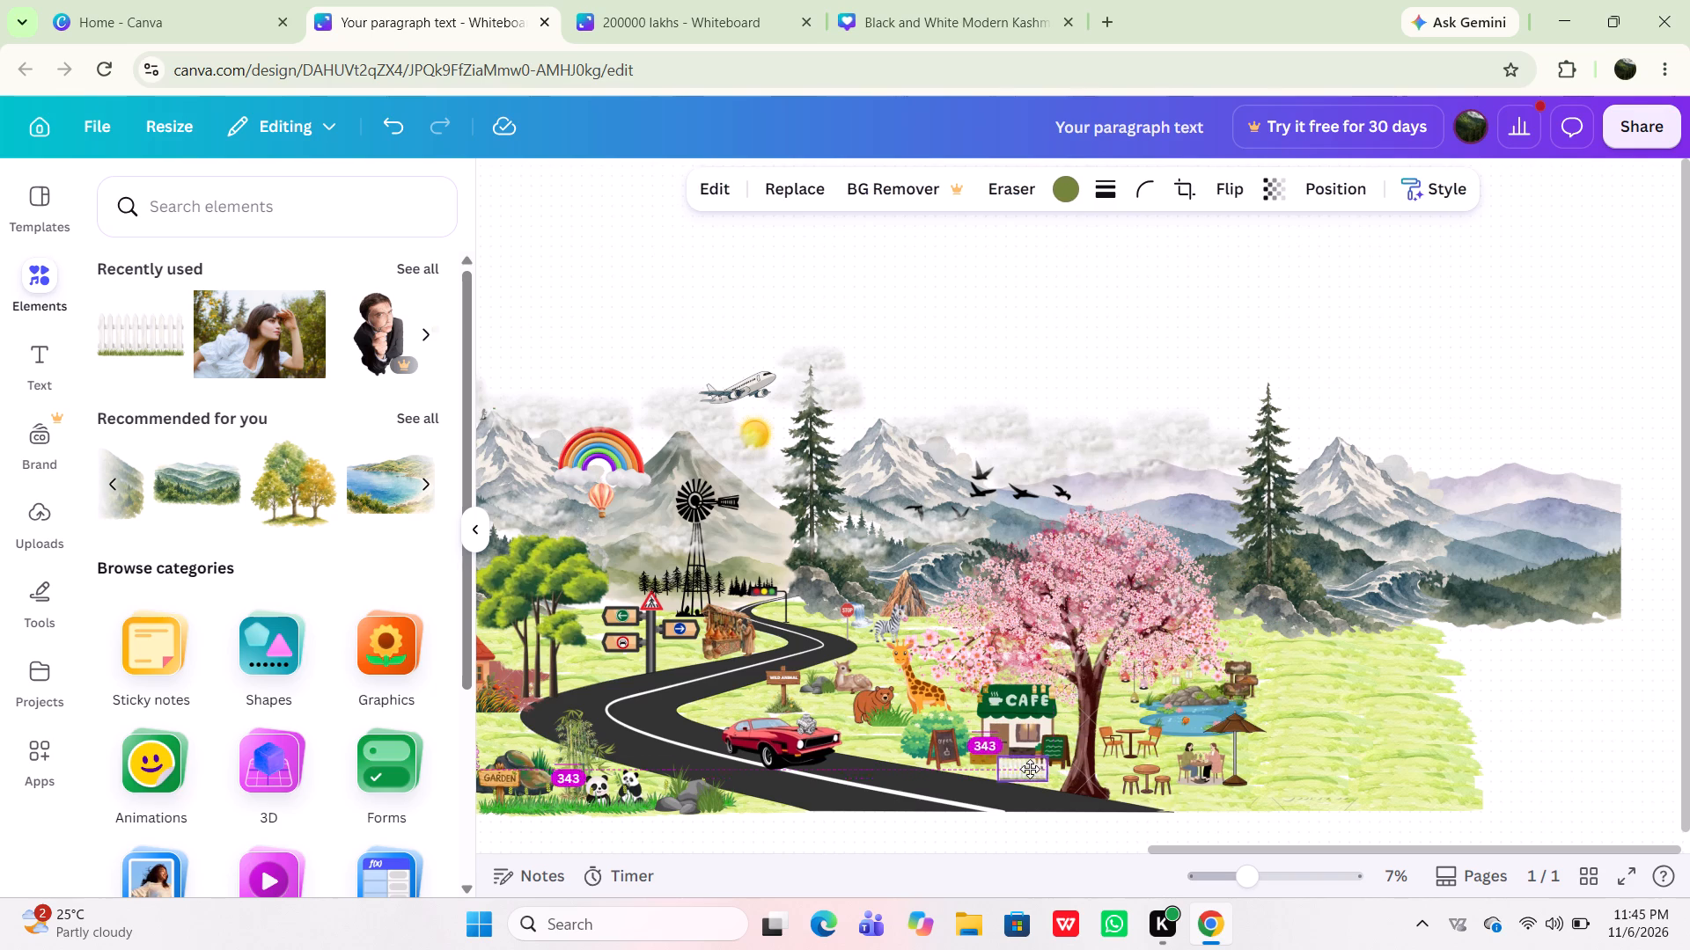
drag(1030, 769, 895, 749)
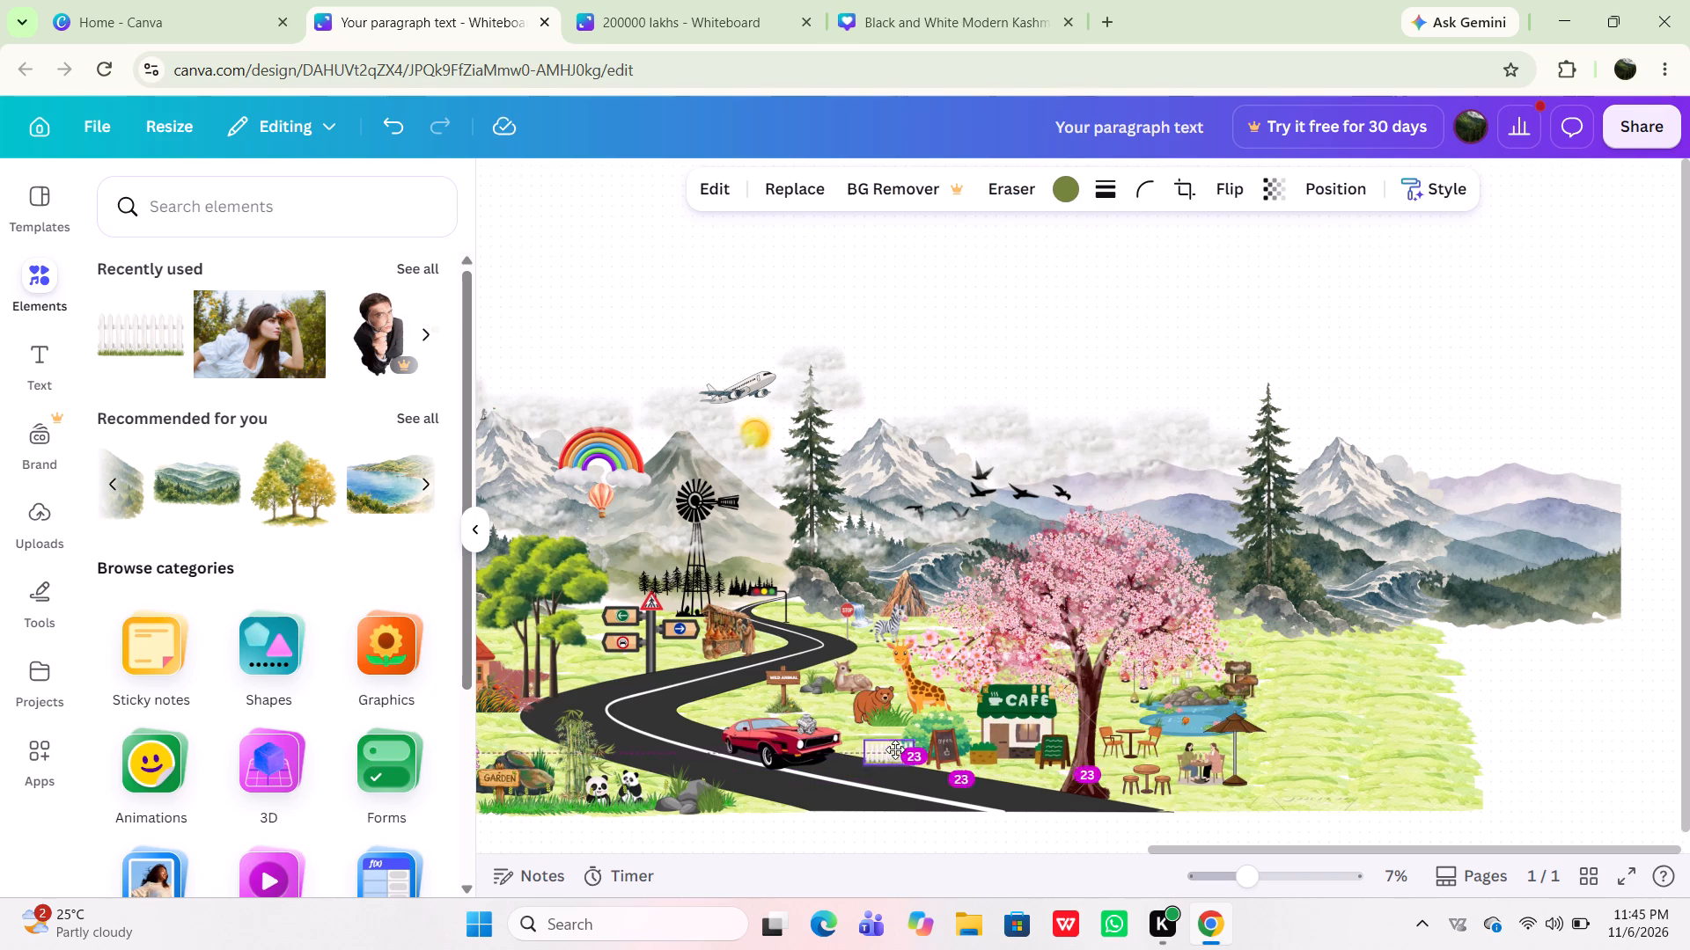
drag(895, 749, 893, 746)
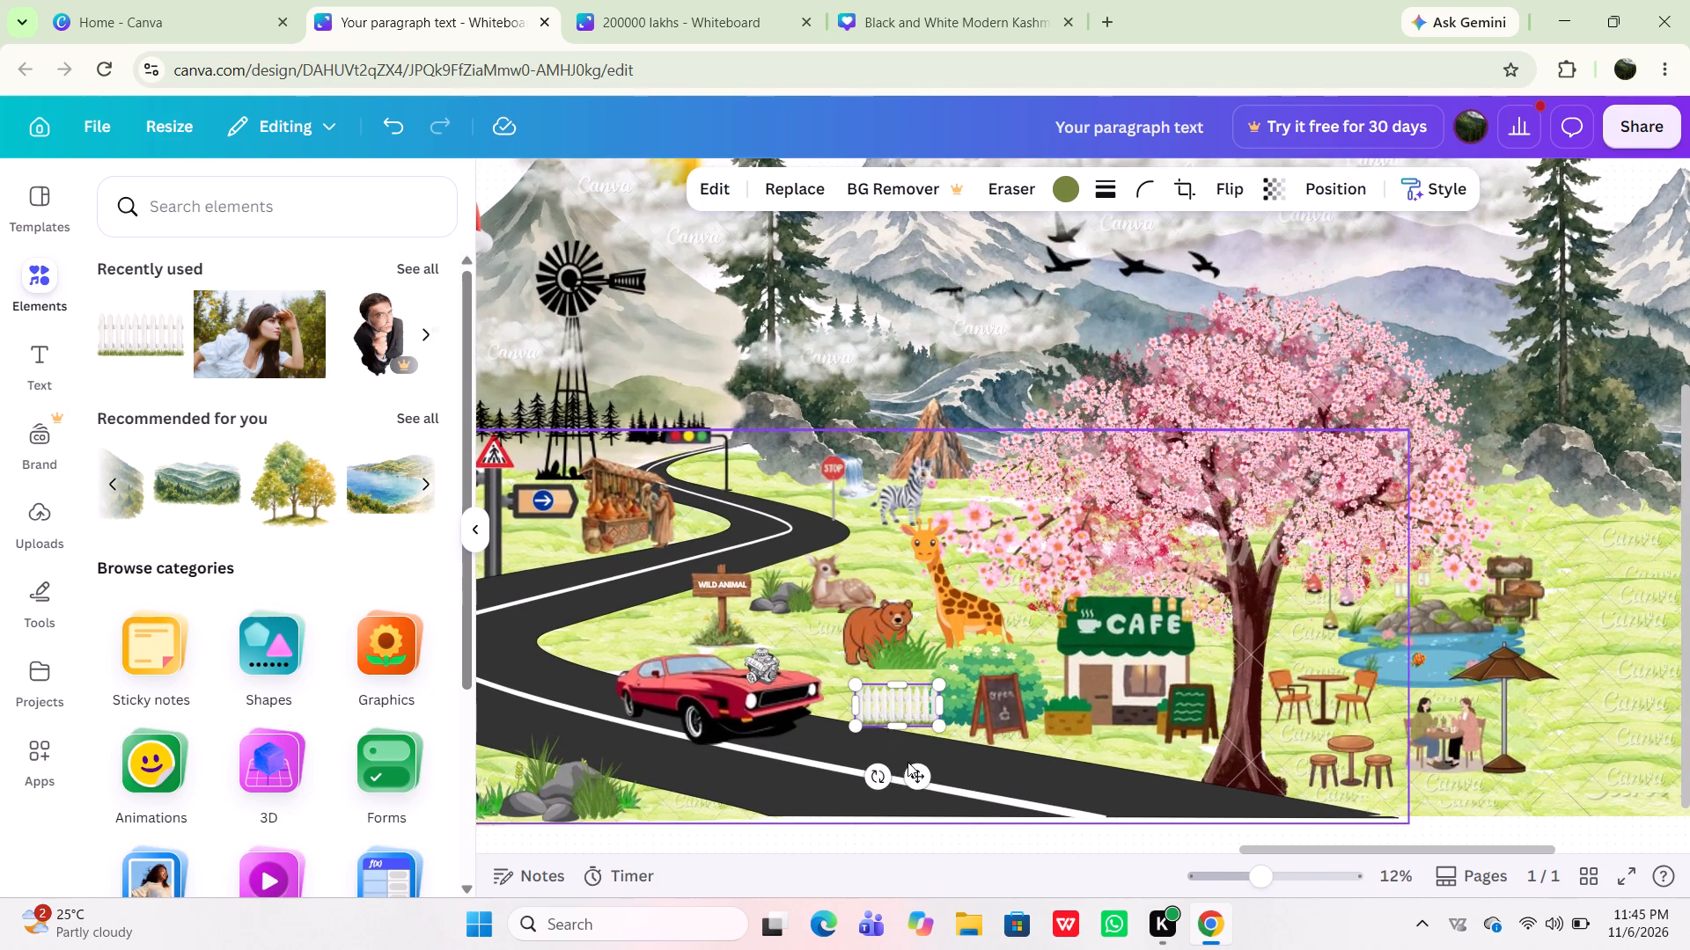
Rotate the picket fence to about 10° so it follows the slope of the road's edge.
click(904, 668)
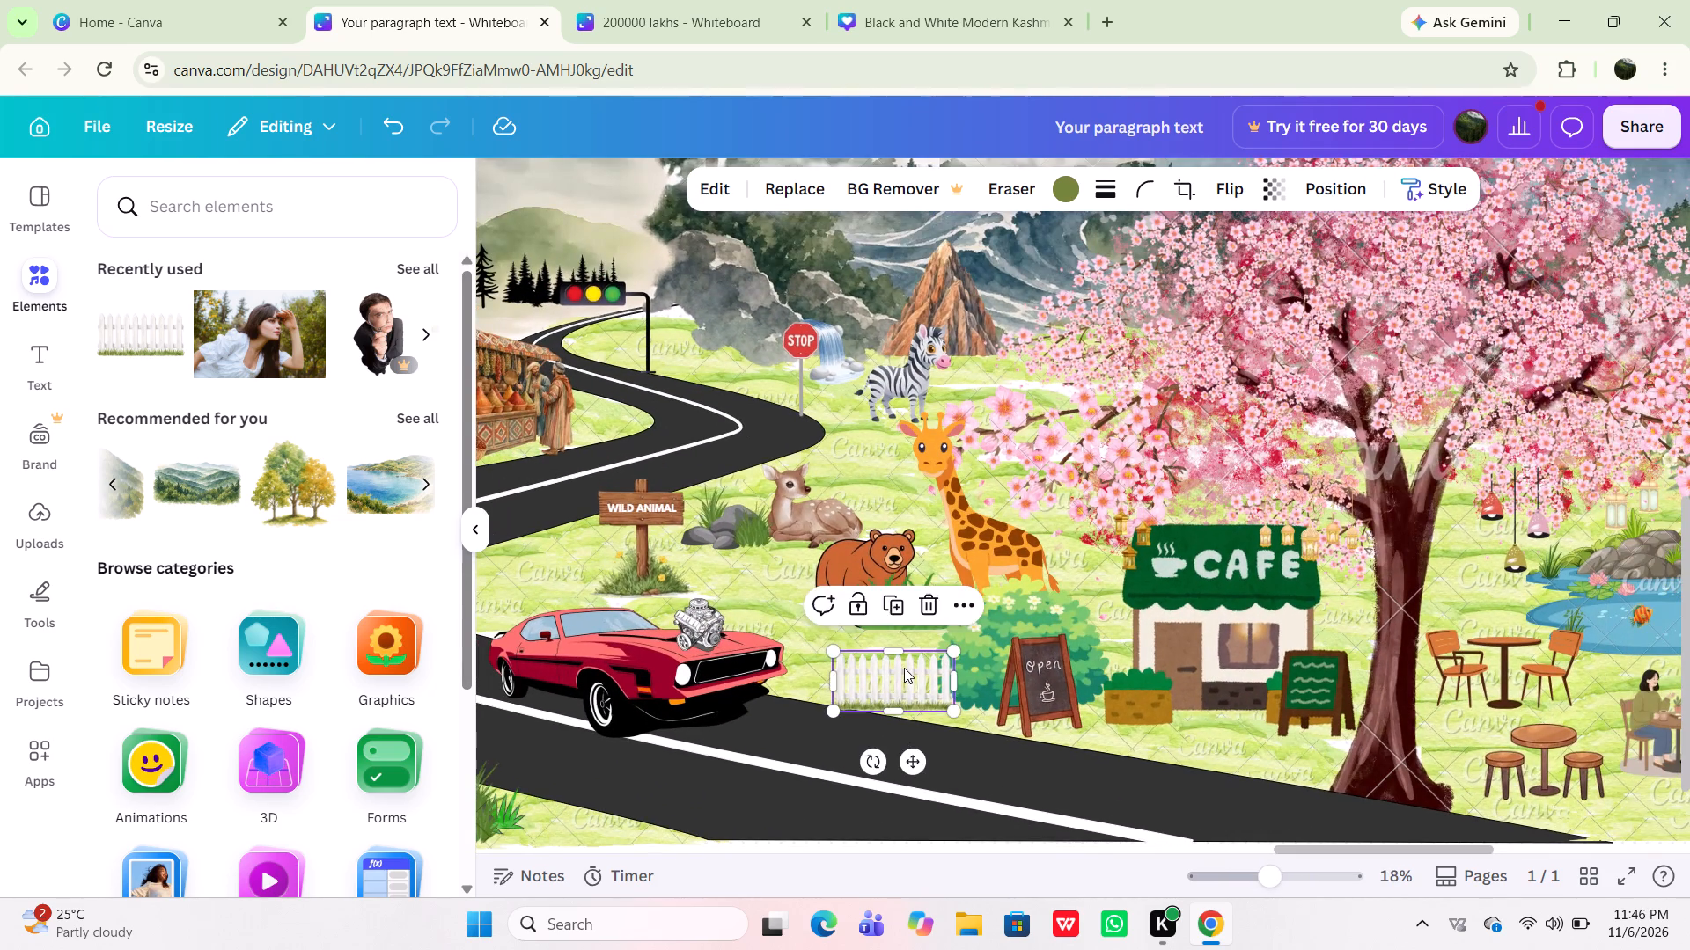
click(890, 688)
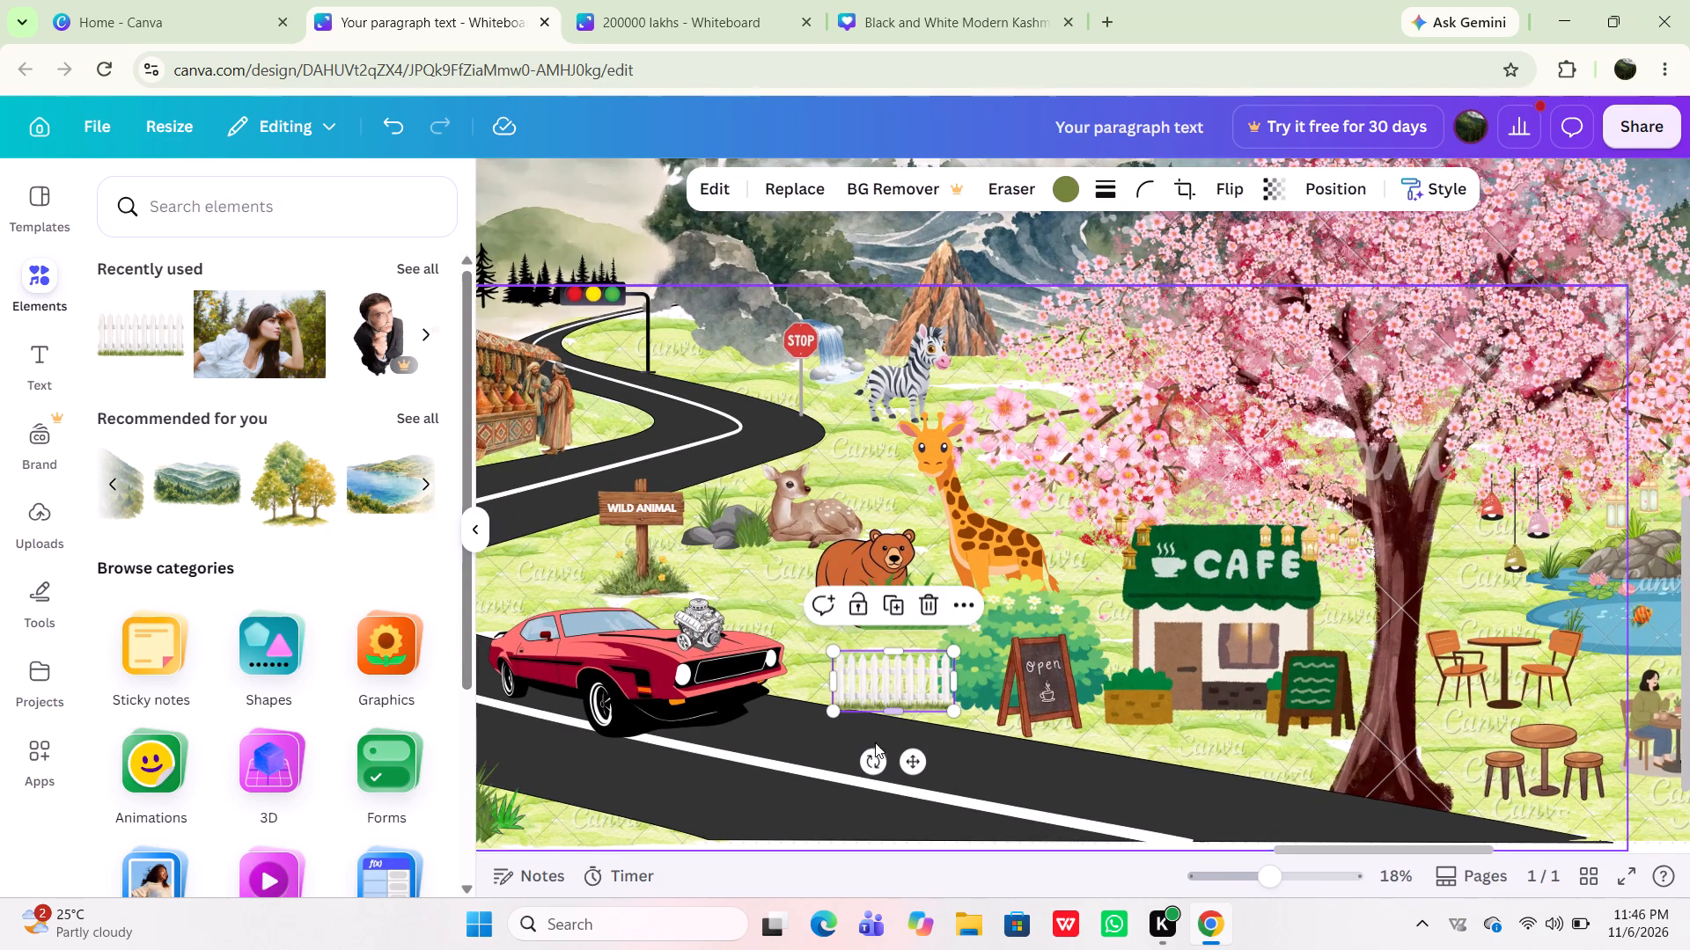
drag(873, 757, 861, 753)
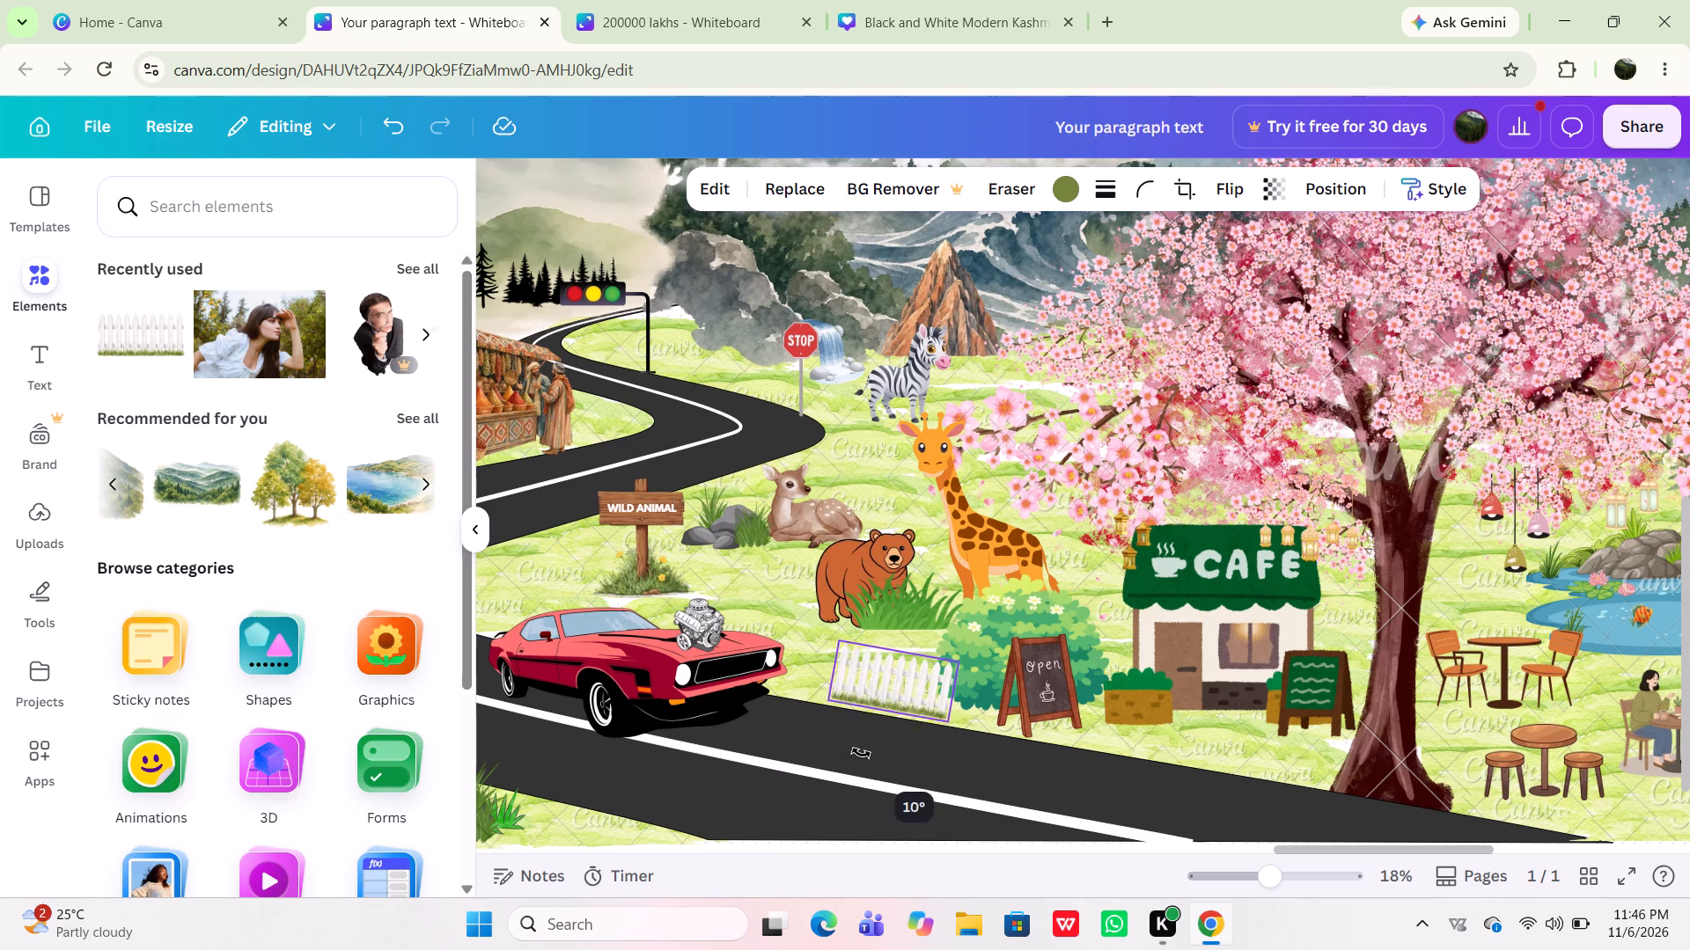
drag(861, 753, 860, 753)
Move the tilted picket fence along the road's edge so its end meets the café's Open board.
drag(886, 676, 929, 686)
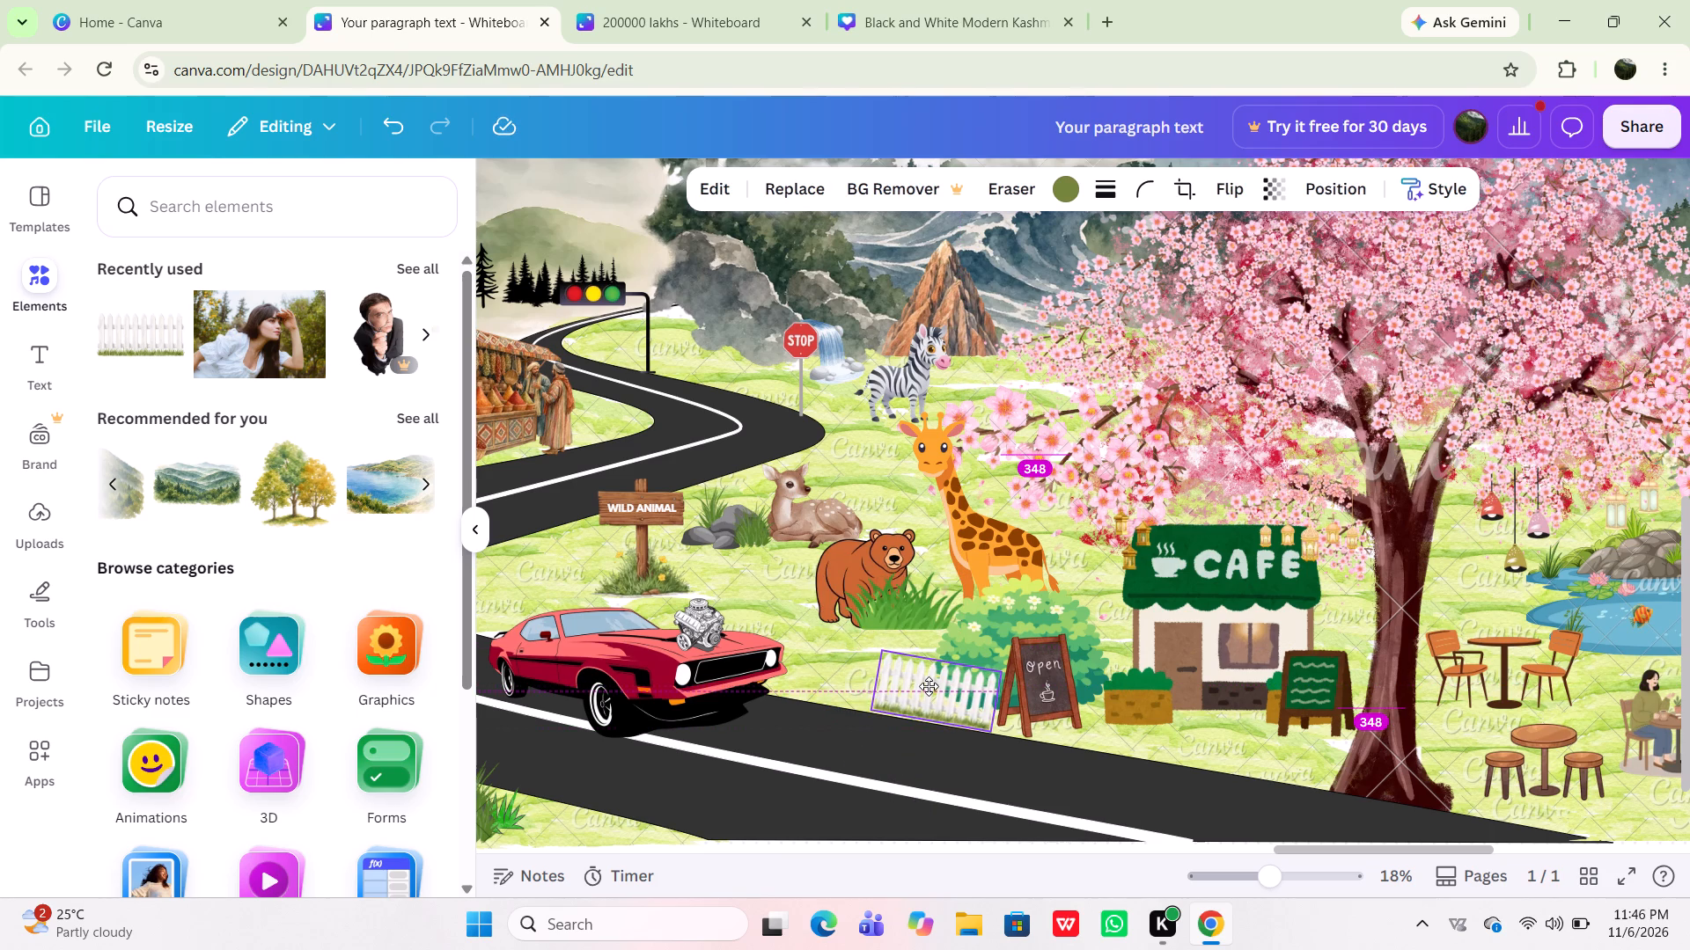
drag(929, 686, 990, 698)
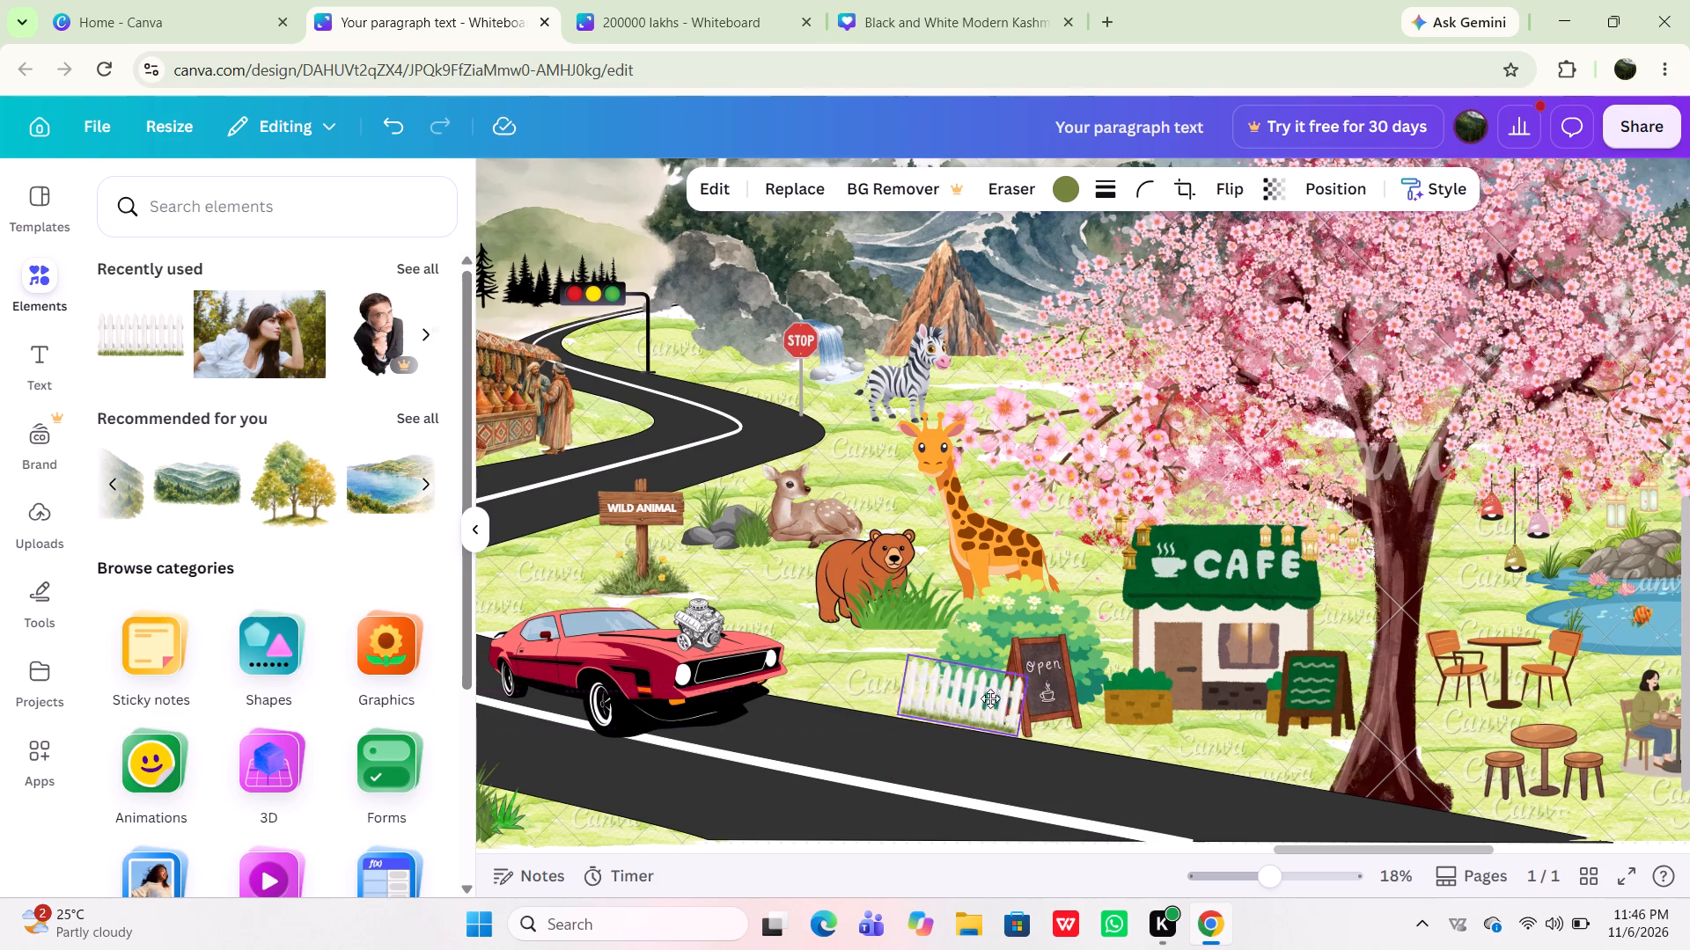
drag(990, 698, 1018, 706)
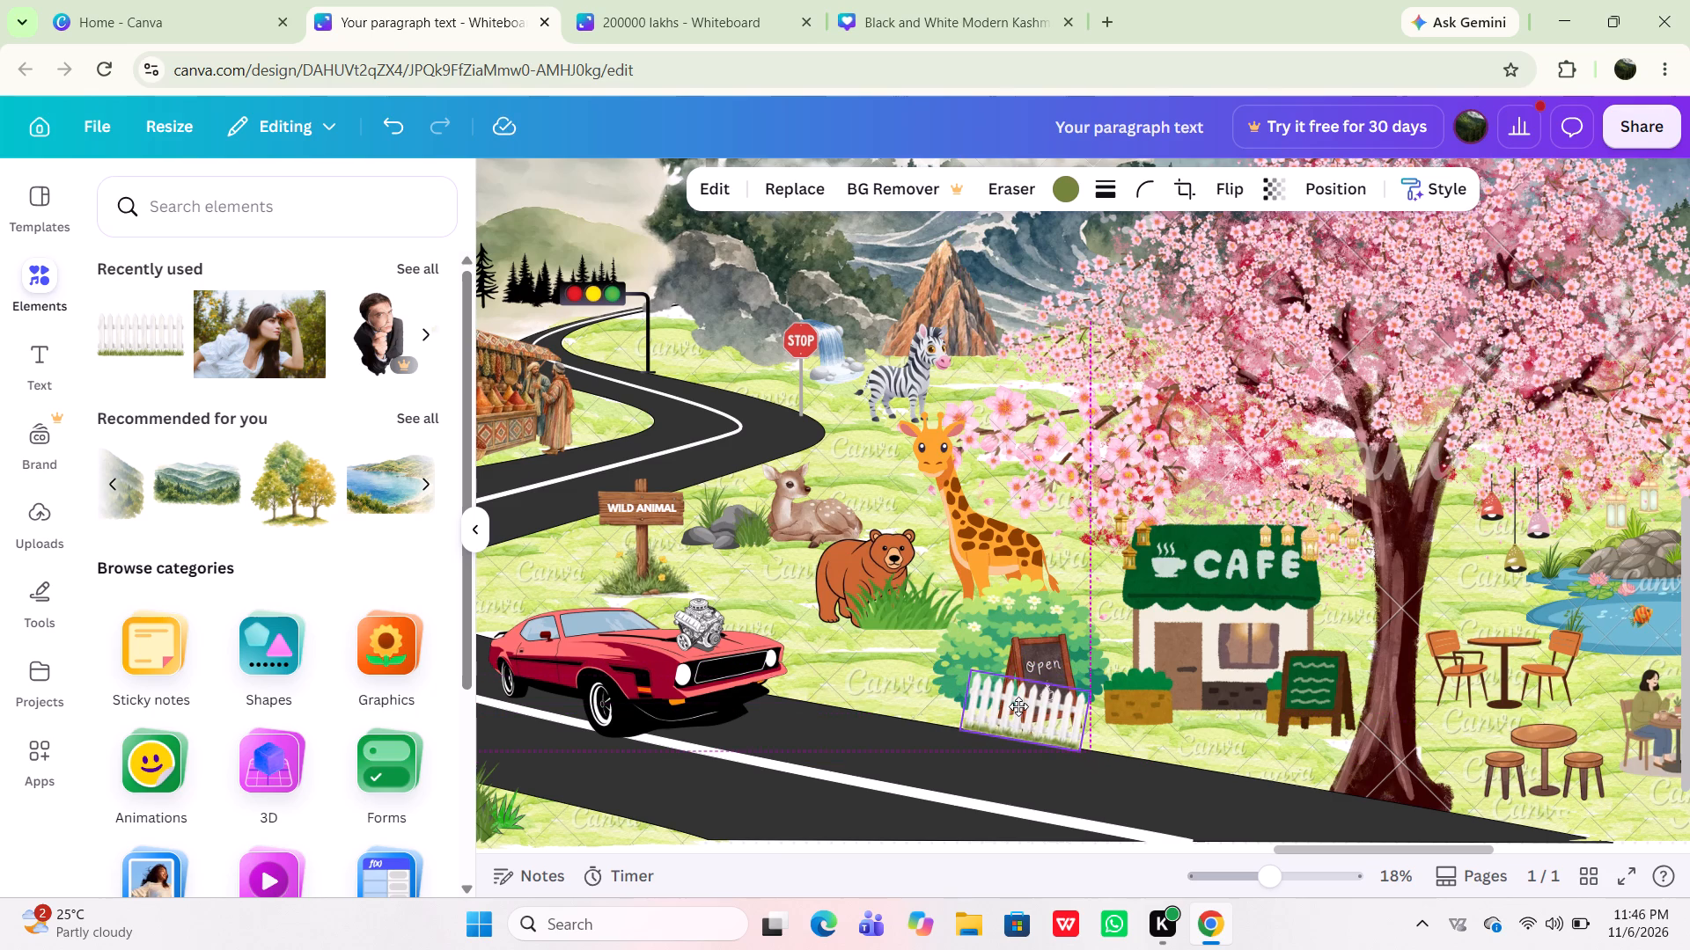
drag(1018, 706, 1002, 697)
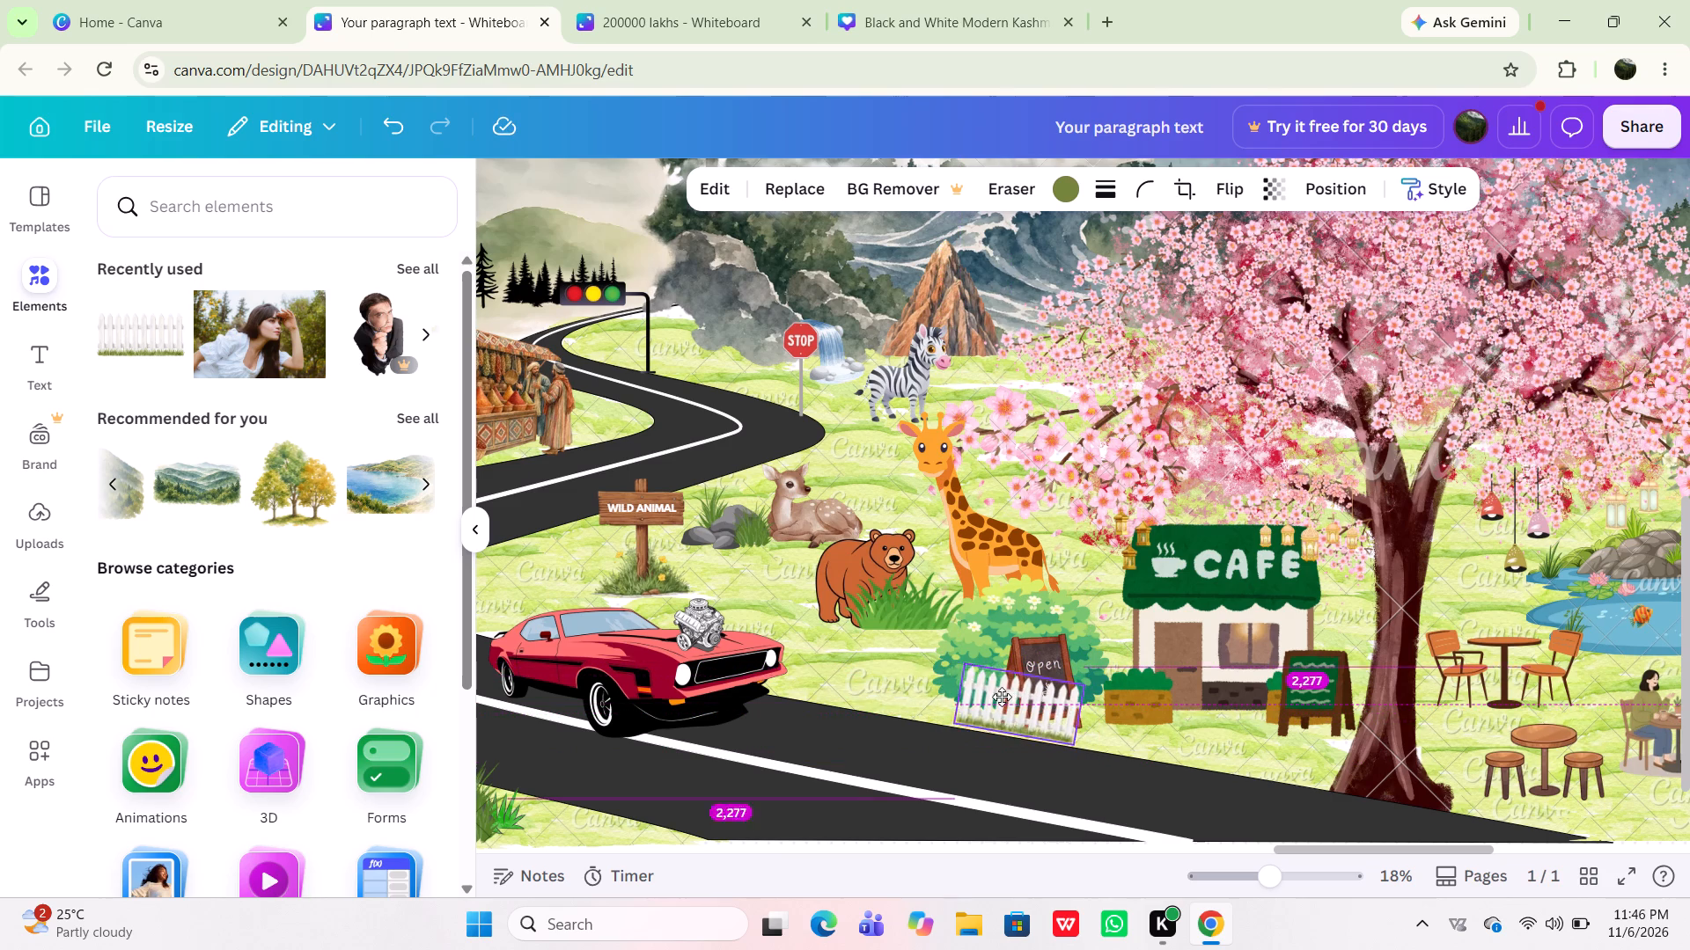
drag(1002, 697, 974, 692)
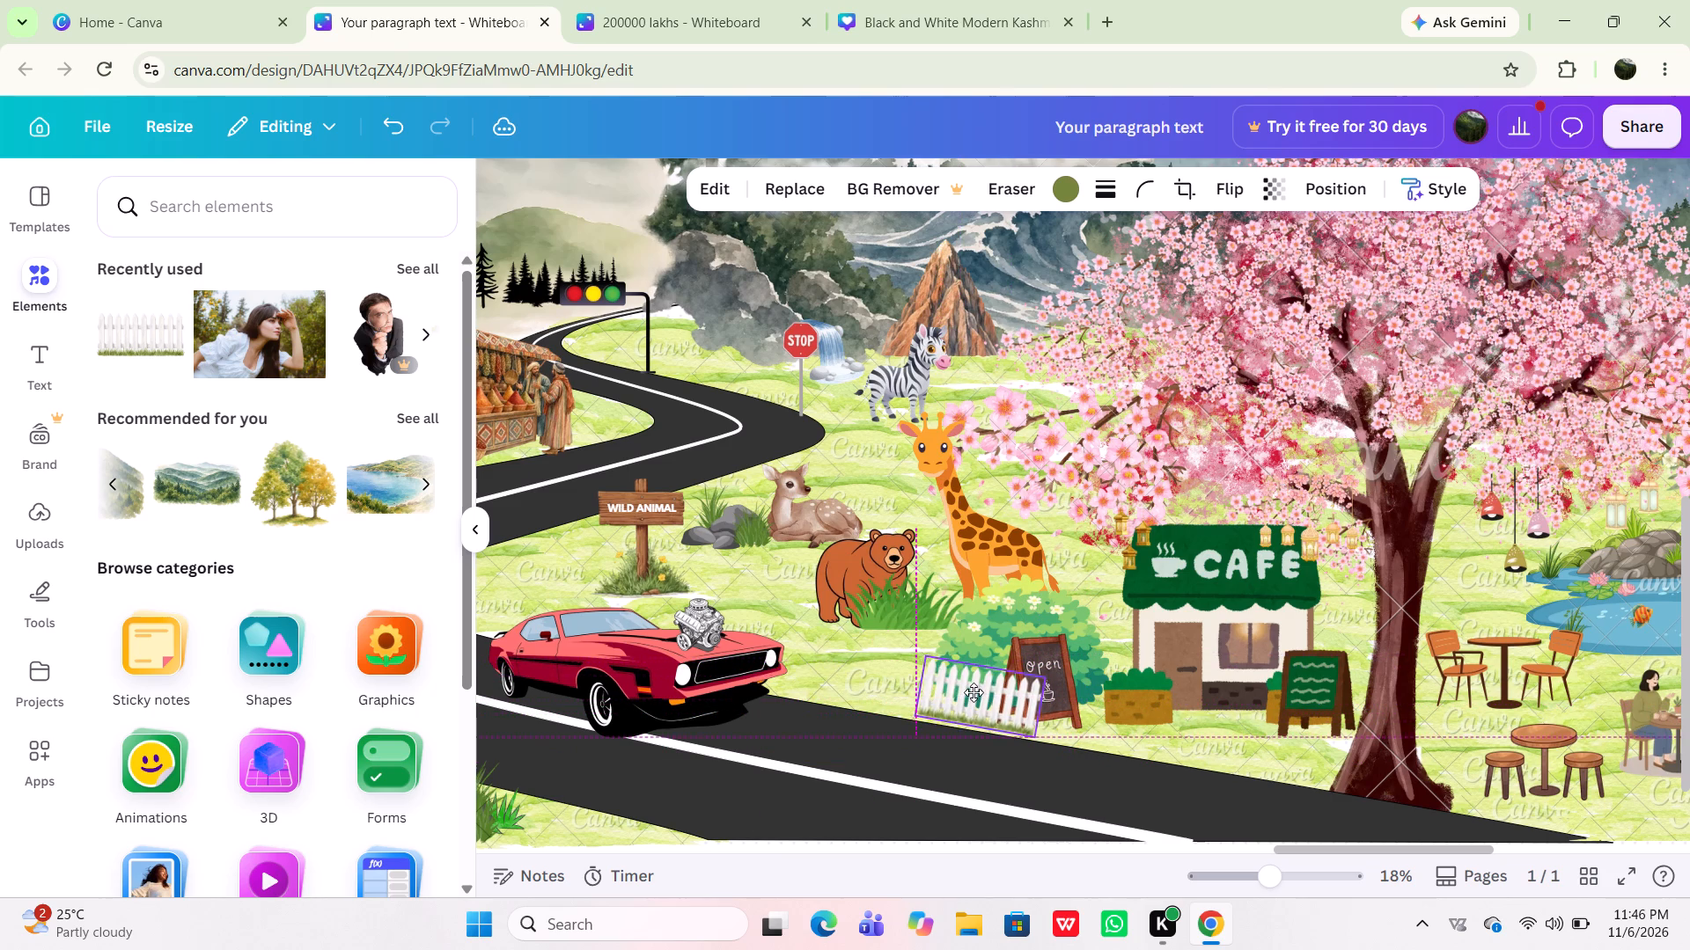
drag(974, 692, 957, 683)
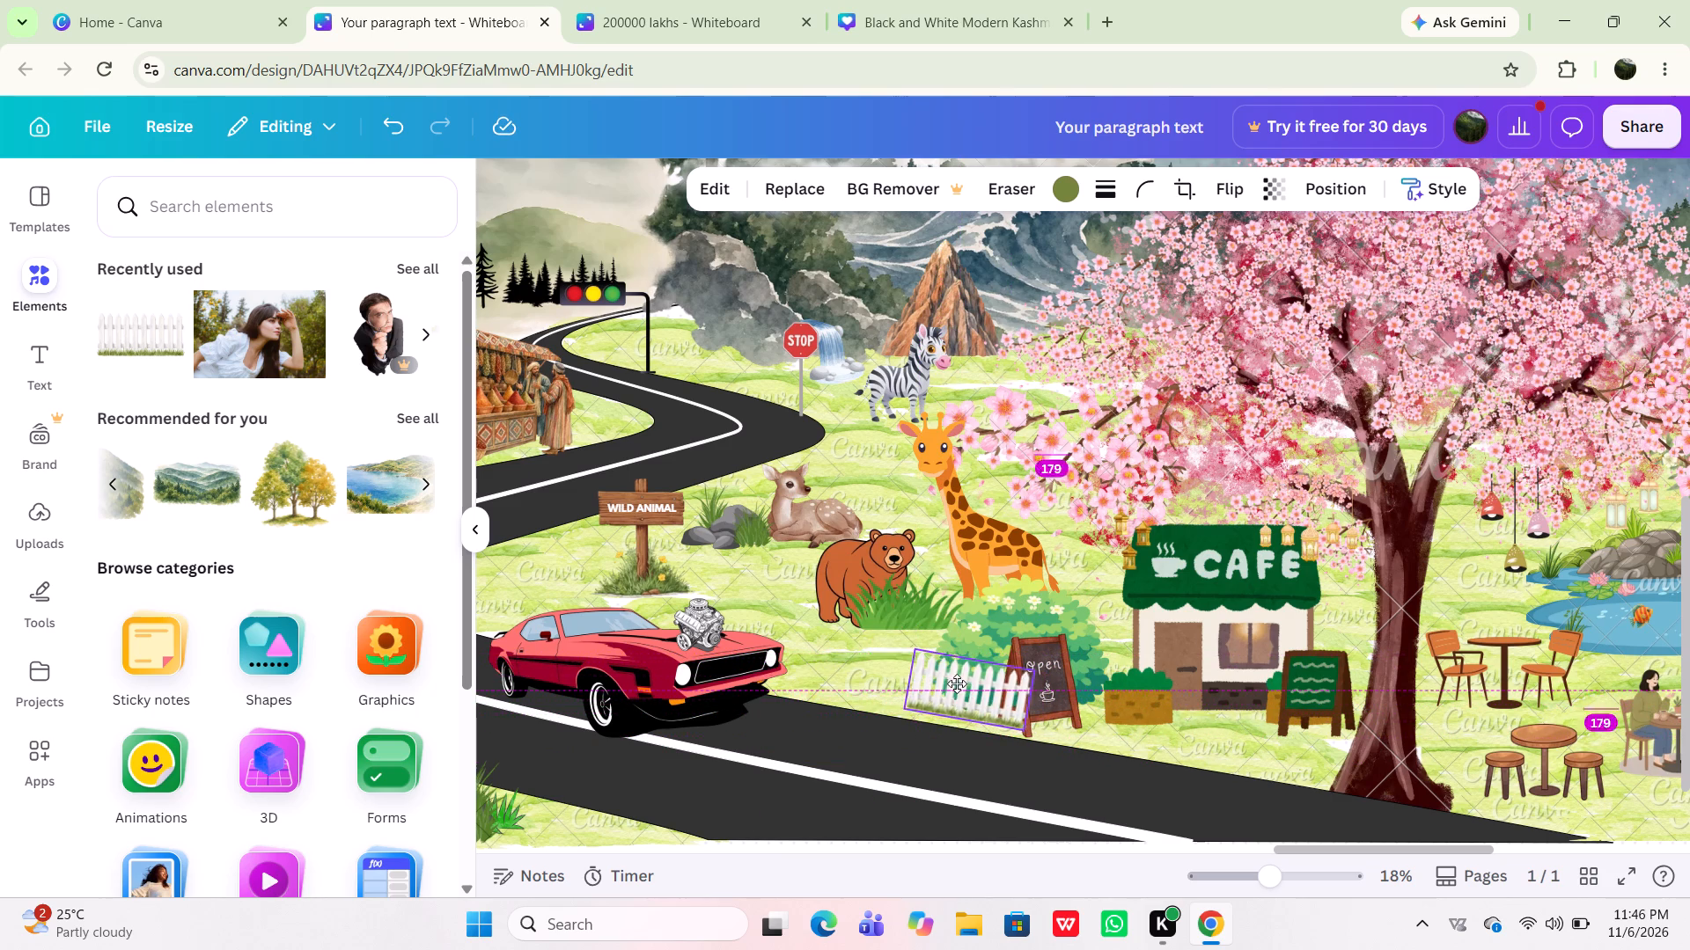
drag(957, 683, 965, 691)
Duplicate the picket fence and place the copy end to end with the original, on the side nearer the red car.
click(973, 606)
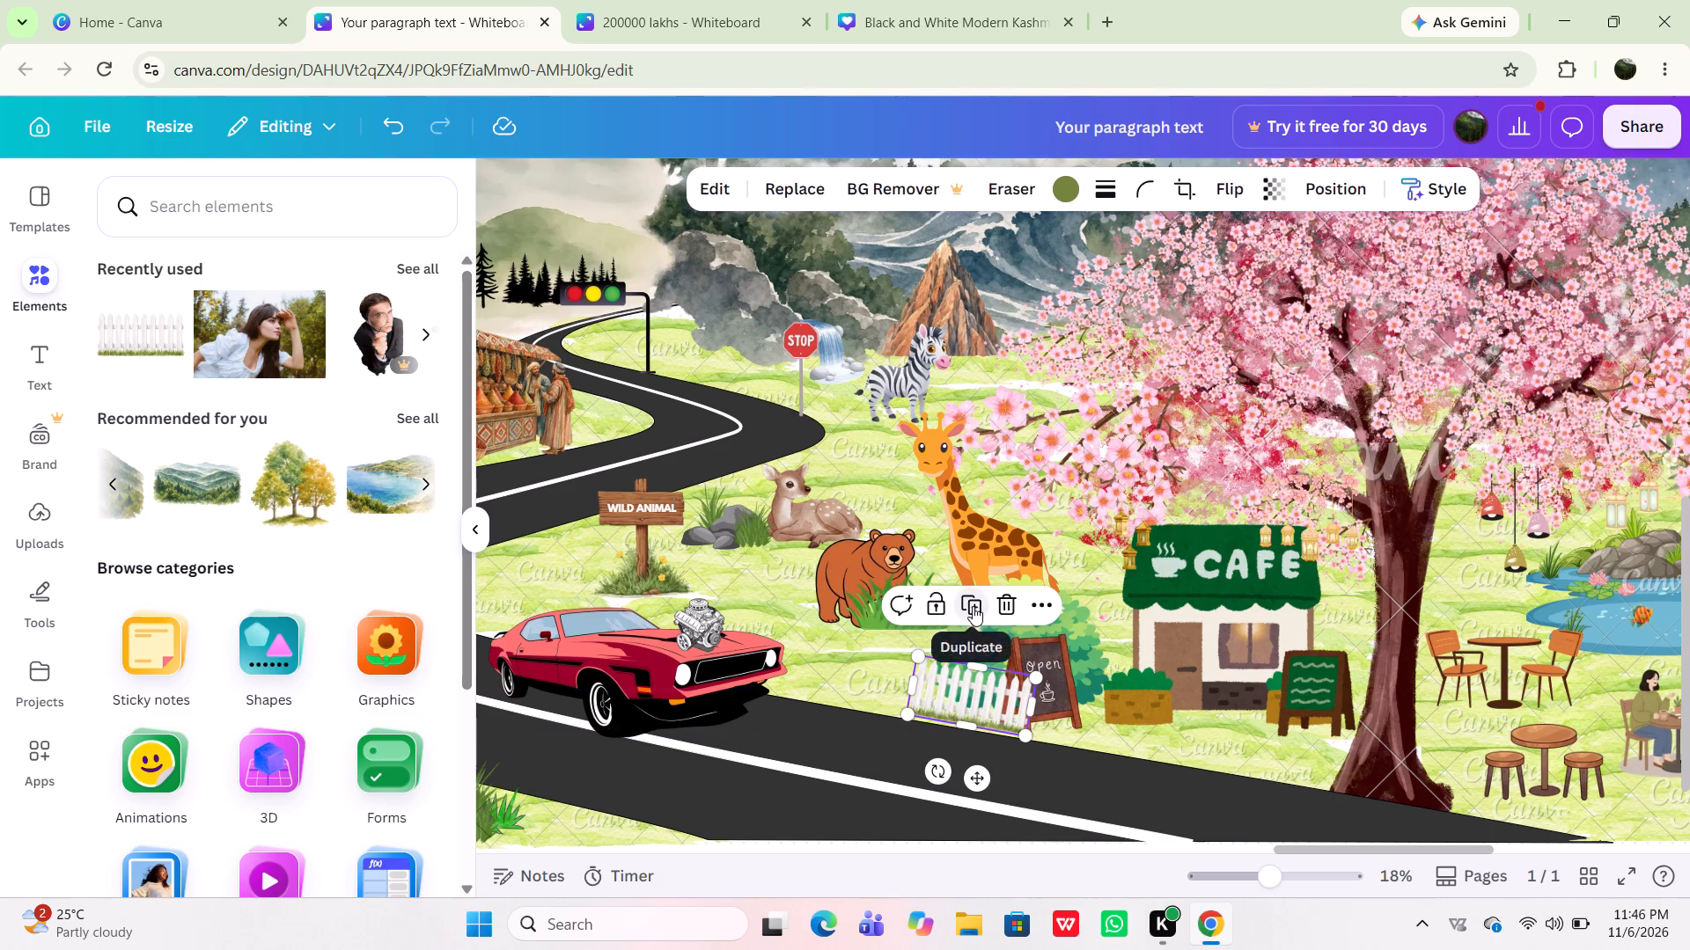
drag(976, 712, 893, 699)
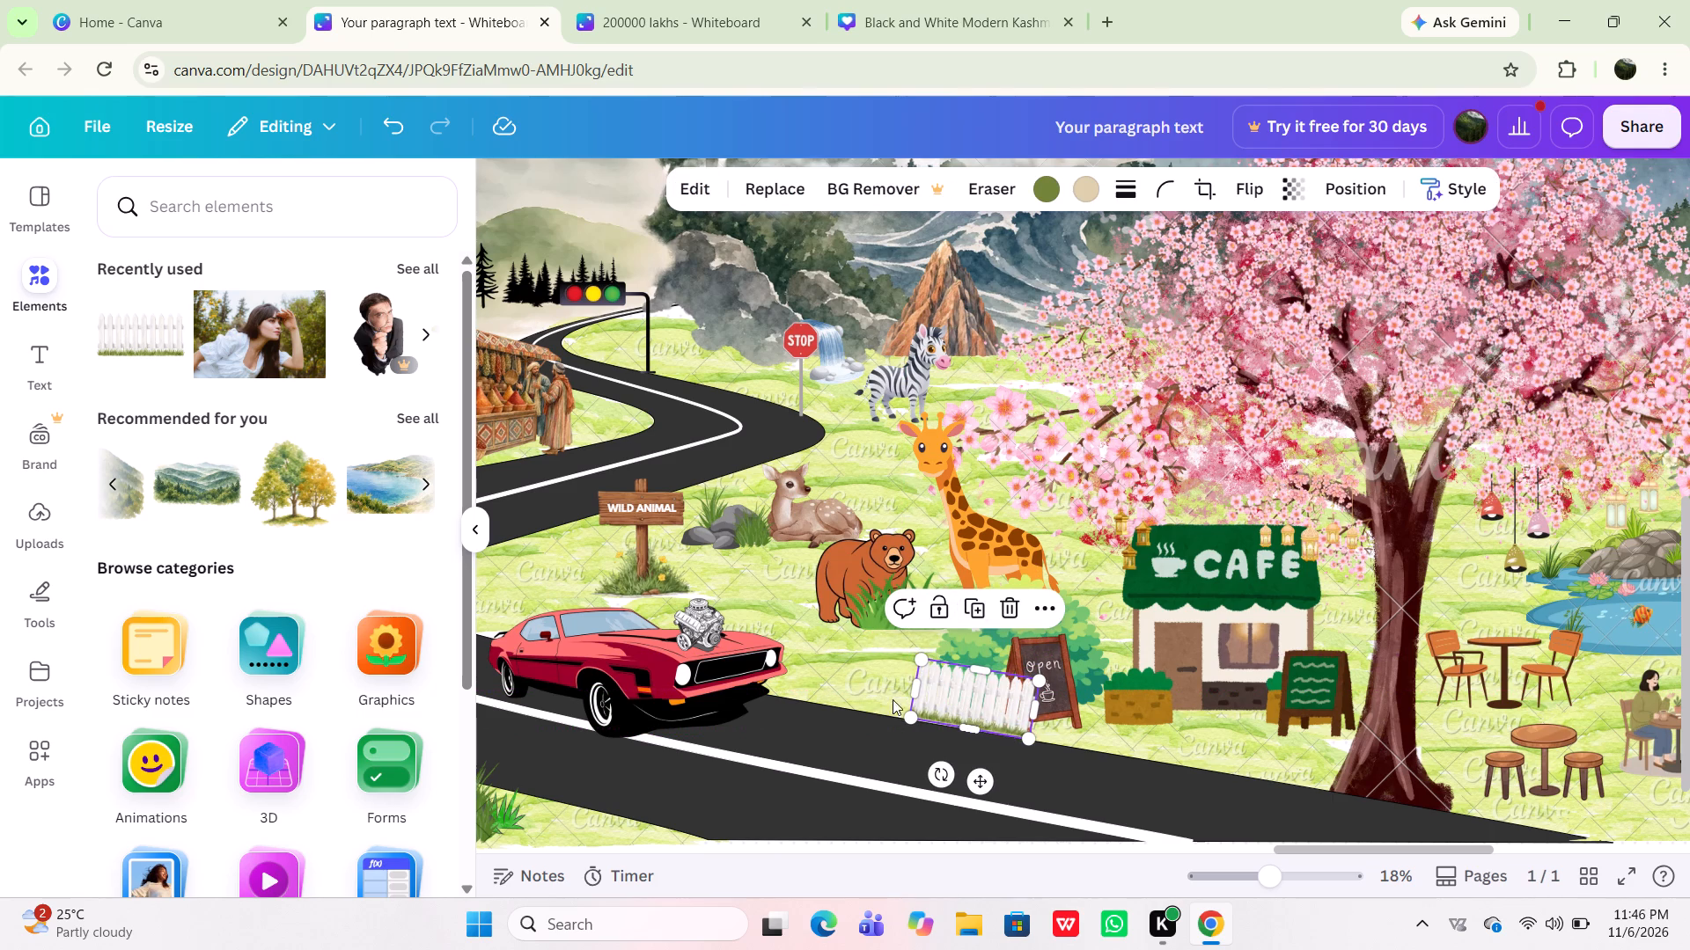
drag(893, 699, 871, 689)
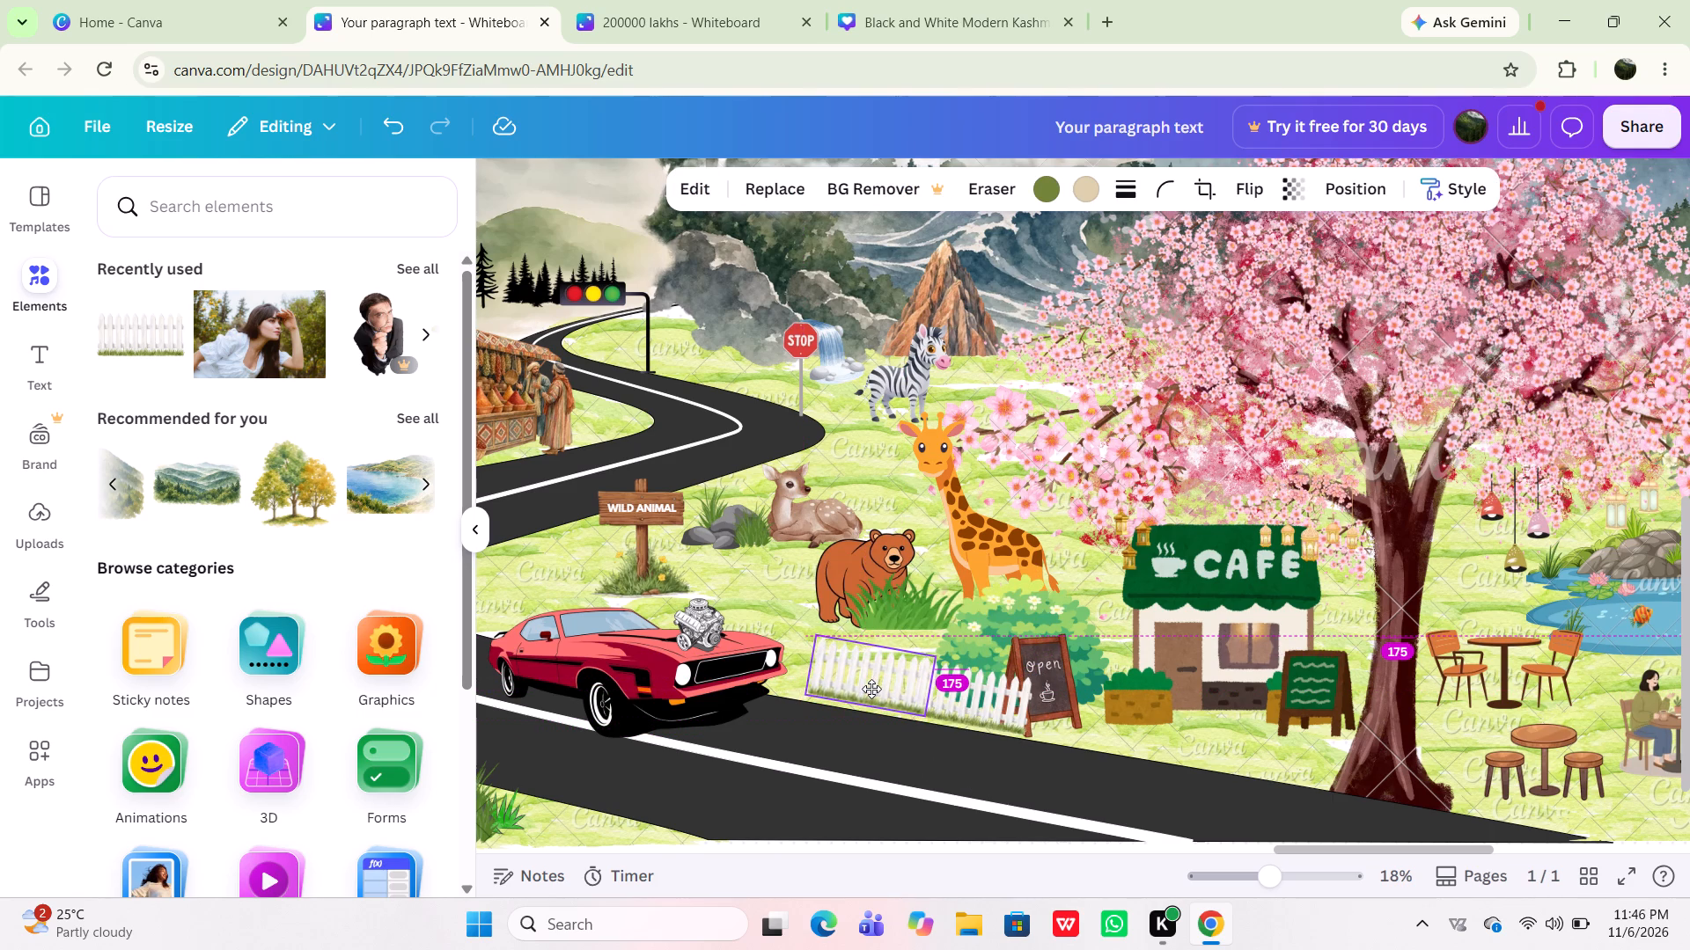
drag(871, 689, 872, 694)
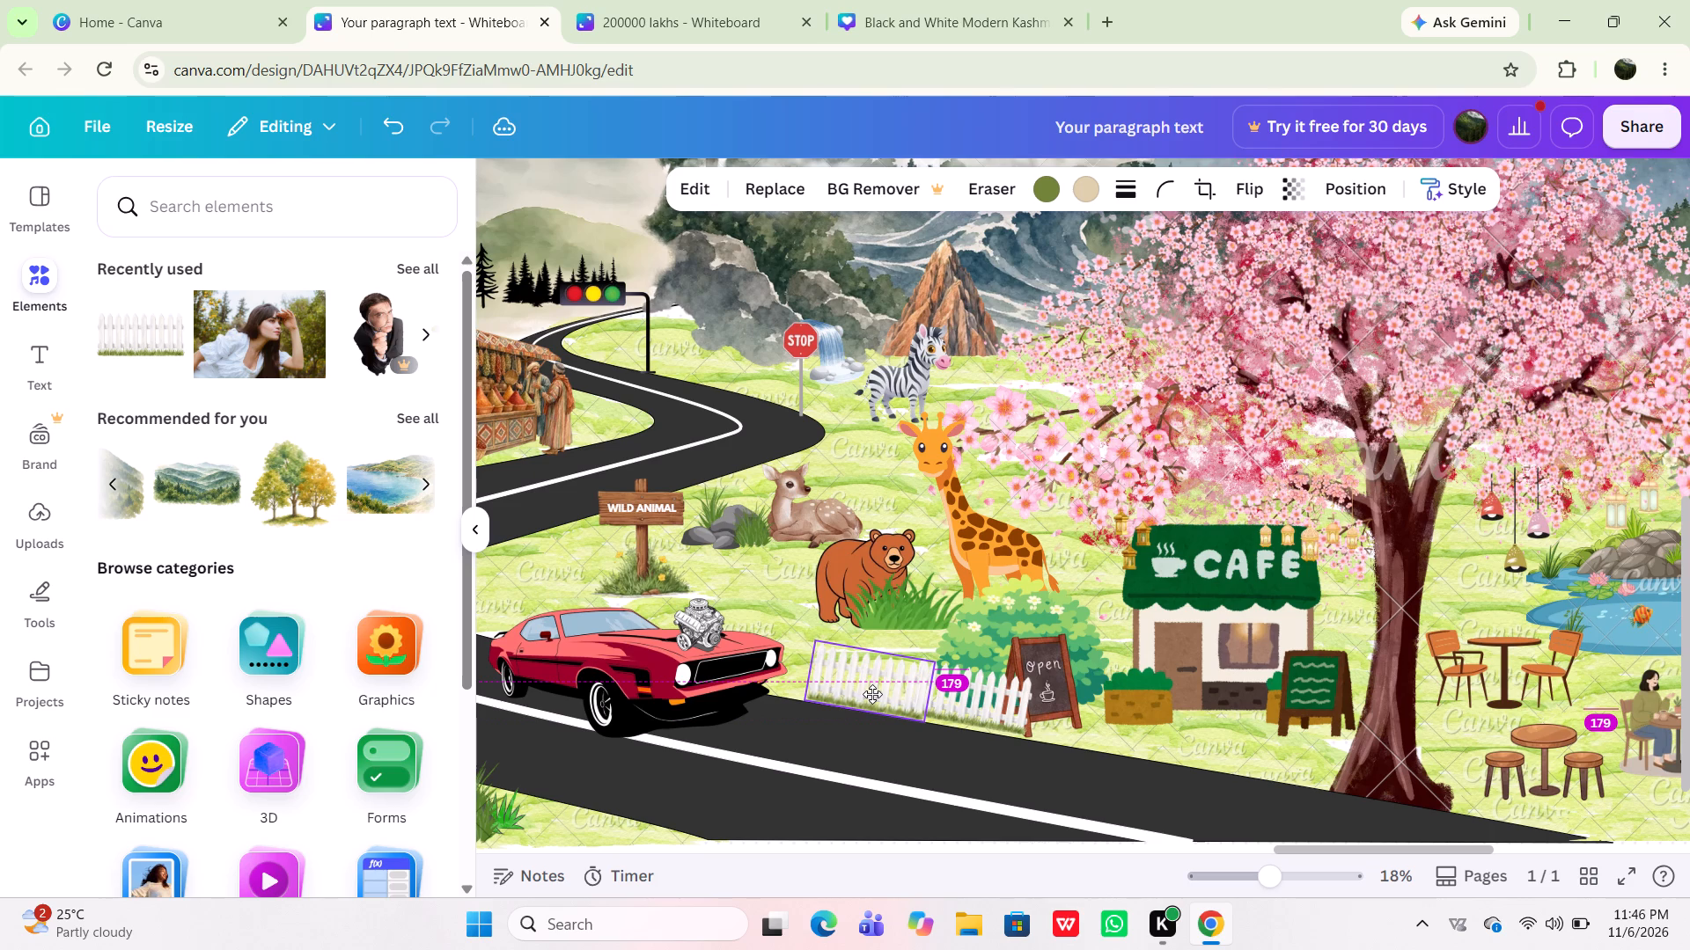
drag(872, 694, 872, 693)
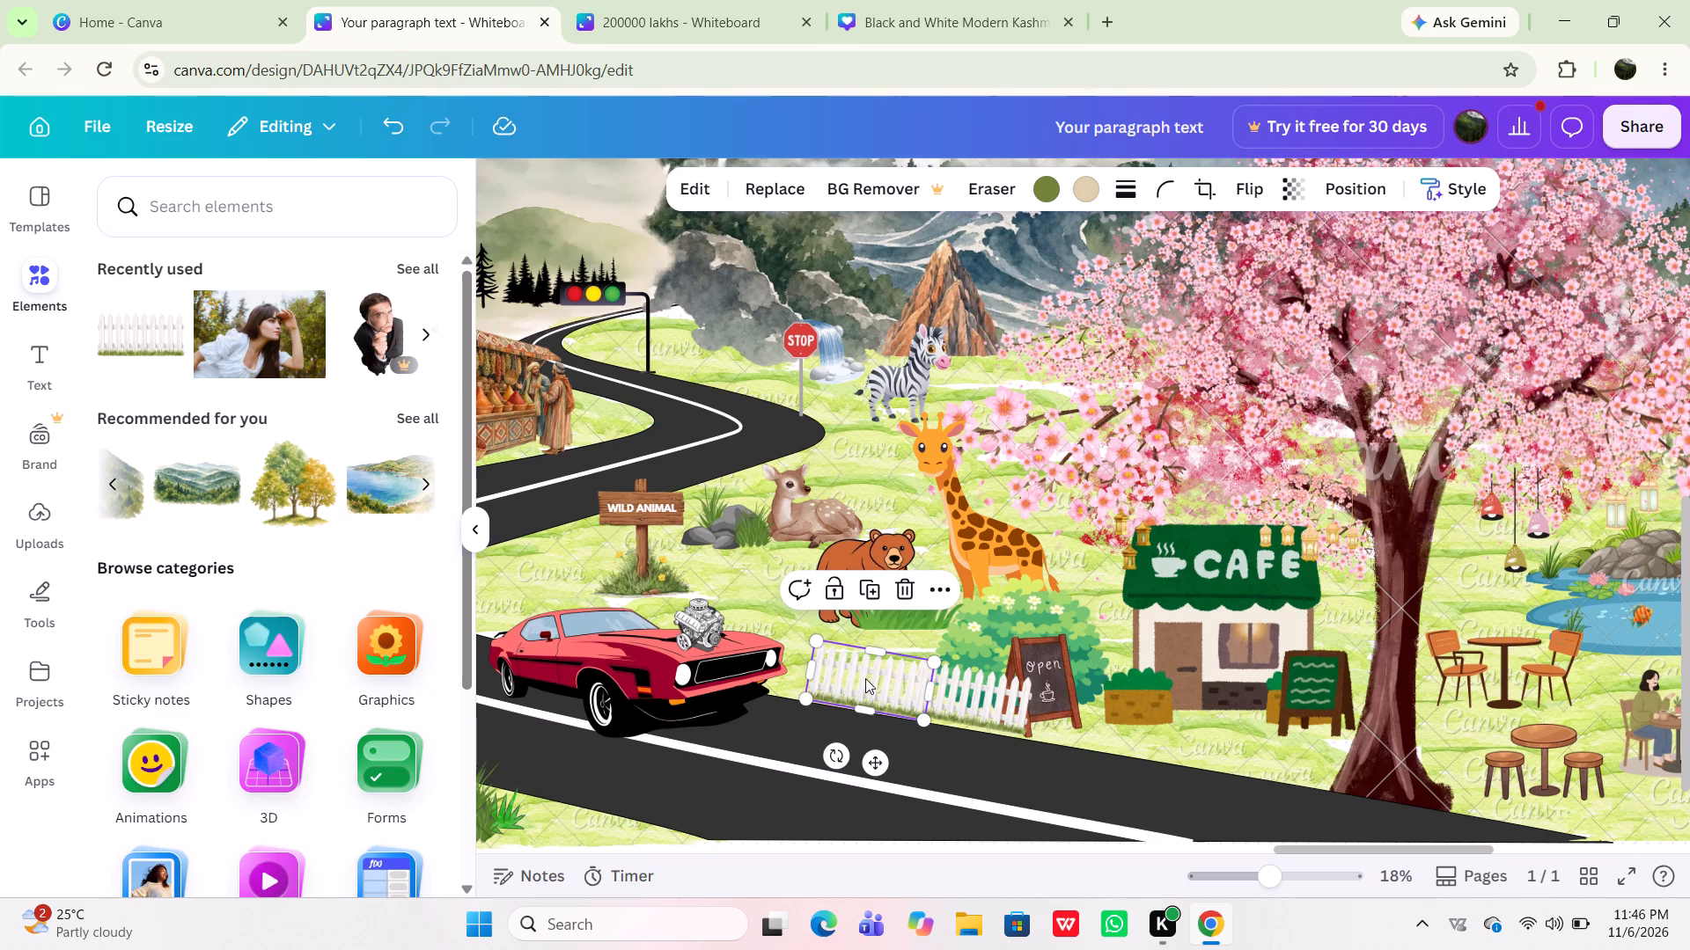
Rotate the fence copy nearer the red car back to level.
click(867, 678)
click(893, 678)
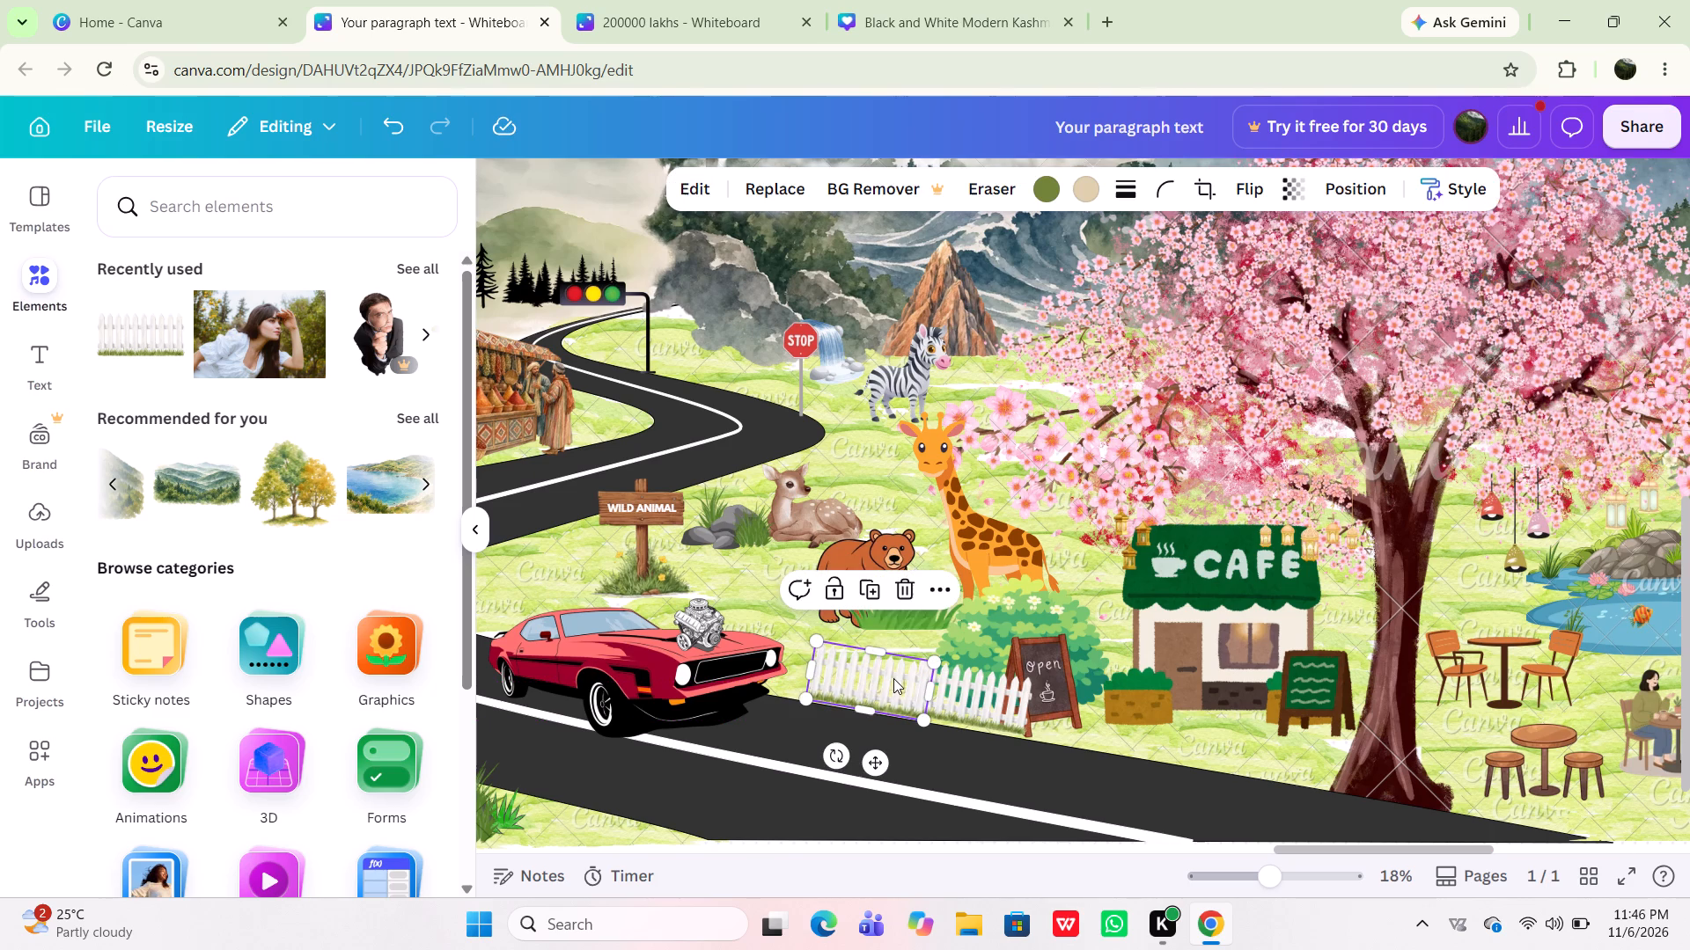
drag(838, 756, 864, 742)
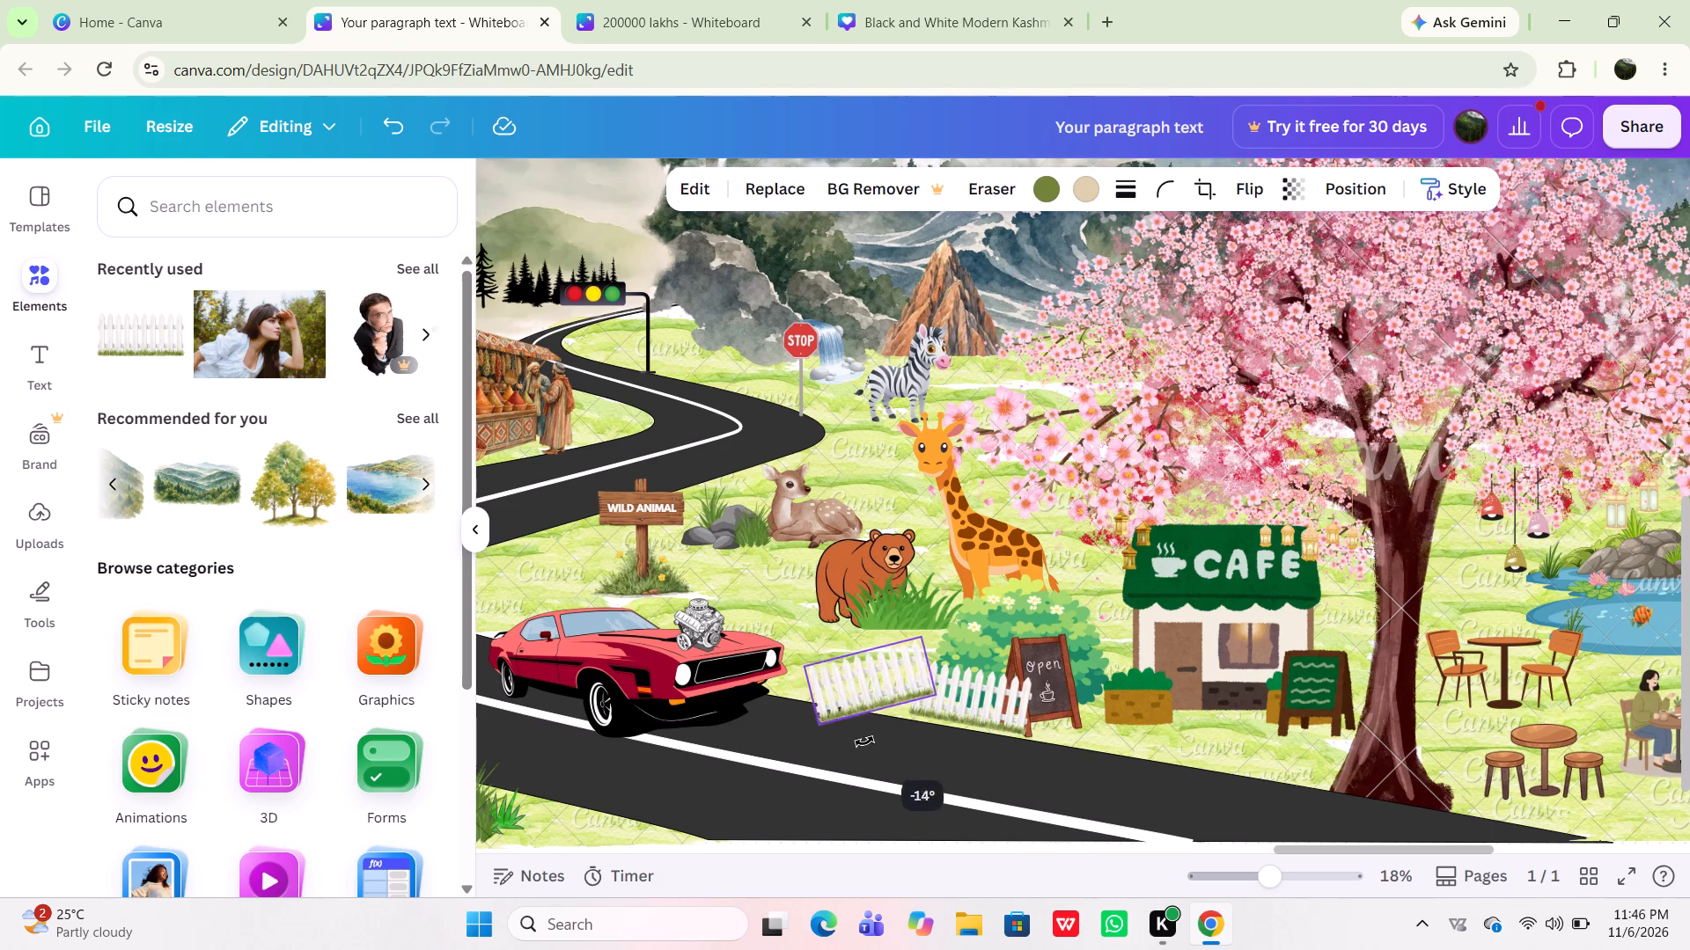
drag(864, 742, 852, 747)
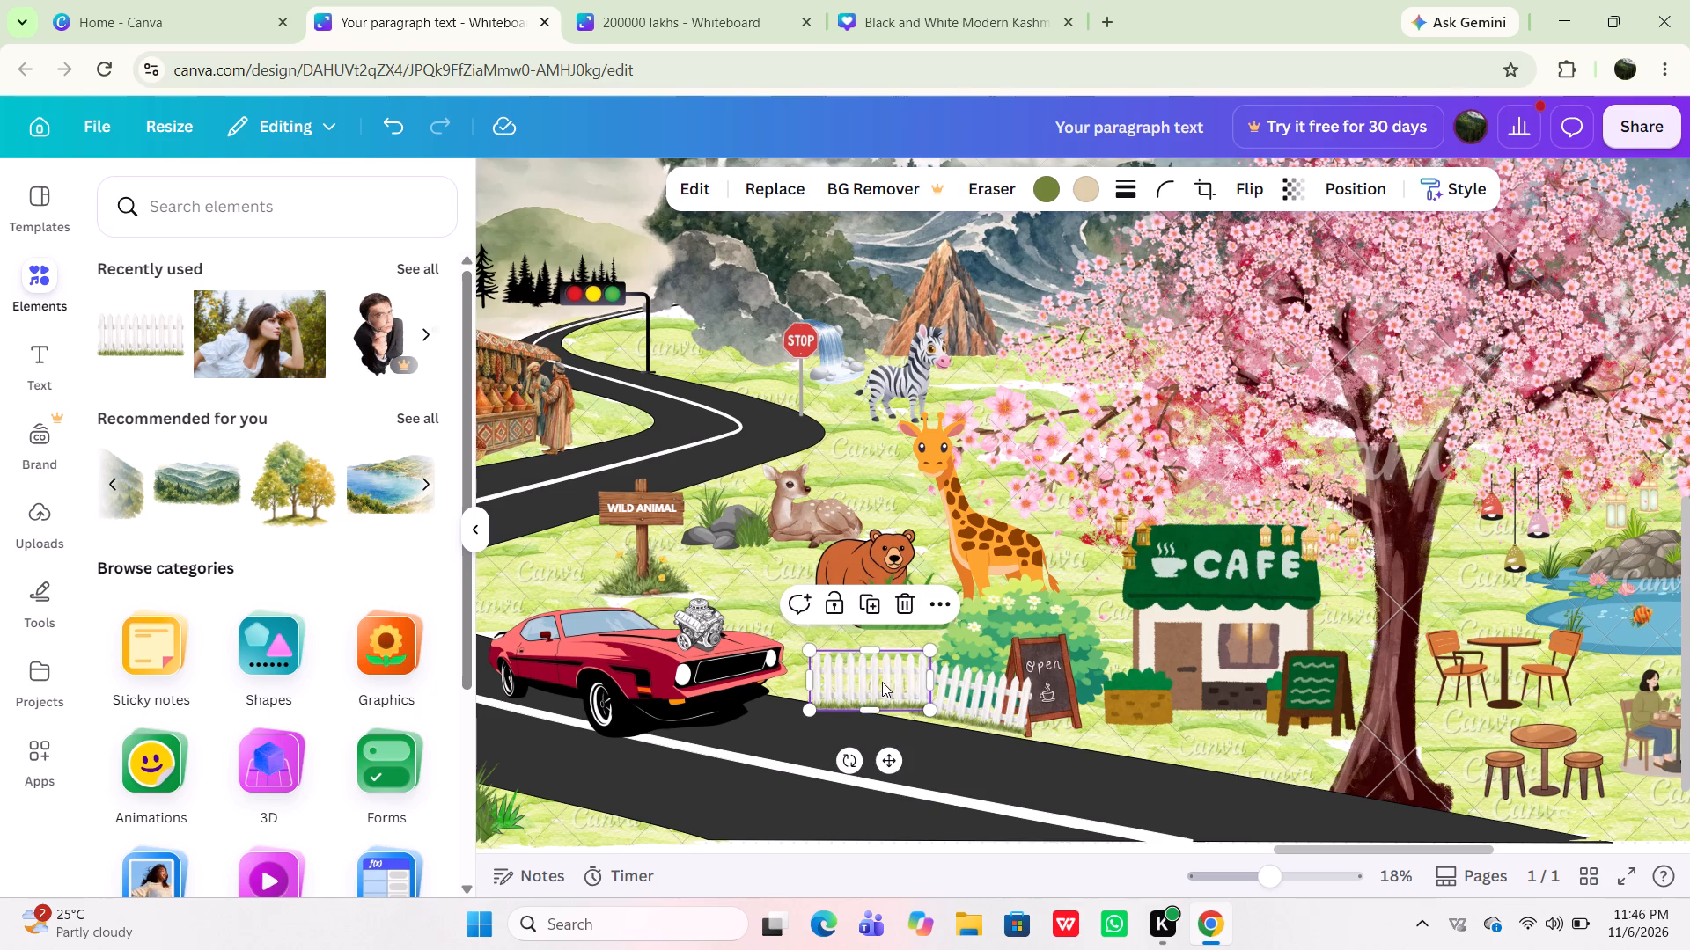
Move the level fence toward the café so that it overlaps the near end of the tilted fence.
drag(882, 682, 911, 664)
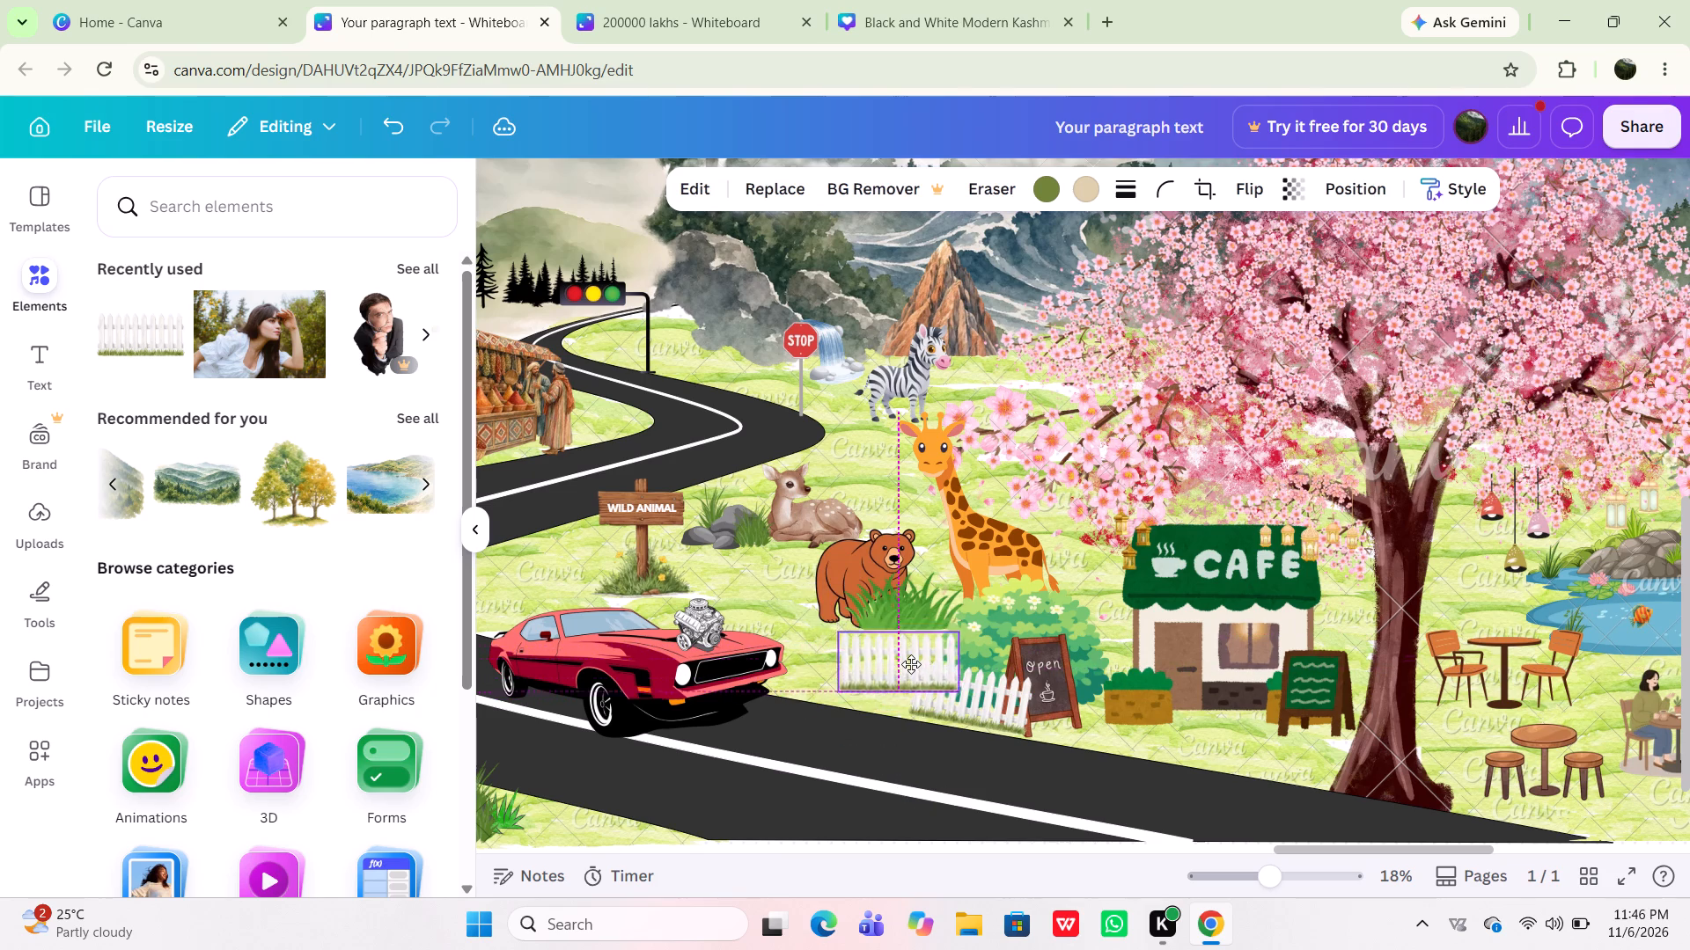
drag(911, 664, 923, 678)
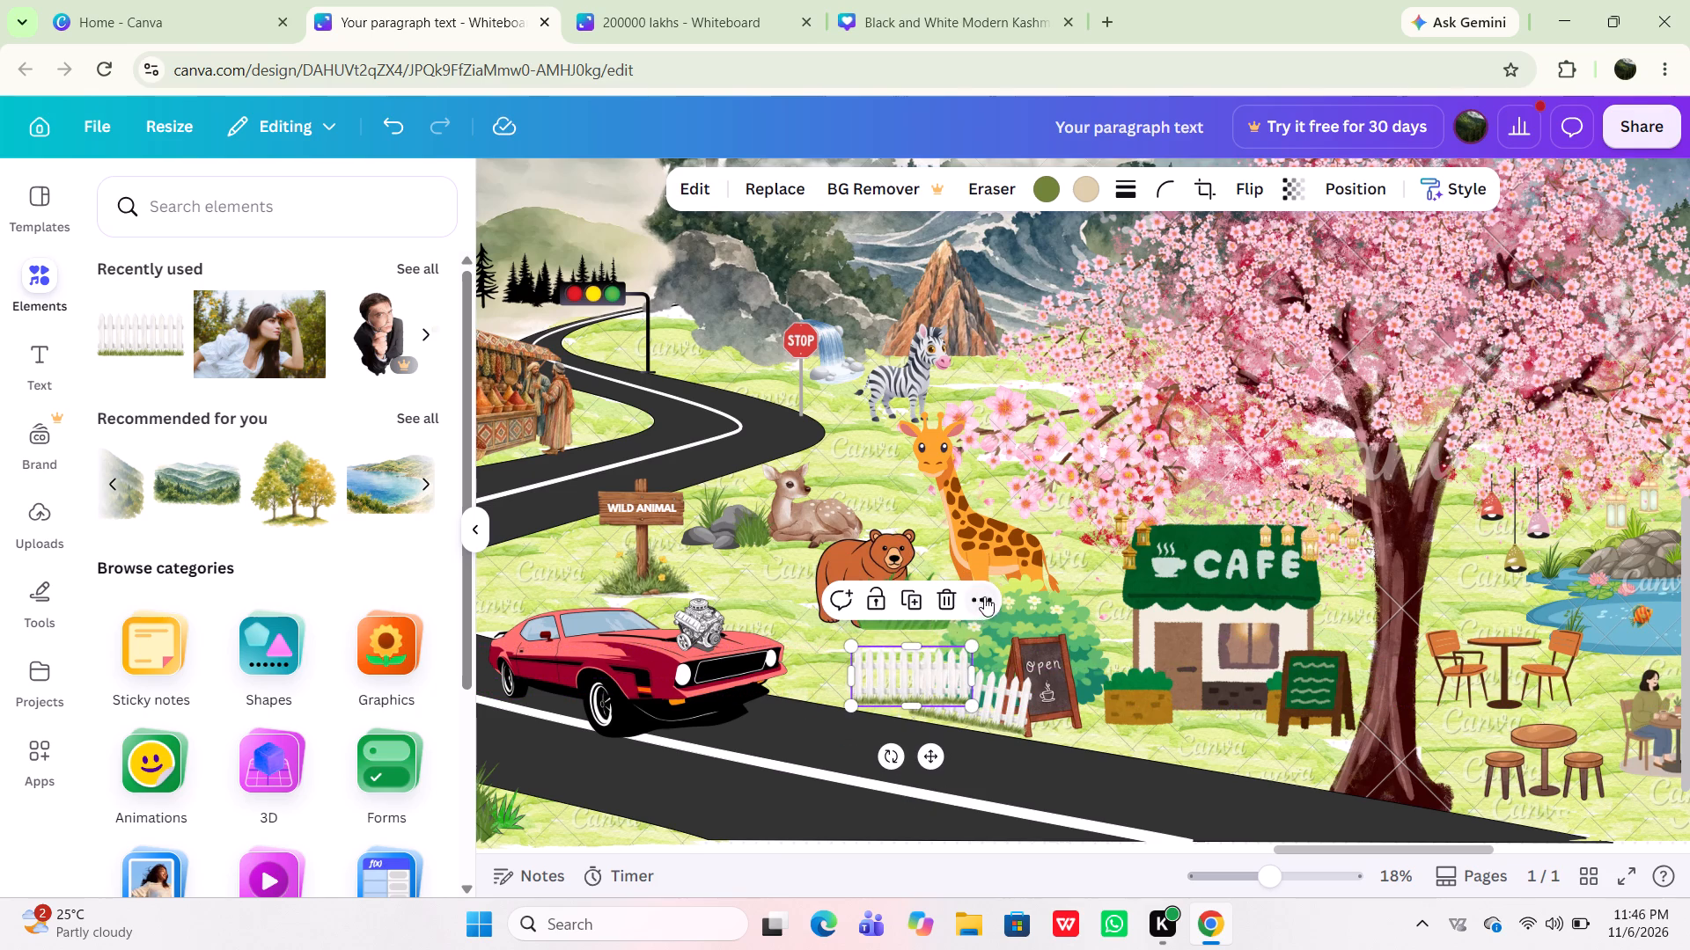
click(915, 599)
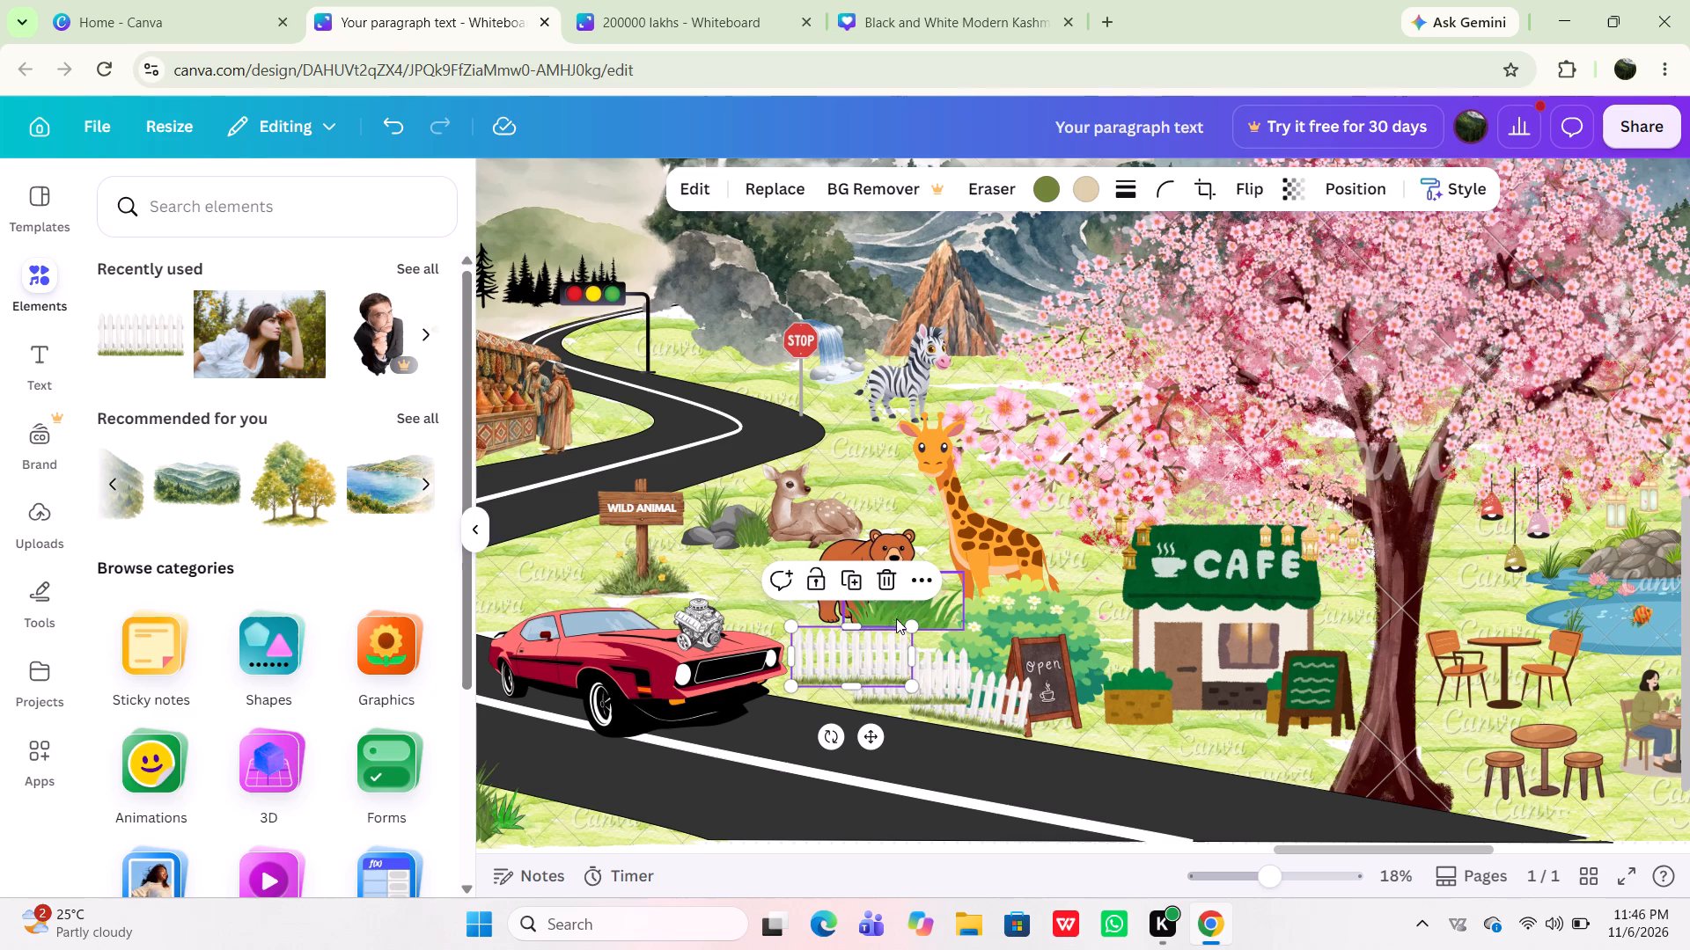
click(898, 581)
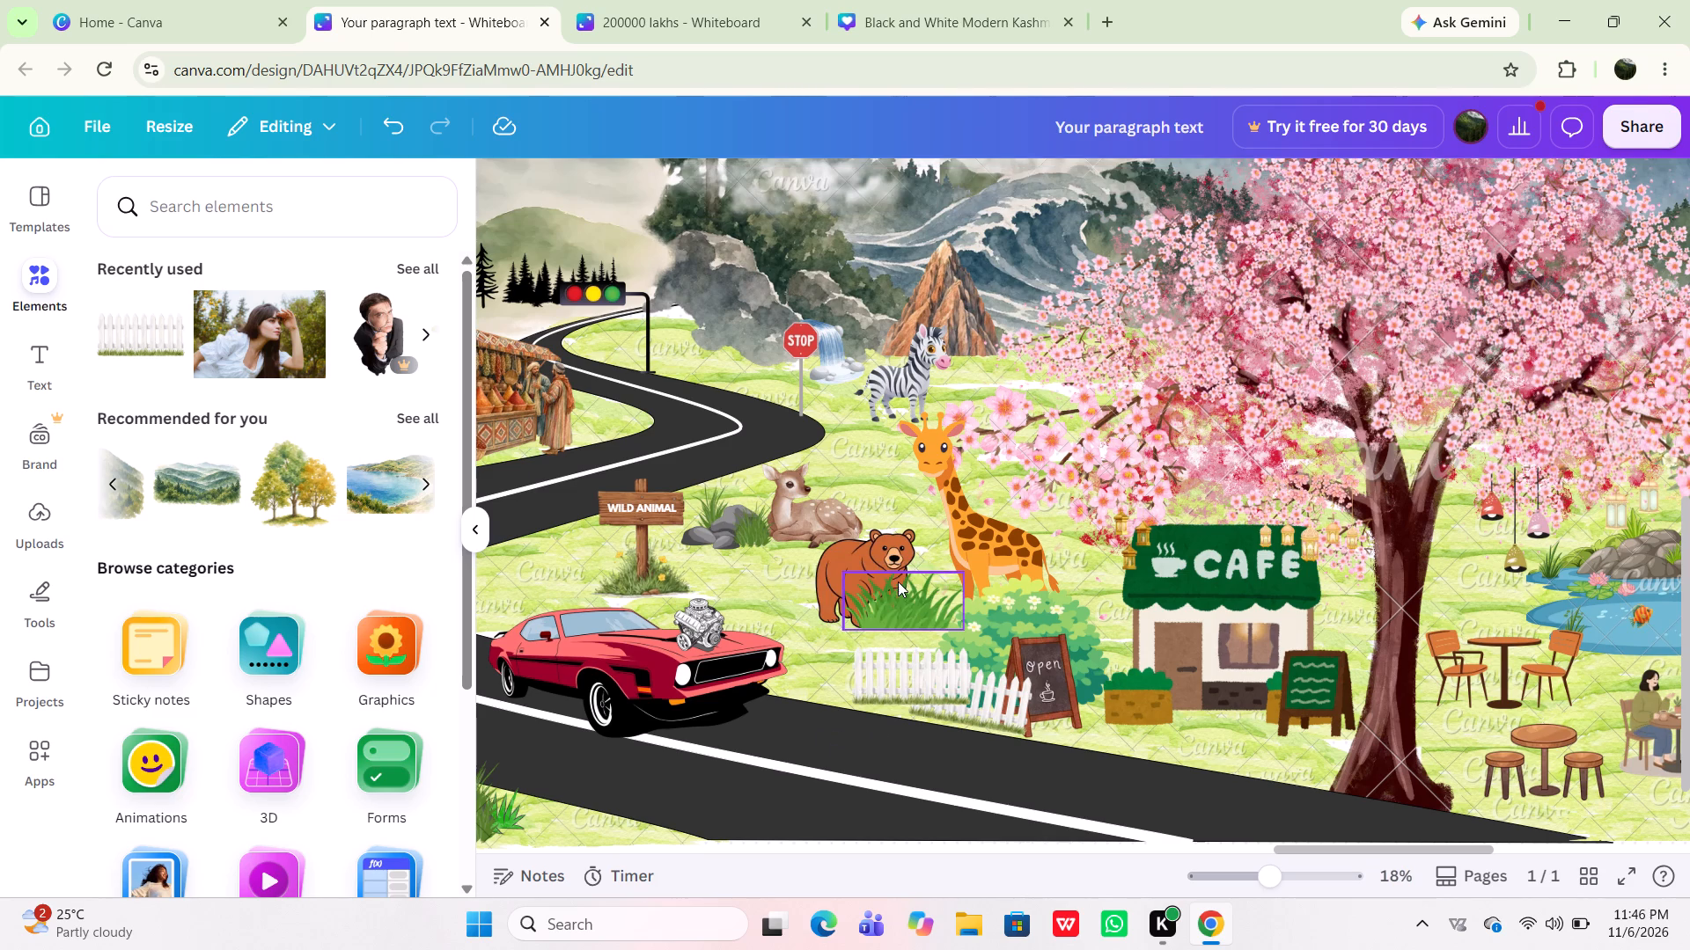
Send the level fence one layer backward so it sits behind the tilted fence.
click(906, 669)
click(988, 607)
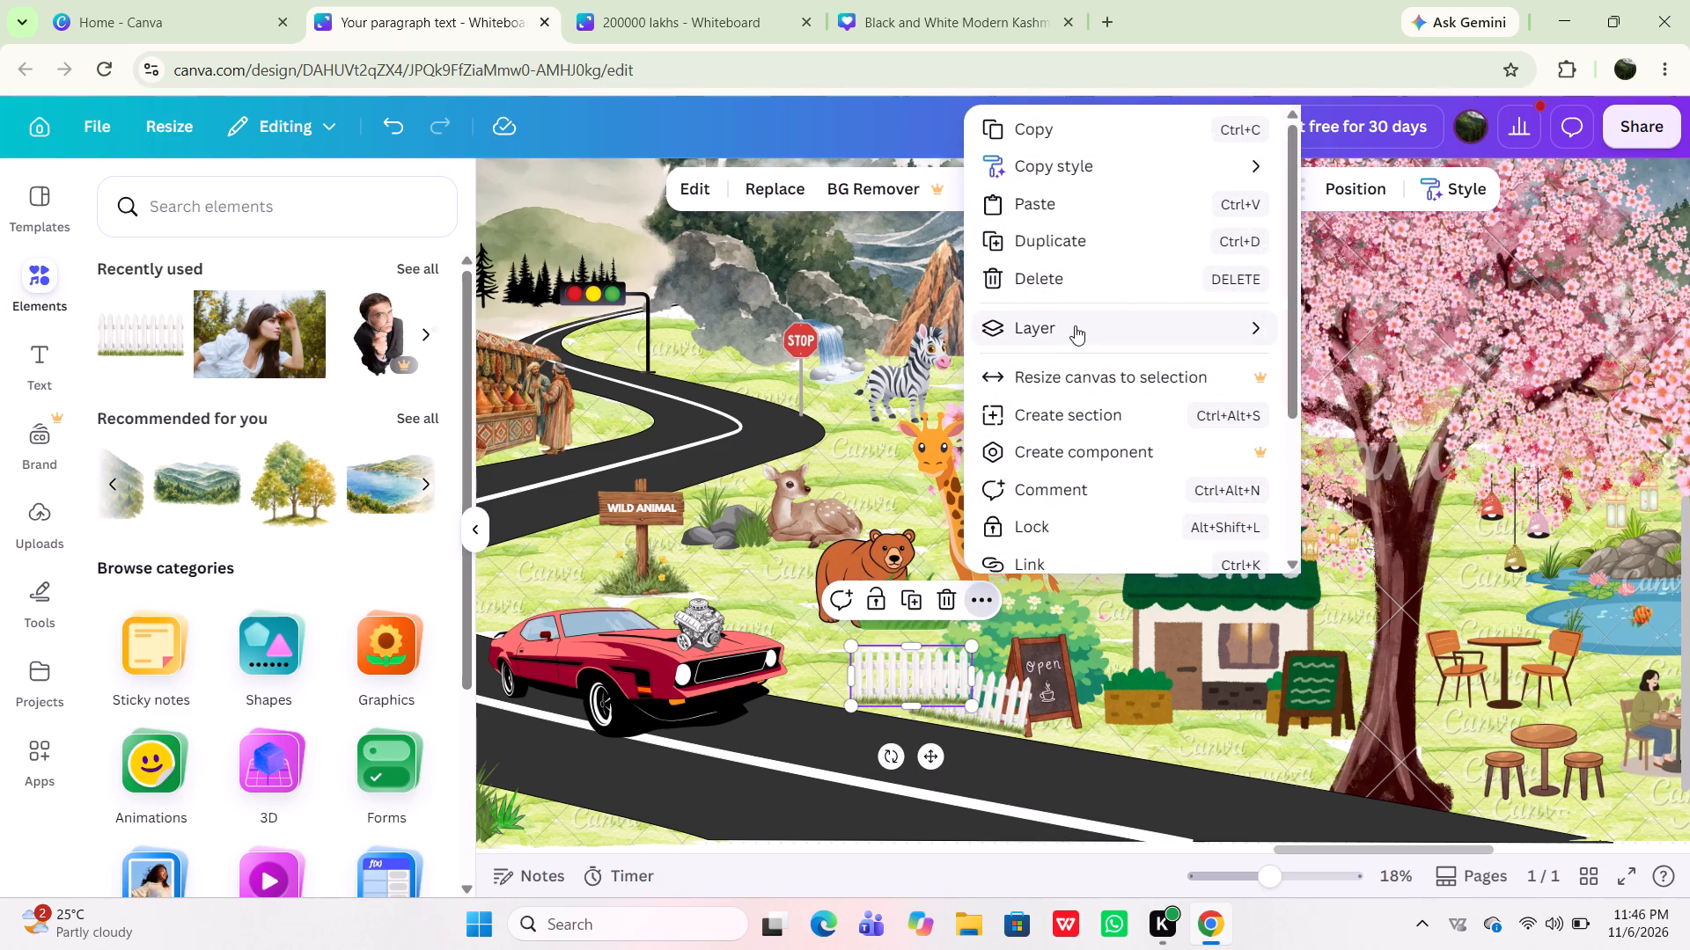
click(1075, 325)
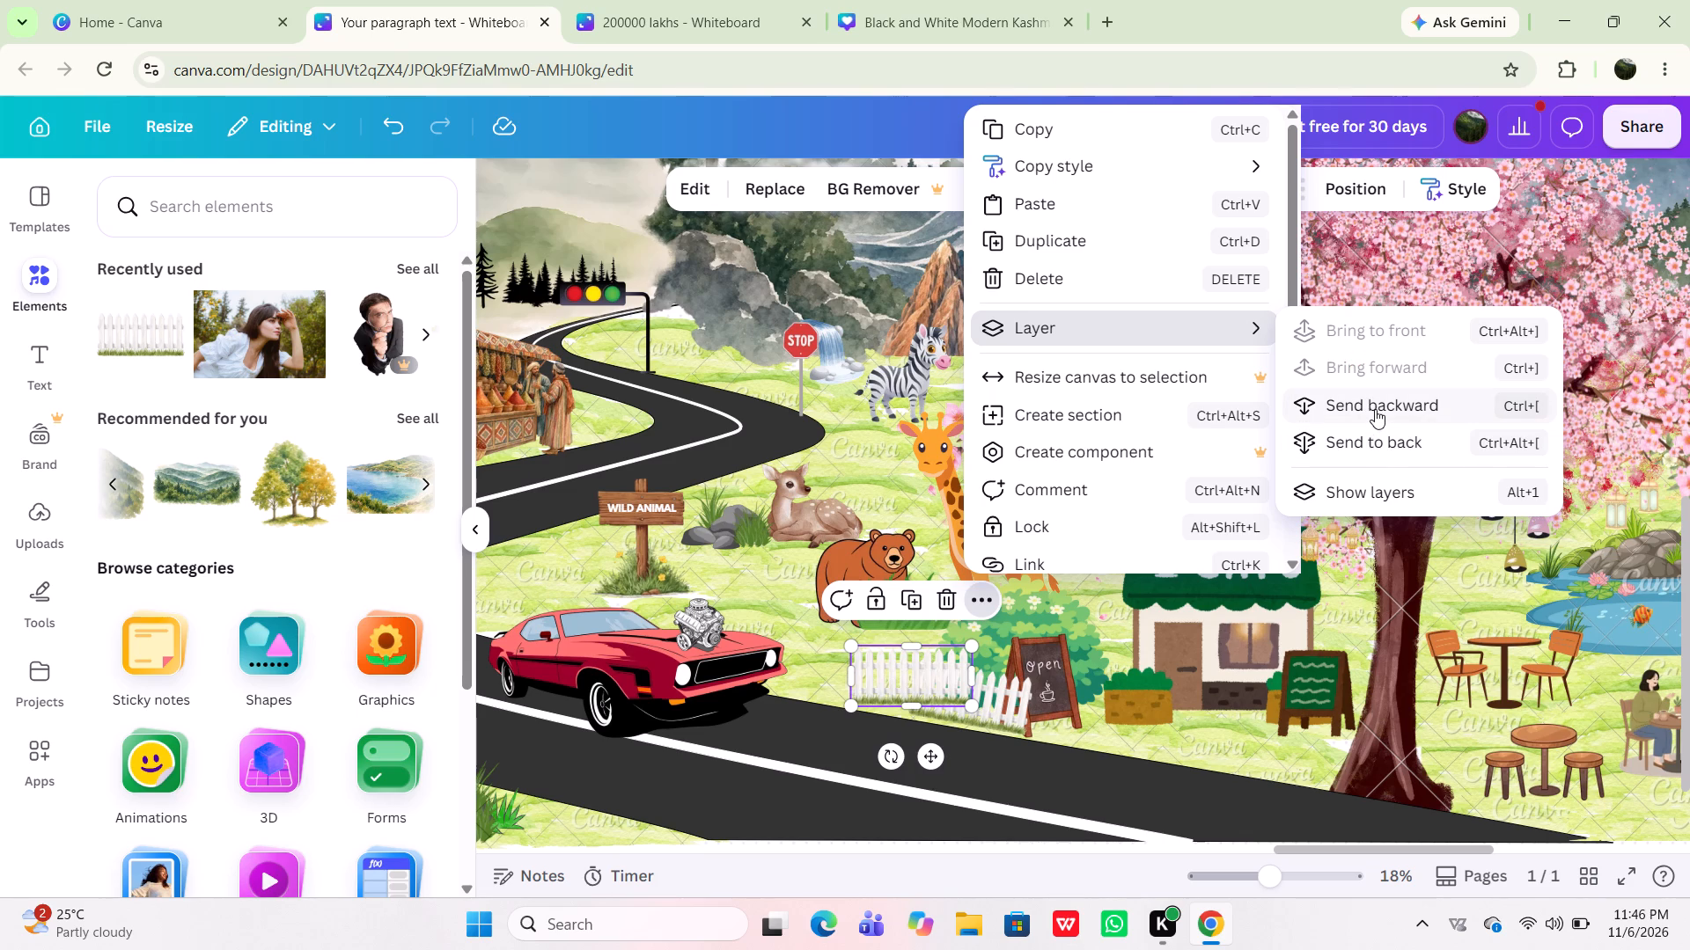
click(1375, 409)
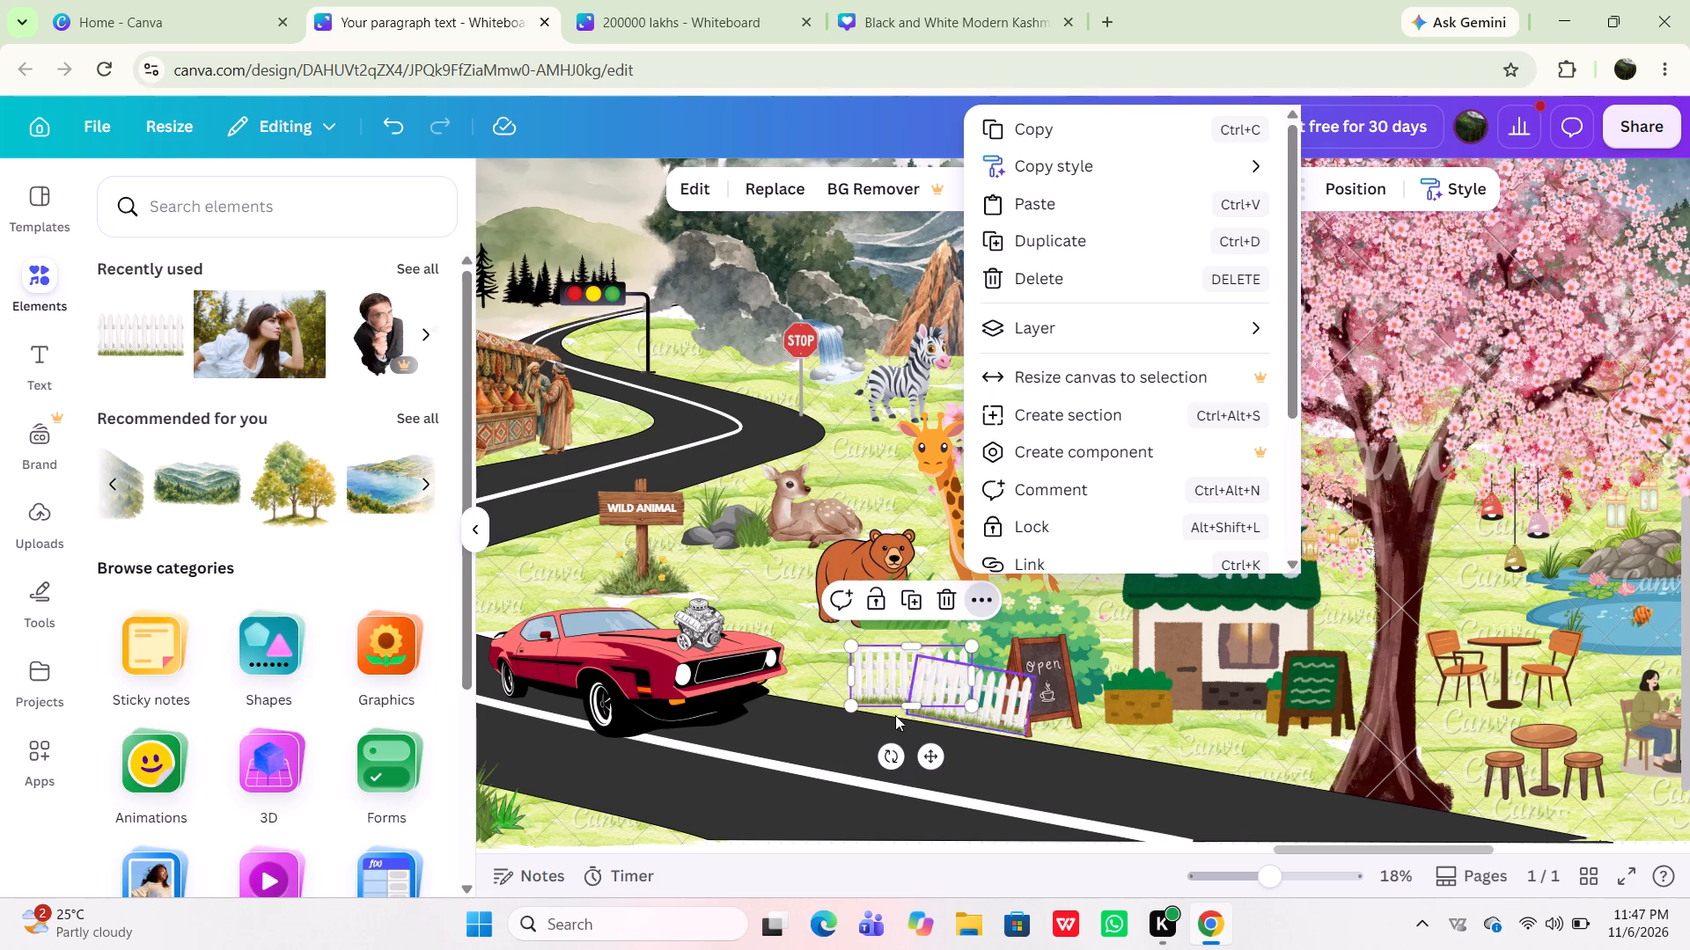
Move the level fence up beside the bear's grass and send it three layers backward, behind the grass and the bush.
drag(889, 670, 885, 633)
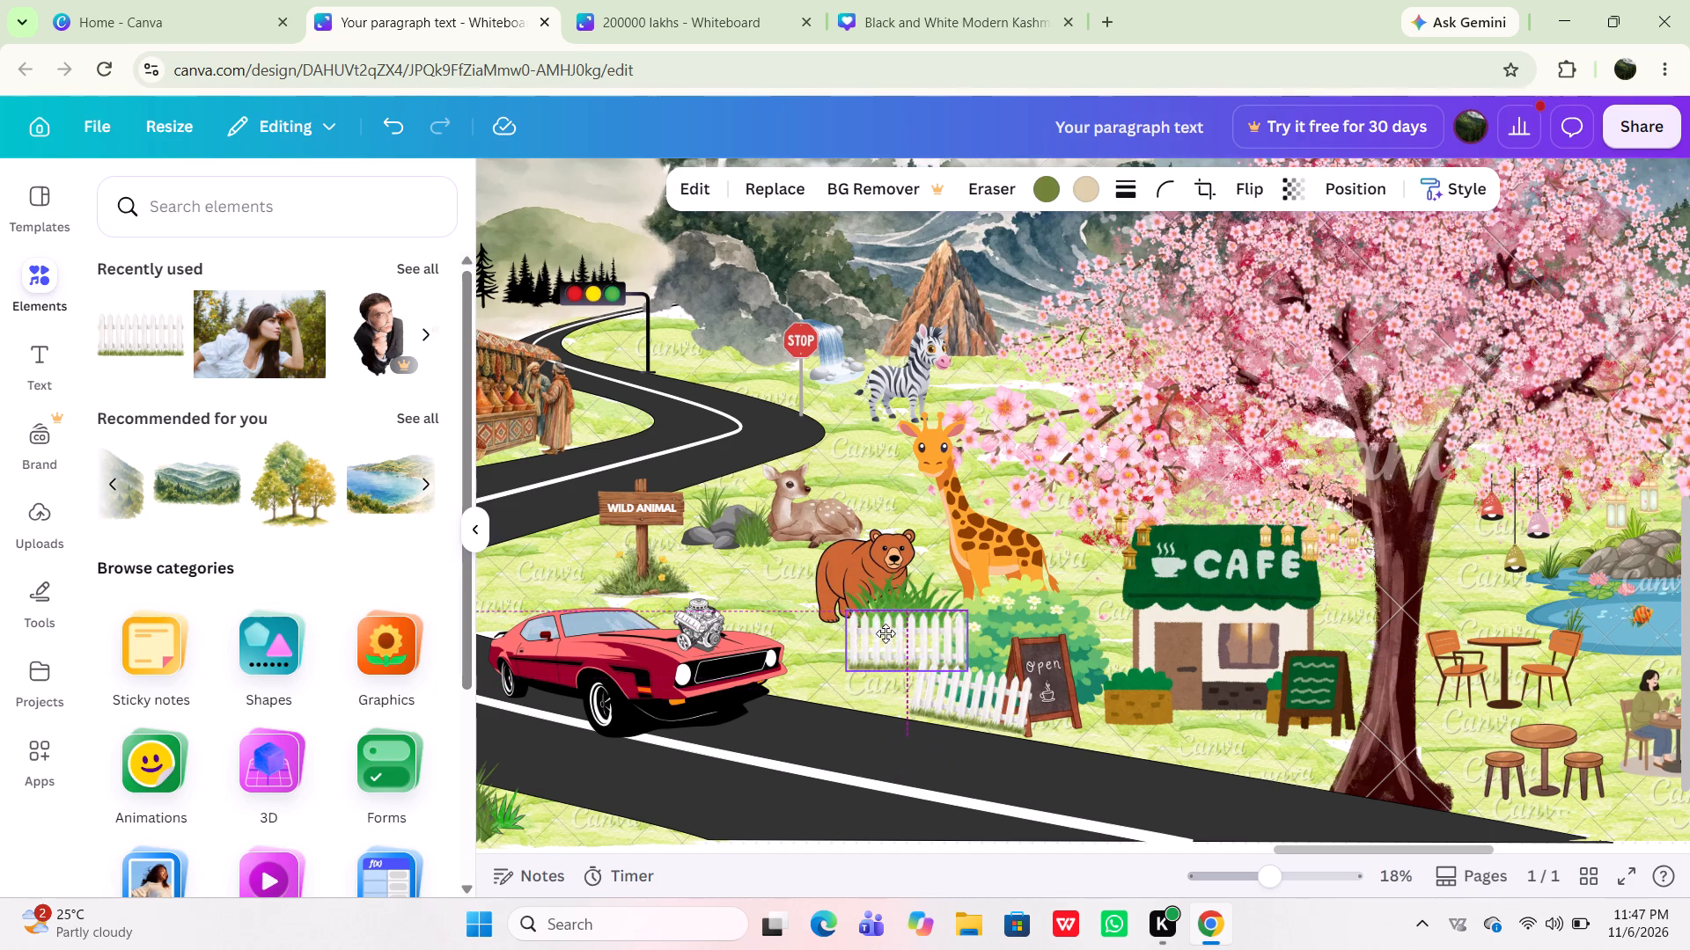
drag(885, 633, 905, 639)
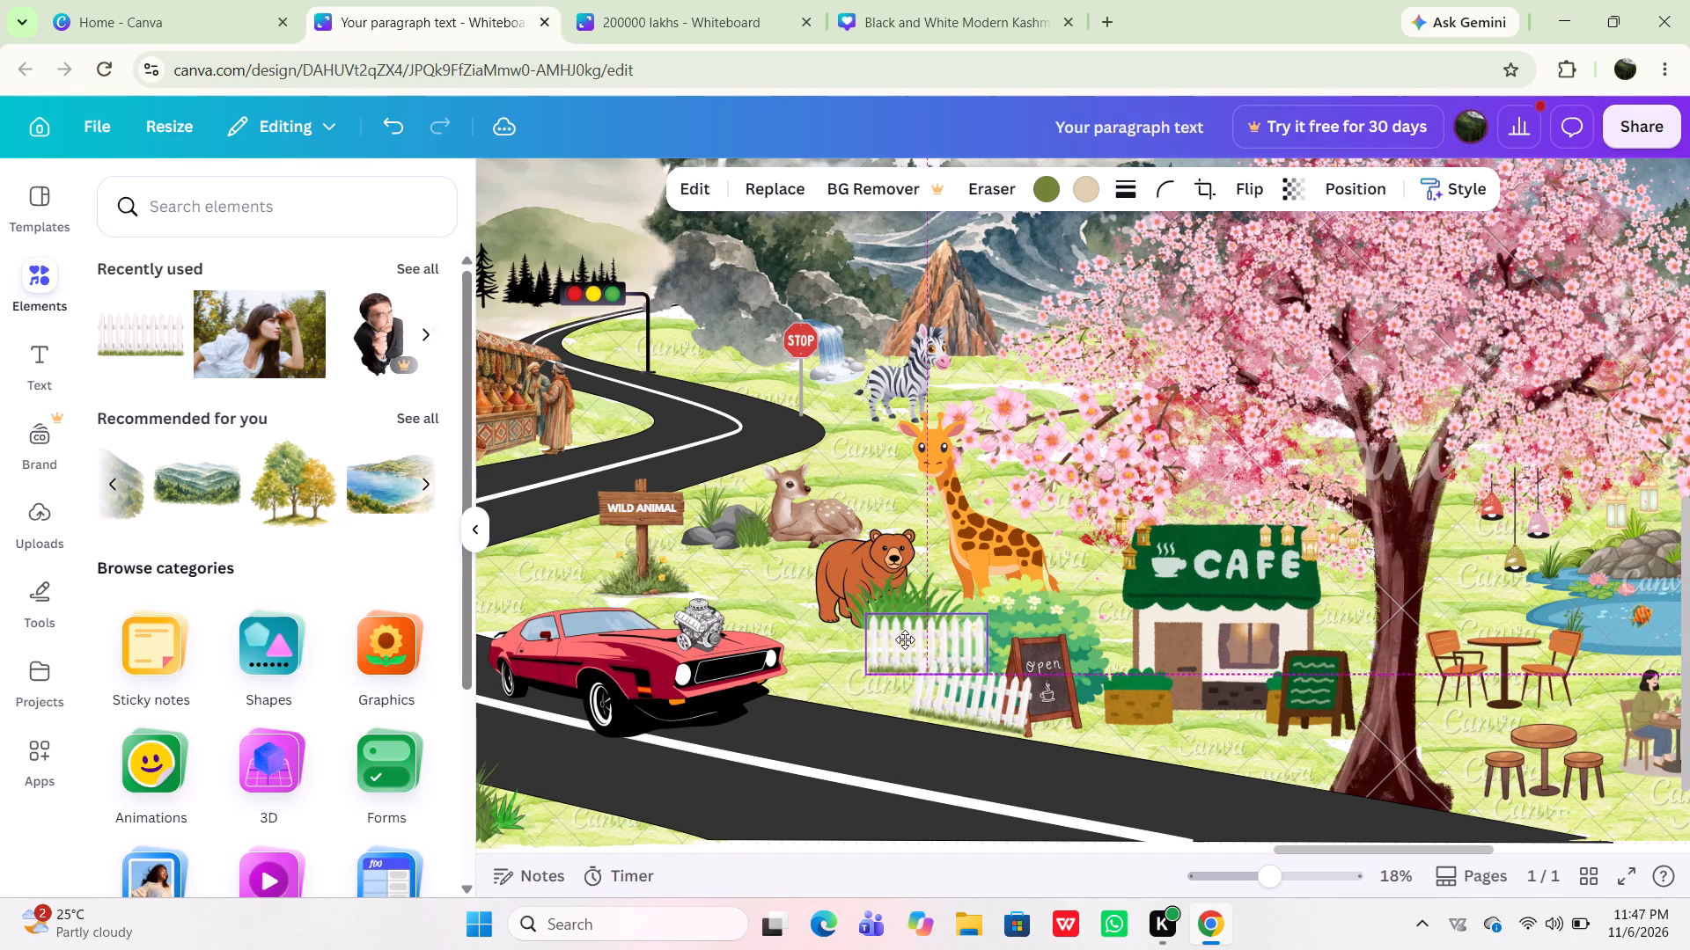
drag(905, 639, 906, 637)
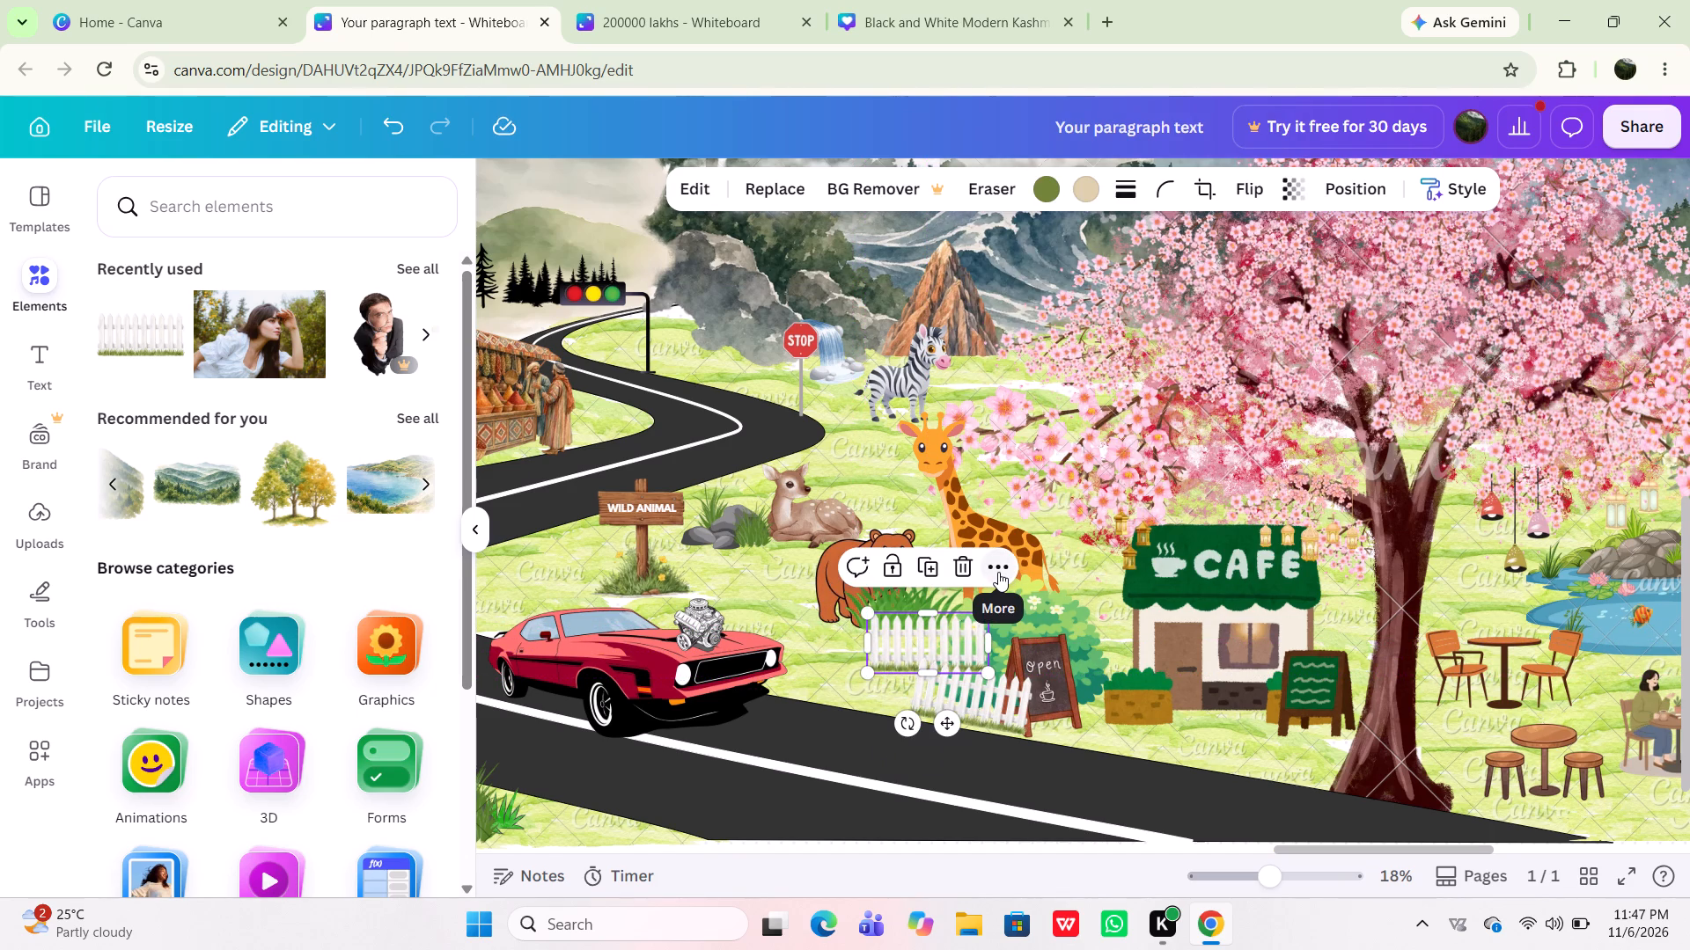
click(998, 572)
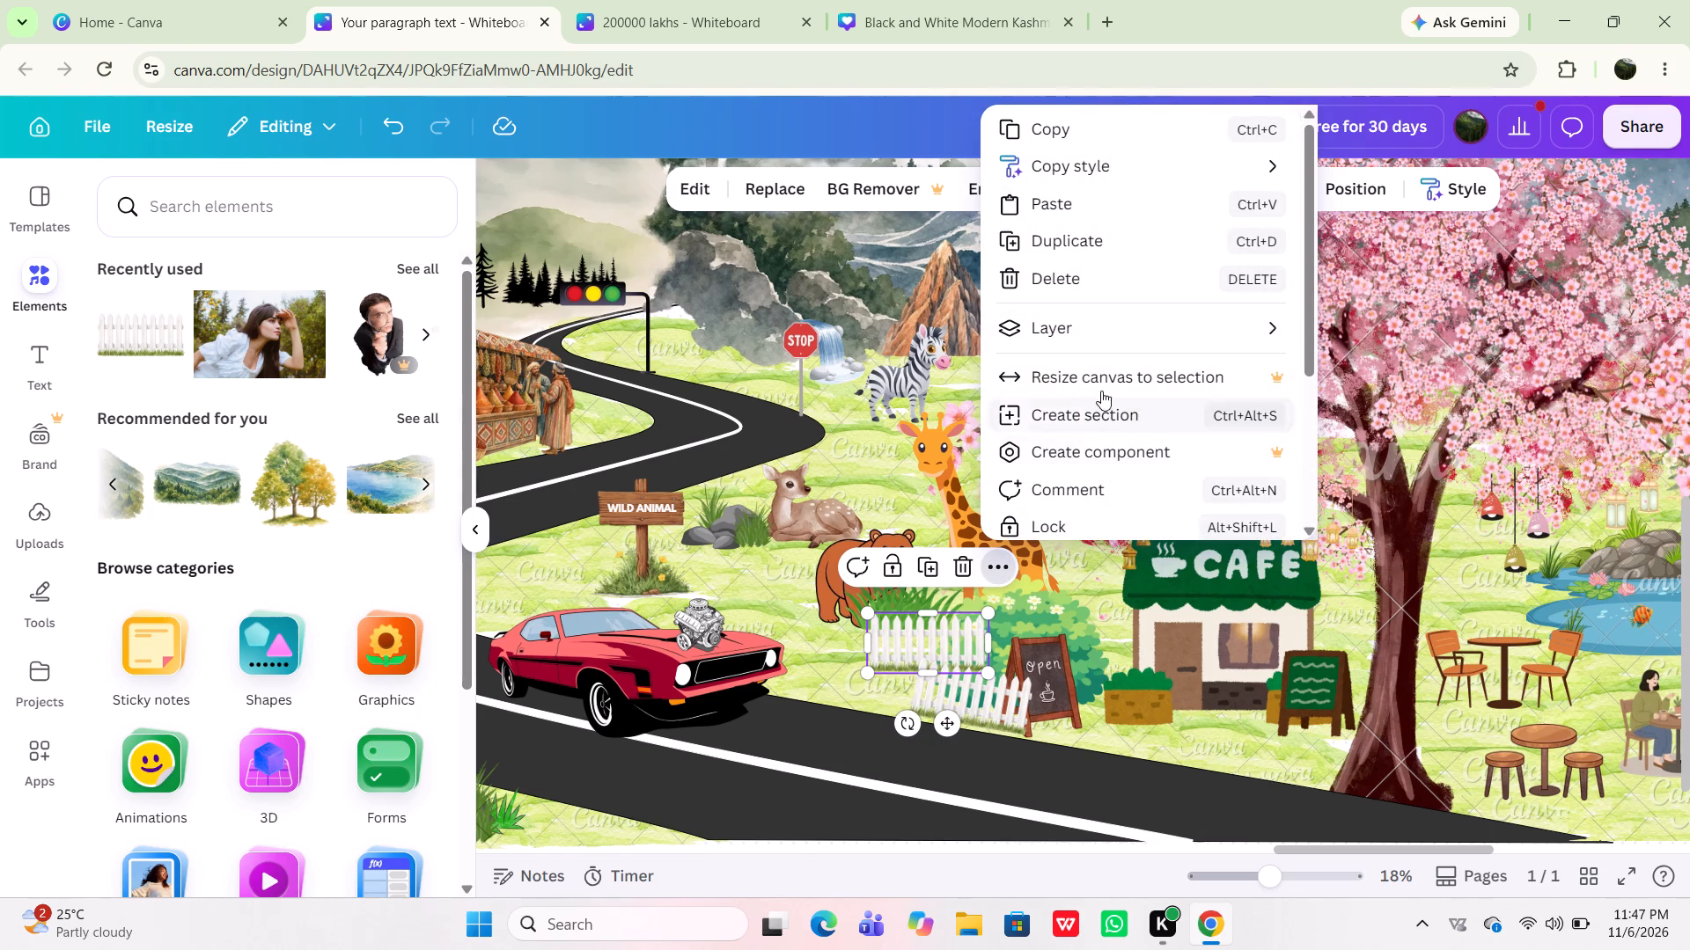
click(1115, 340)
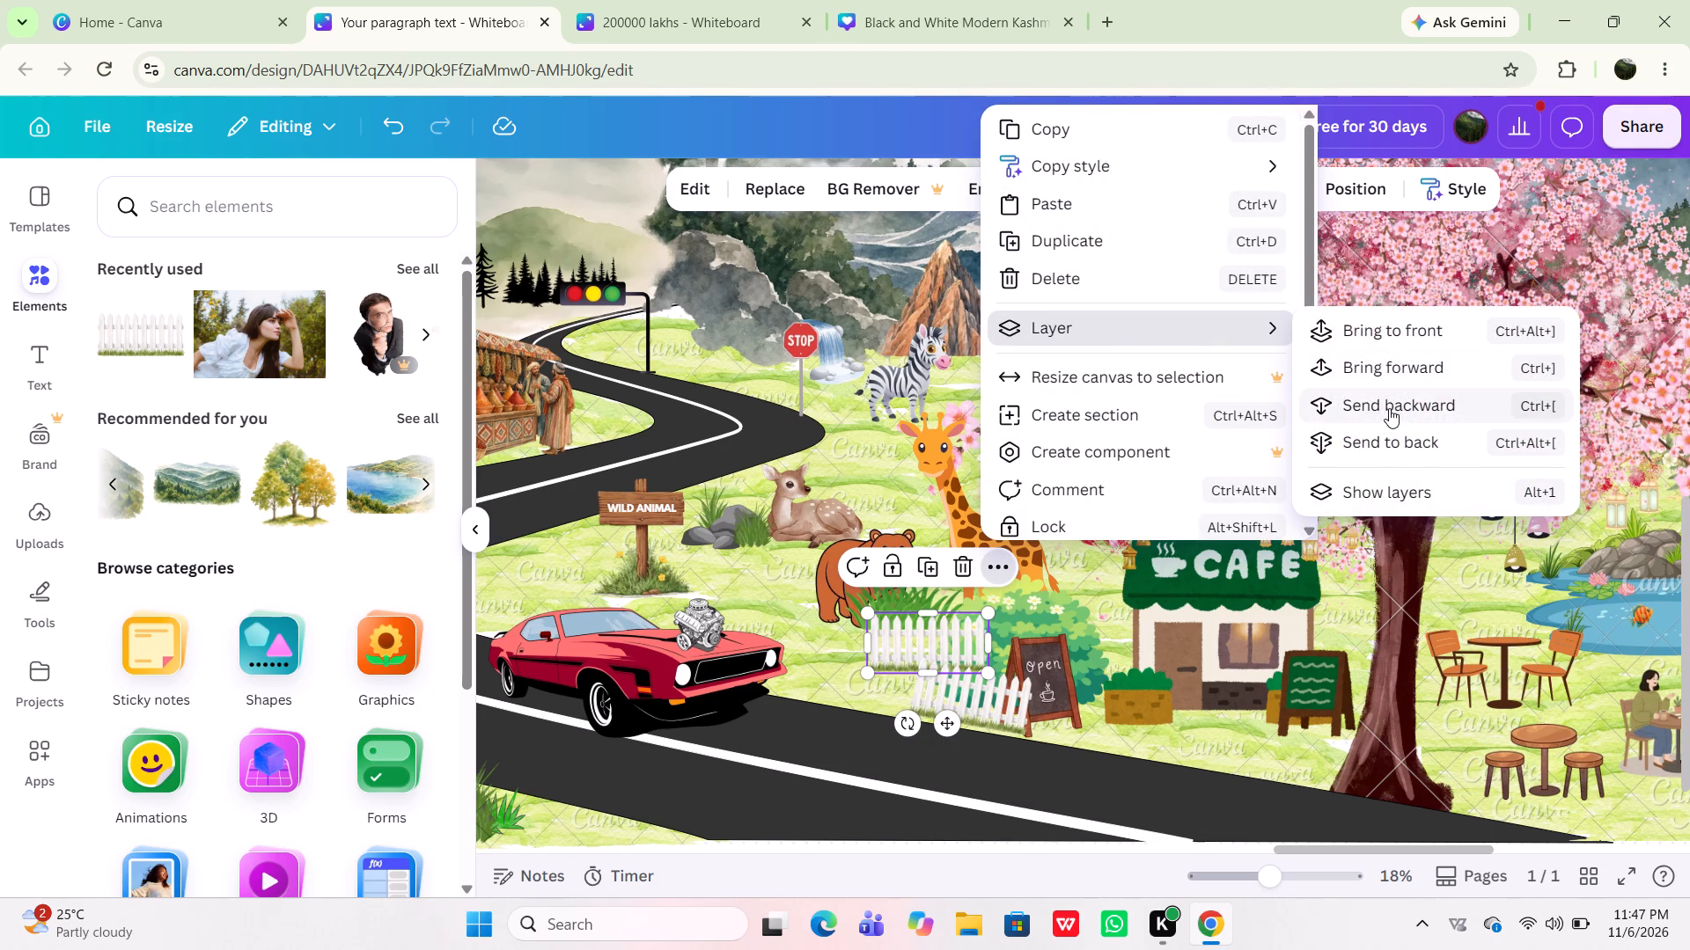
click(1389, 408)
click(1389, 408)
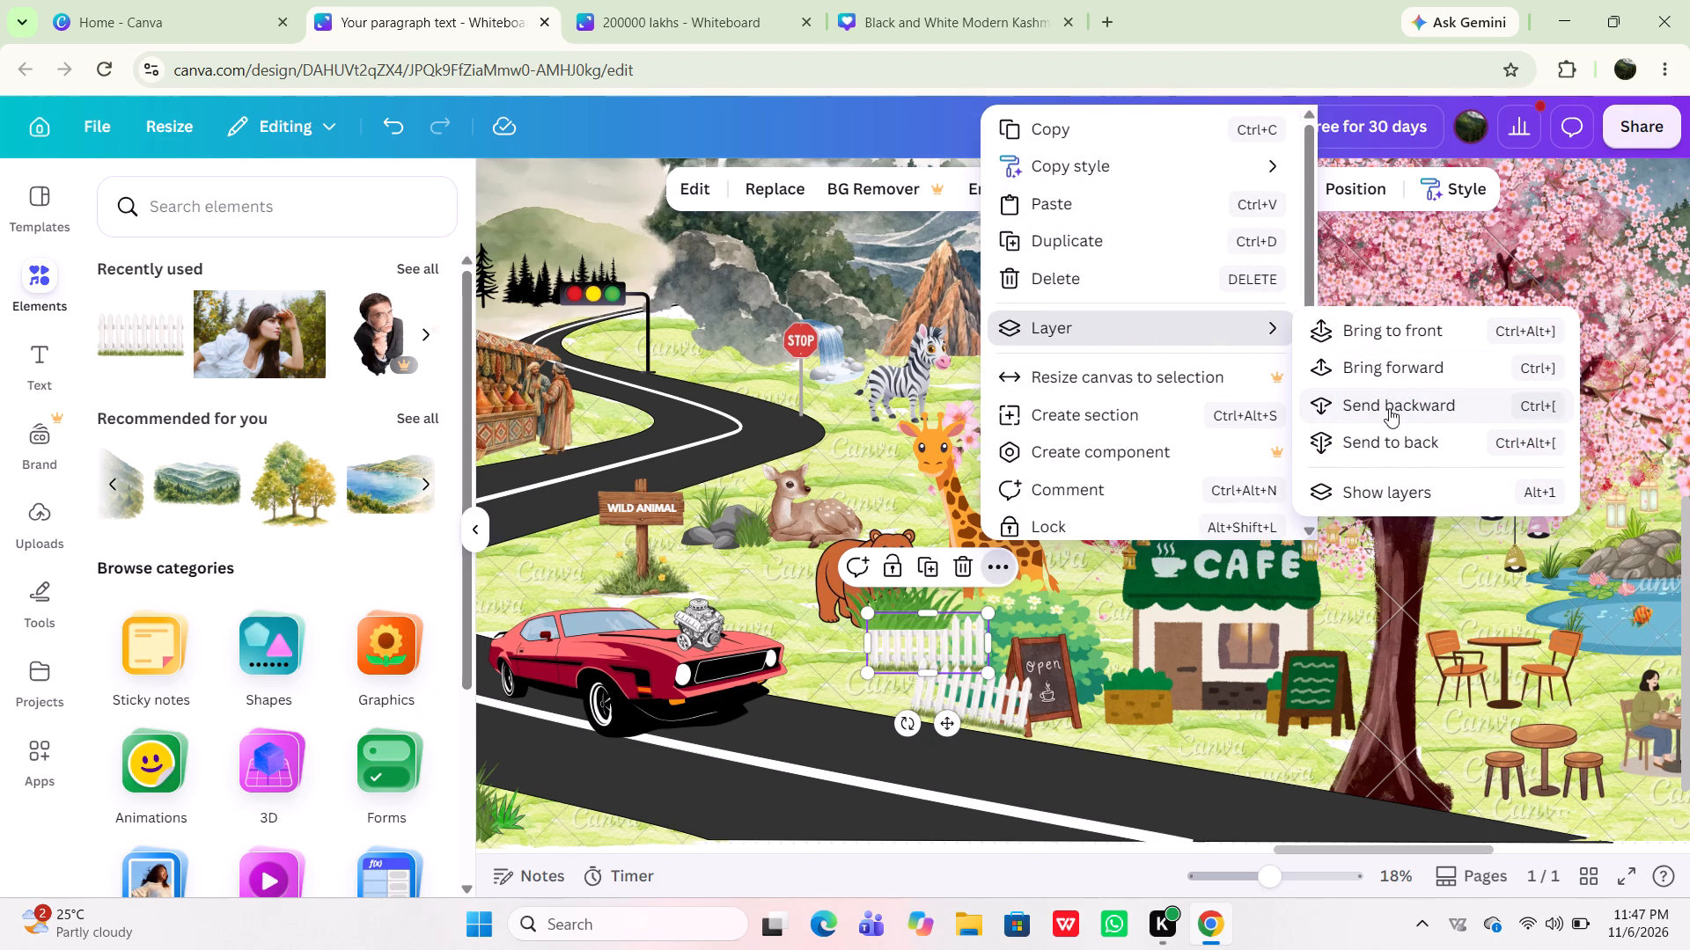
click(1389, 408)
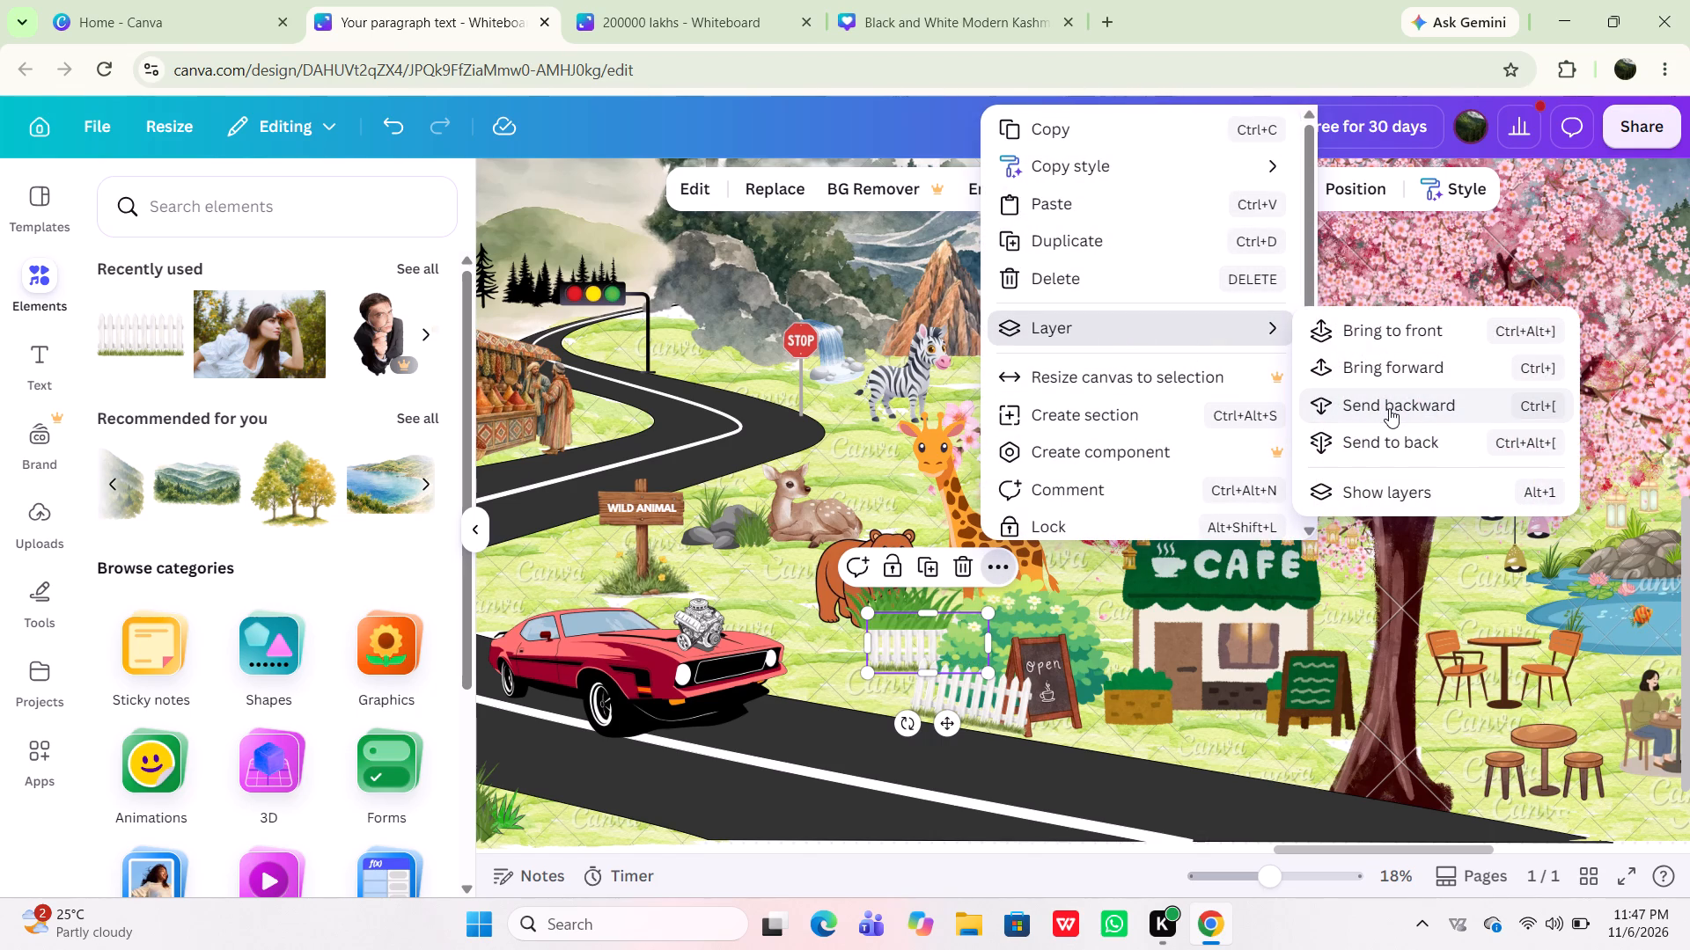
click(898, 662)
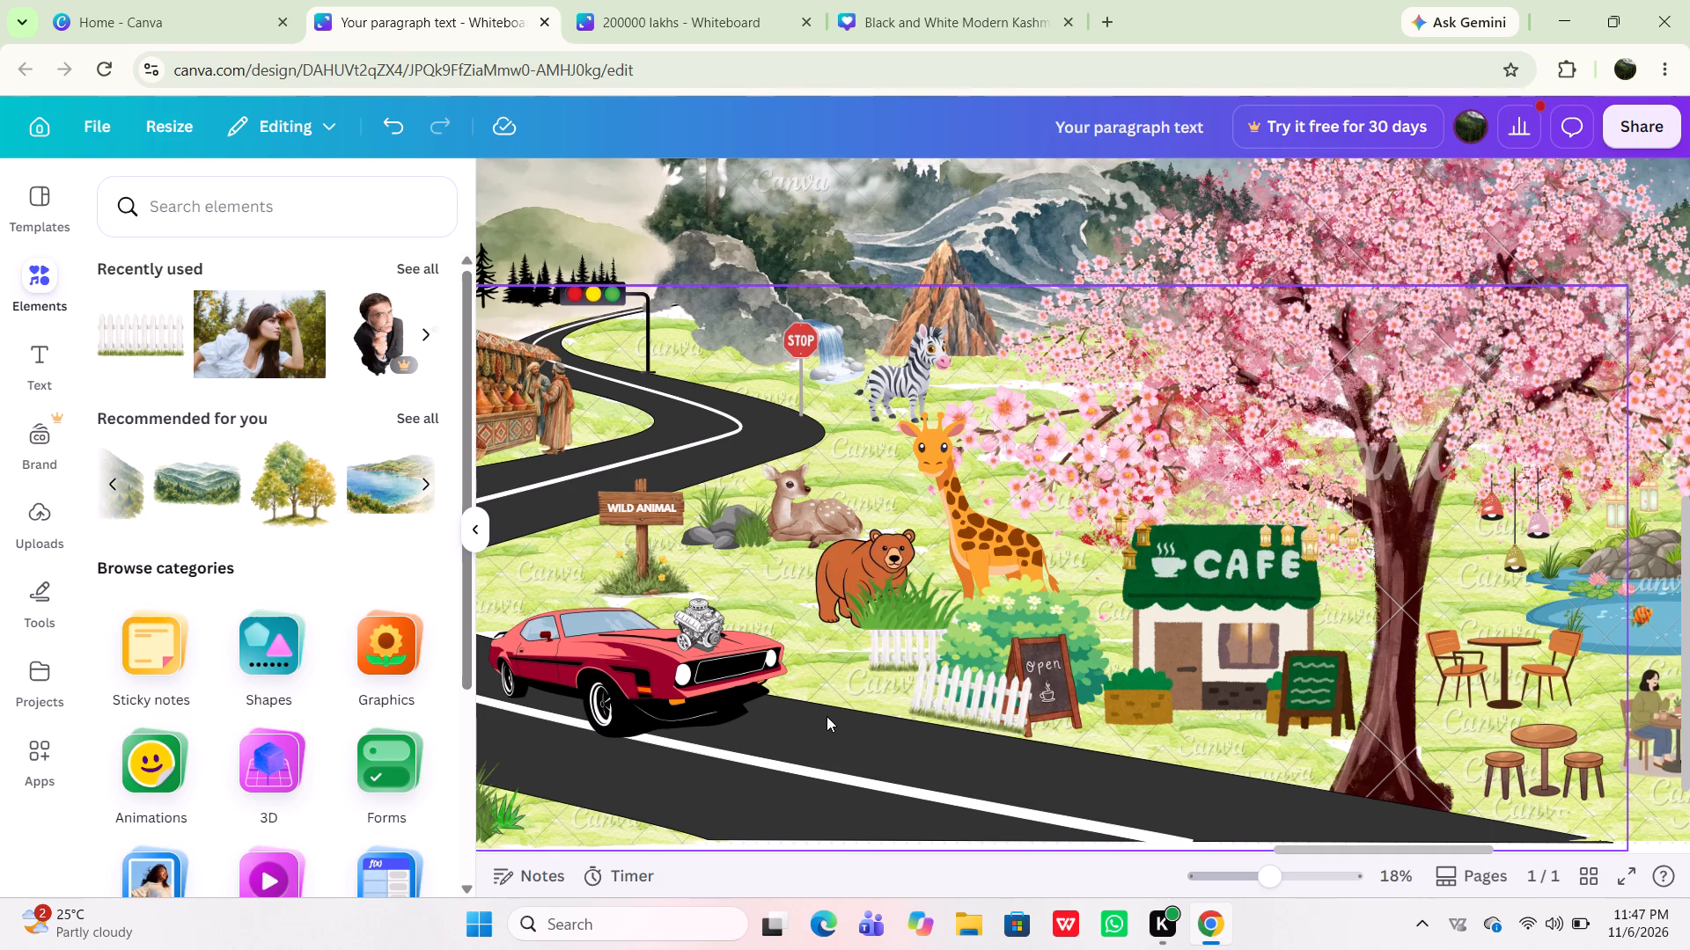
Shift the level fence toward the red car and slightly down, just below the bear's grass.
drag(897, 656, 957, 661)
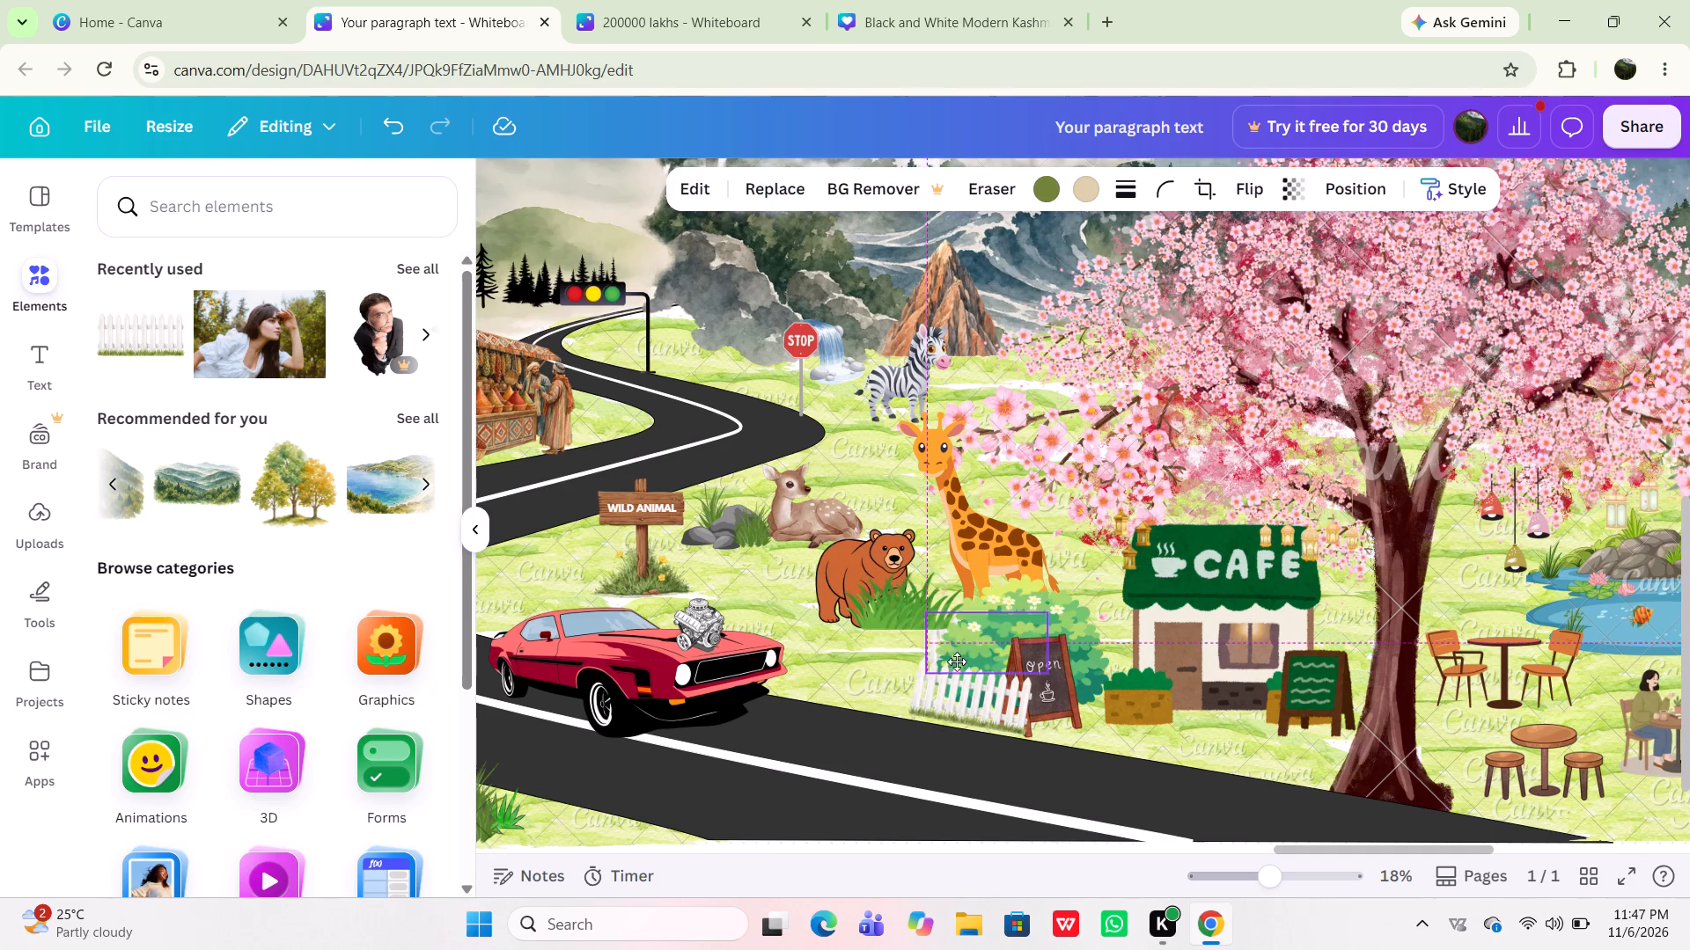
drag(957, 661, 875, 671)
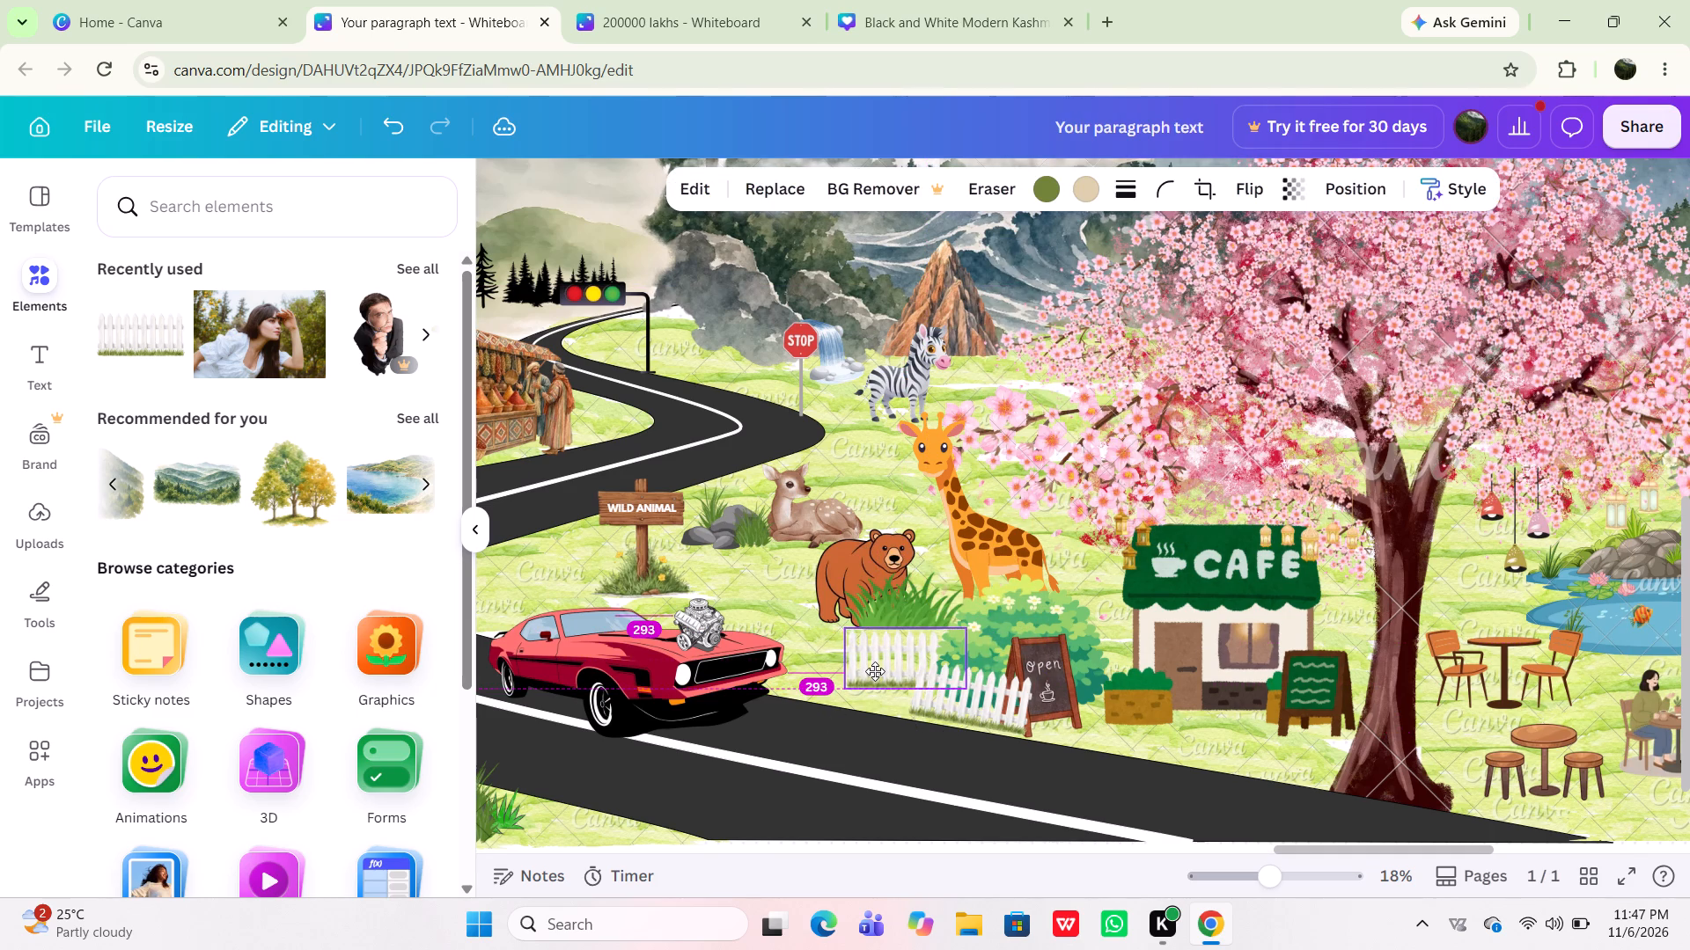
drag(875, 671, 876, 670)
Move the tilted fence away from the Open board toward the red car, in front of the level fence.
drag(985, 693, 933, 683)
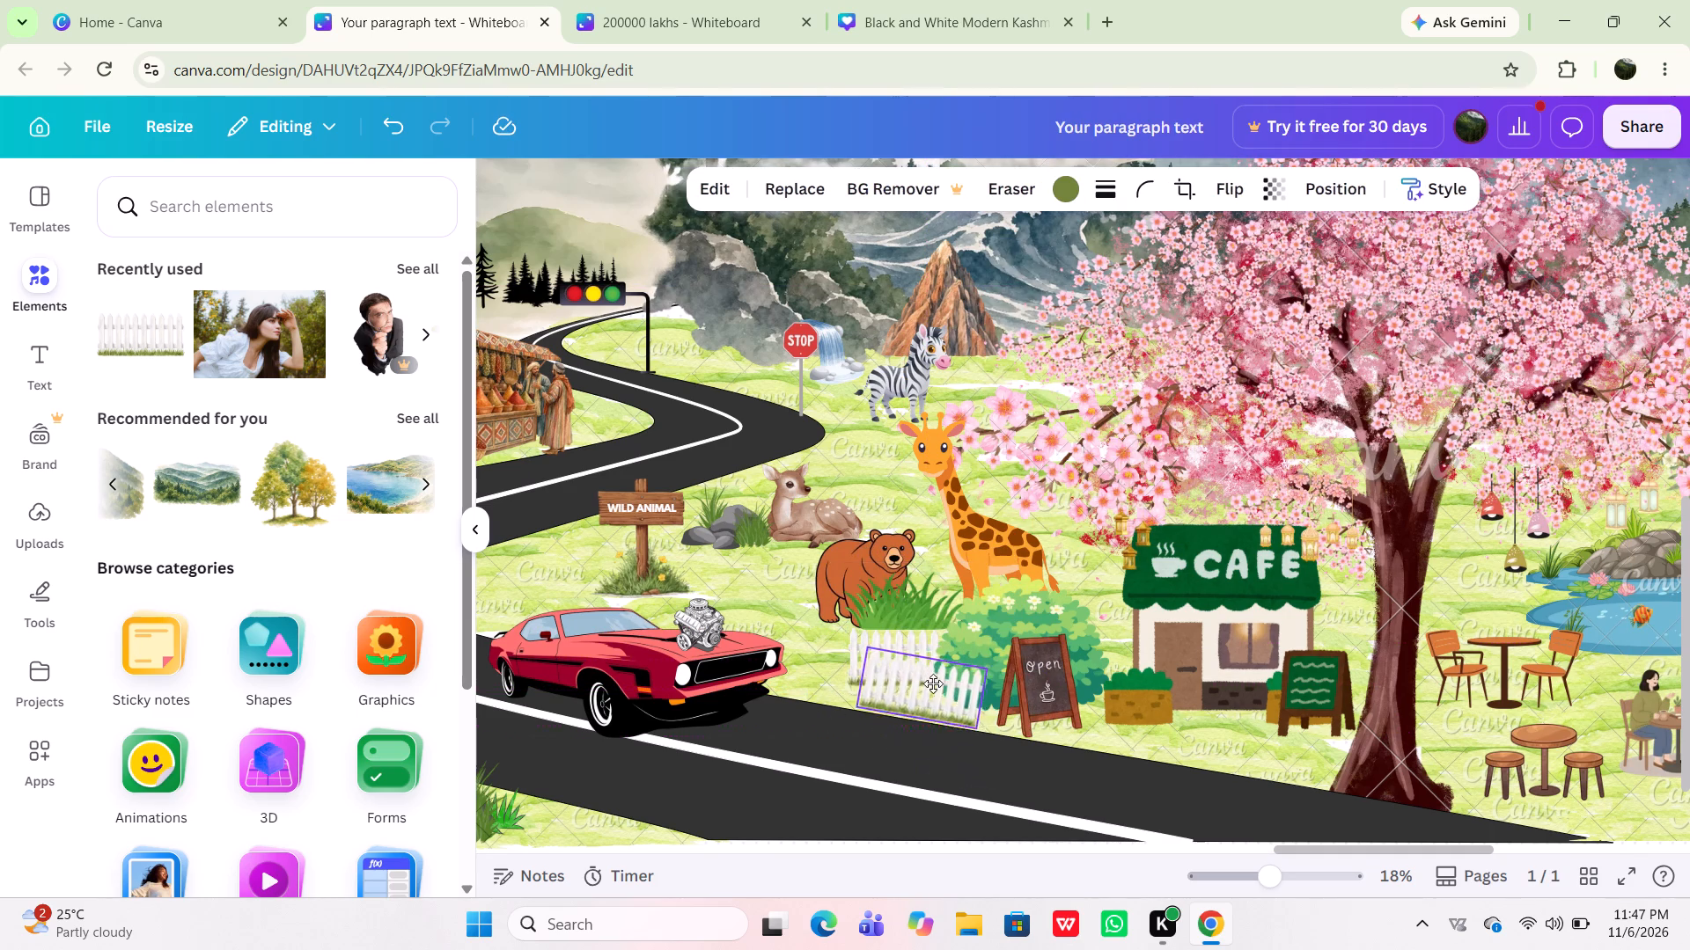
drag(933, 683, 922, 673)
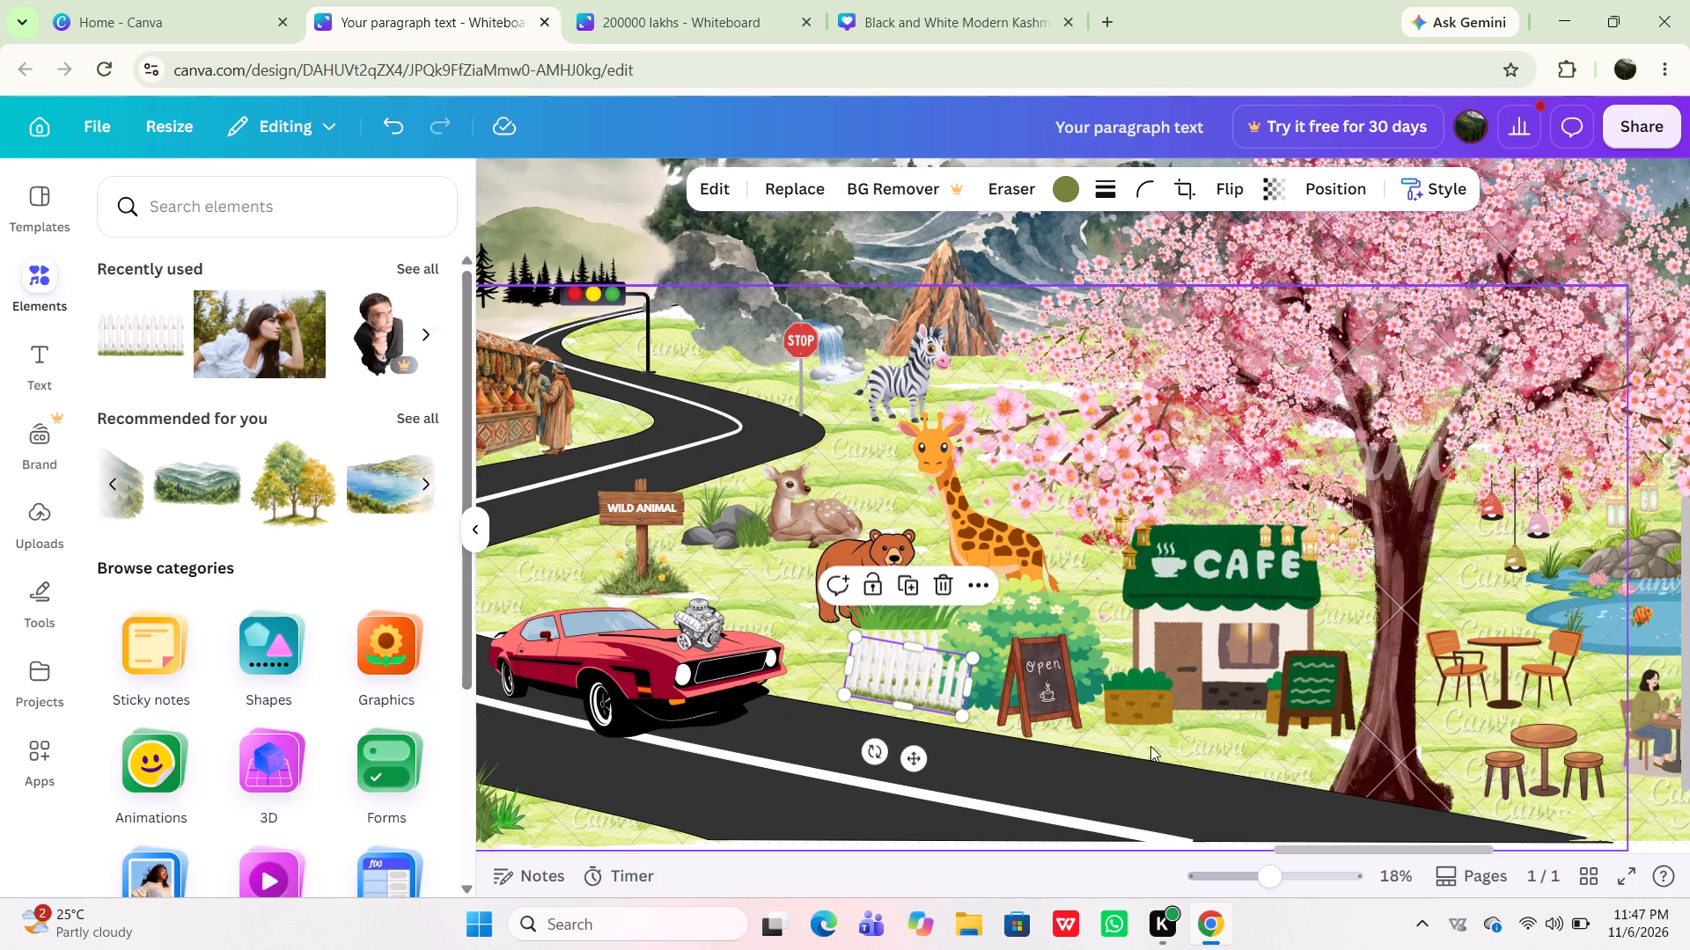
click(1150, 746)
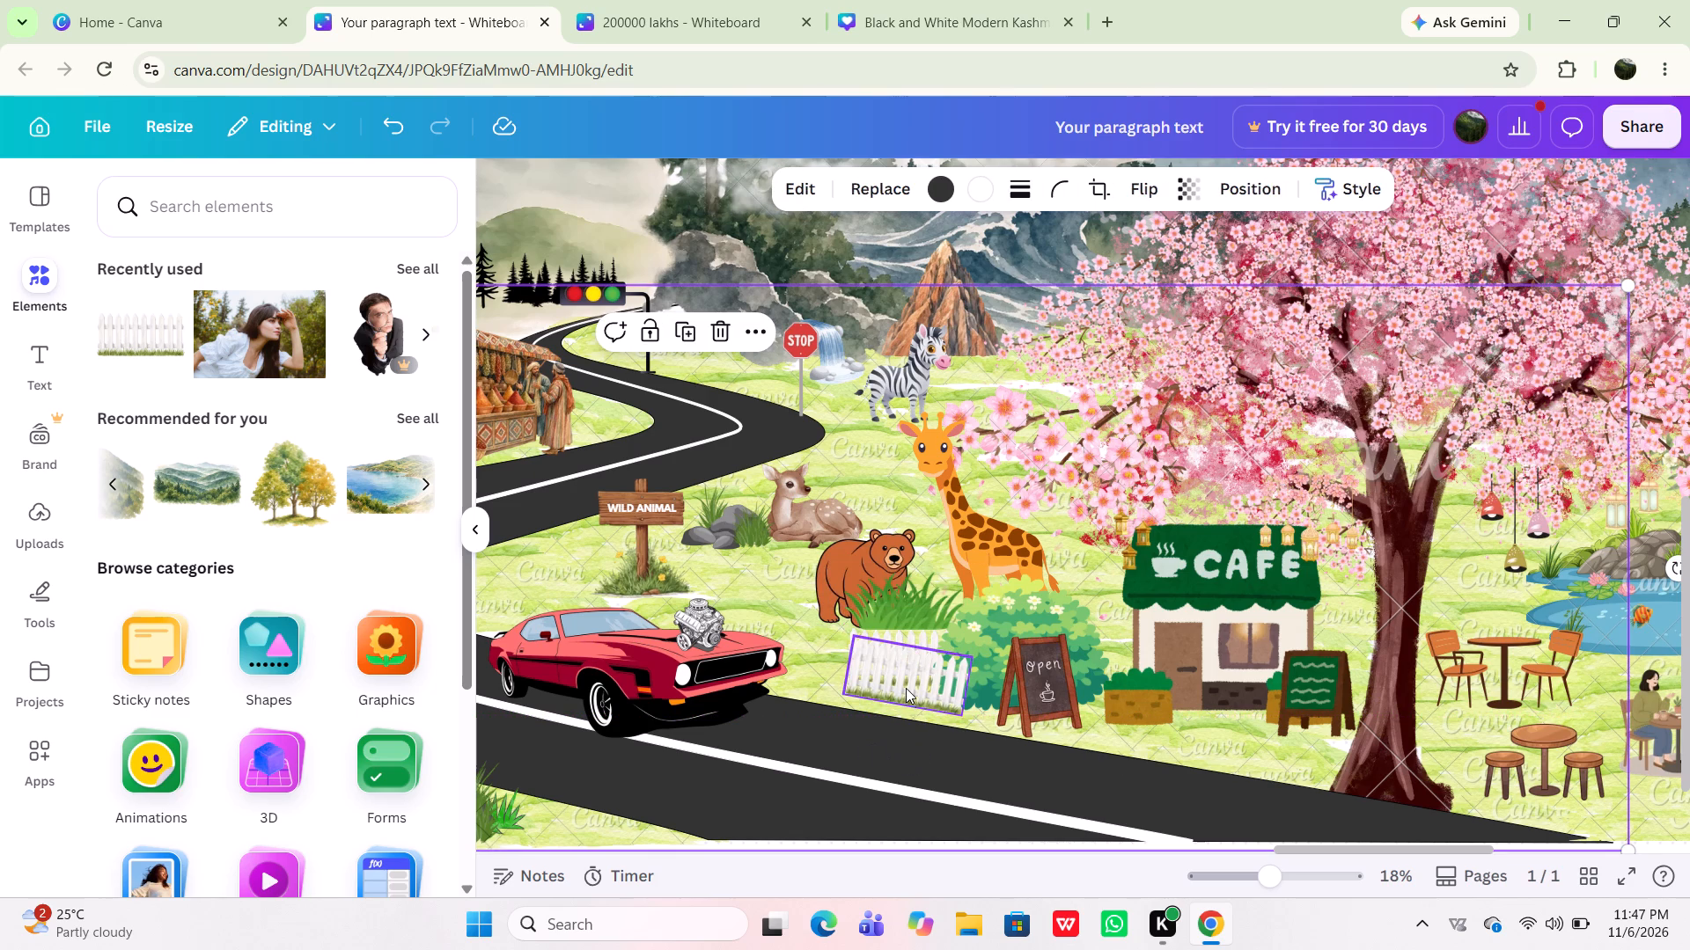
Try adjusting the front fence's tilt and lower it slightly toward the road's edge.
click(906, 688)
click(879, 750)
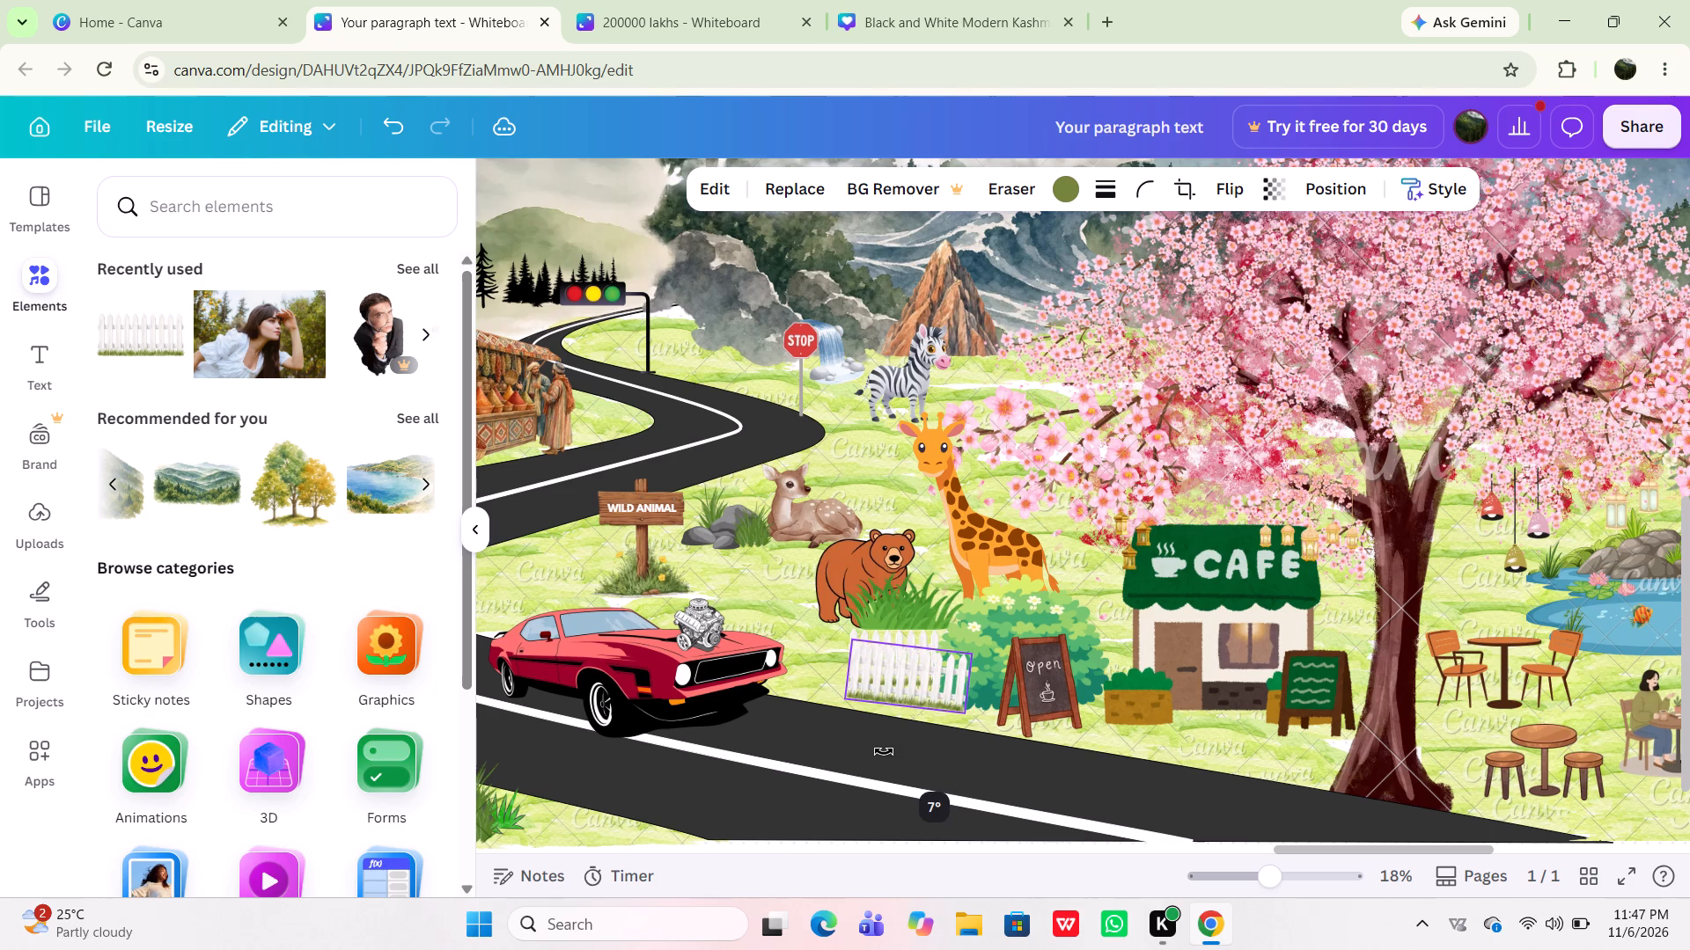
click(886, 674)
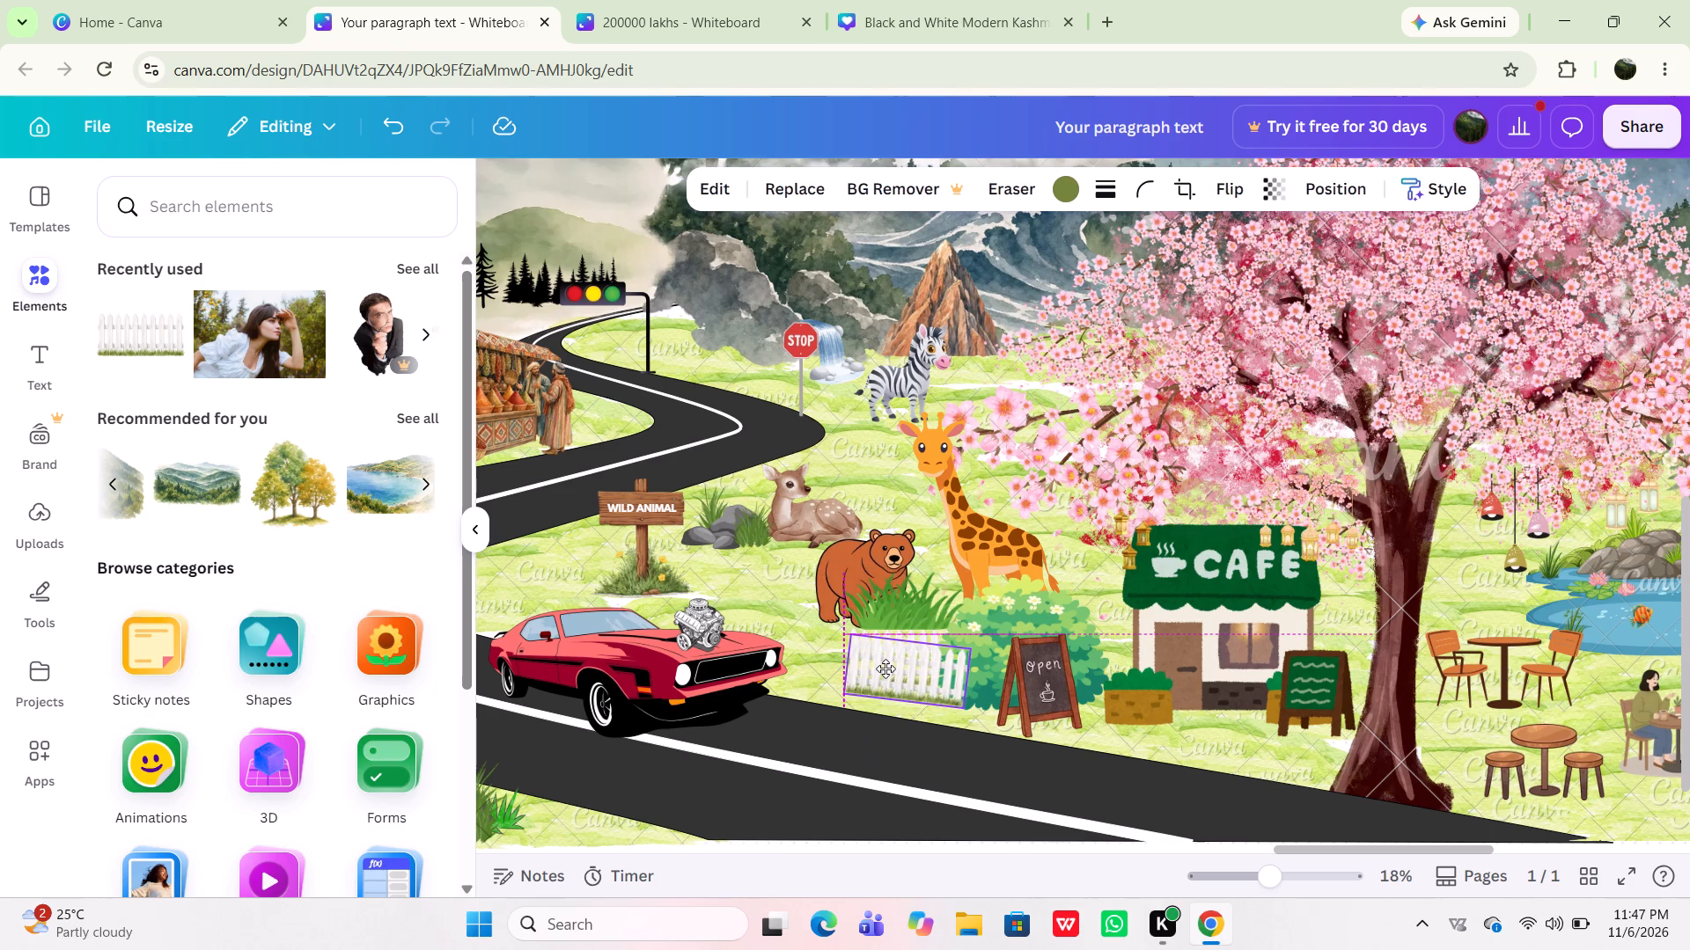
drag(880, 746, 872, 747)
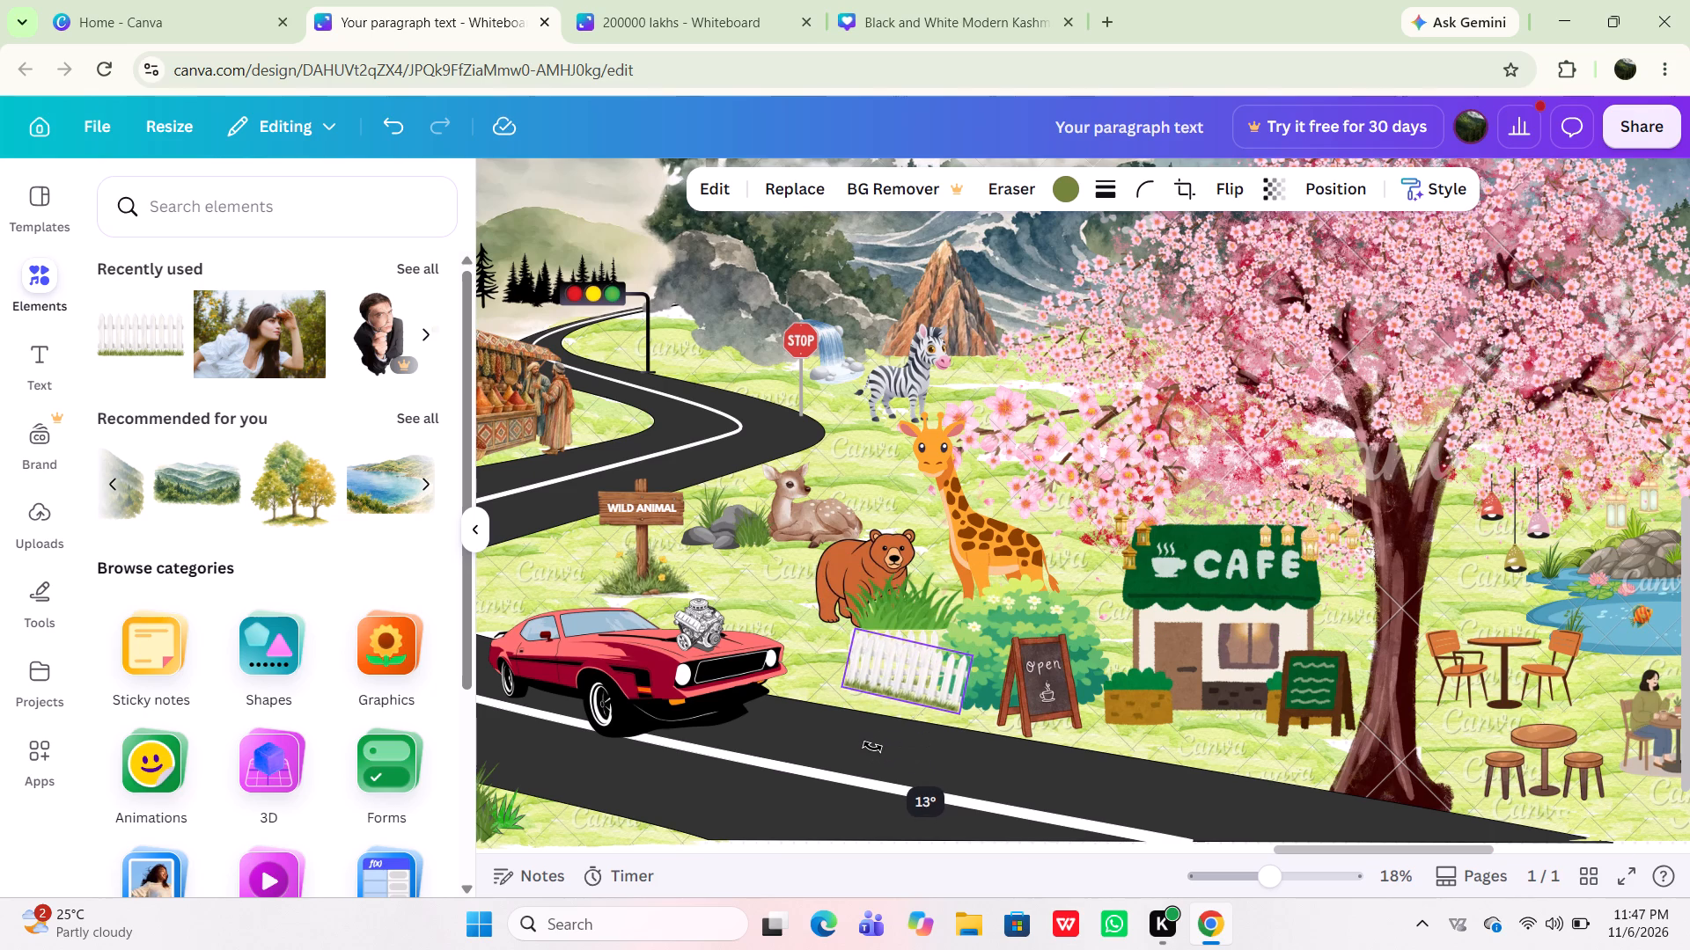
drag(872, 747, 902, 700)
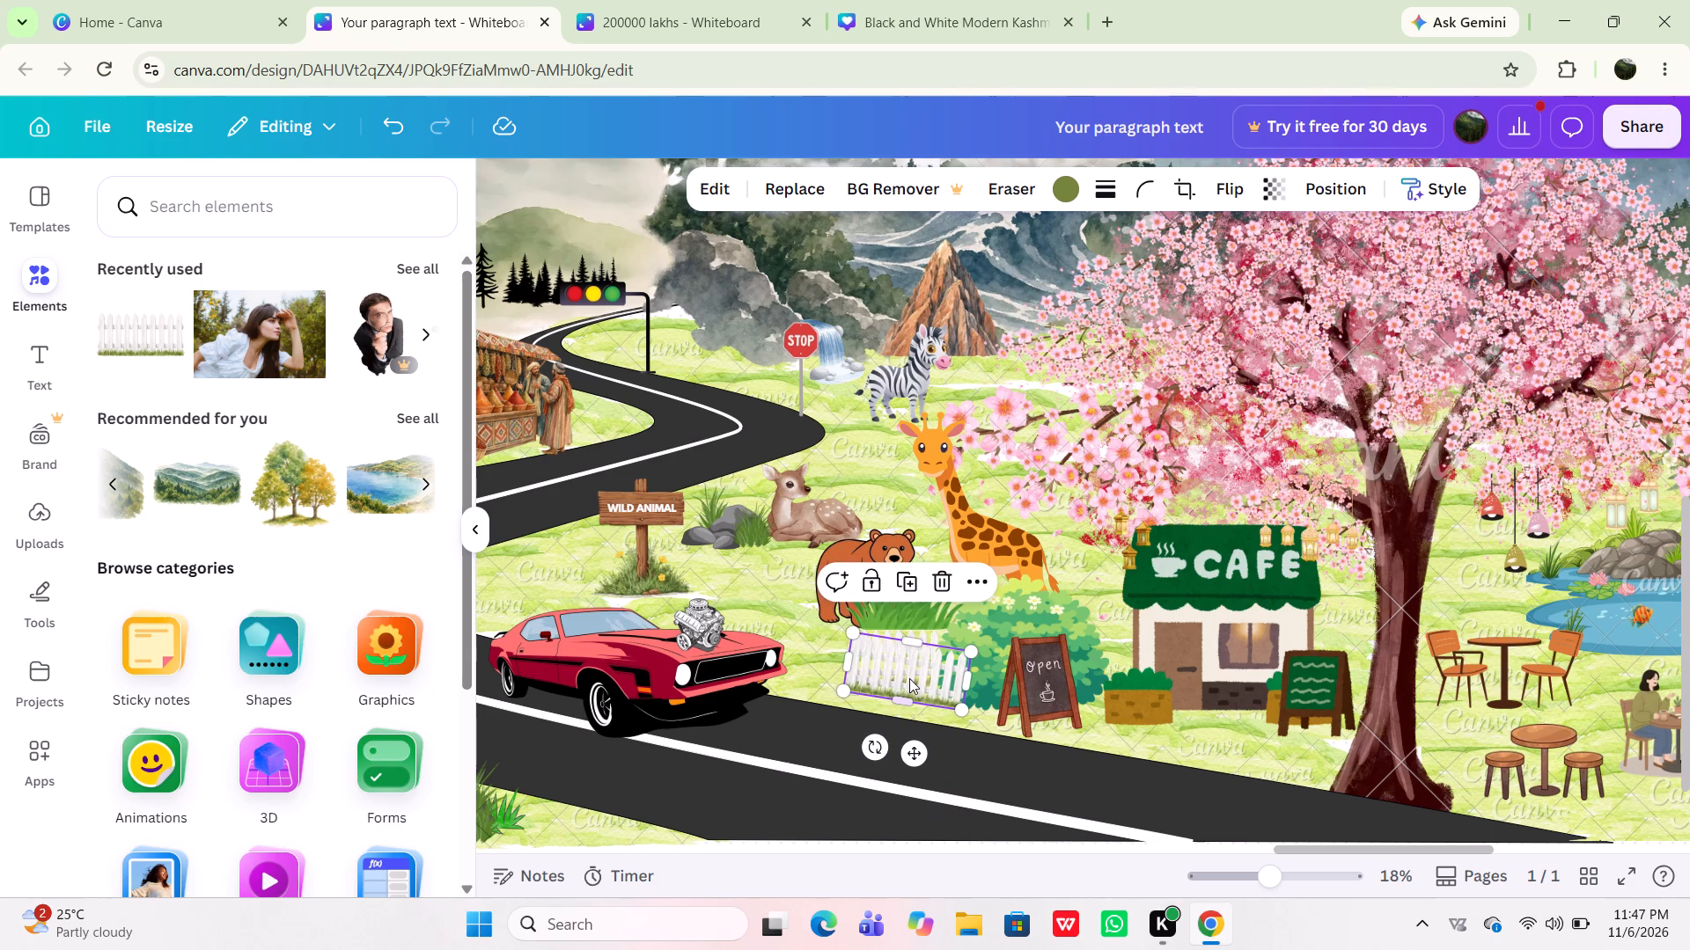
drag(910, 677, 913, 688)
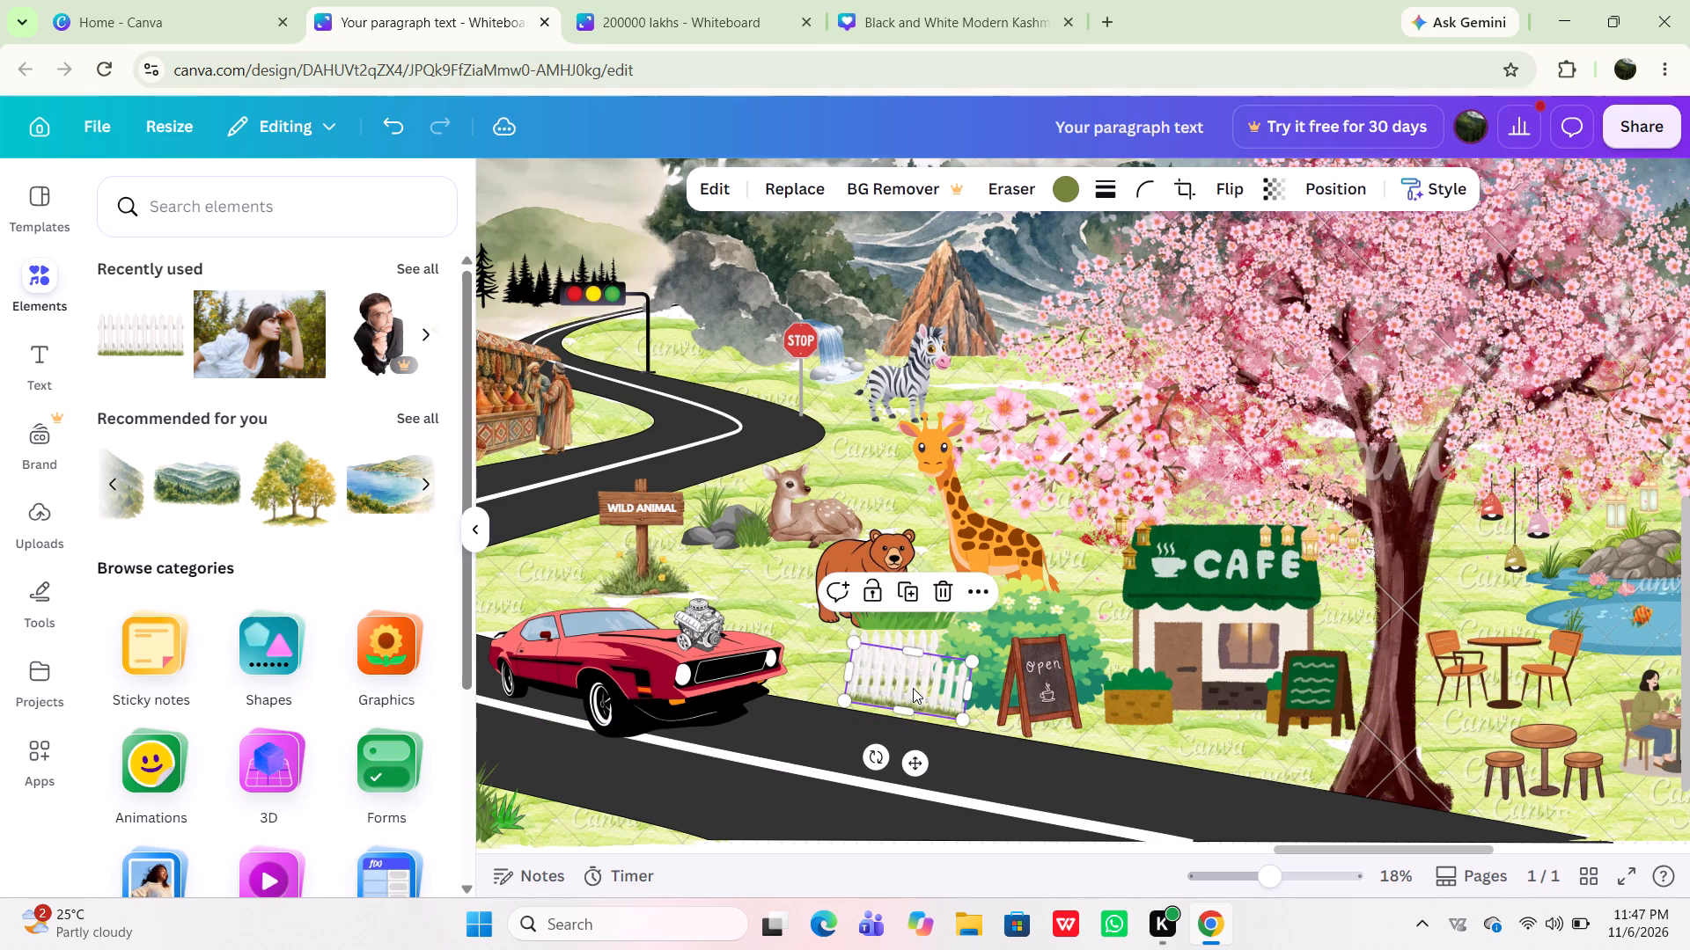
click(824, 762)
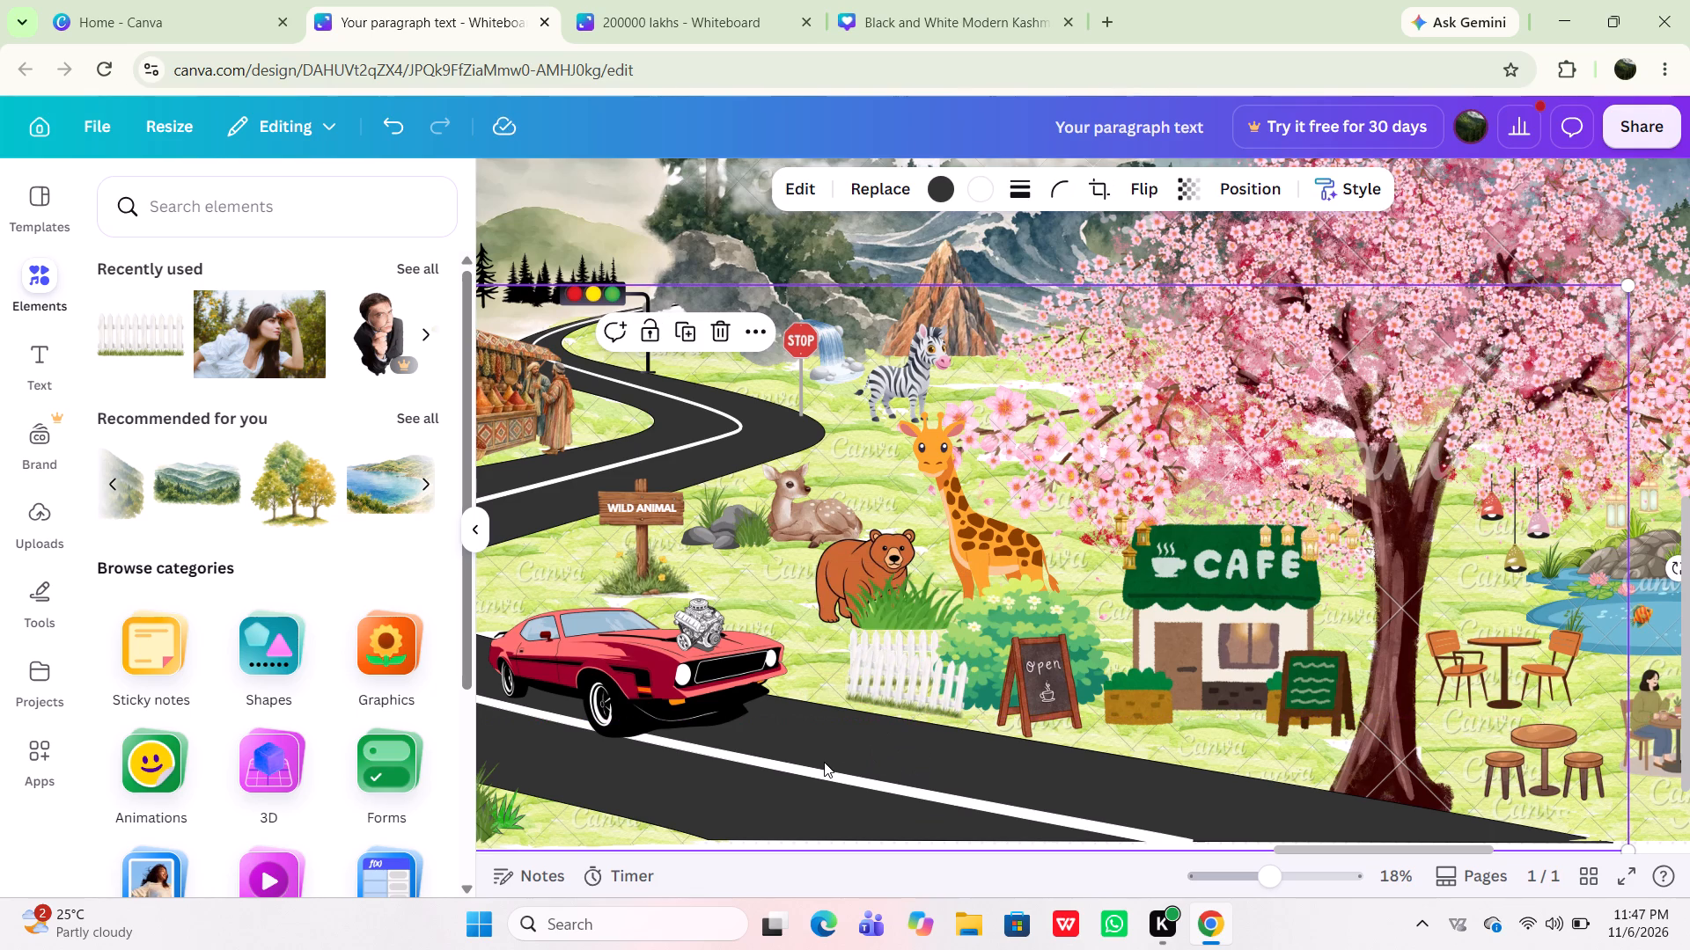
Rotate the front fence to nearly level and place it against the Open board, overlapping the rear fence.
click(940, 690)
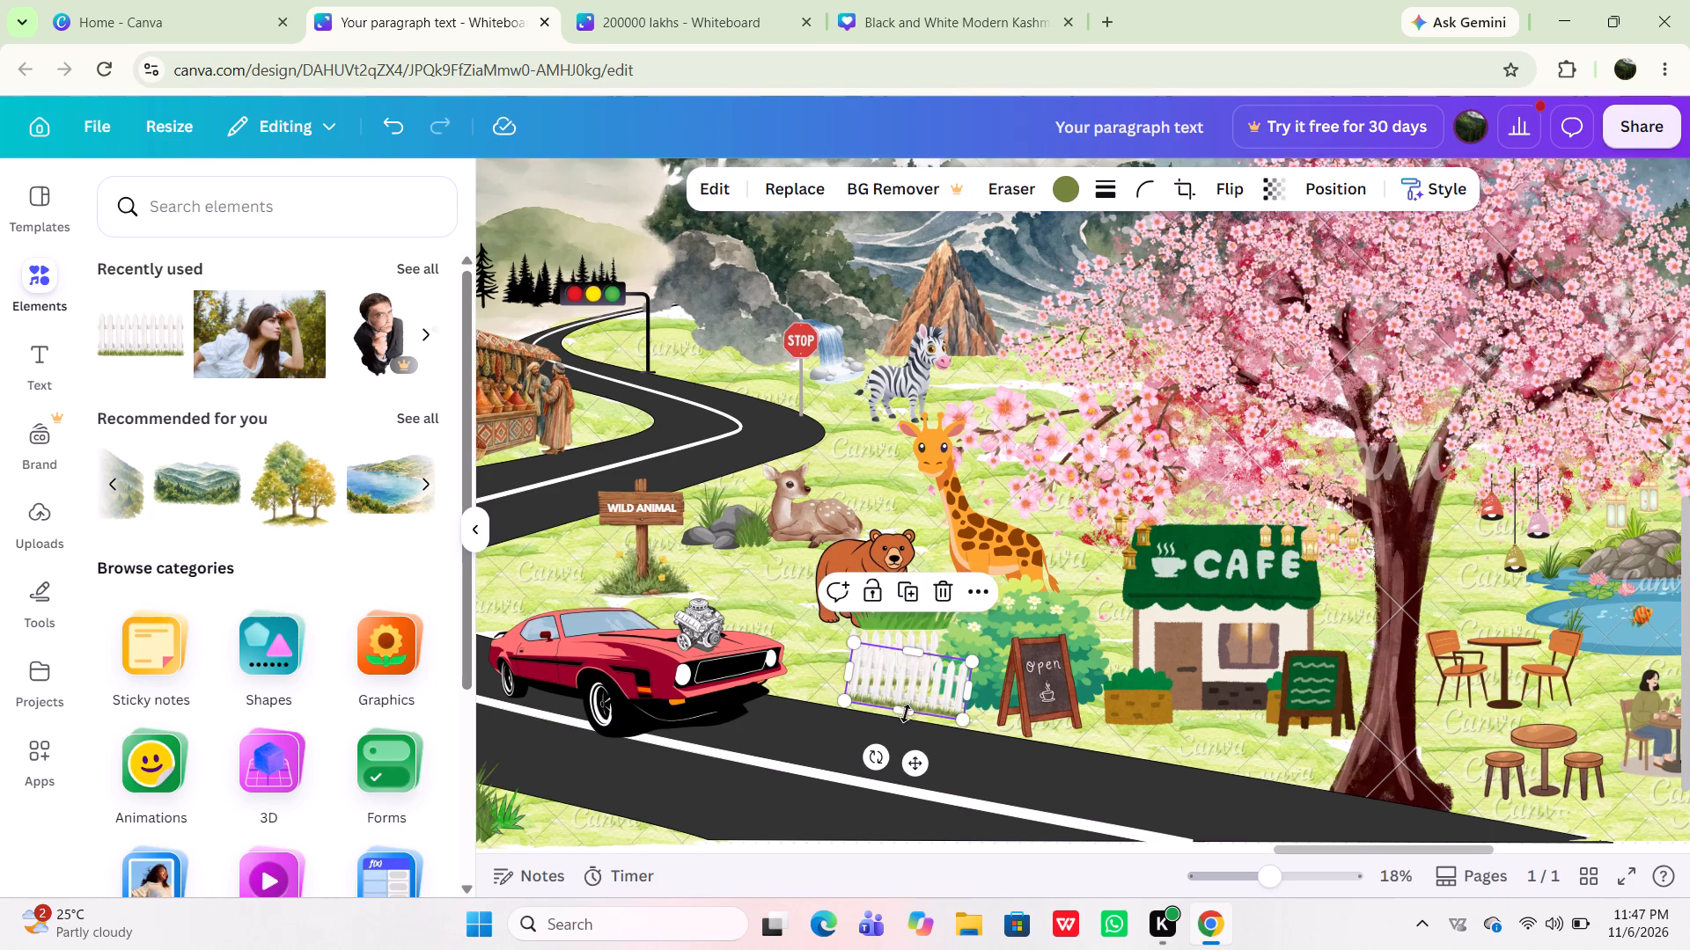
drag(877, 756, 886, 754)
drag(919, 693, 937, 701)
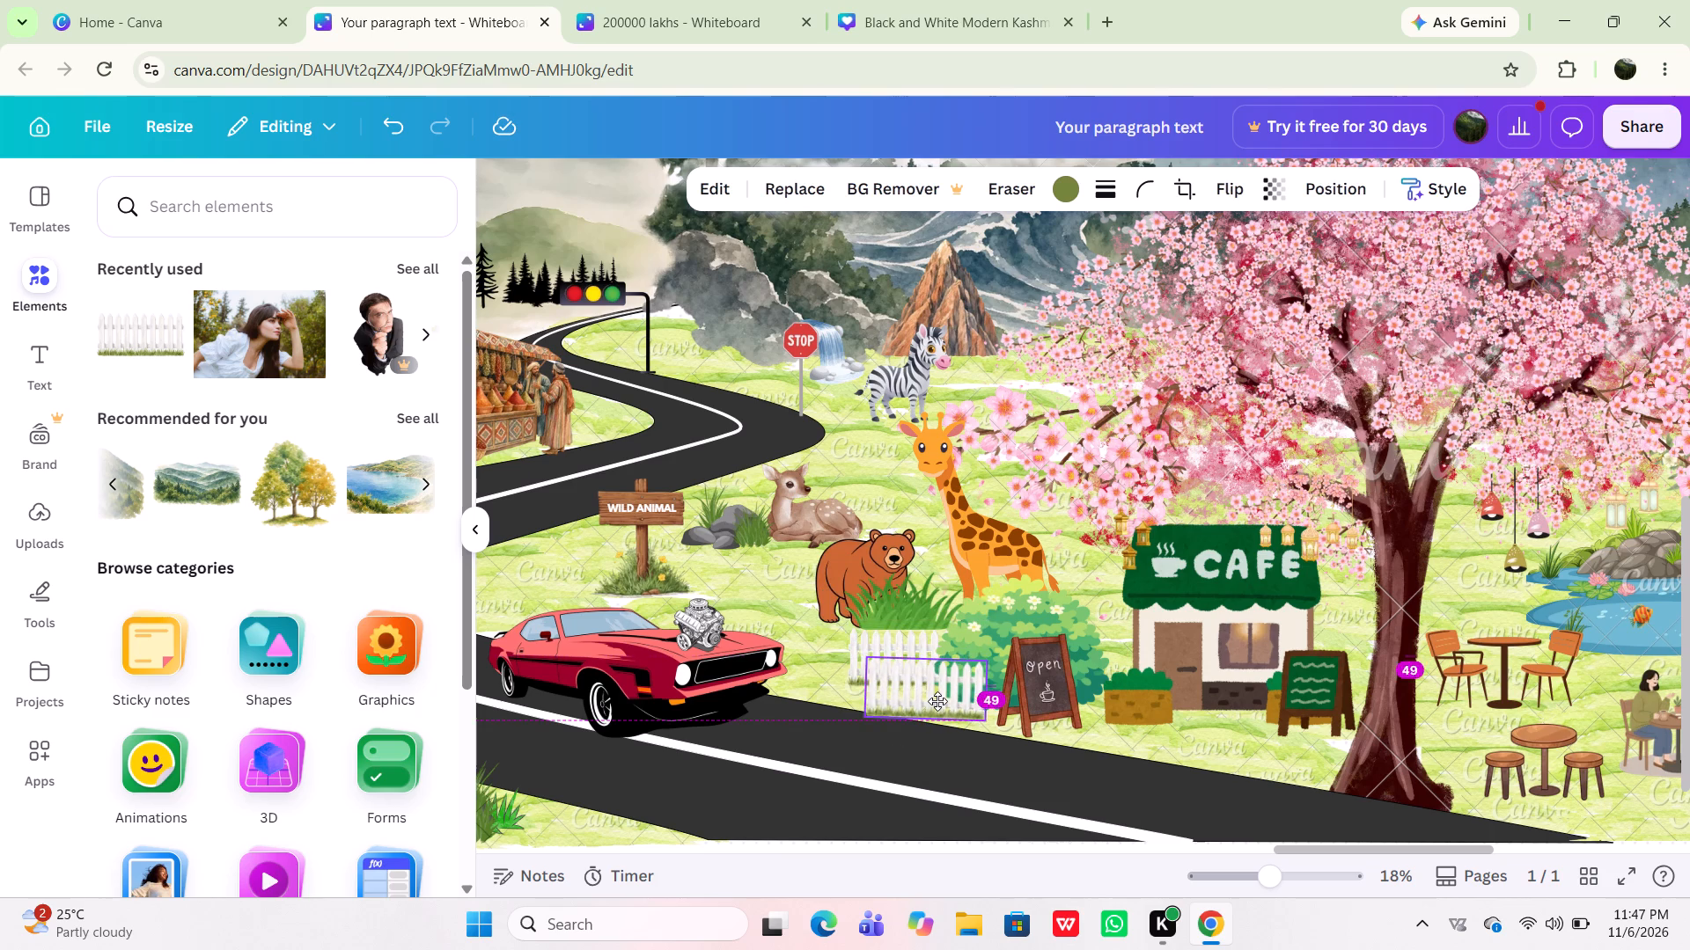
drag(937, 701, 952, 699)
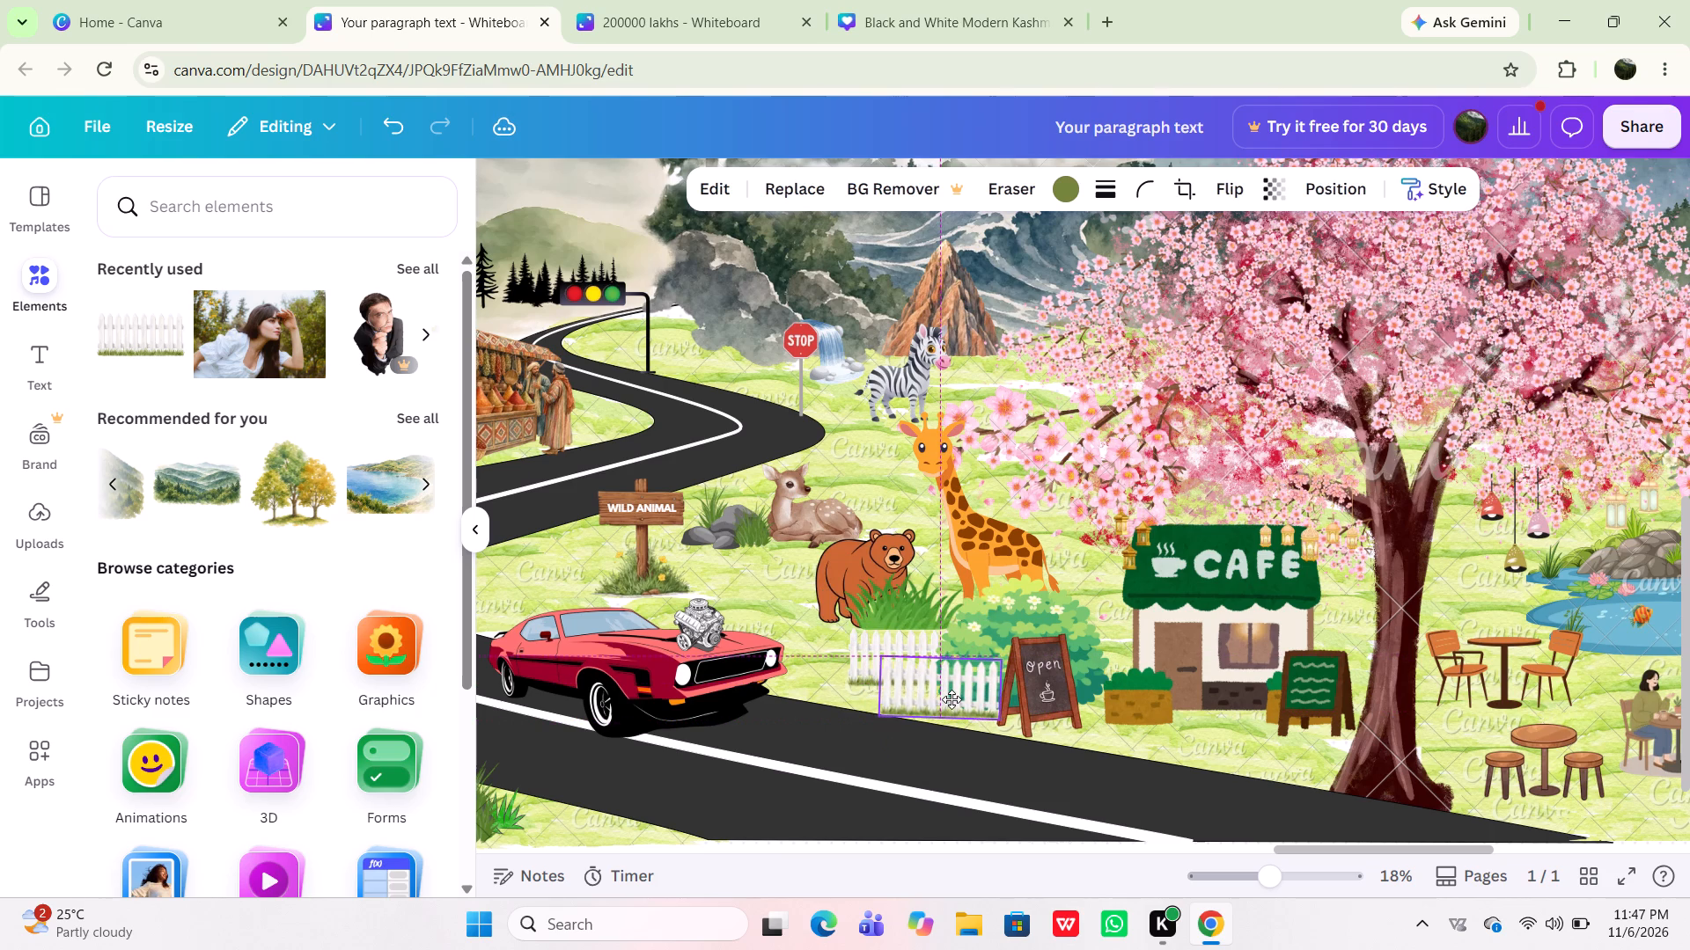
drag(952, 699, 948, 698)
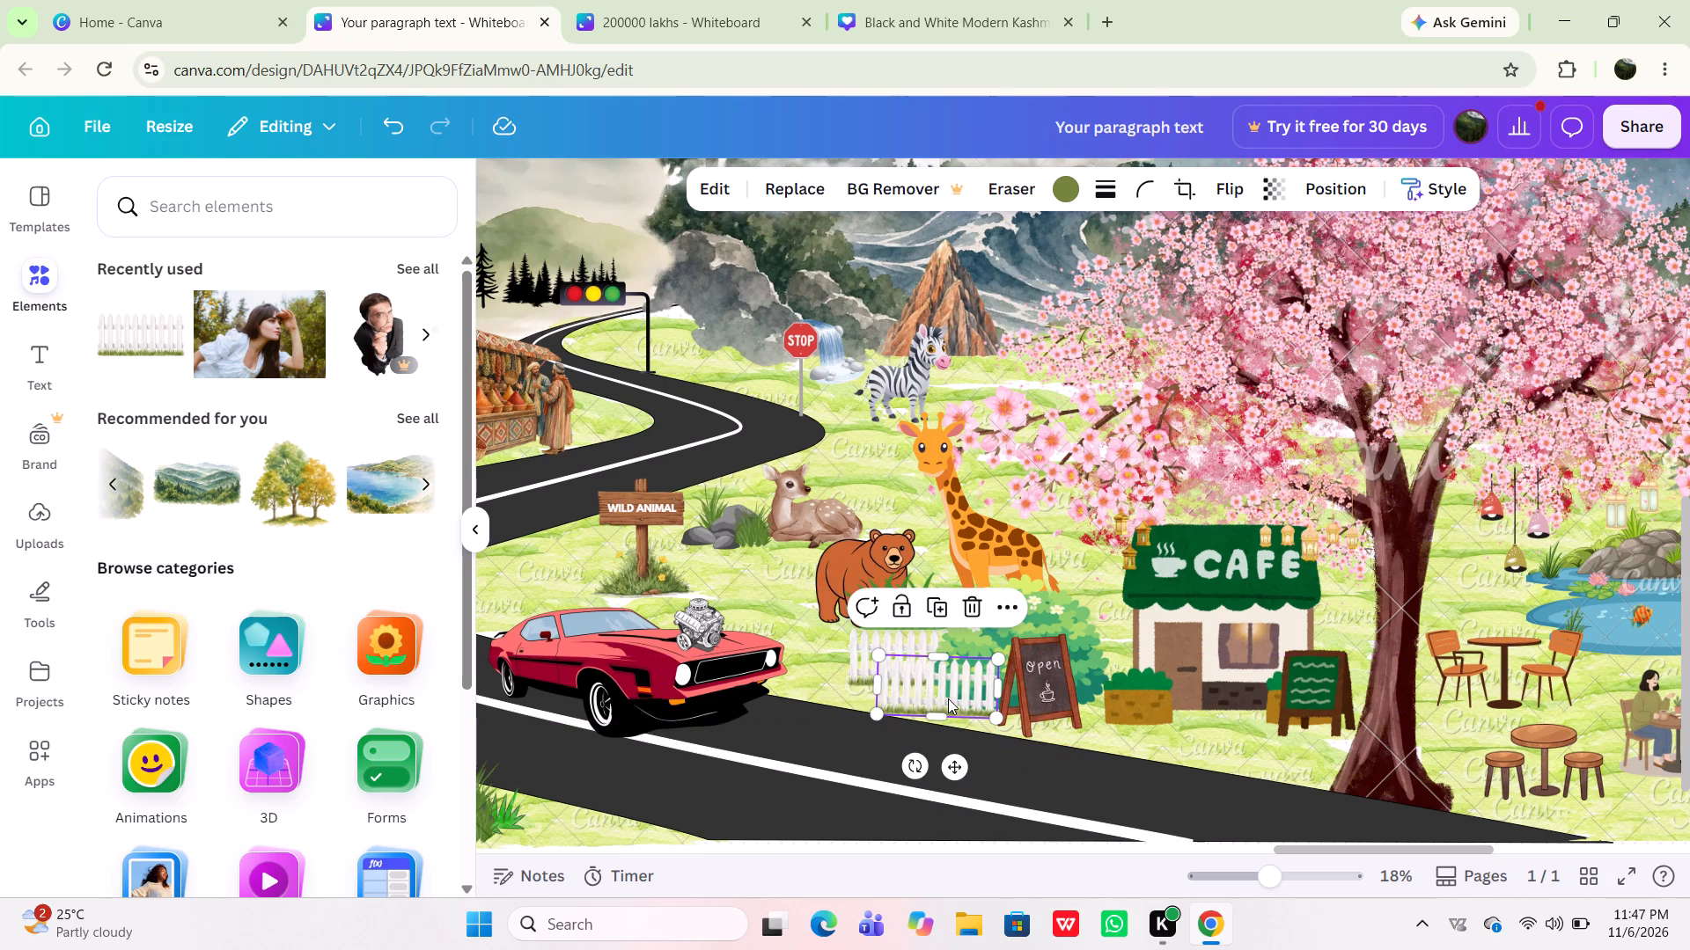
click(1068, 773)
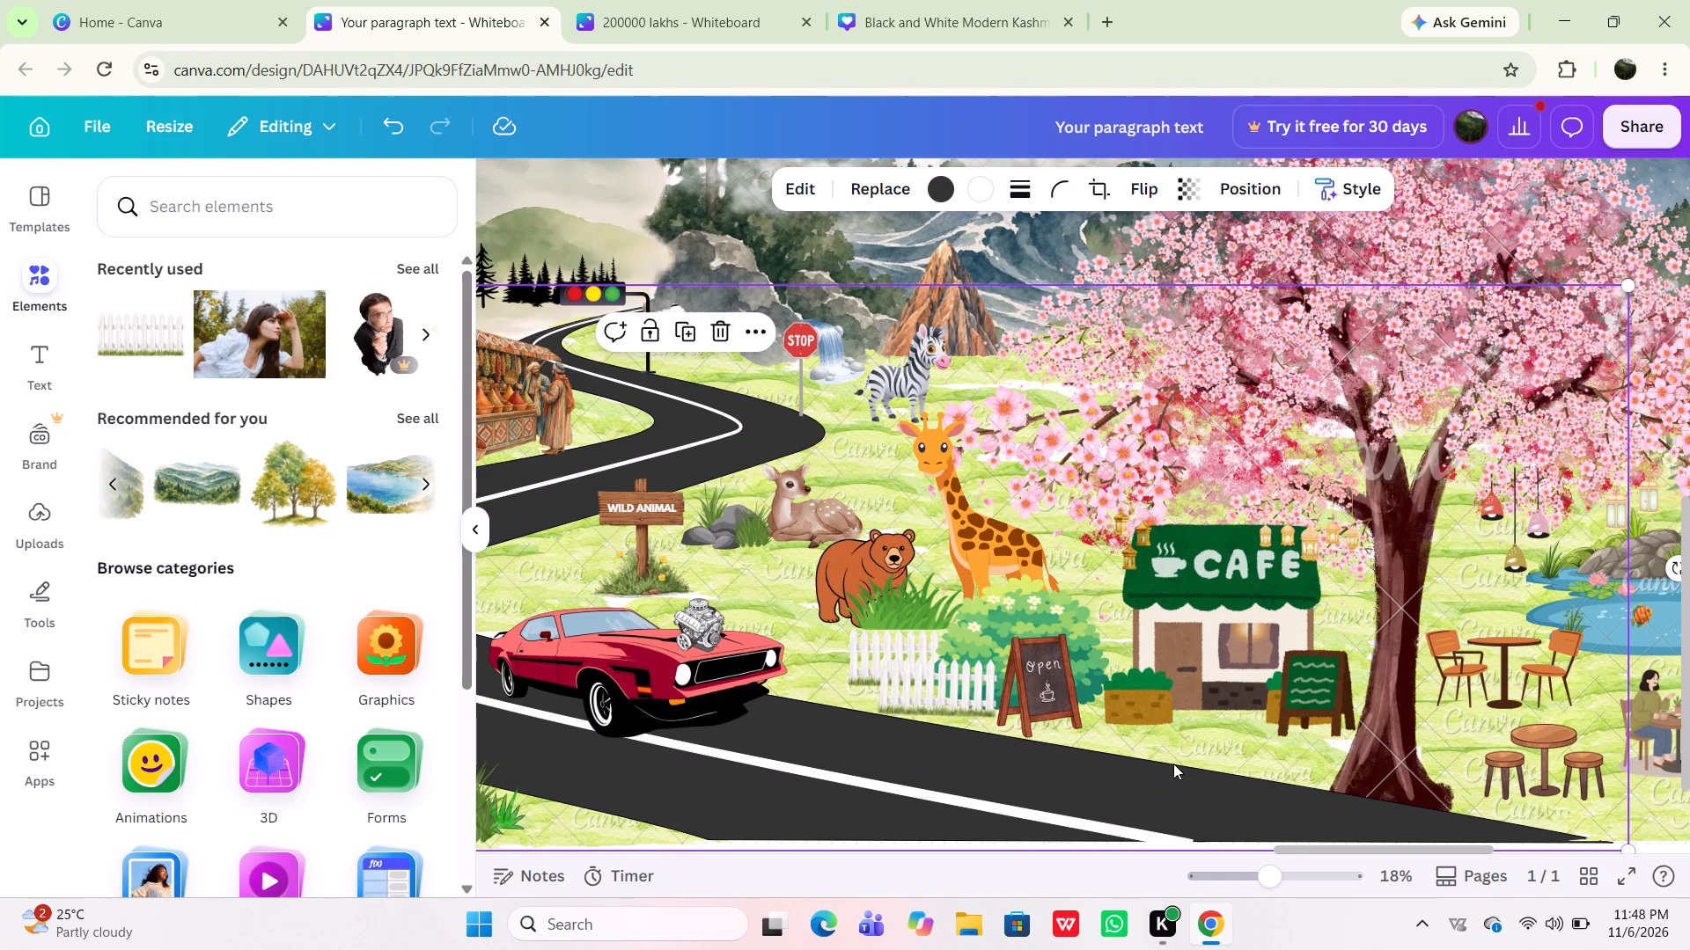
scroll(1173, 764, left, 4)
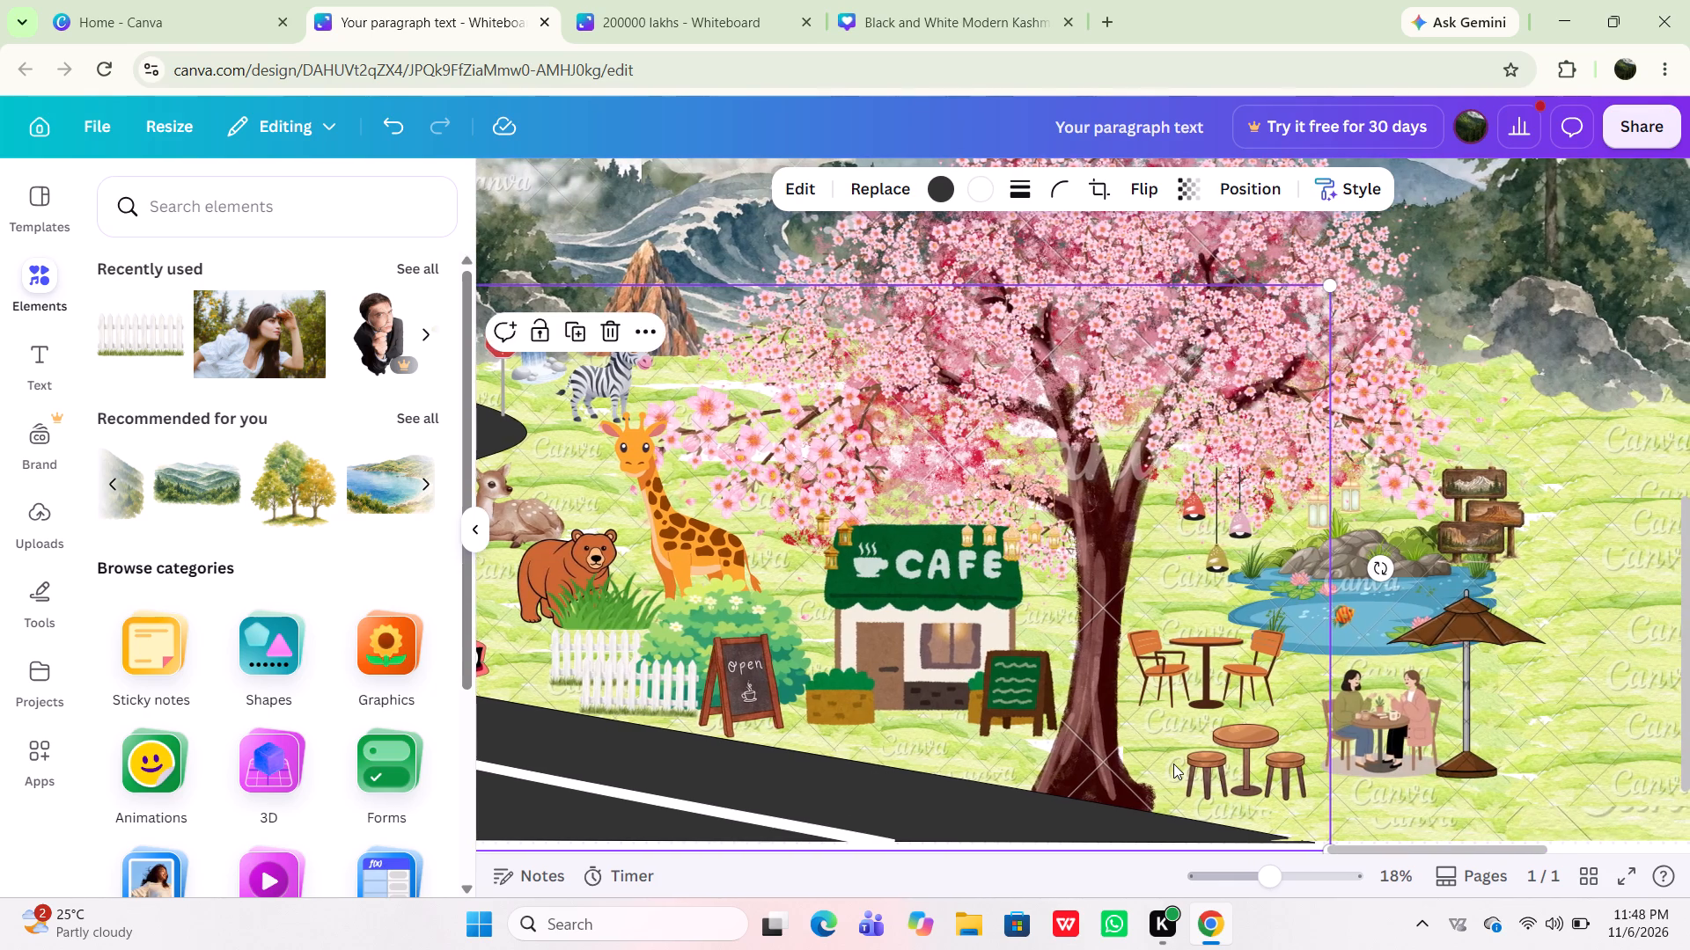
Add another white picket fence and place it beside the cherry tree's trunk, in front of the round table with stools.
scroll(1173, 764, left, 1)
scroll(1173, 764, down, 1)
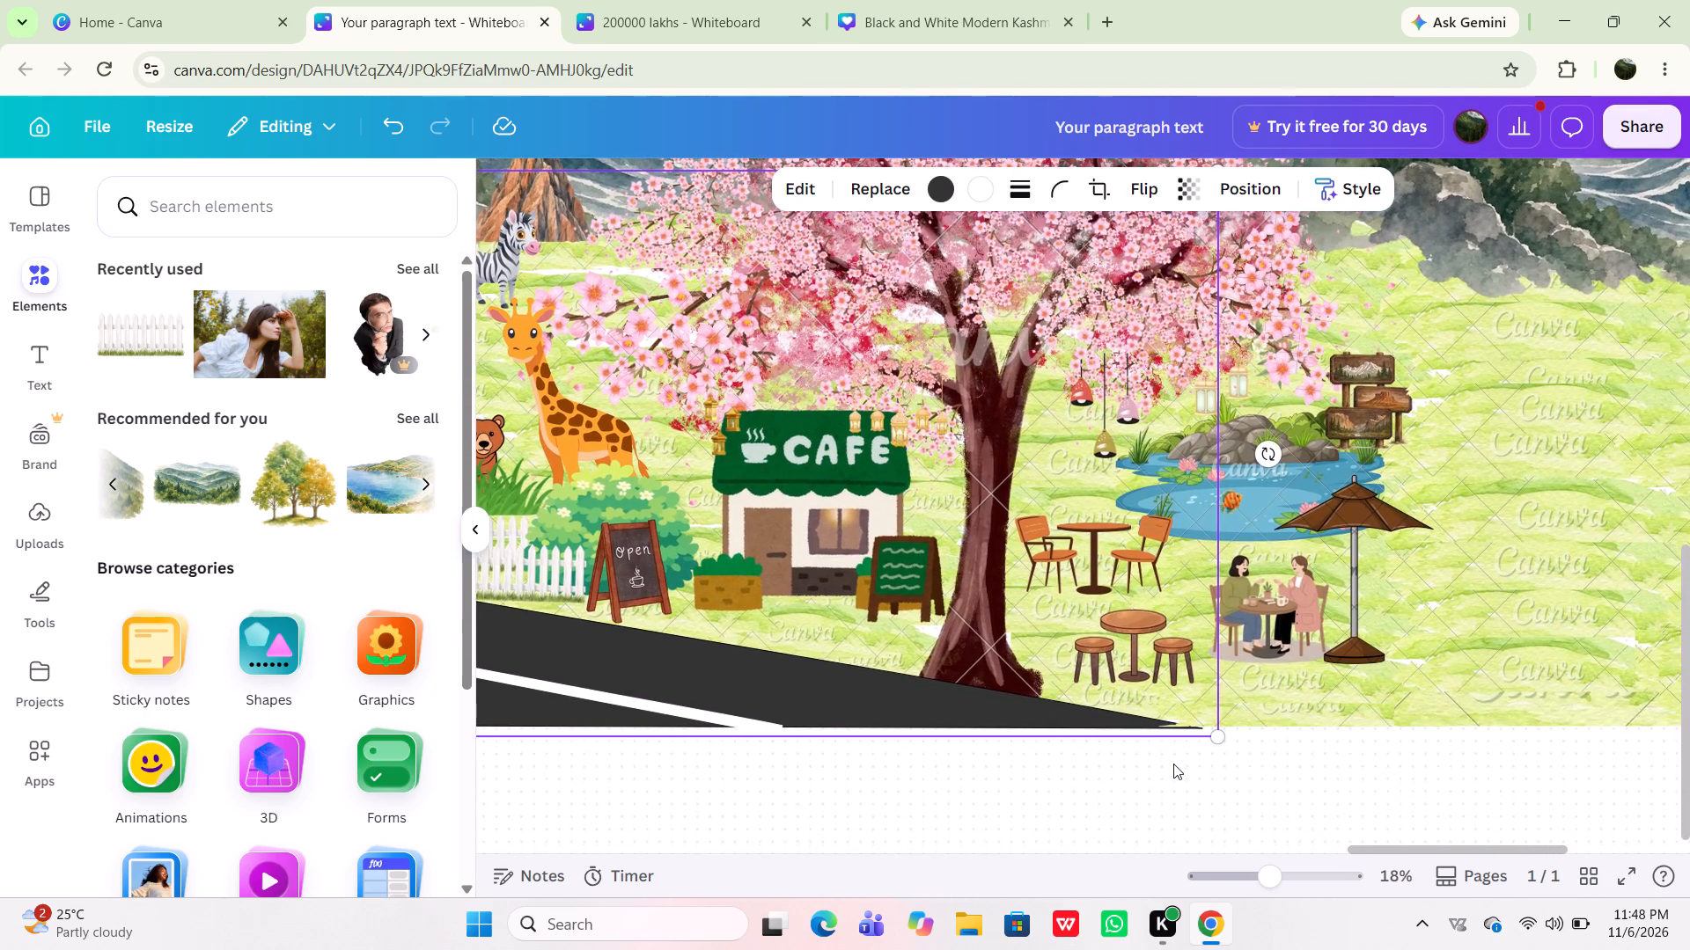
click(805, 684)
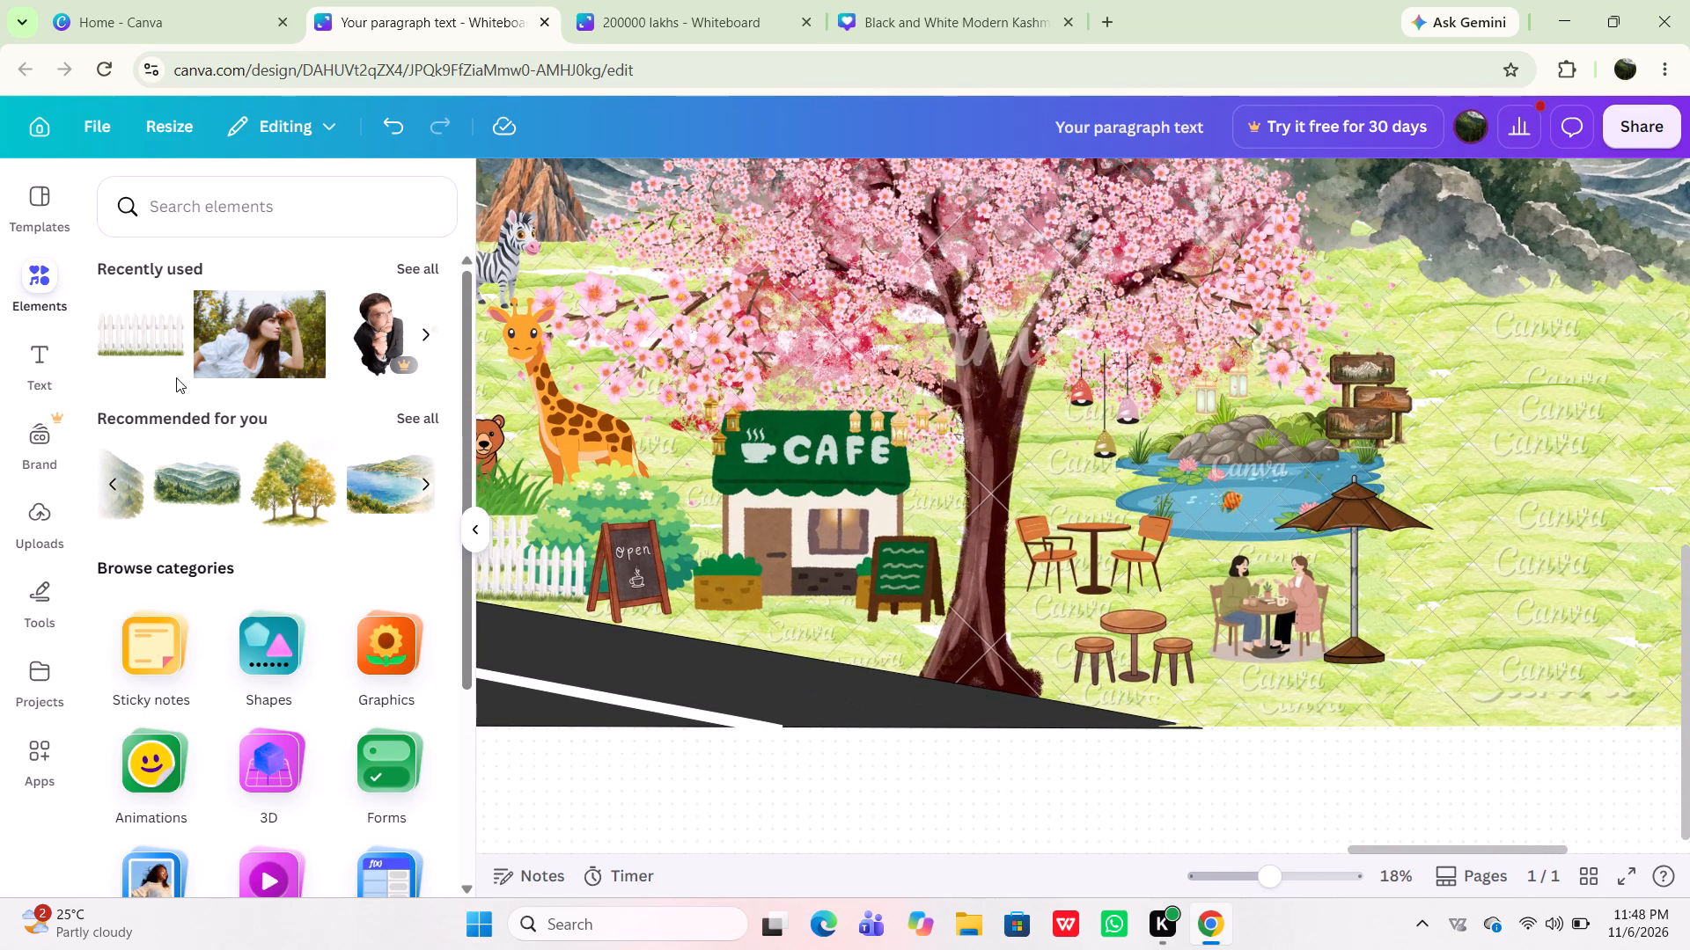
click(170, 355)
drag(1098, 514, 1180, 692)
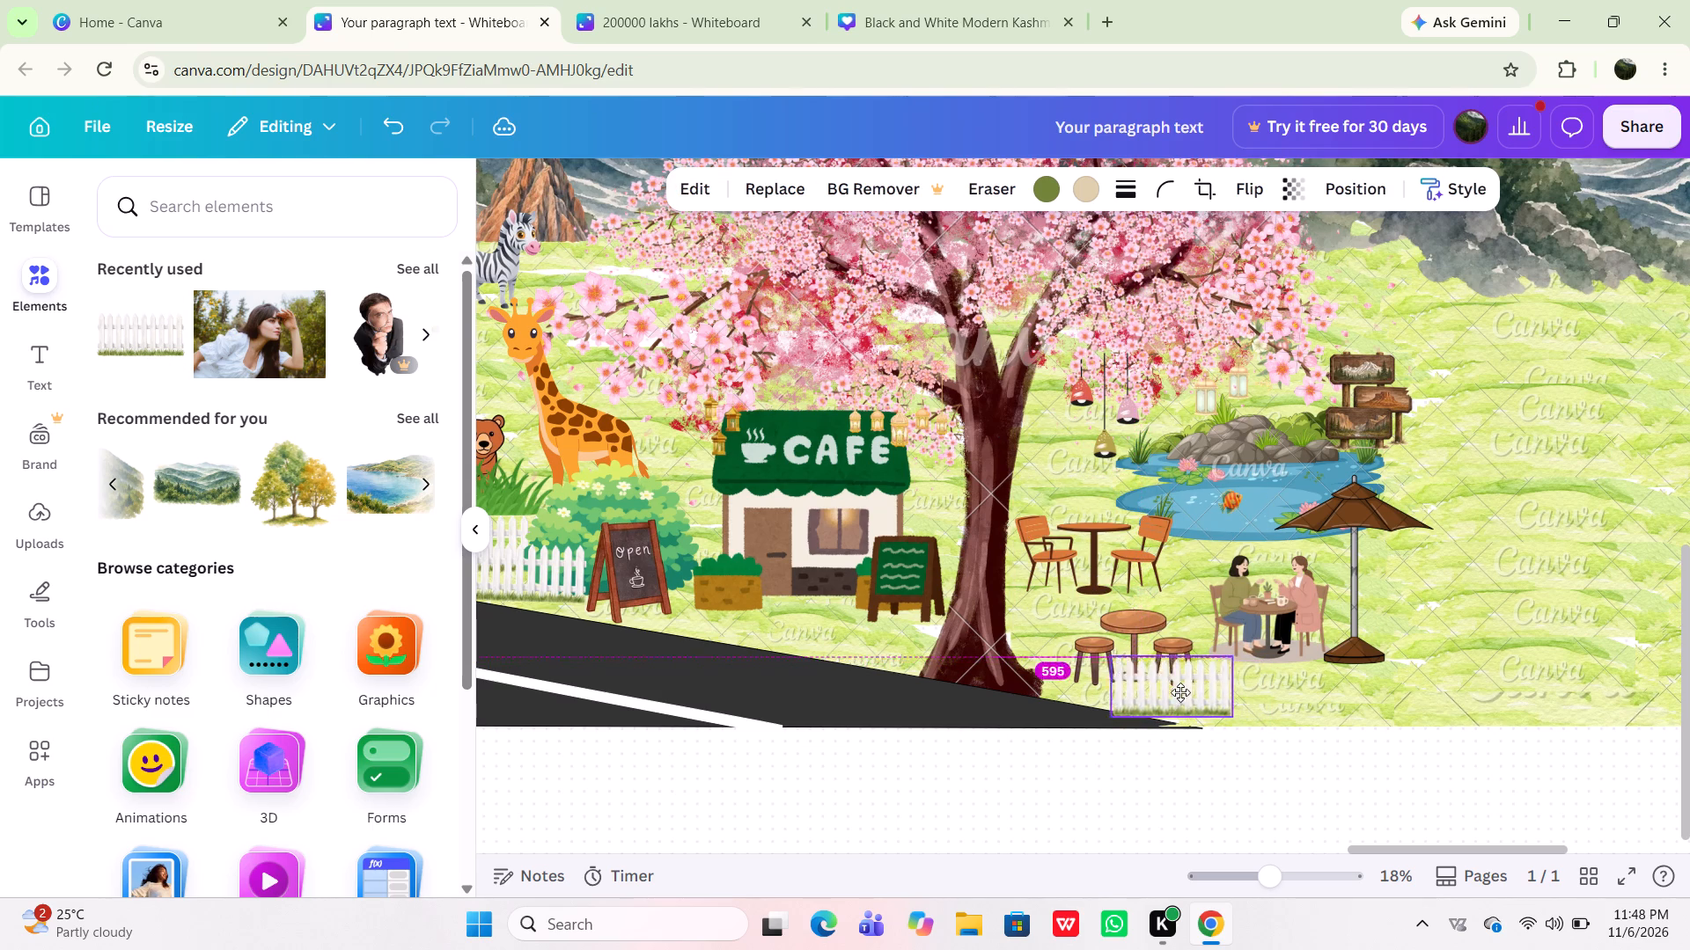
drag(1180, 692, 1113, 680)
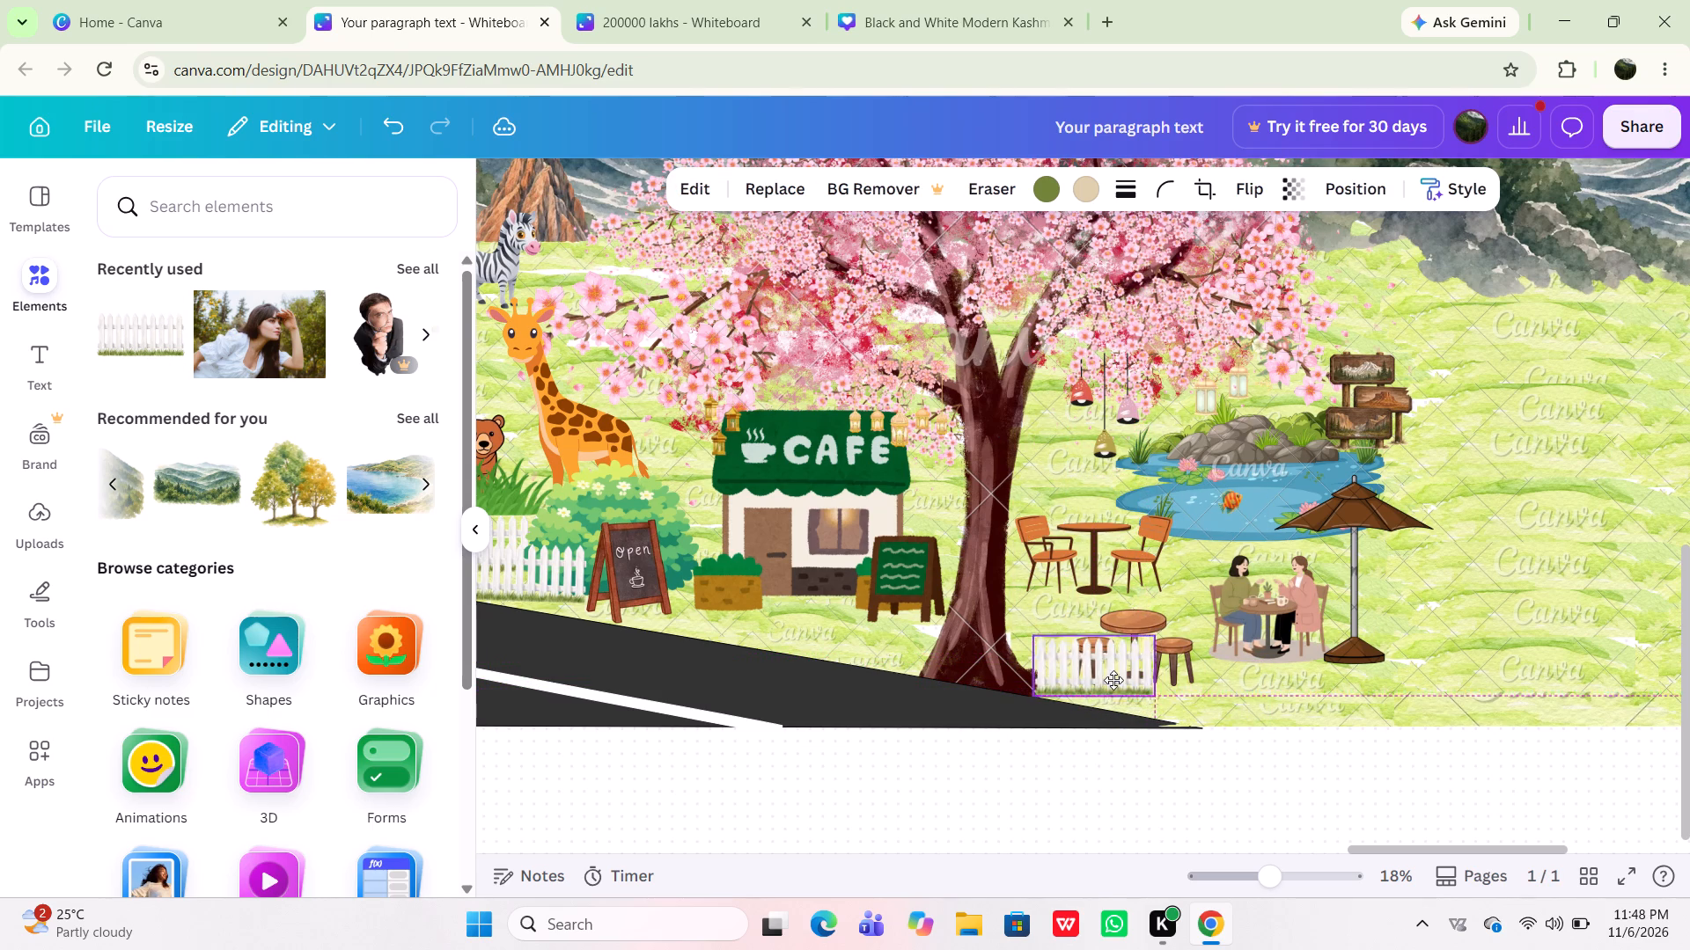
drag(1113, 680, 1115, 674)
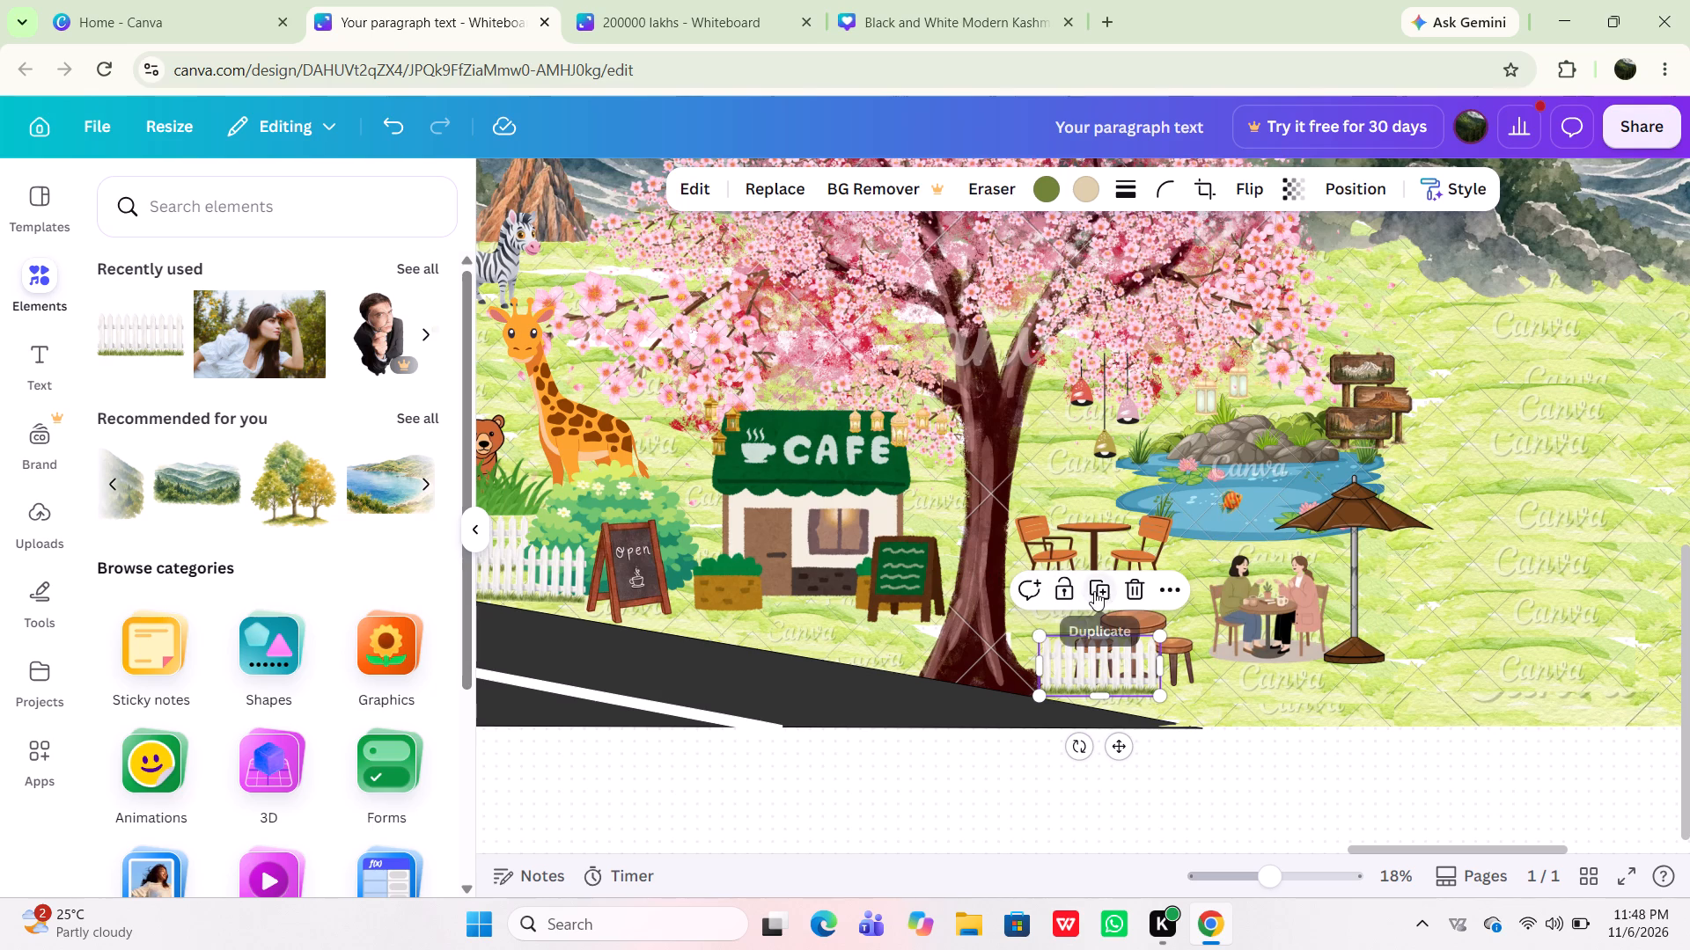
Duplicate the new fence four times and line up the copies in a row from the stools past the patio umbrella.
triple_click(1094, 591)
click(1094, 591)
drag(1132, 691, 1495, 692)
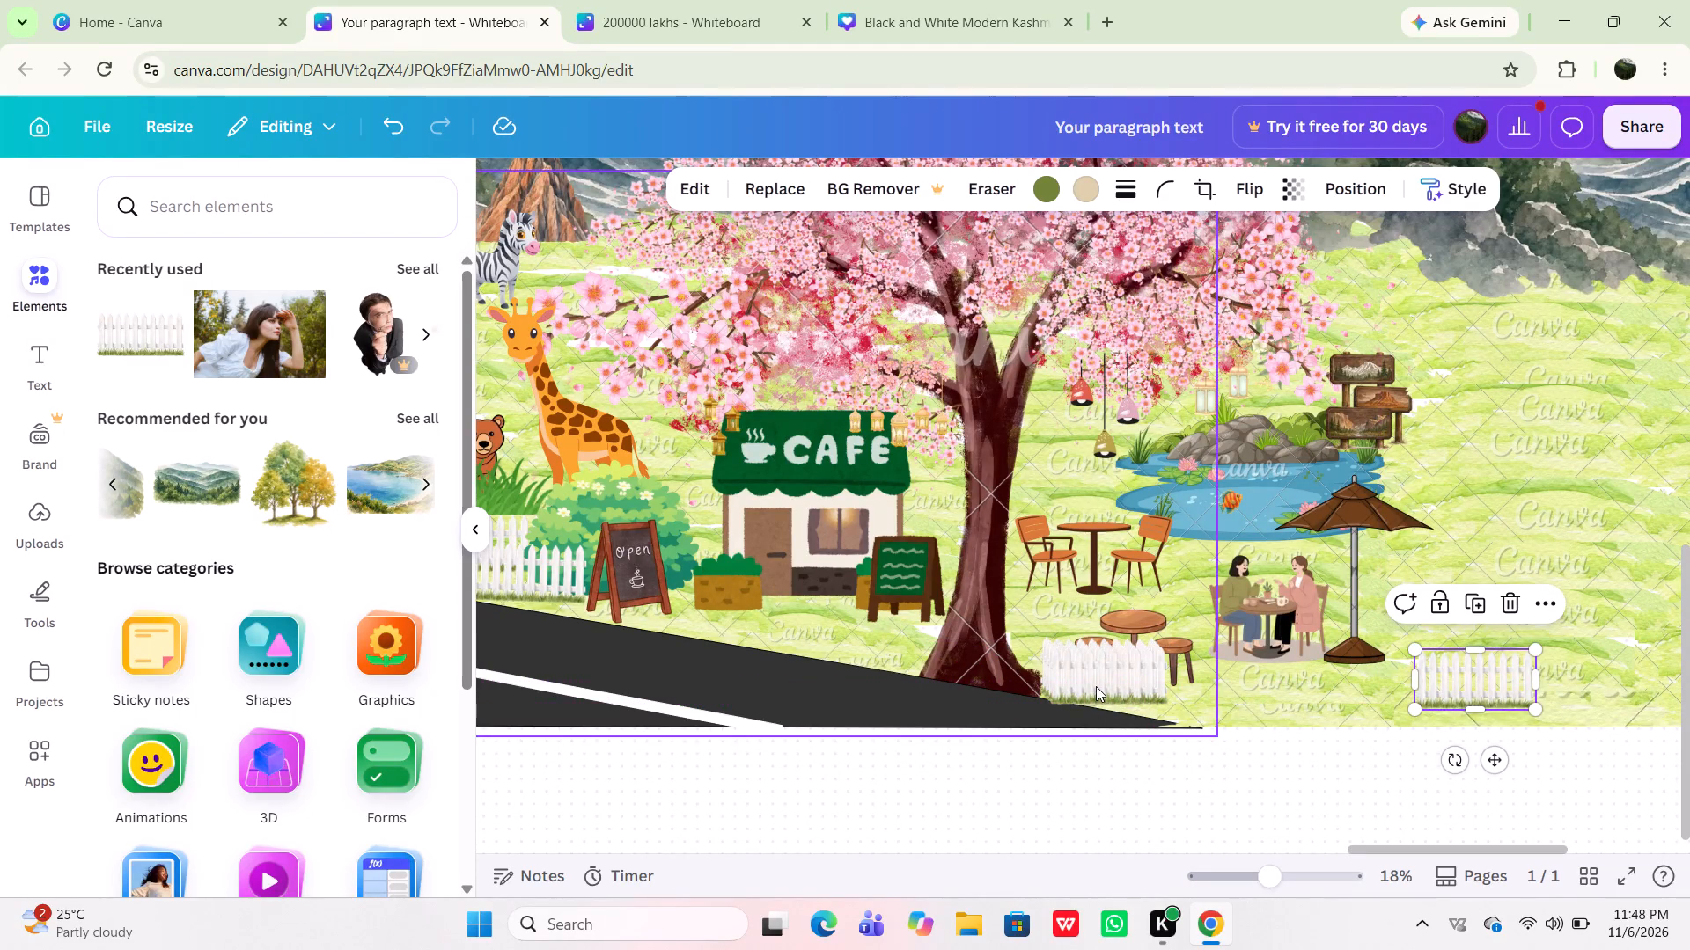
drag(1096, 686, 1344, 692)
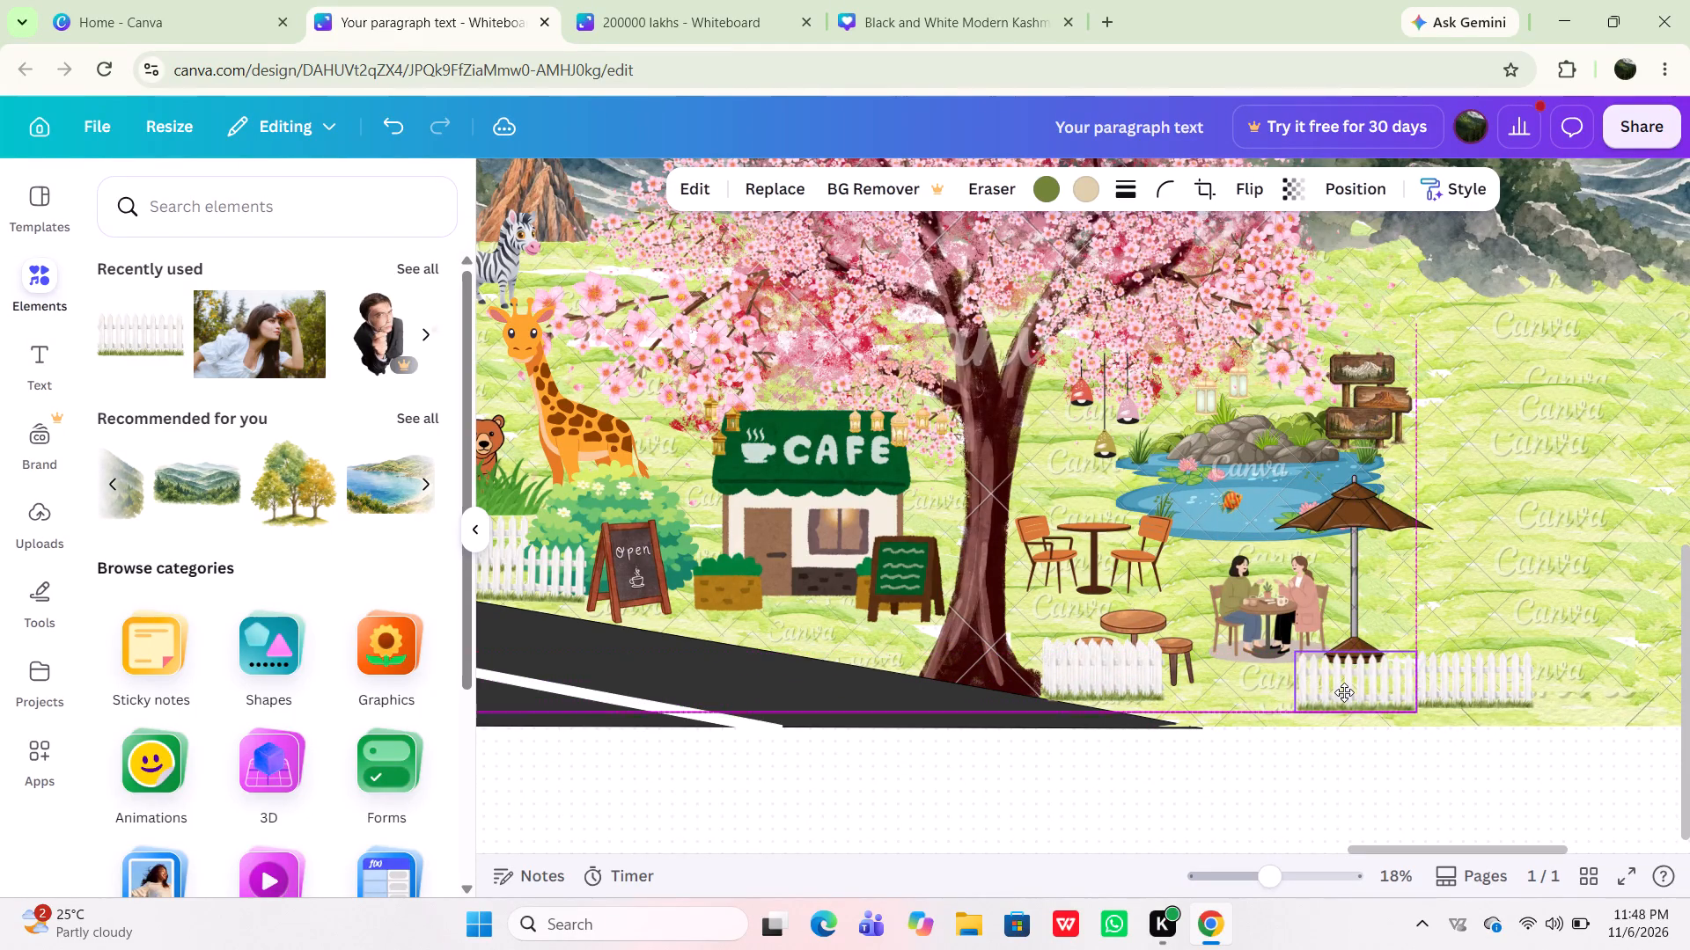
drag(1344, 692, 1346, 691)
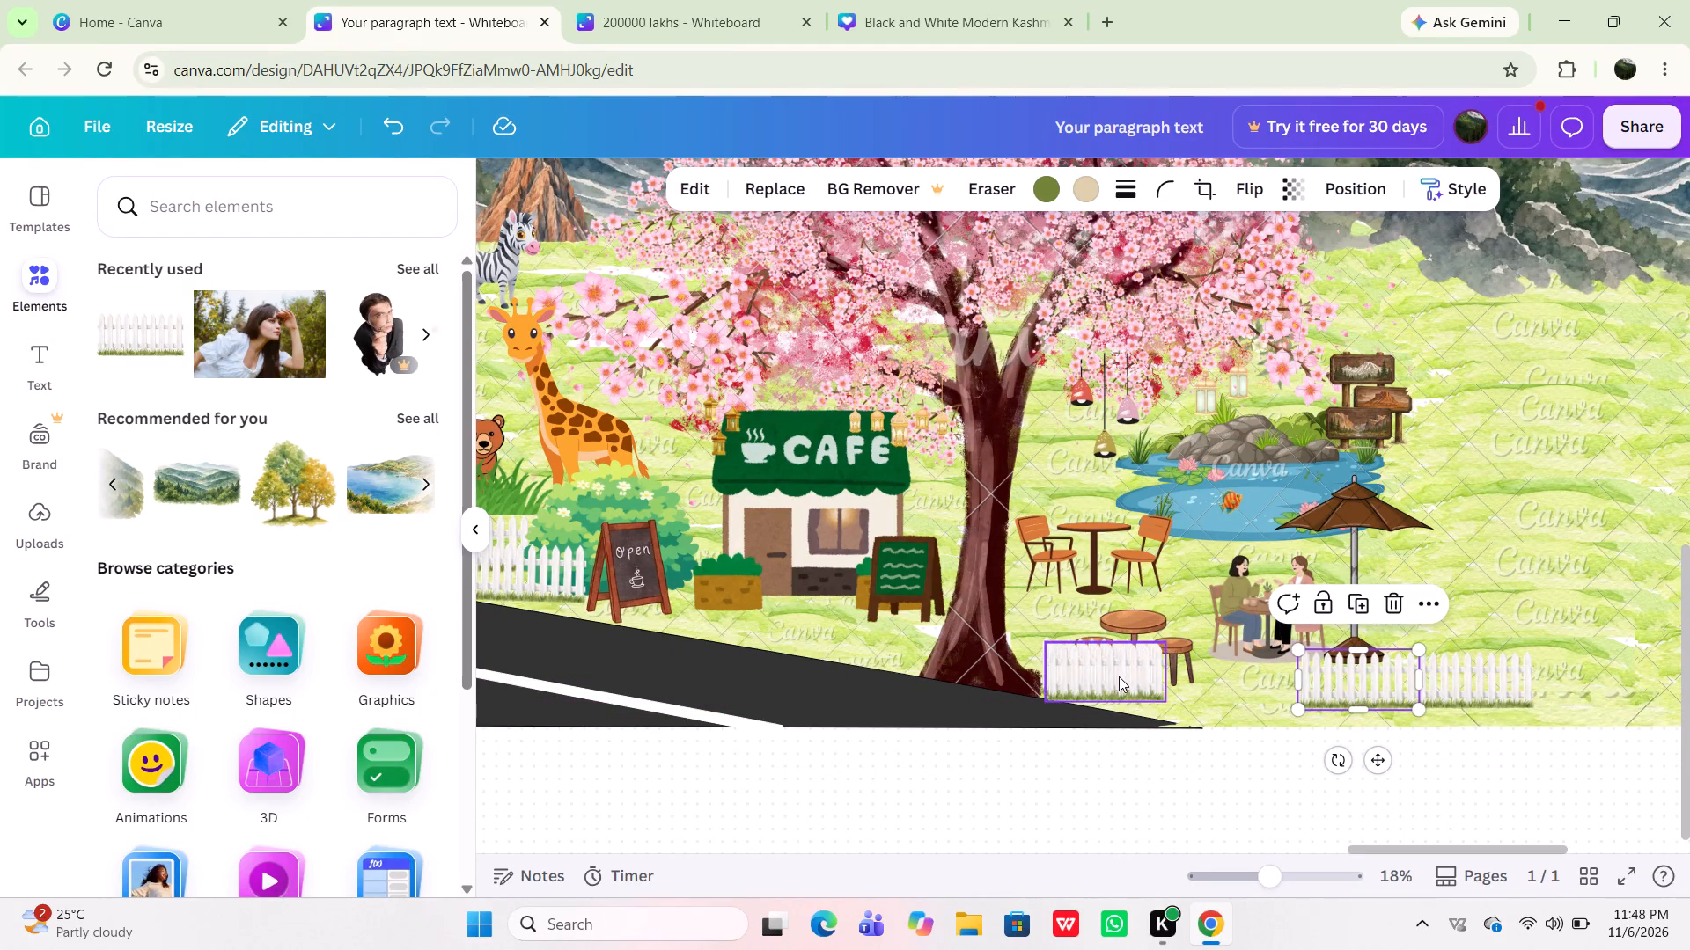
drag(1119, 676, 1257, 680)
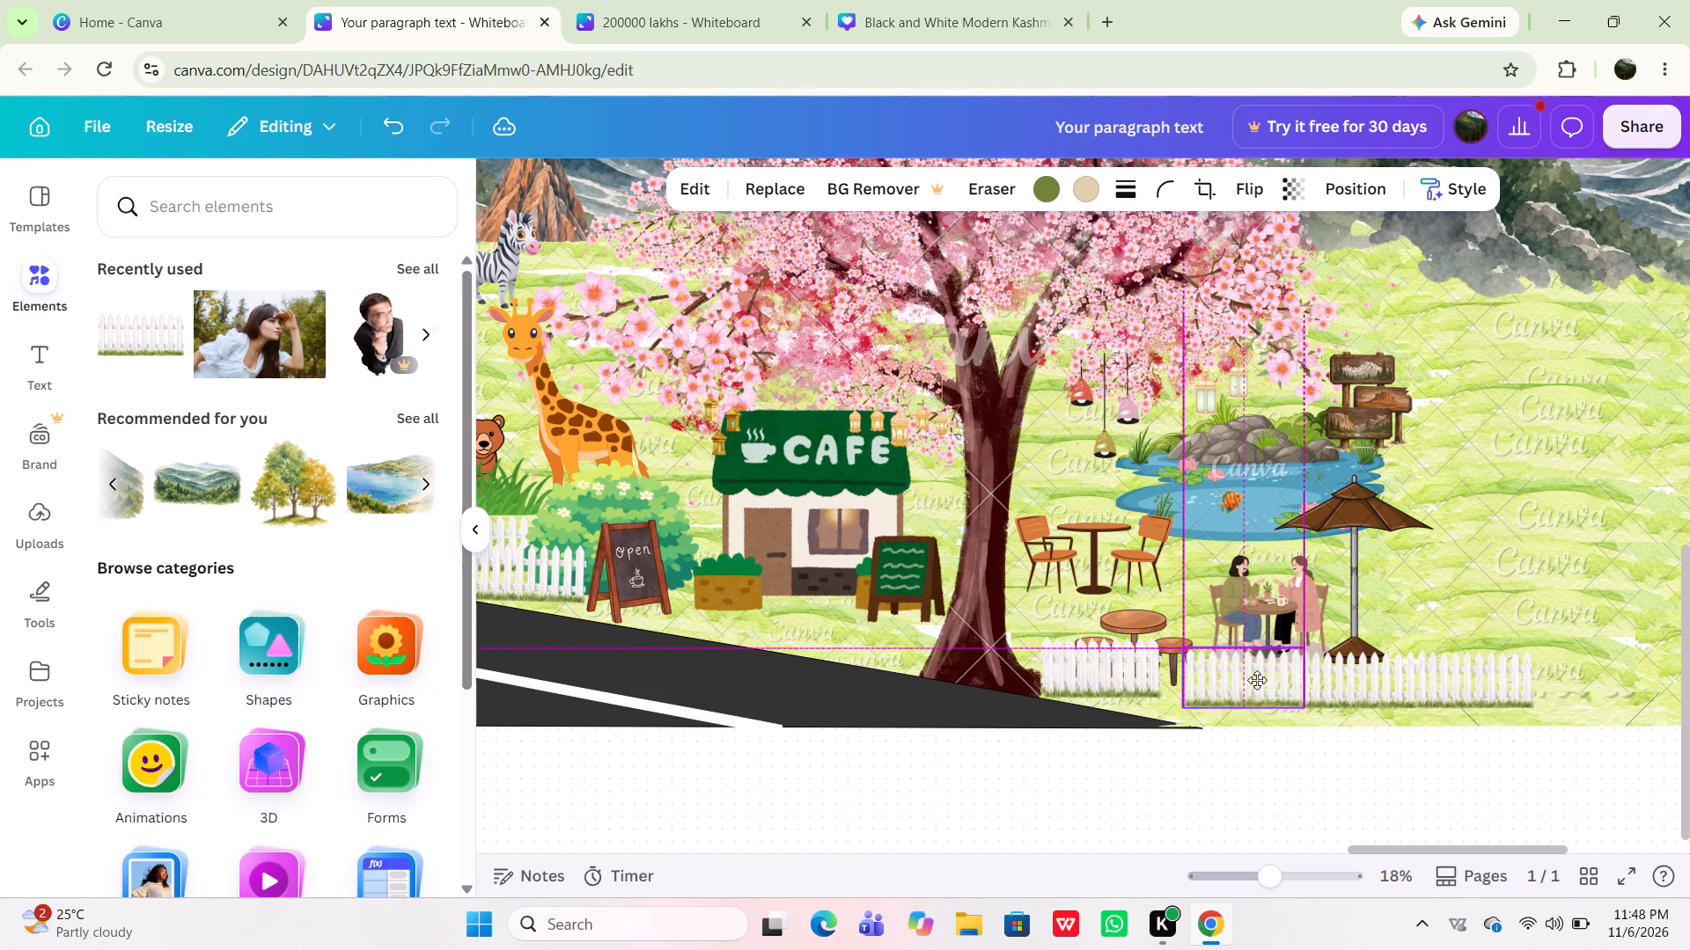
drag(1257, 680, 1254, 680)
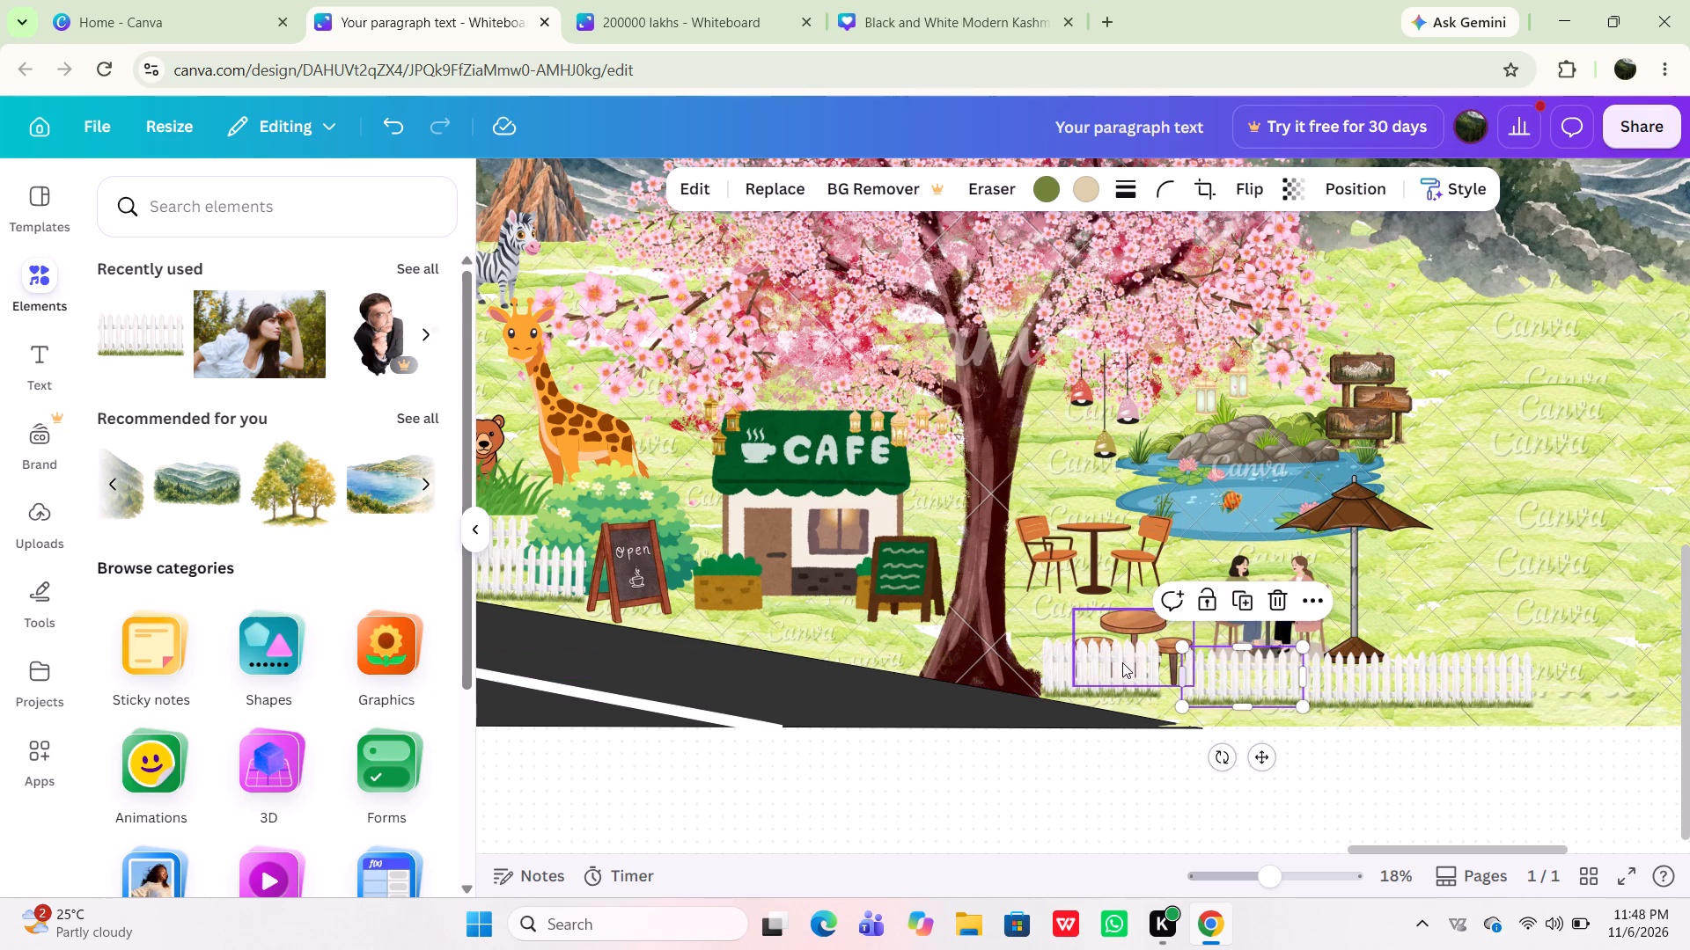
drag(1122, 662, 1607, 663)
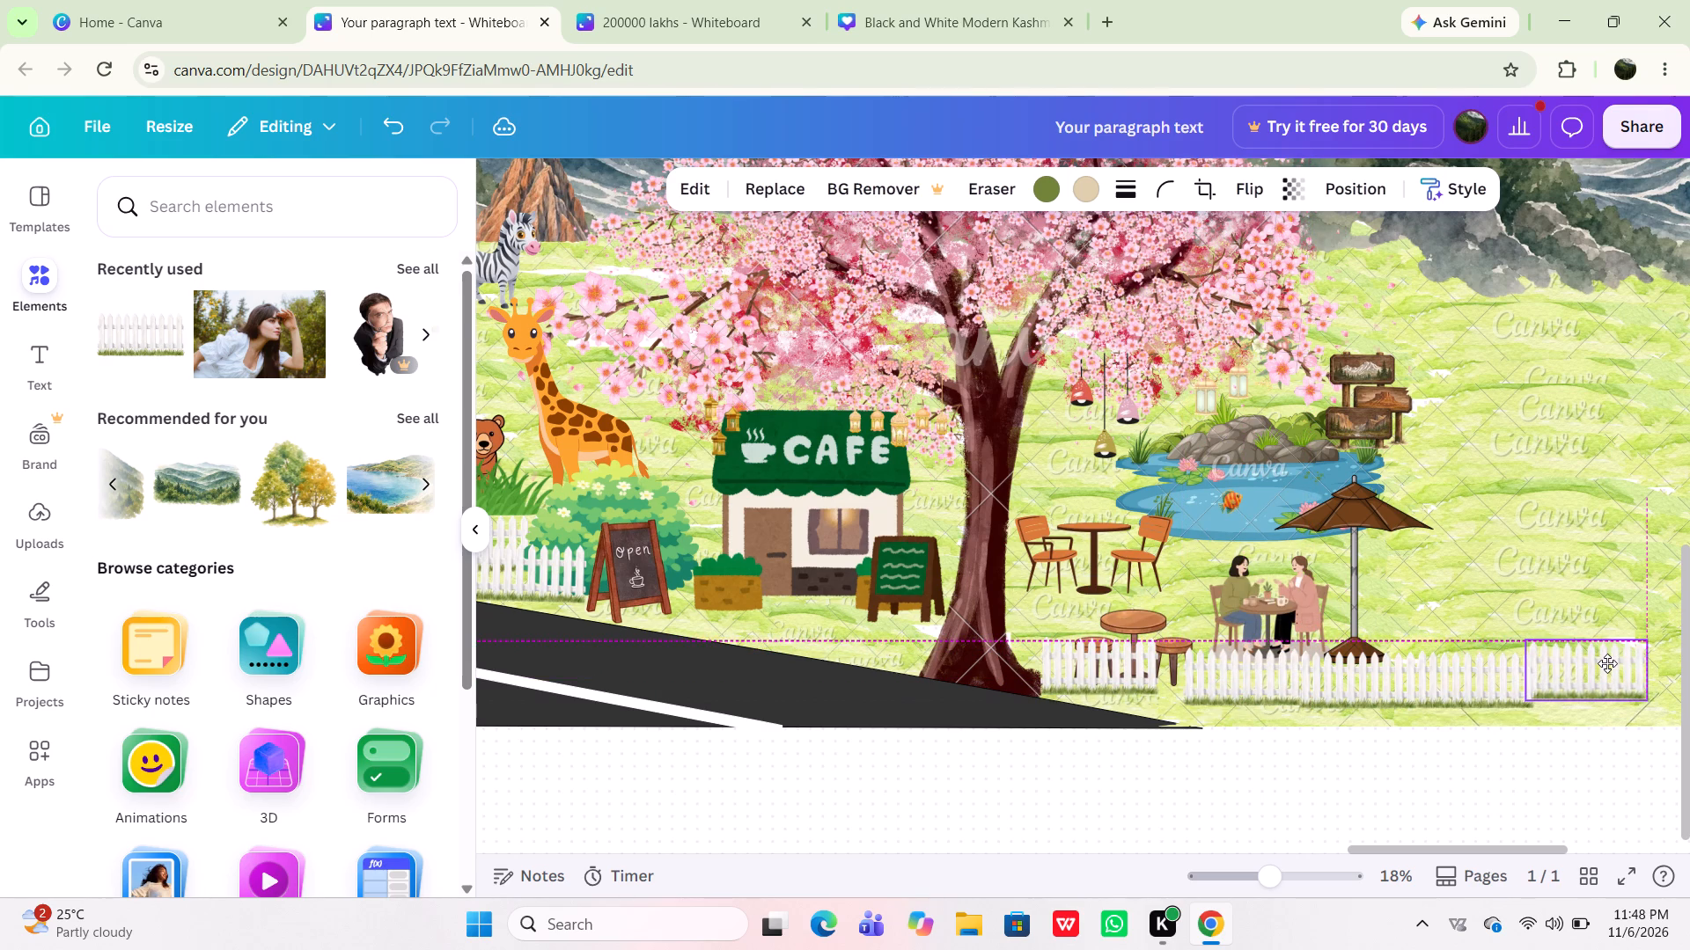
drag(1607, 663, 1607, 669)
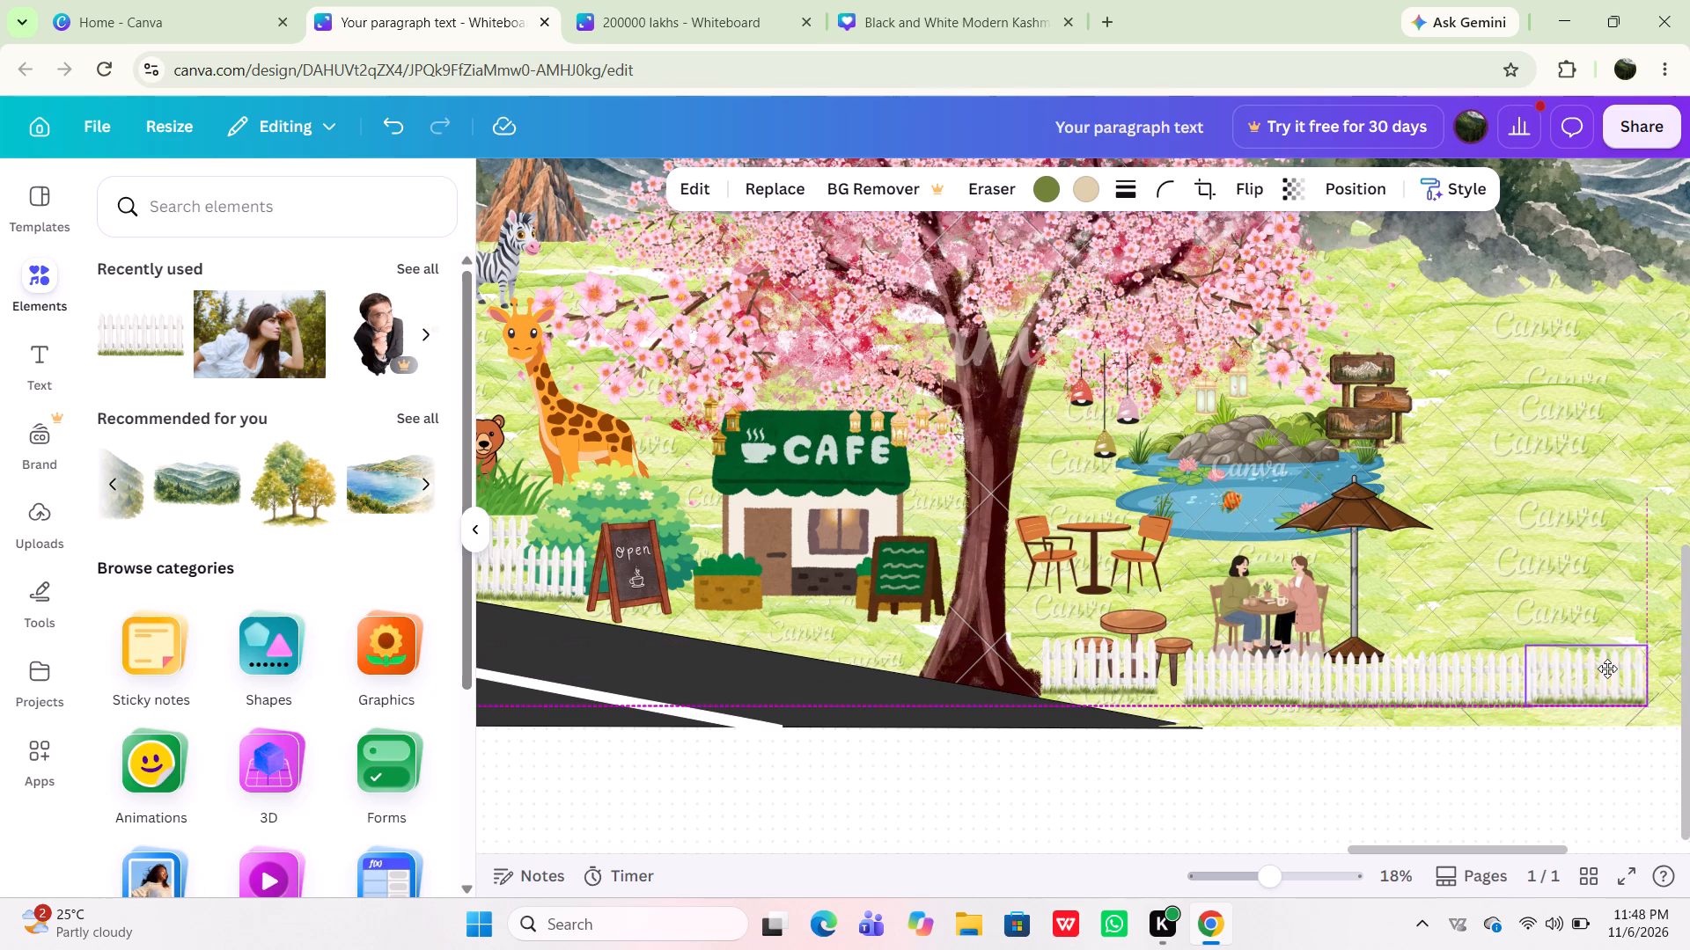
drag(1607, 669, 1607, 668)
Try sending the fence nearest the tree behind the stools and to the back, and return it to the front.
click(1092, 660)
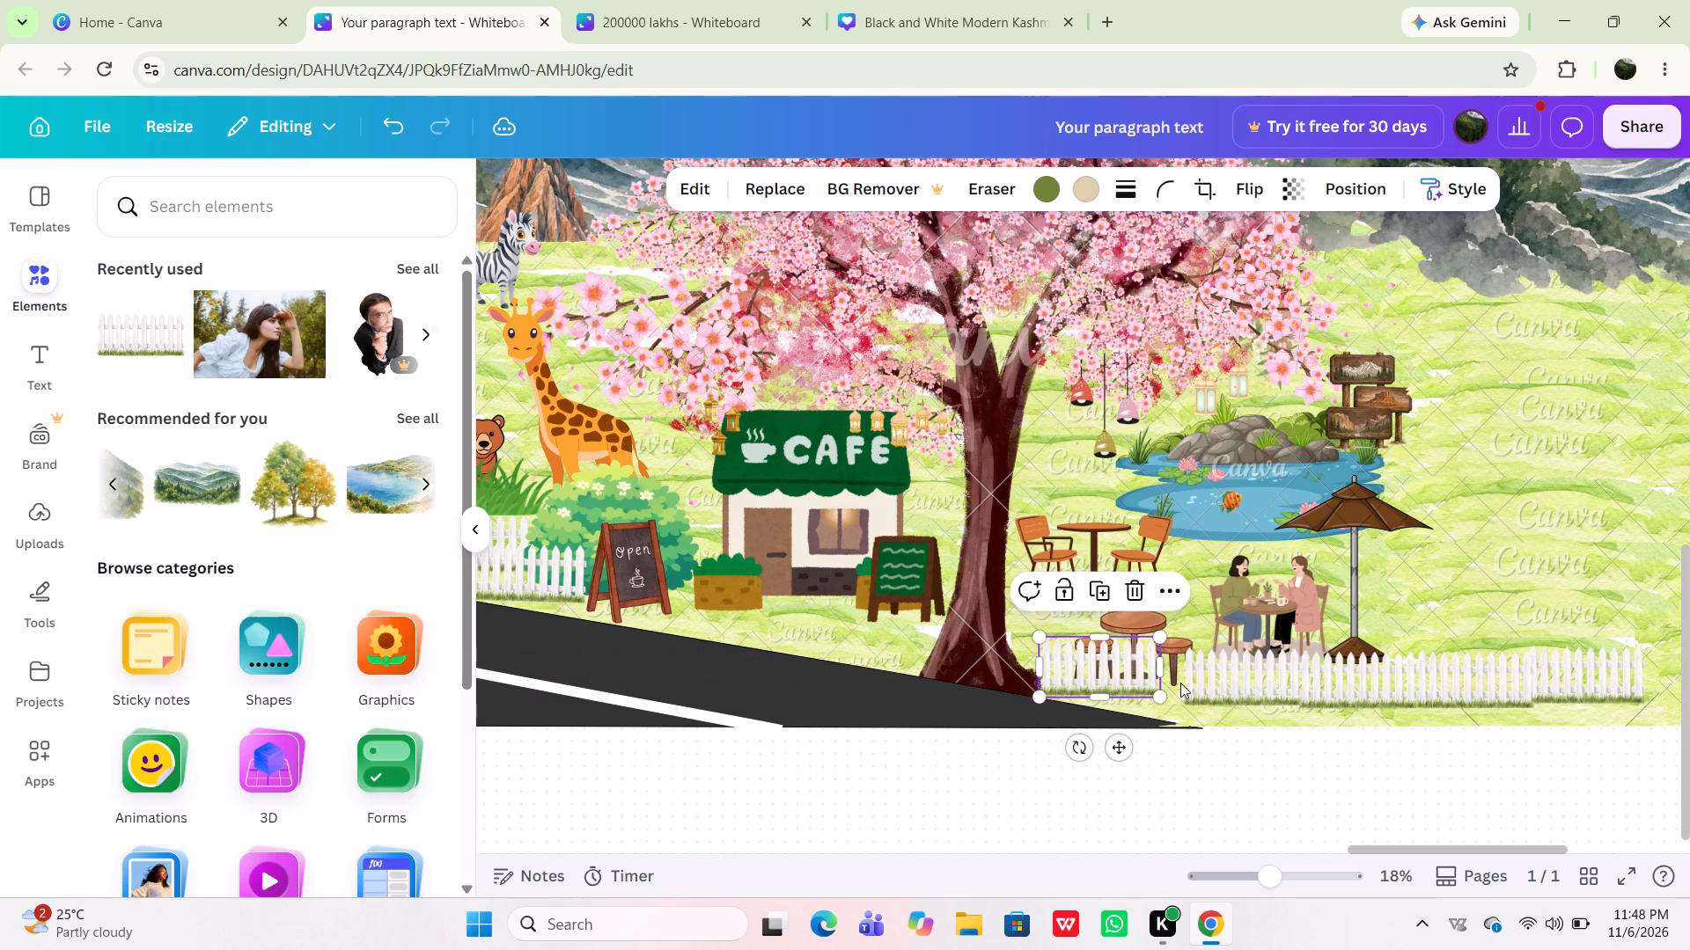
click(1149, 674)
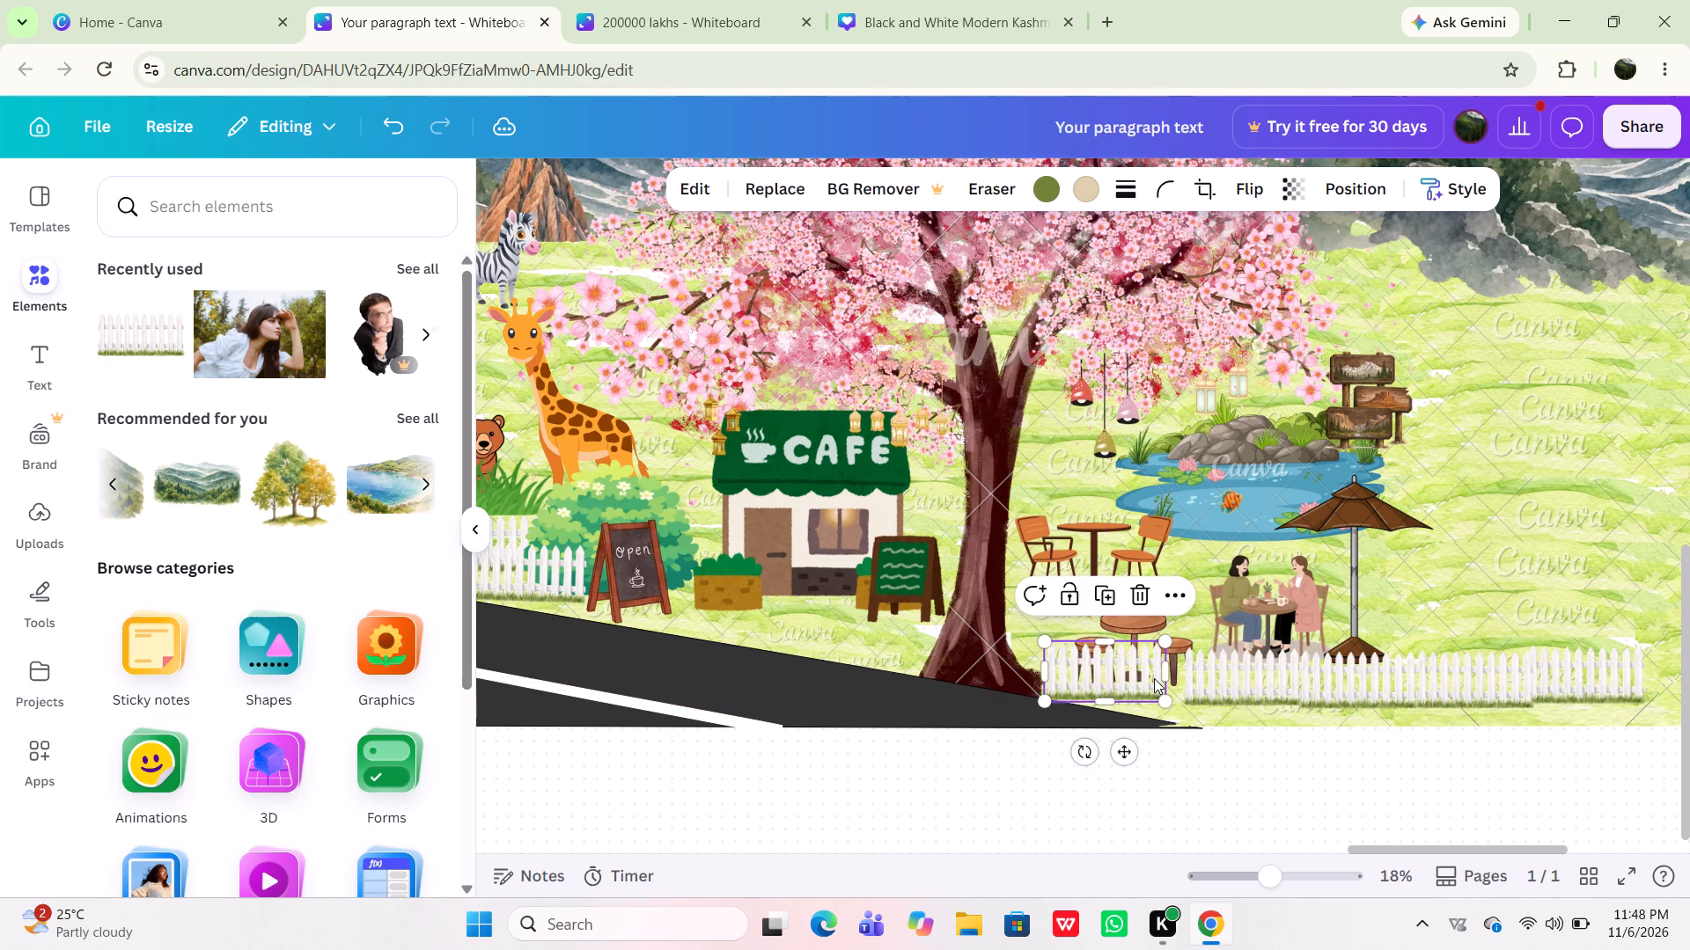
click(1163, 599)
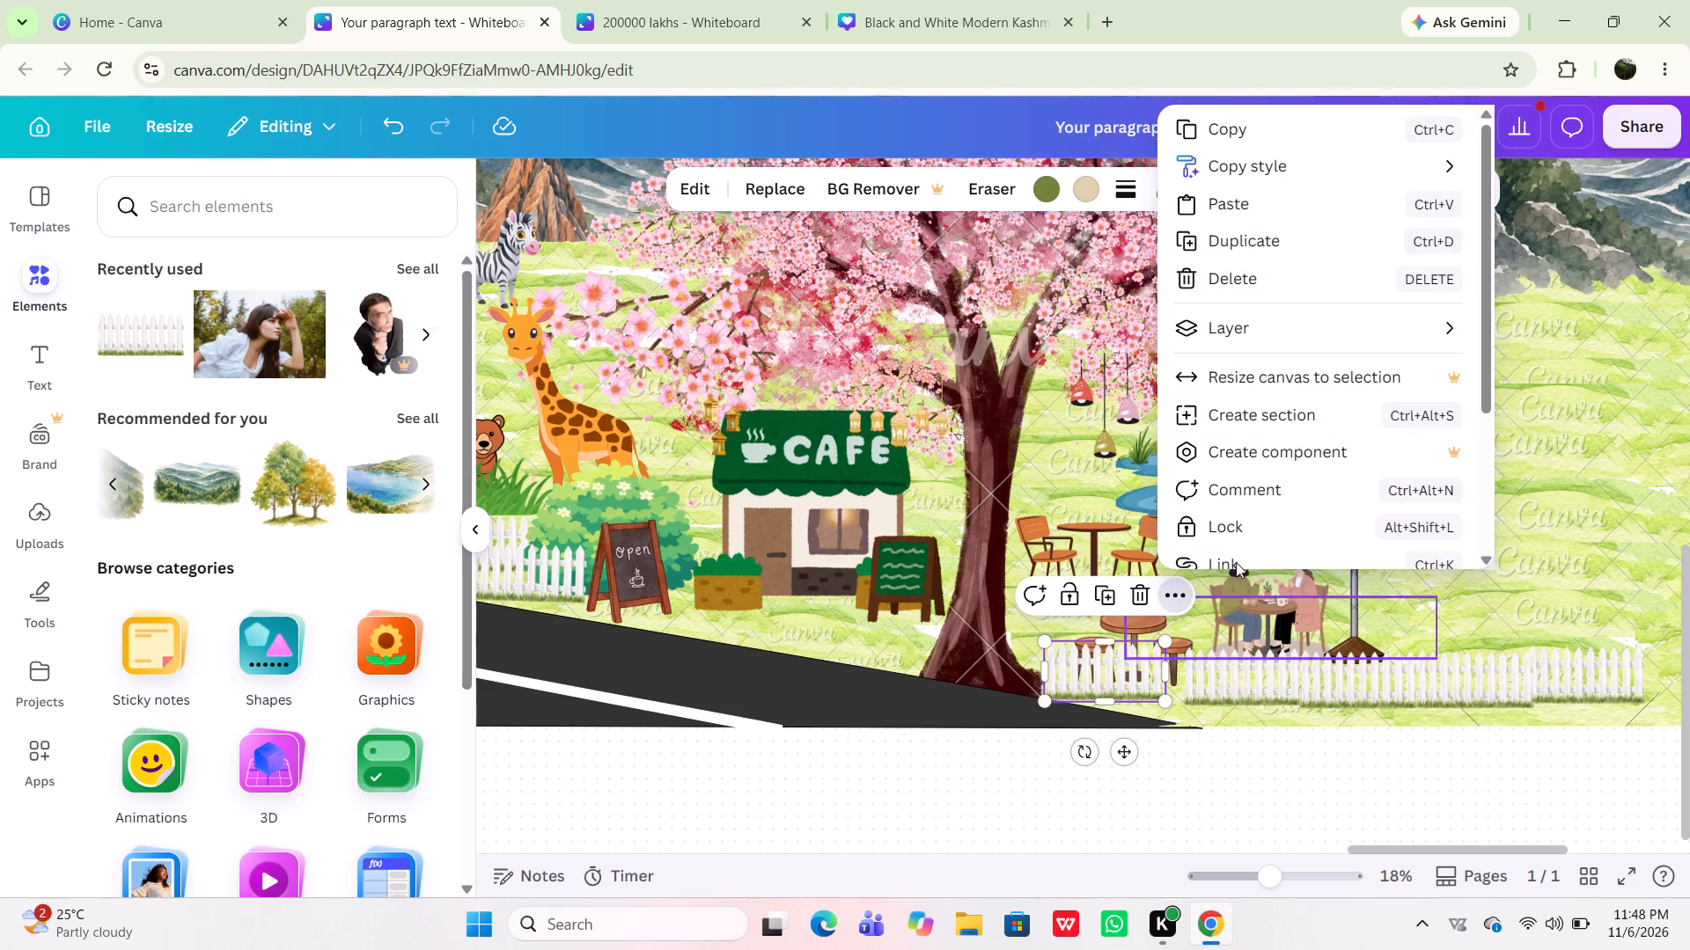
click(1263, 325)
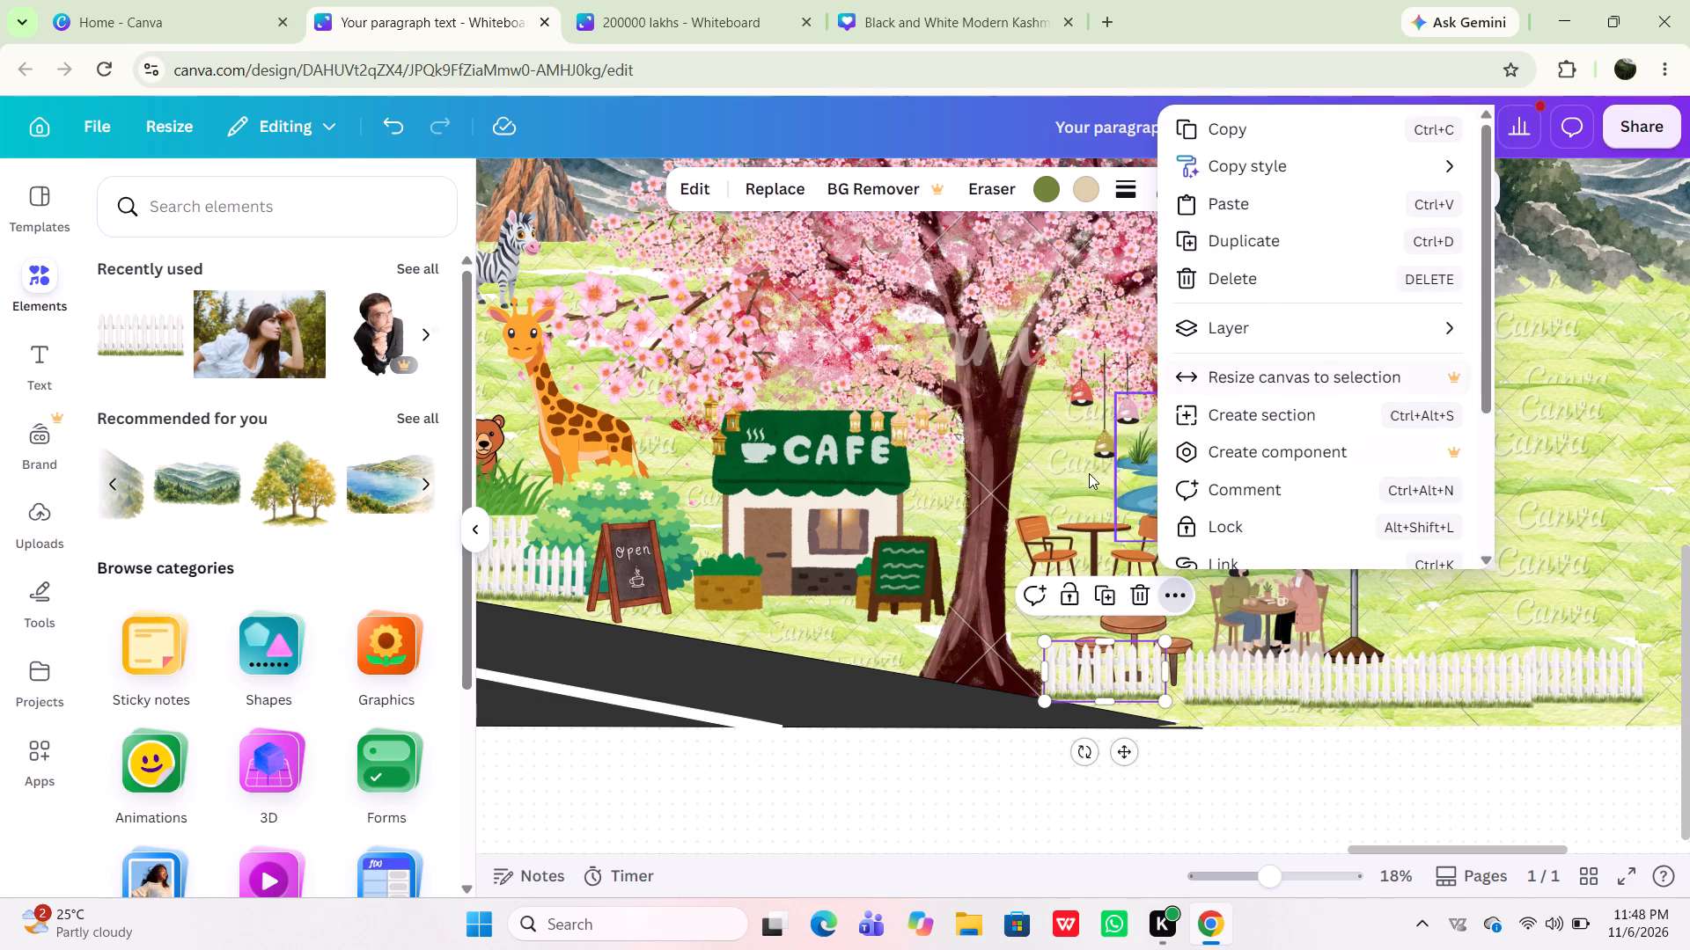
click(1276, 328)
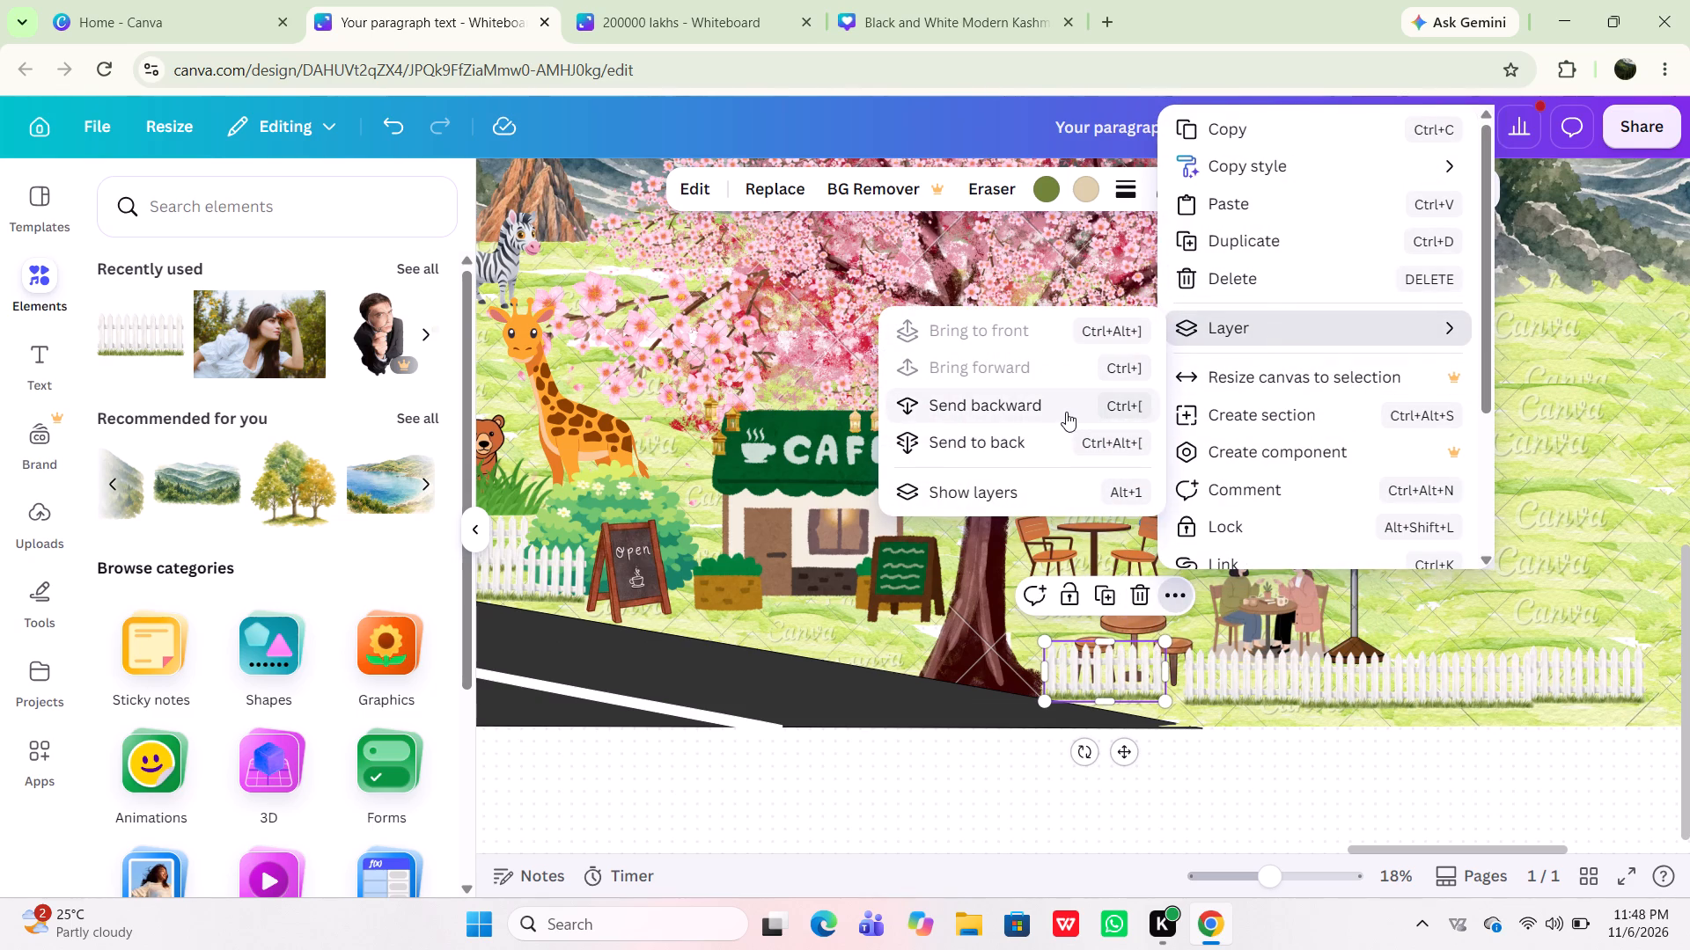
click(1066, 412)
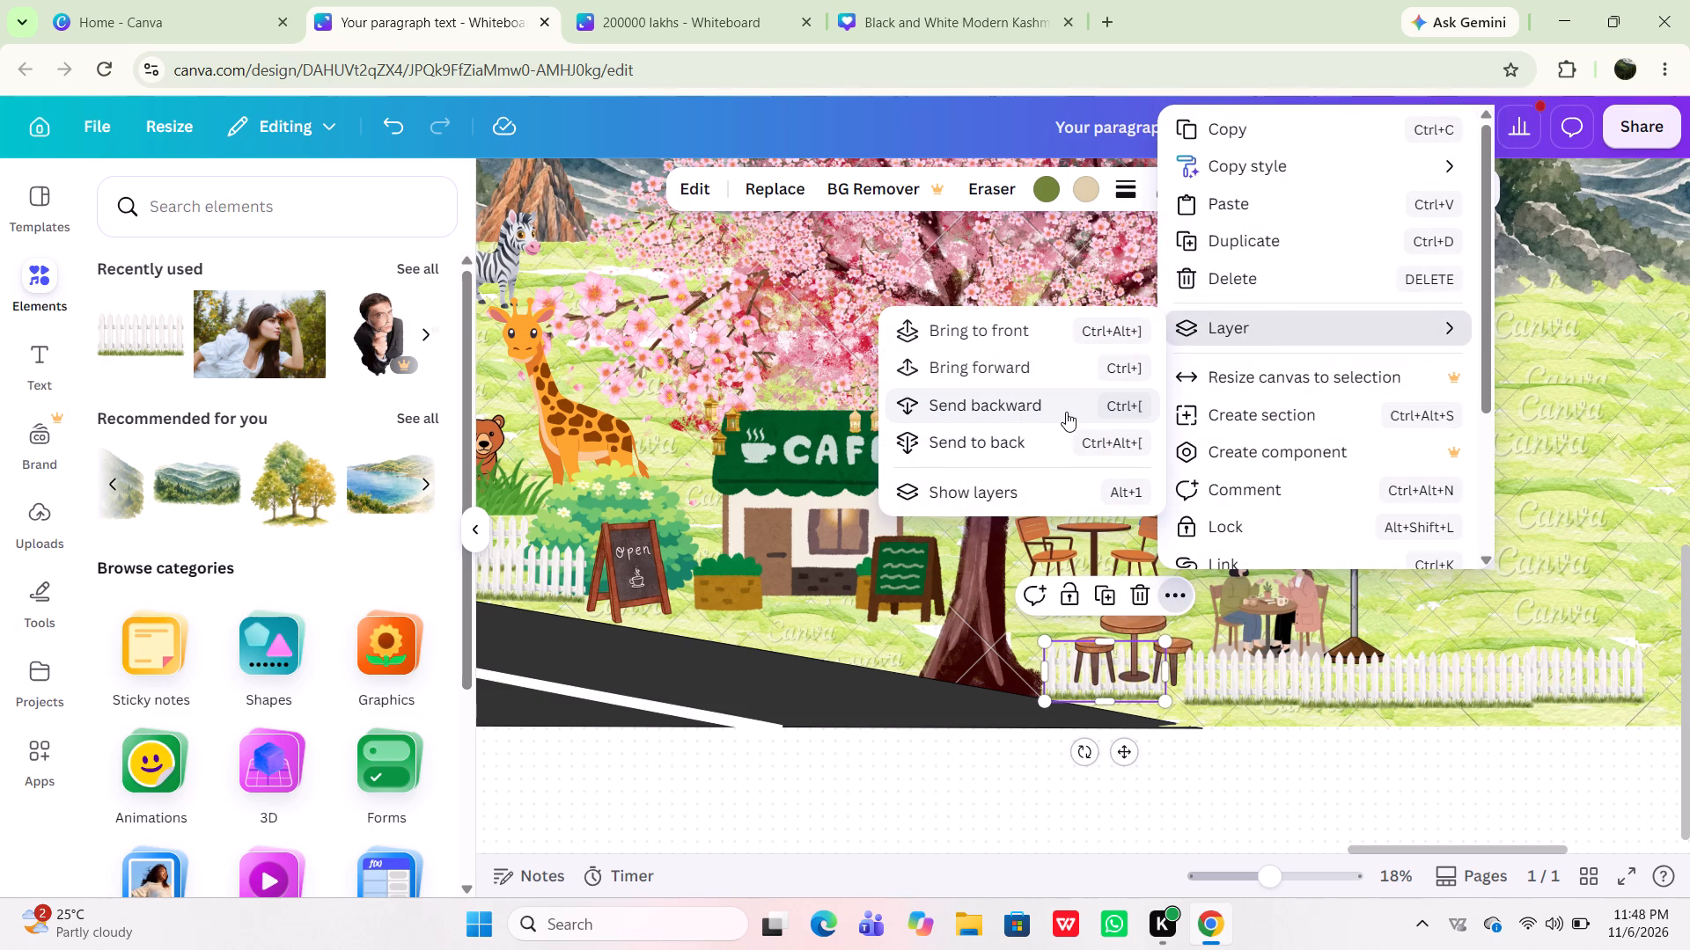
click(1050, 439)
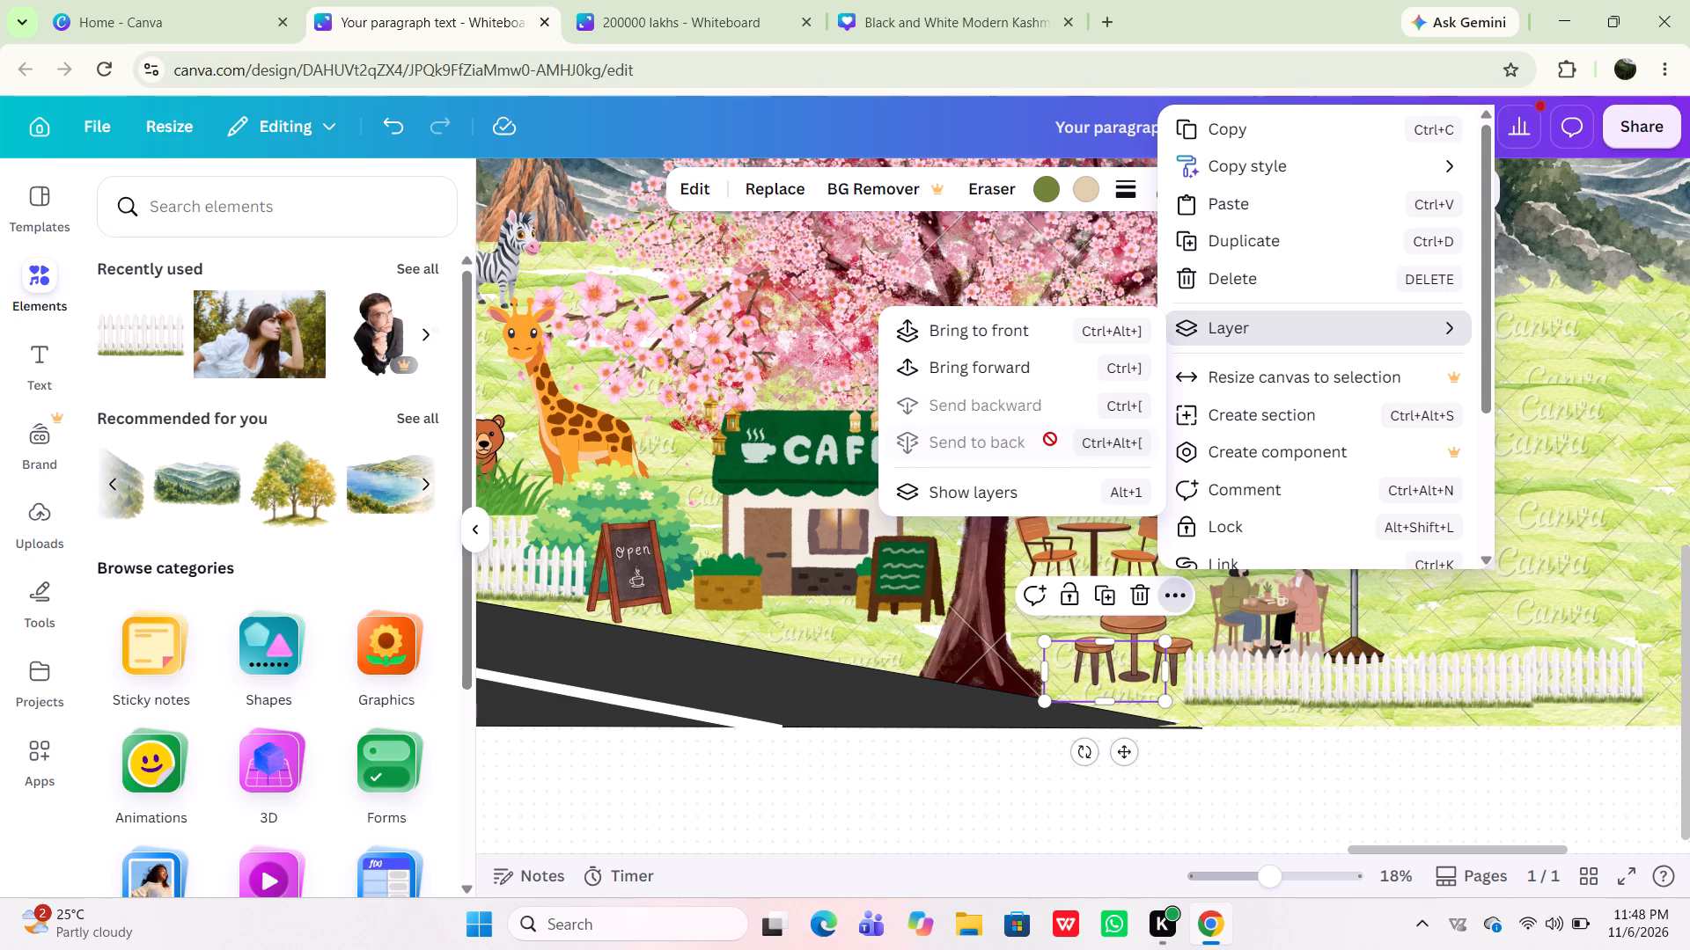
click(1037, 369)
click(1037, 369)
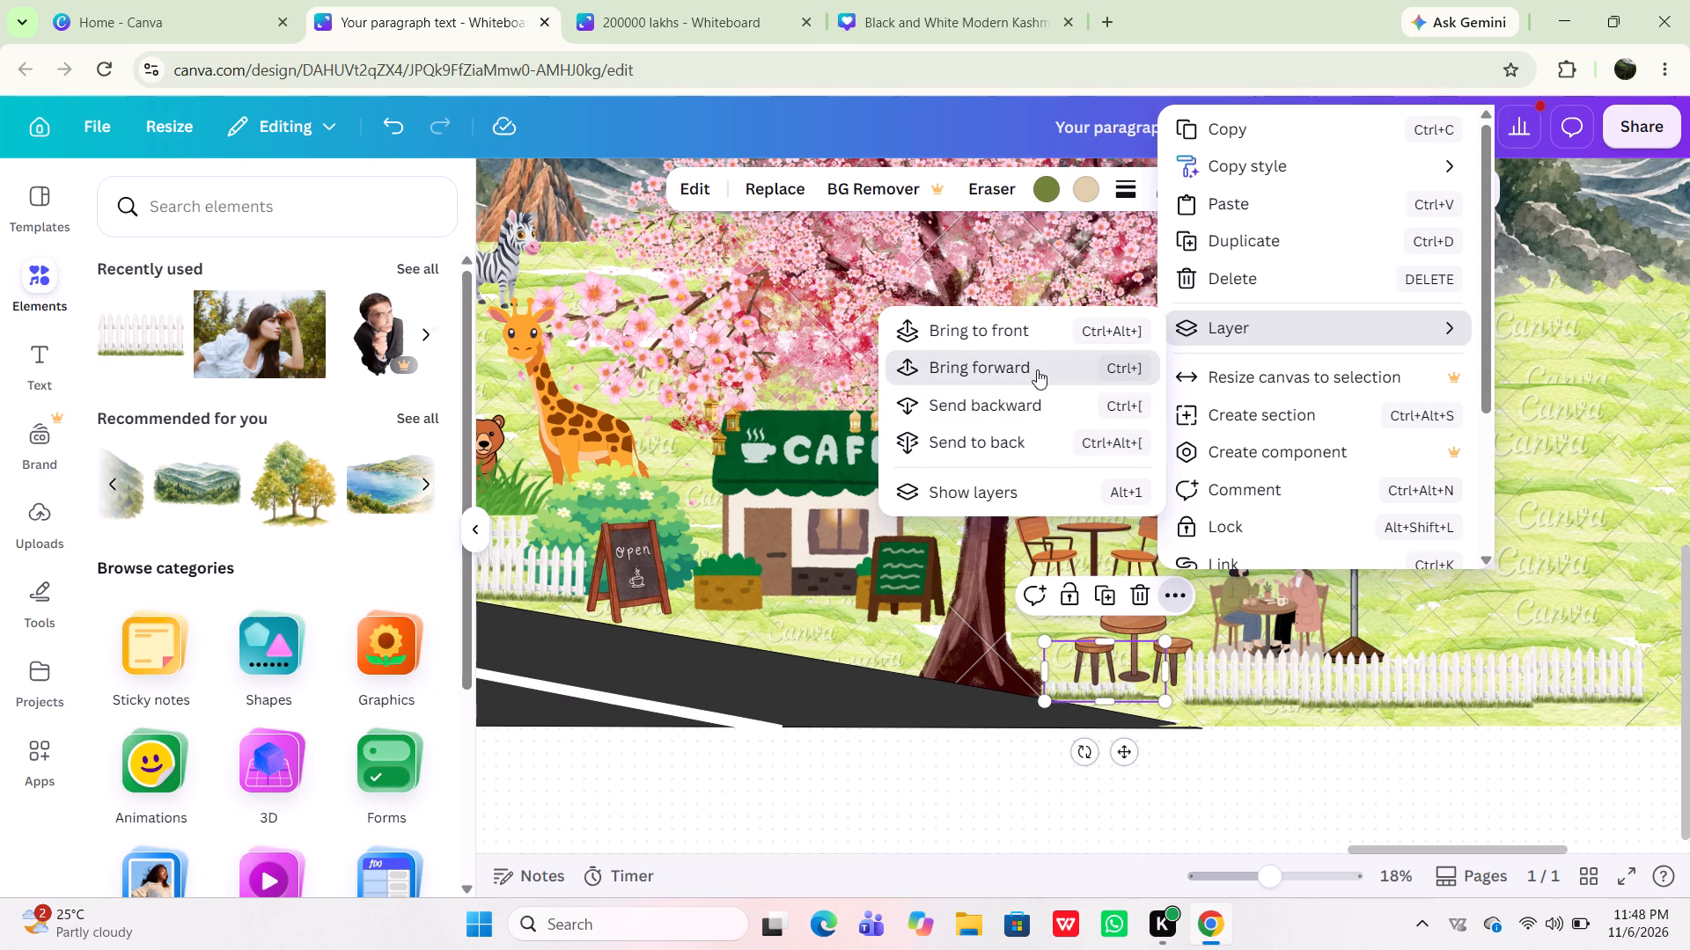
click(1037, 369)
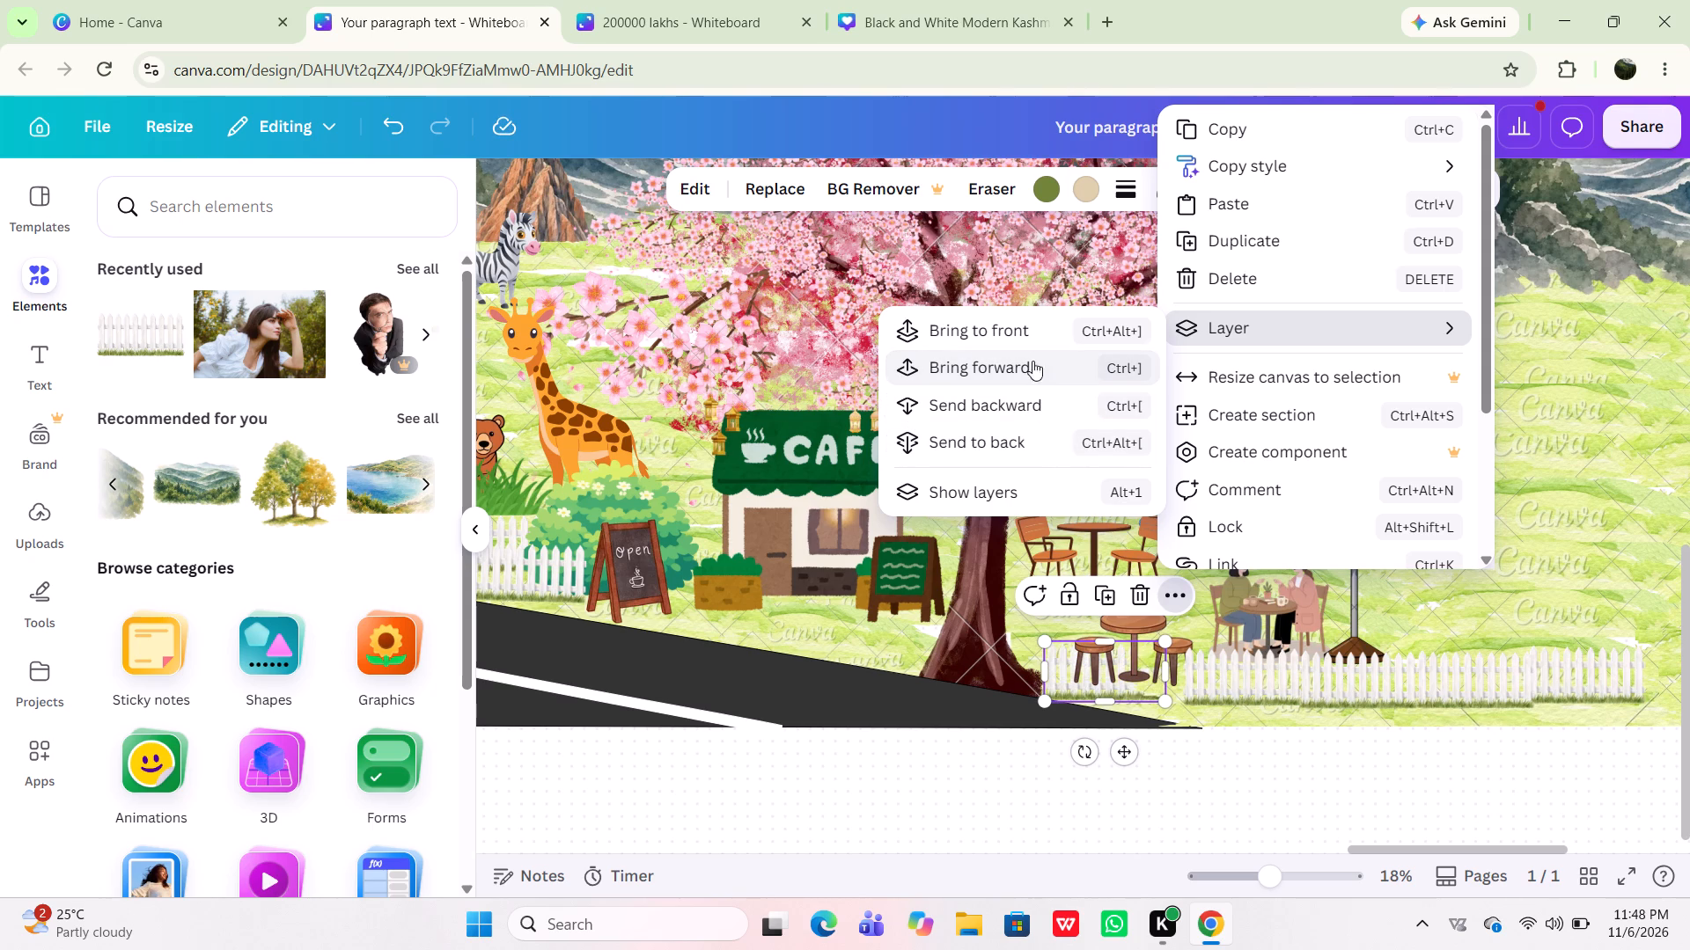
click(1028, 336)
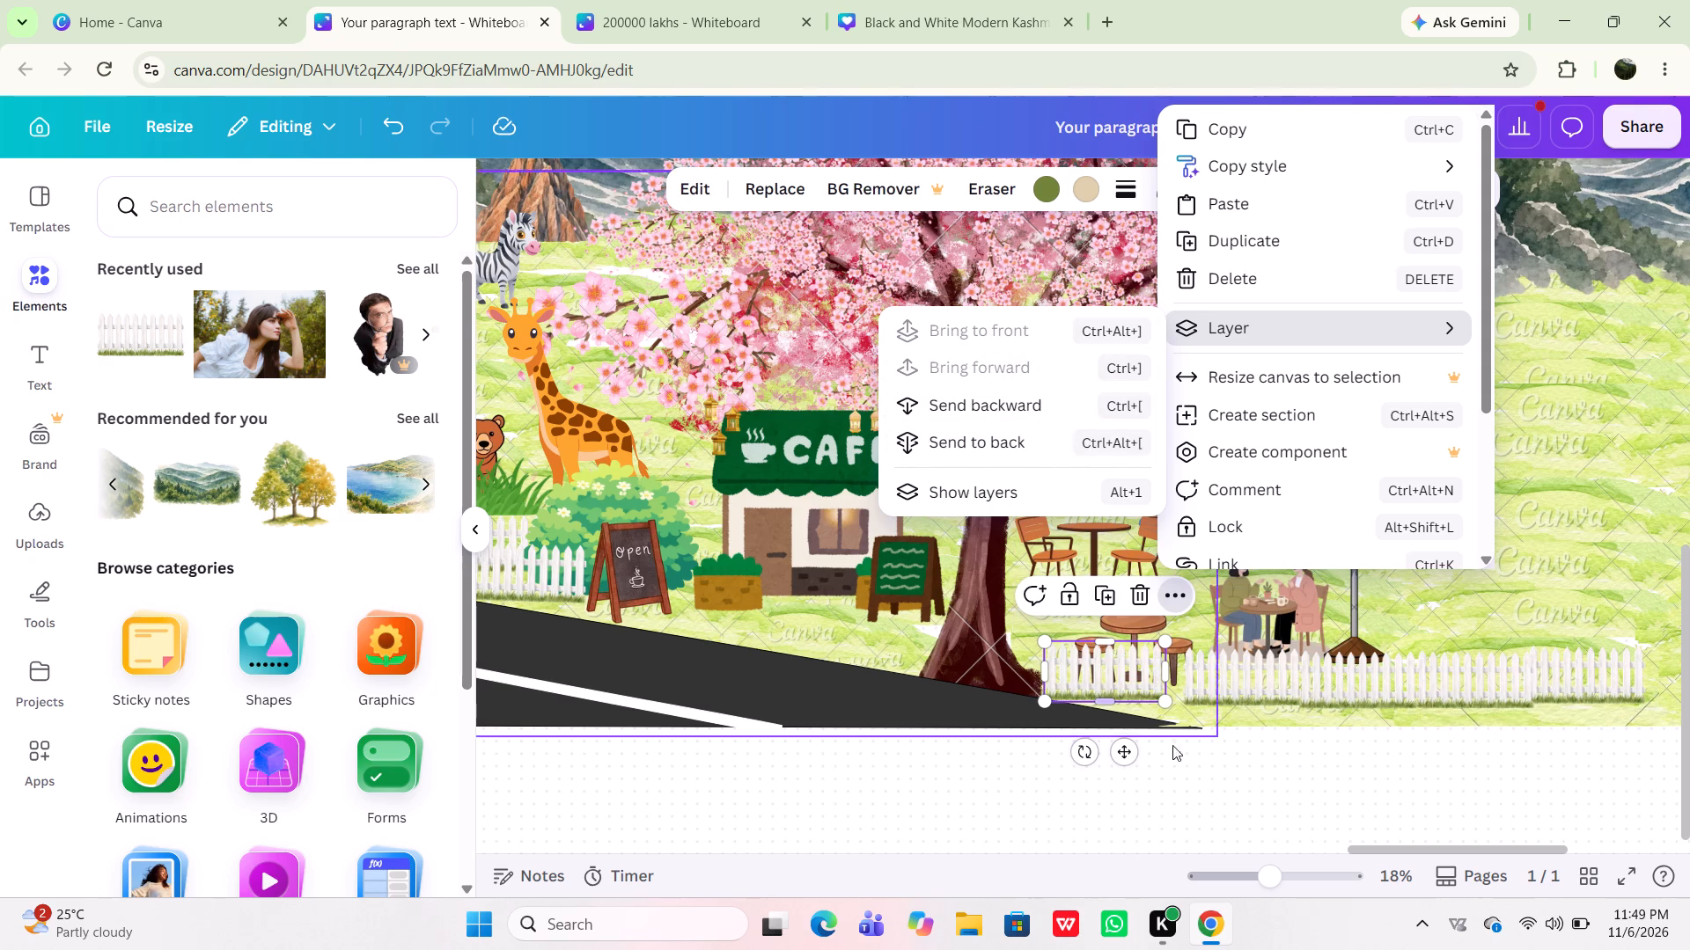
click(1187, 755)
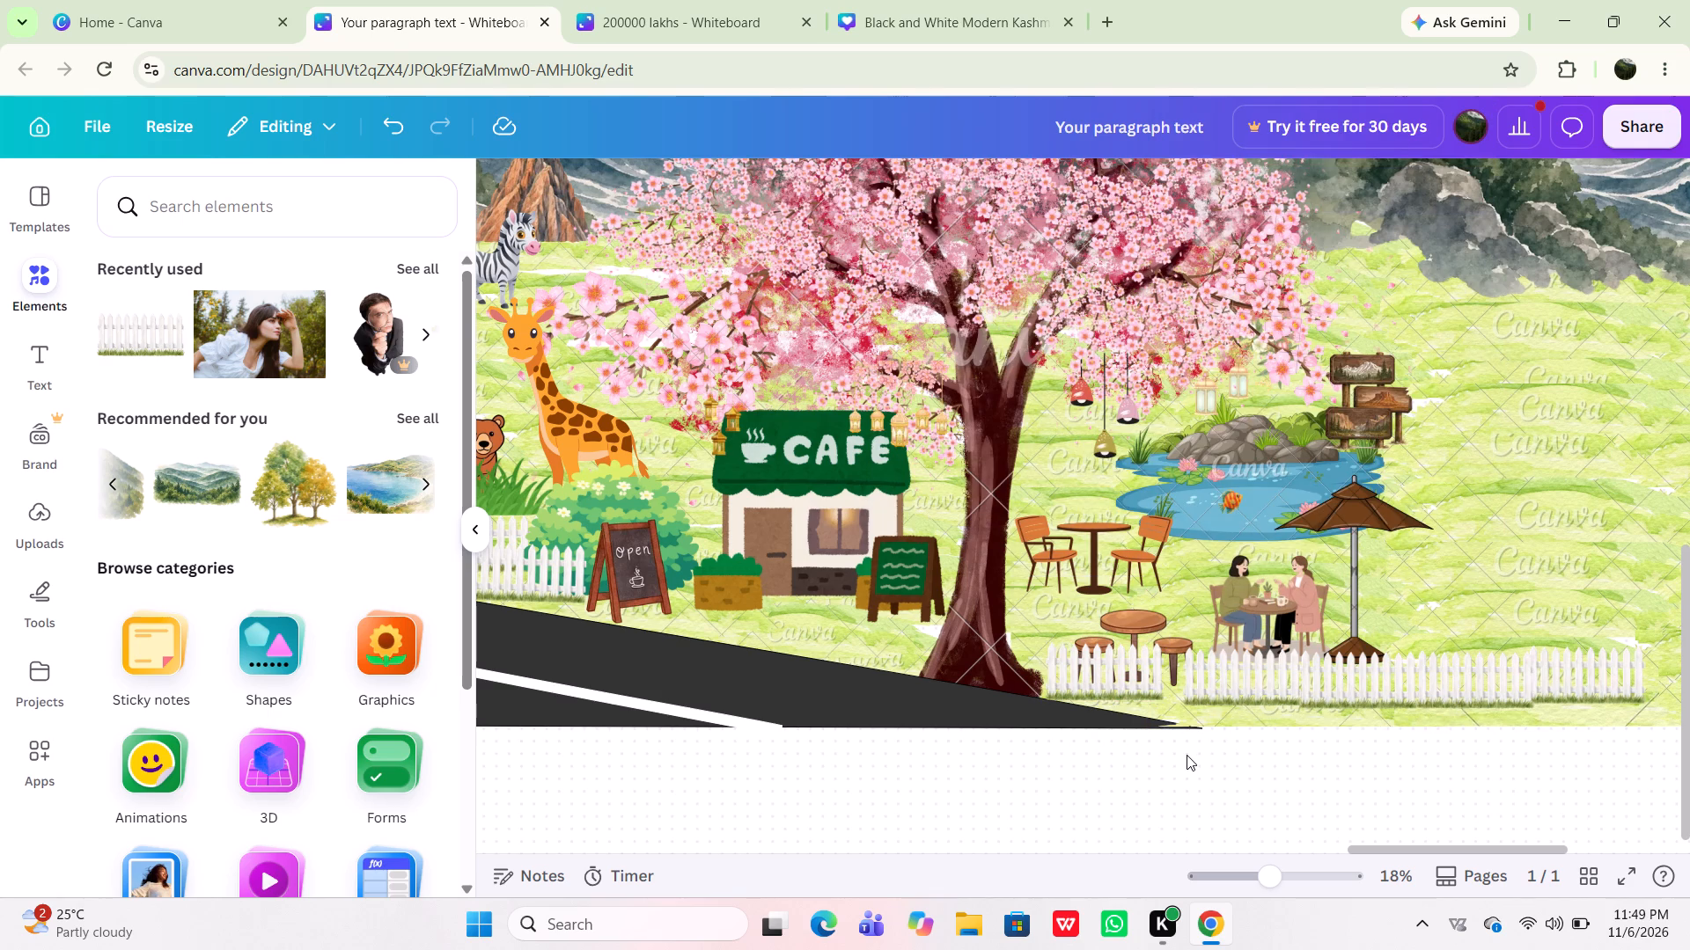
Move the fence nearest the tree against the base of the trunk, just above the road's tip.
drag(1133, 676, 1152, 683)
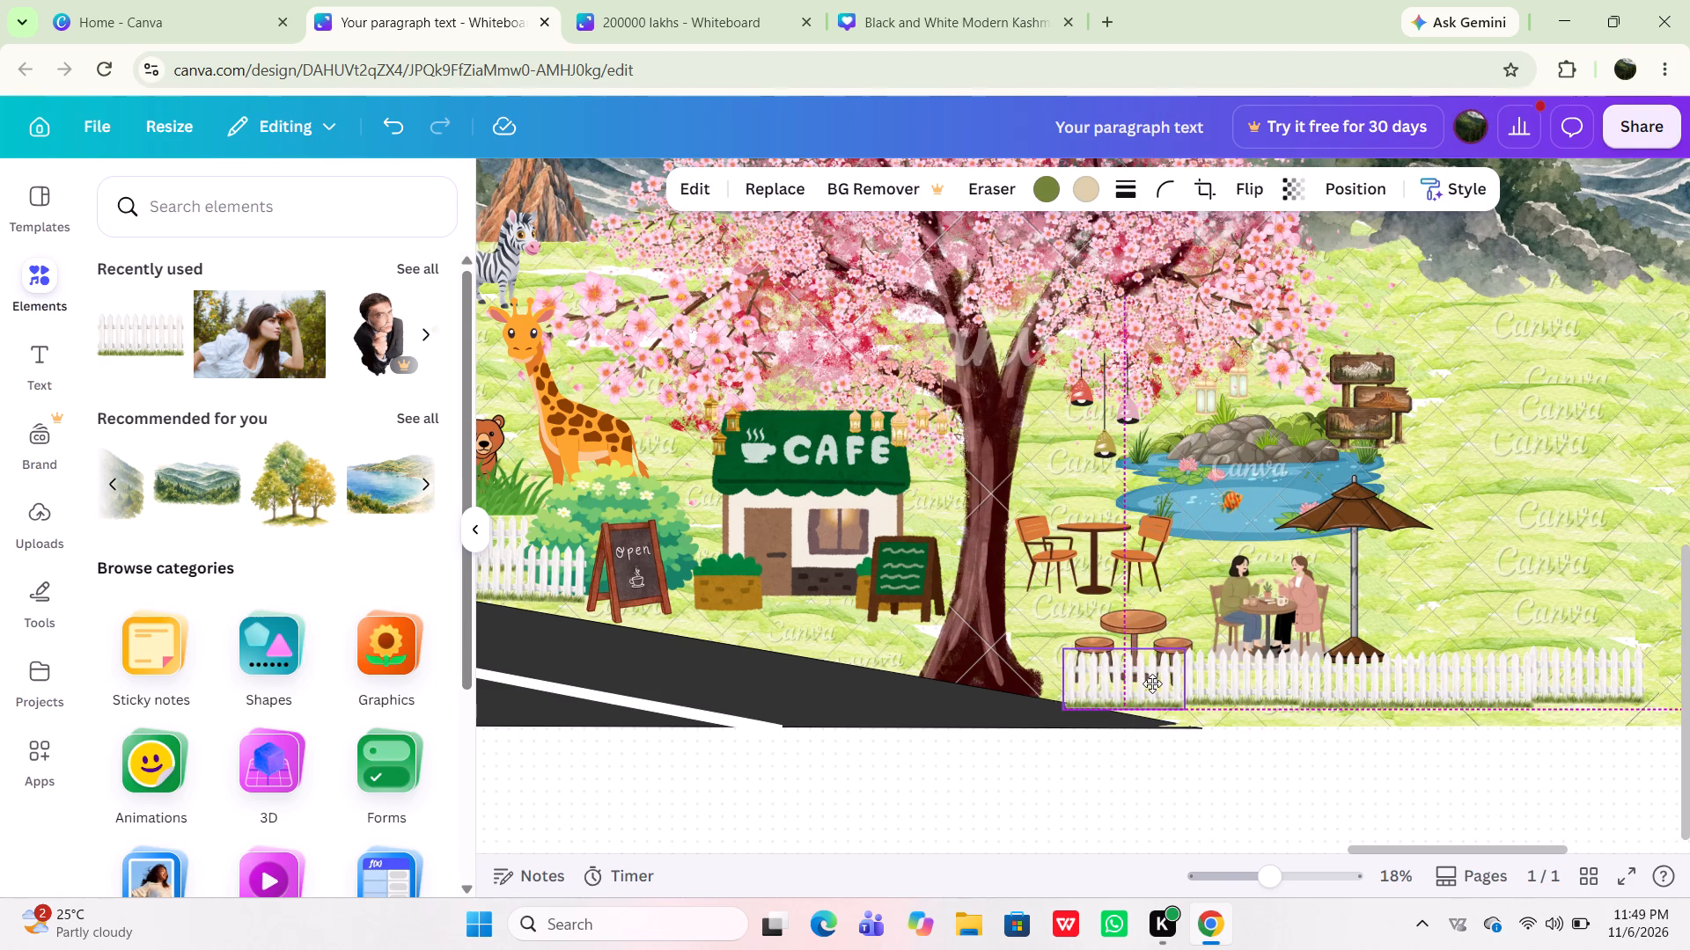
drag(1152, 683, 1098, 655)
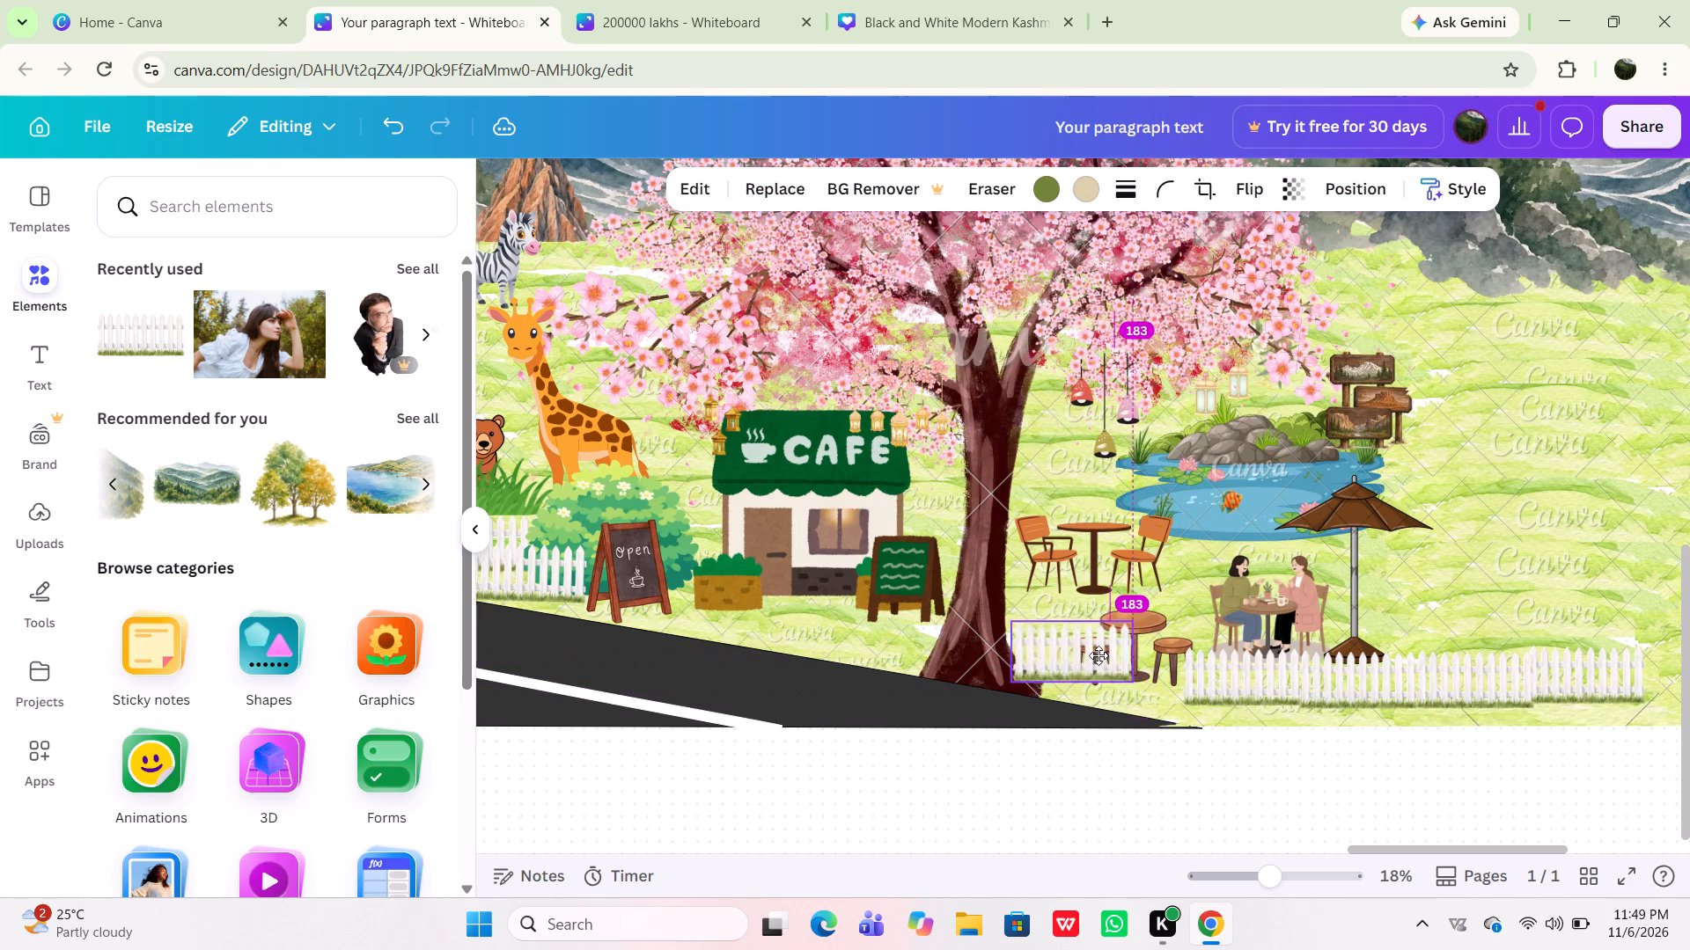
drag(1098, 655, 1096, 669)
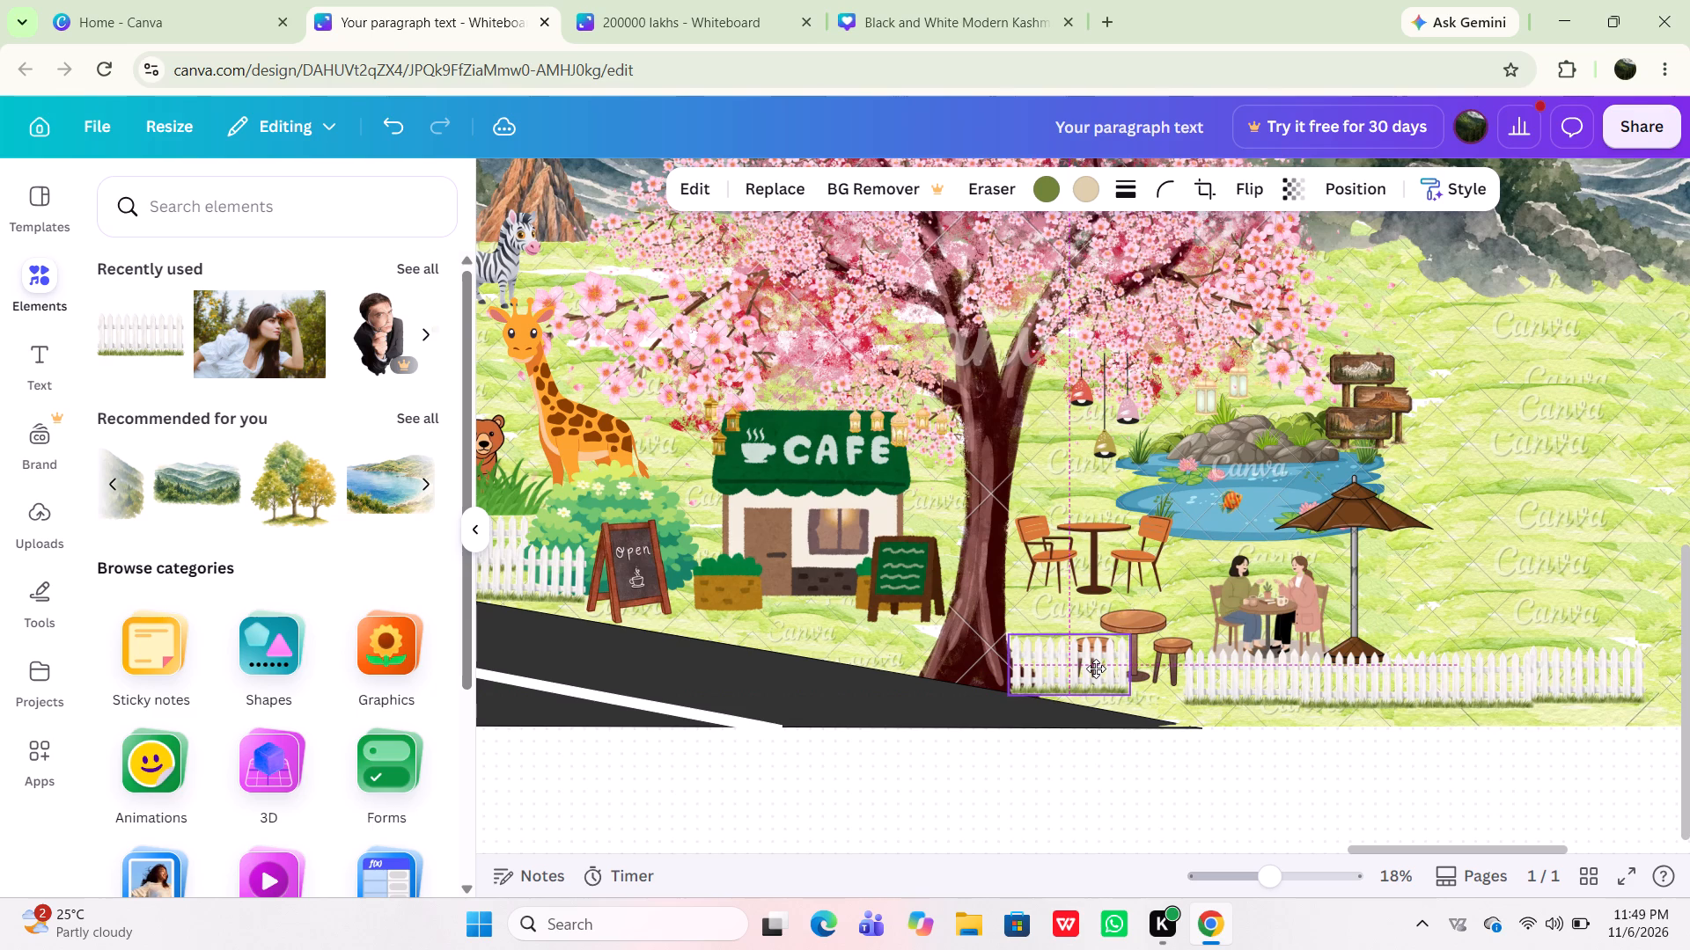
drag(1096, 669, 1096, 667)
click(1117, 667)
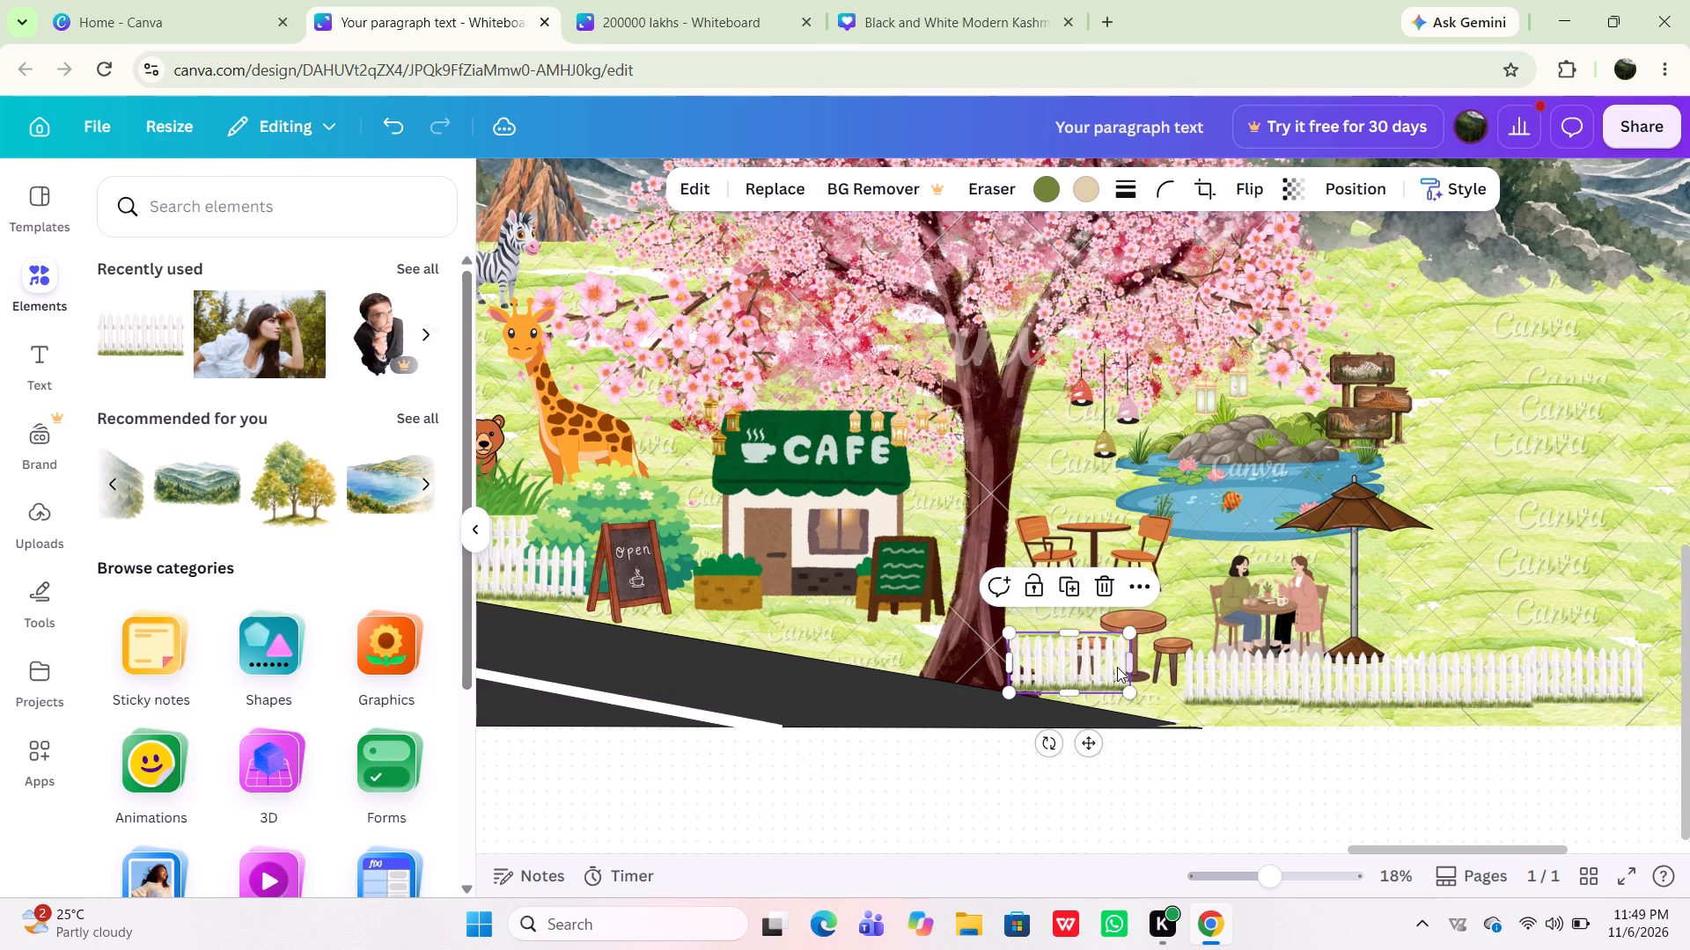
Shift the other four fences toward the tree and slightly up, joining them end to end in one continuous row.
drag(1221, 692, 1166, 683)
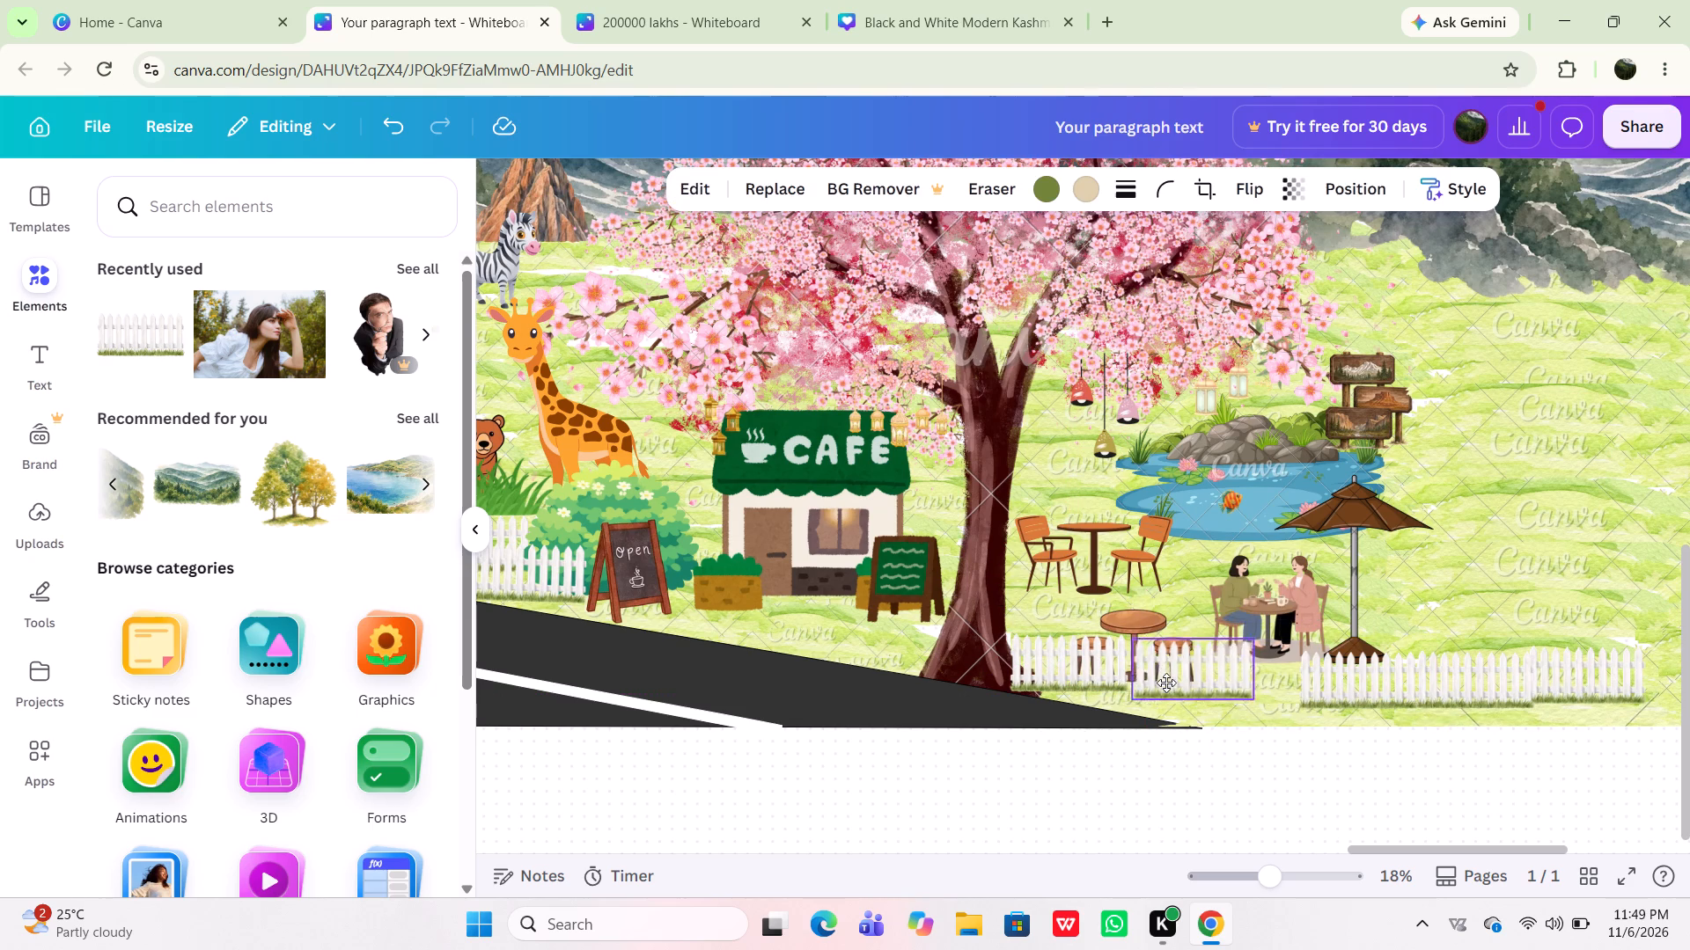
drag(1166, 683, 1166, 676)
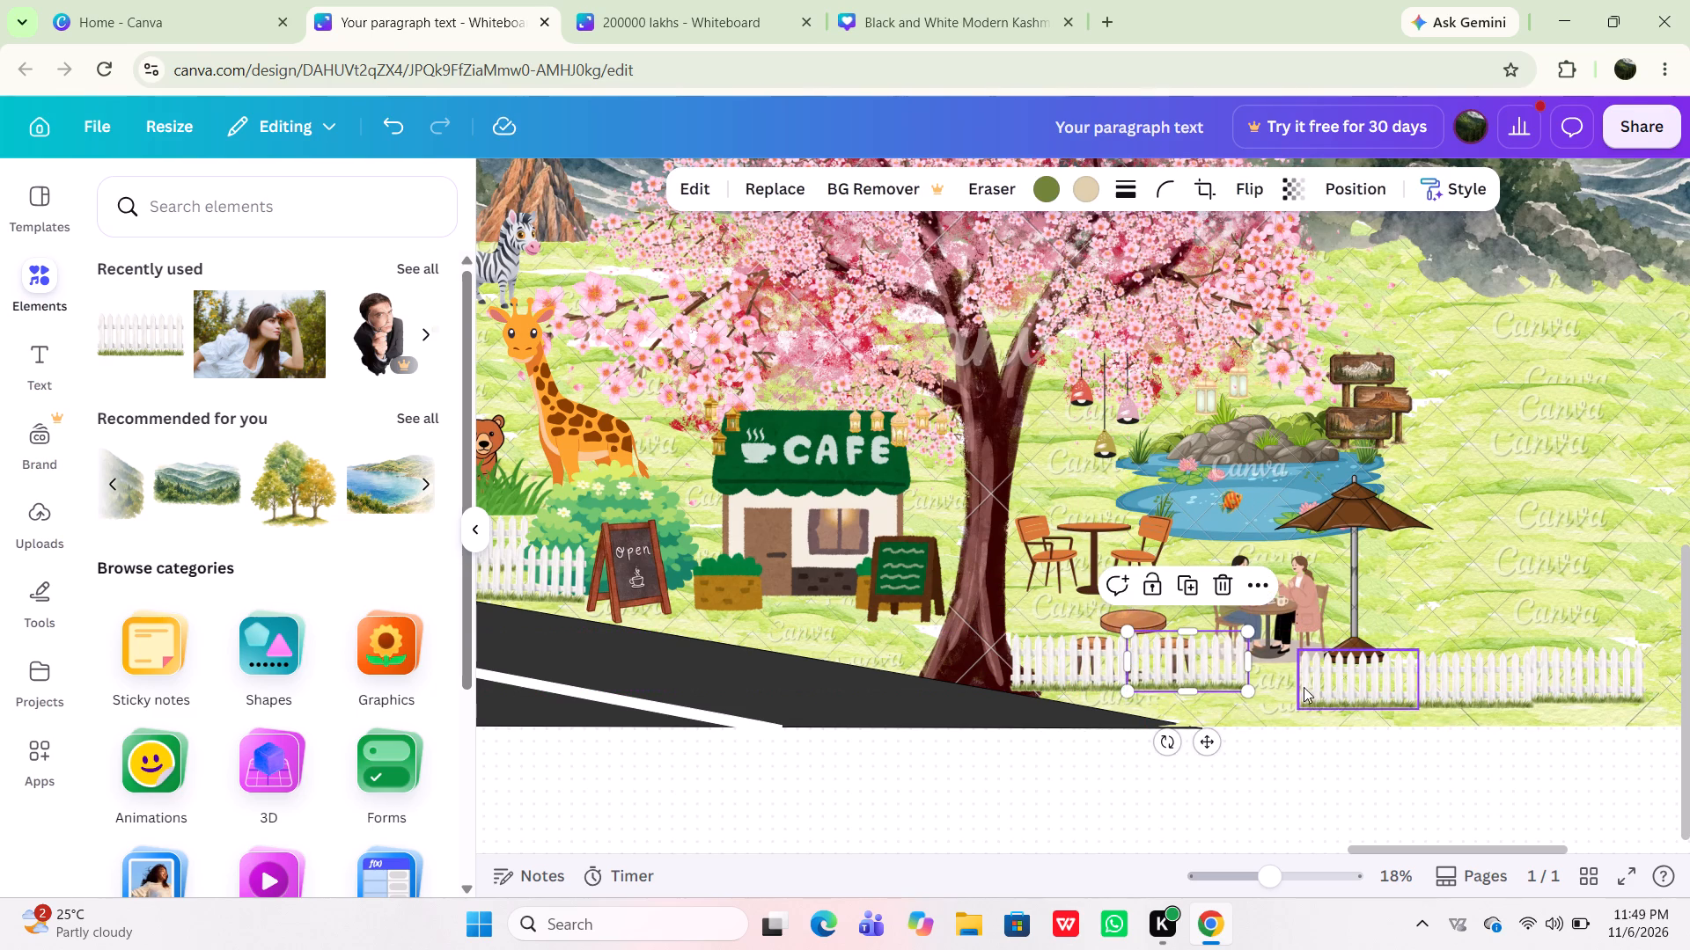
drag(1345, 683, 1291, 662)
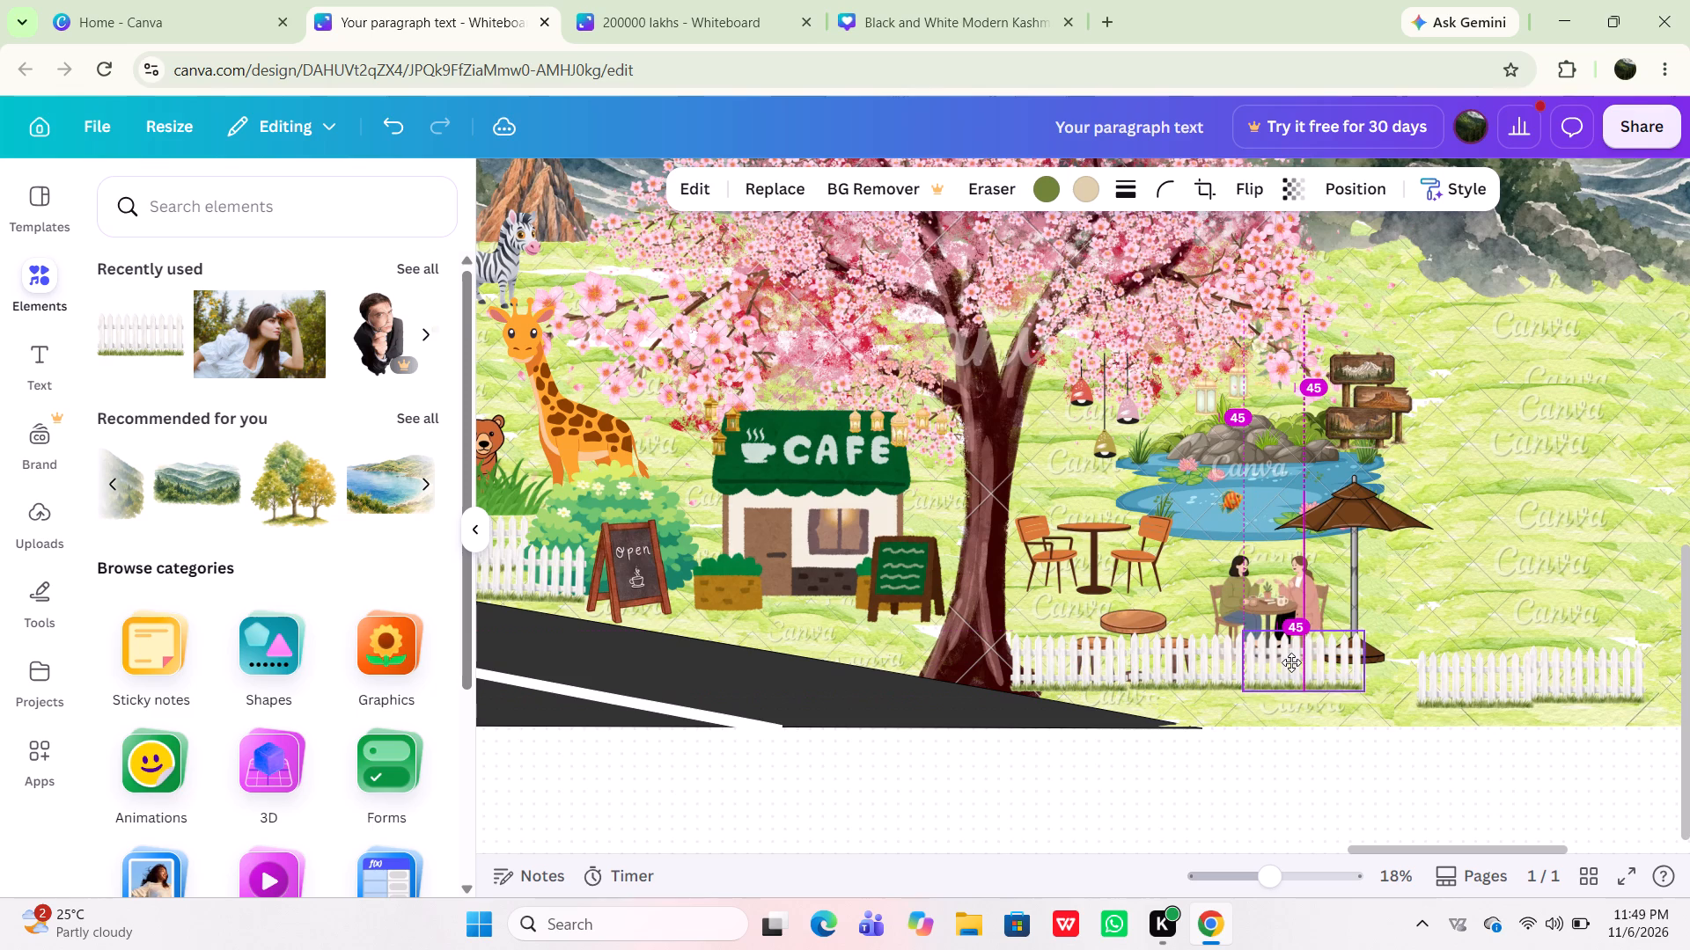
drag(1291, 662, 1291, 661)
drag(1429, 688, 1378, 669)
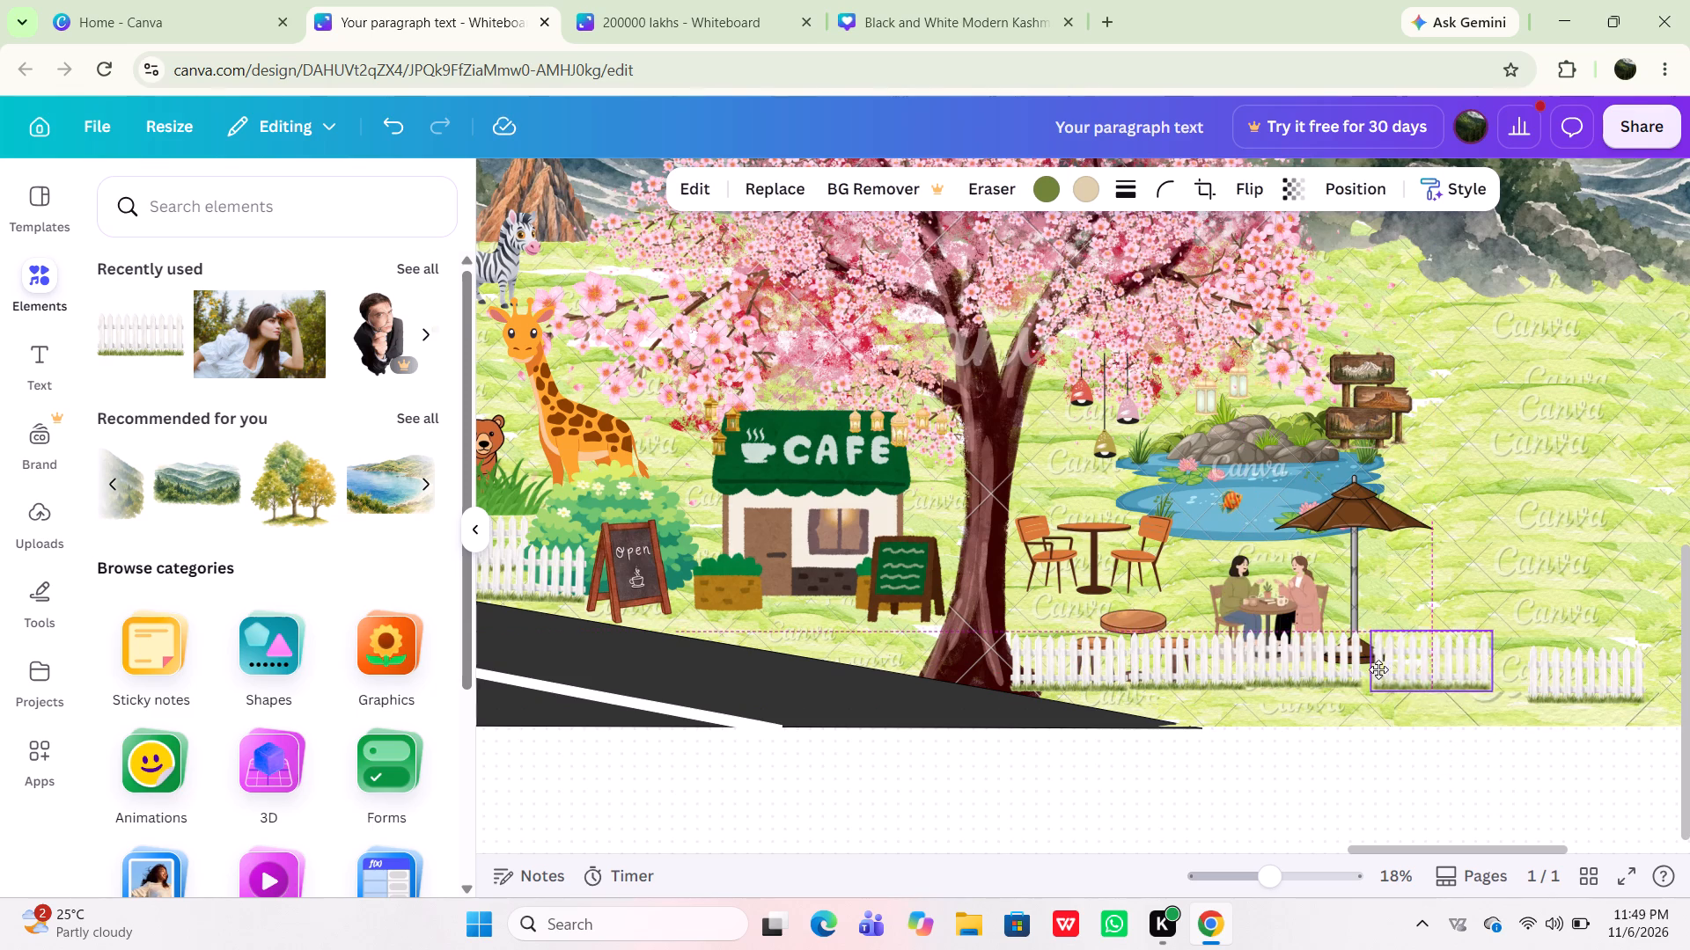
drag(1378, 669, 1373, 664)
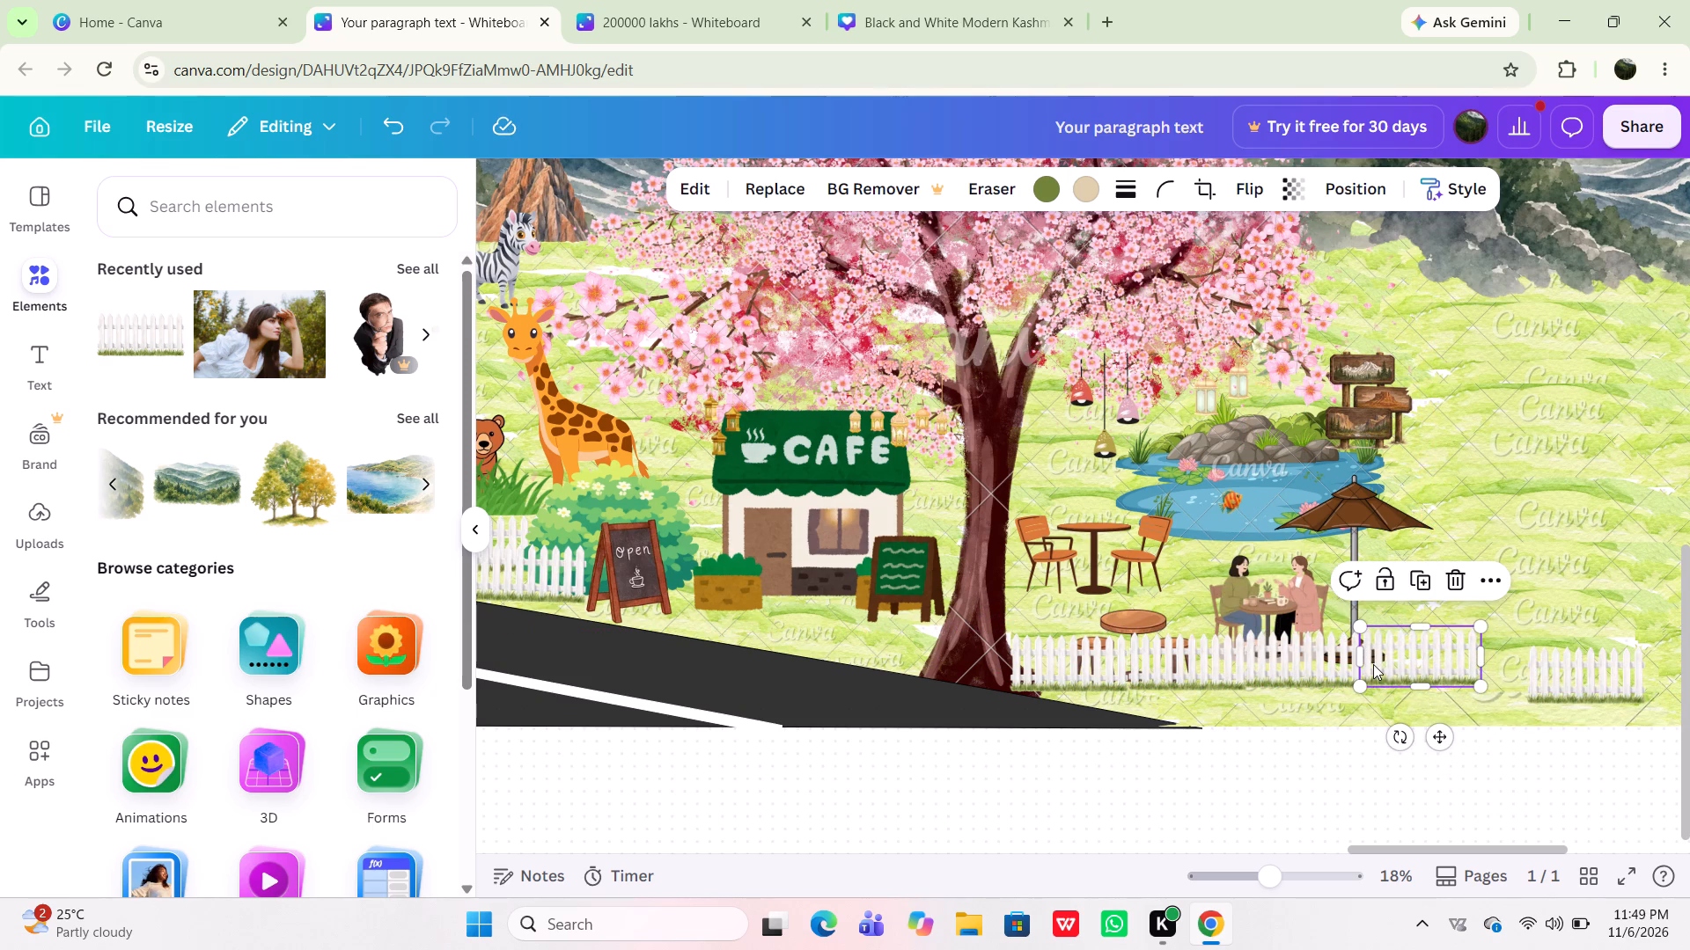
drag(1542, 673, 1496, 657)
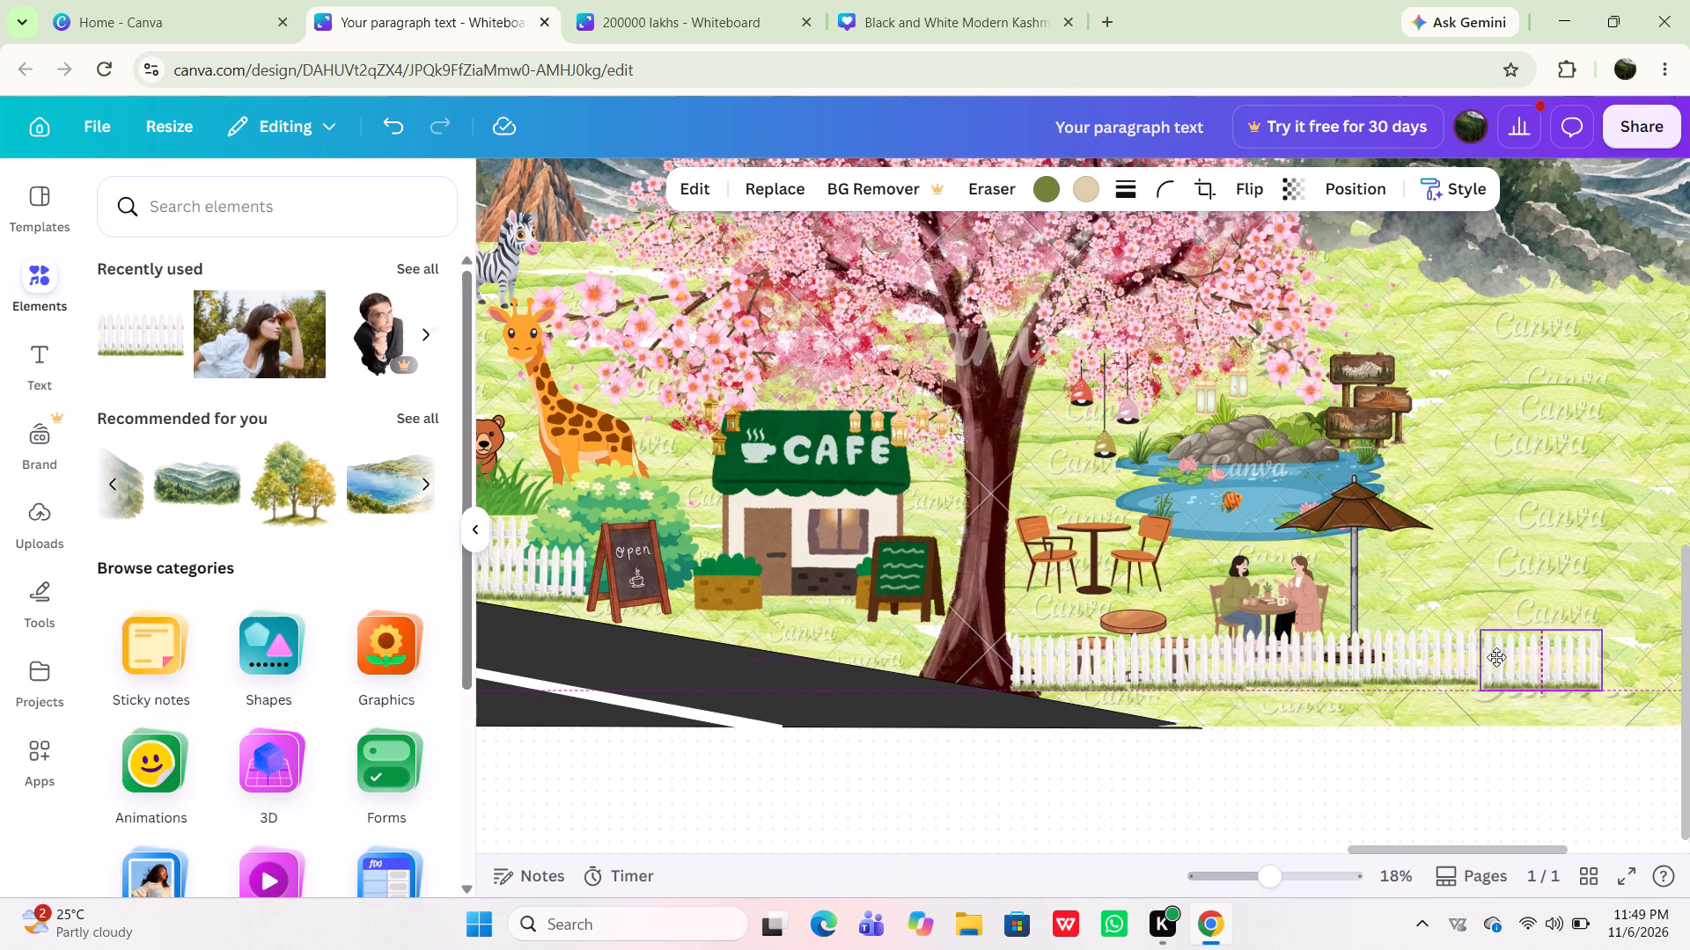
drag(1496, 657, 1494, 653)
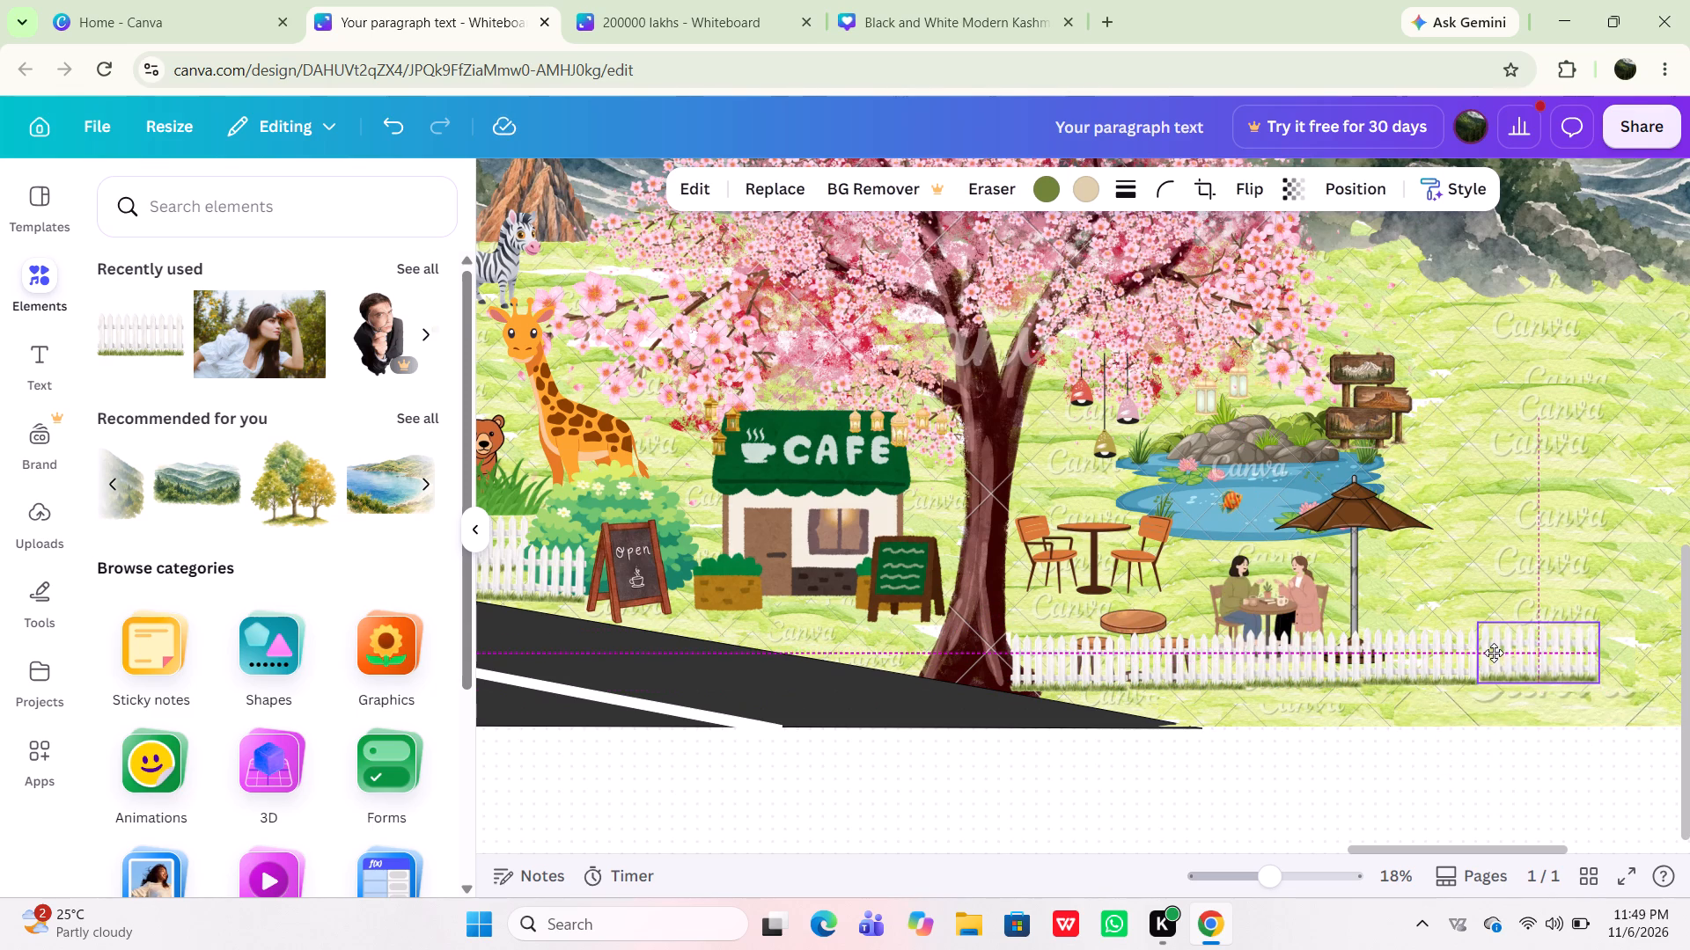
drag(1494, 653, 1497, 654)
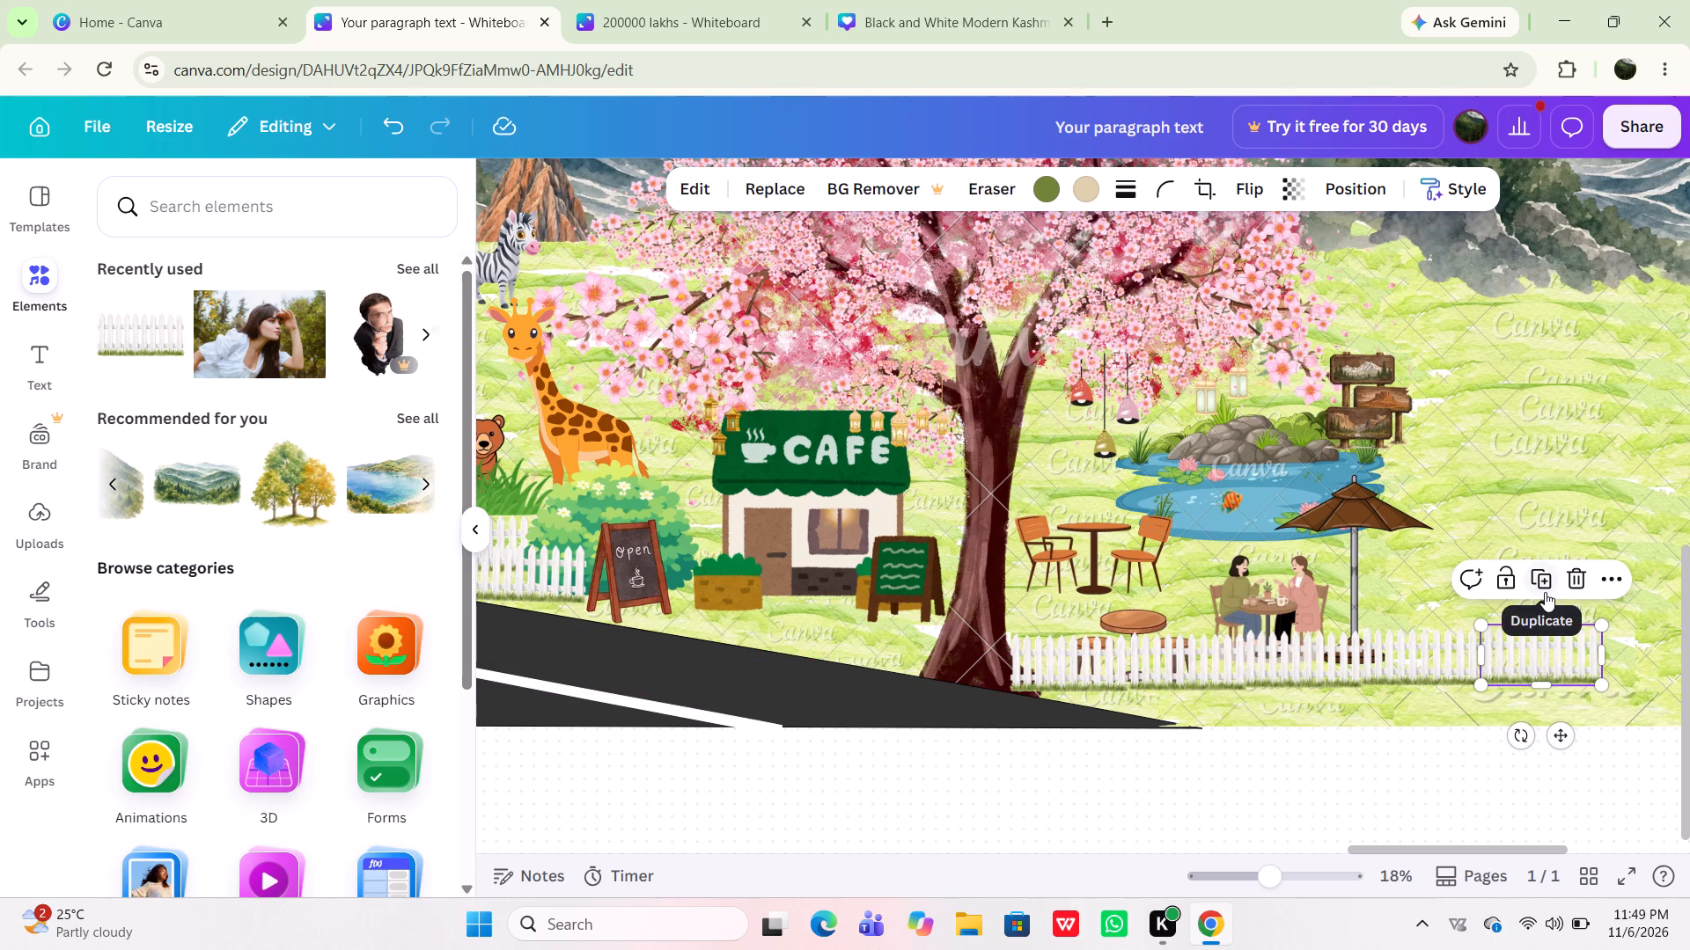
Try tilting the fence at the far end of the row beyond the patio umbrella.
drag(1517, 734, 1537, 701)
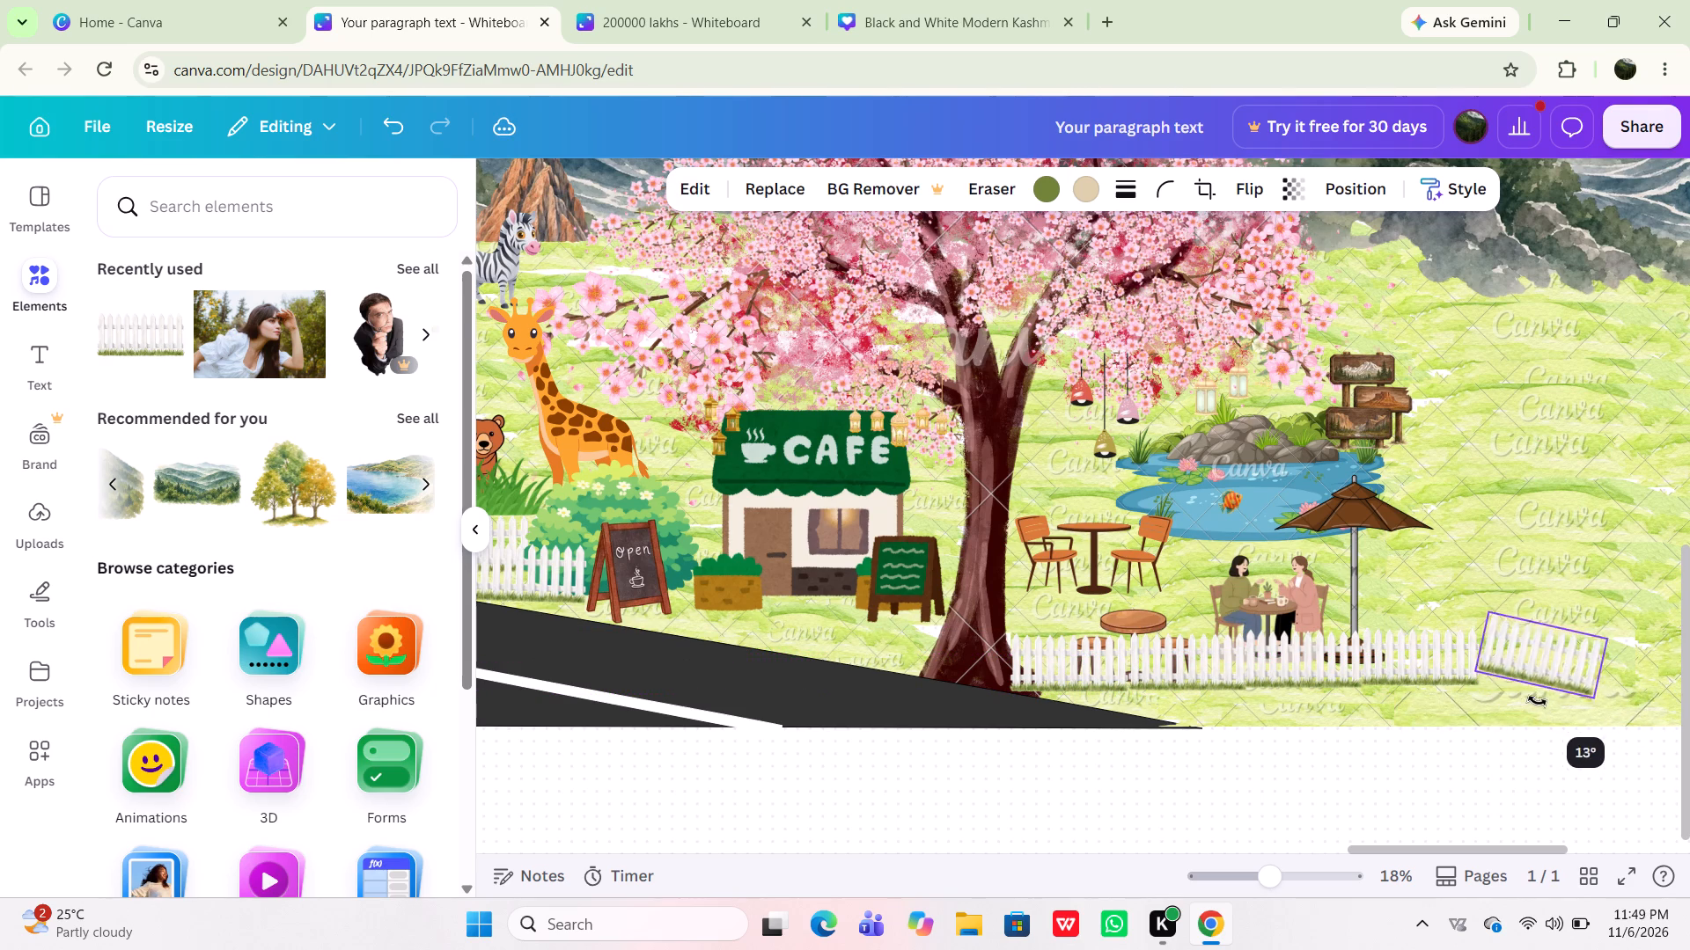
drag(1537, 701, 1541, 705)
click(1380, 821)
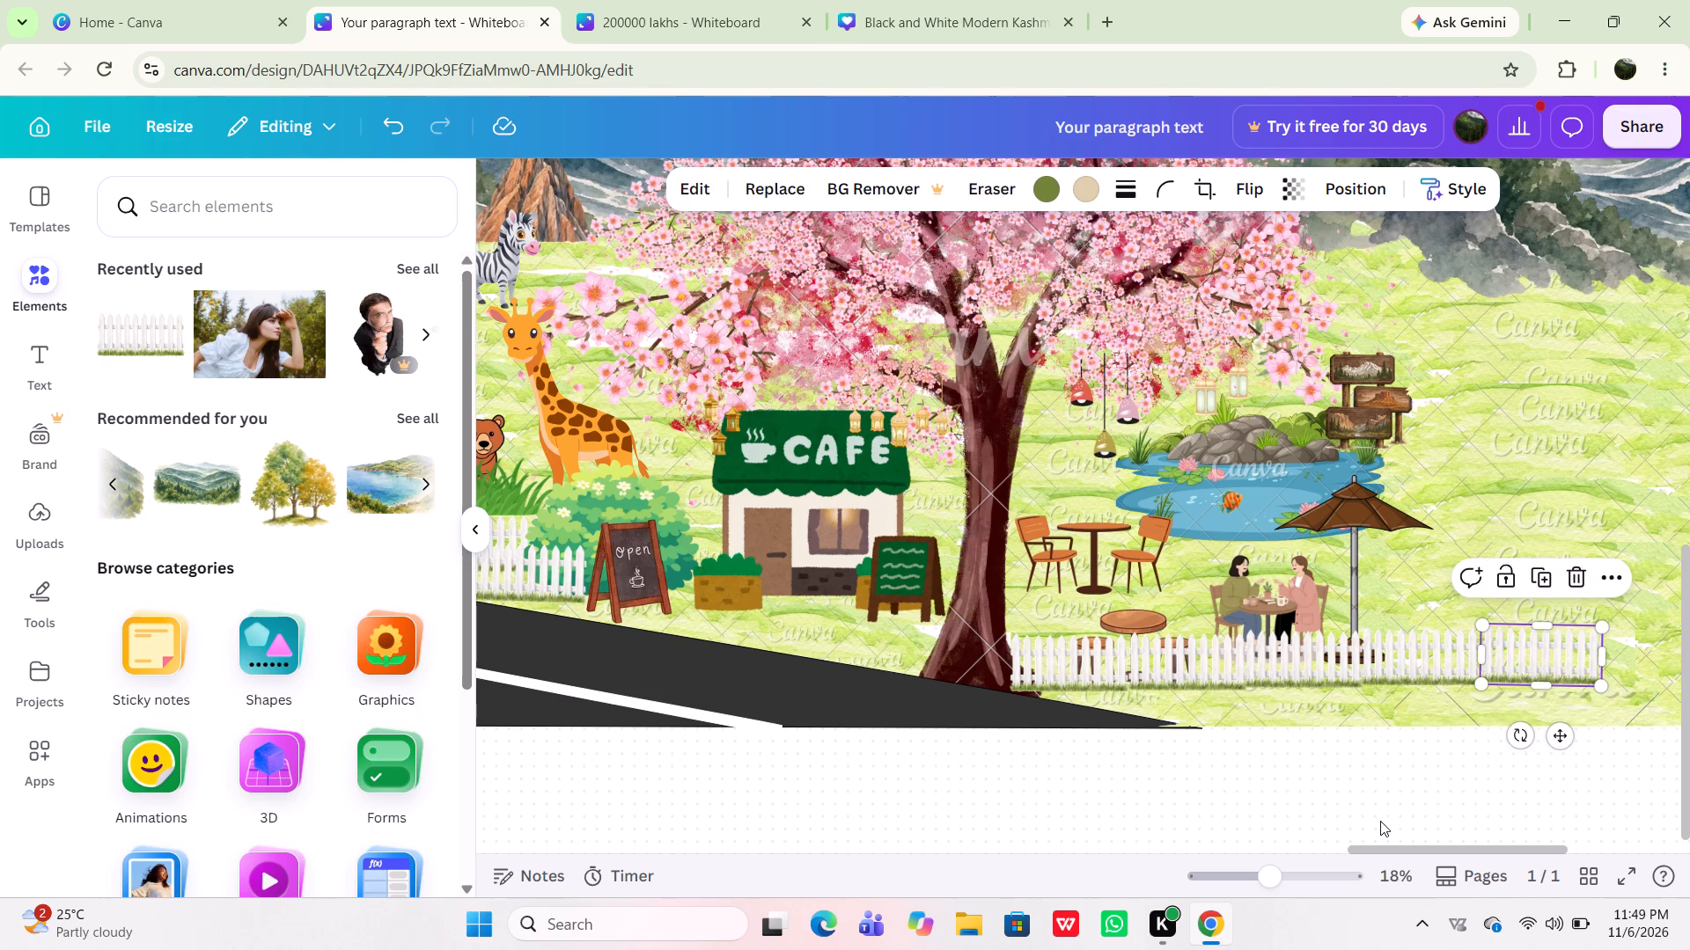
Delete the fence at the far end of the row, past the patio umbrella.
scroll(351, 348, left, 2)
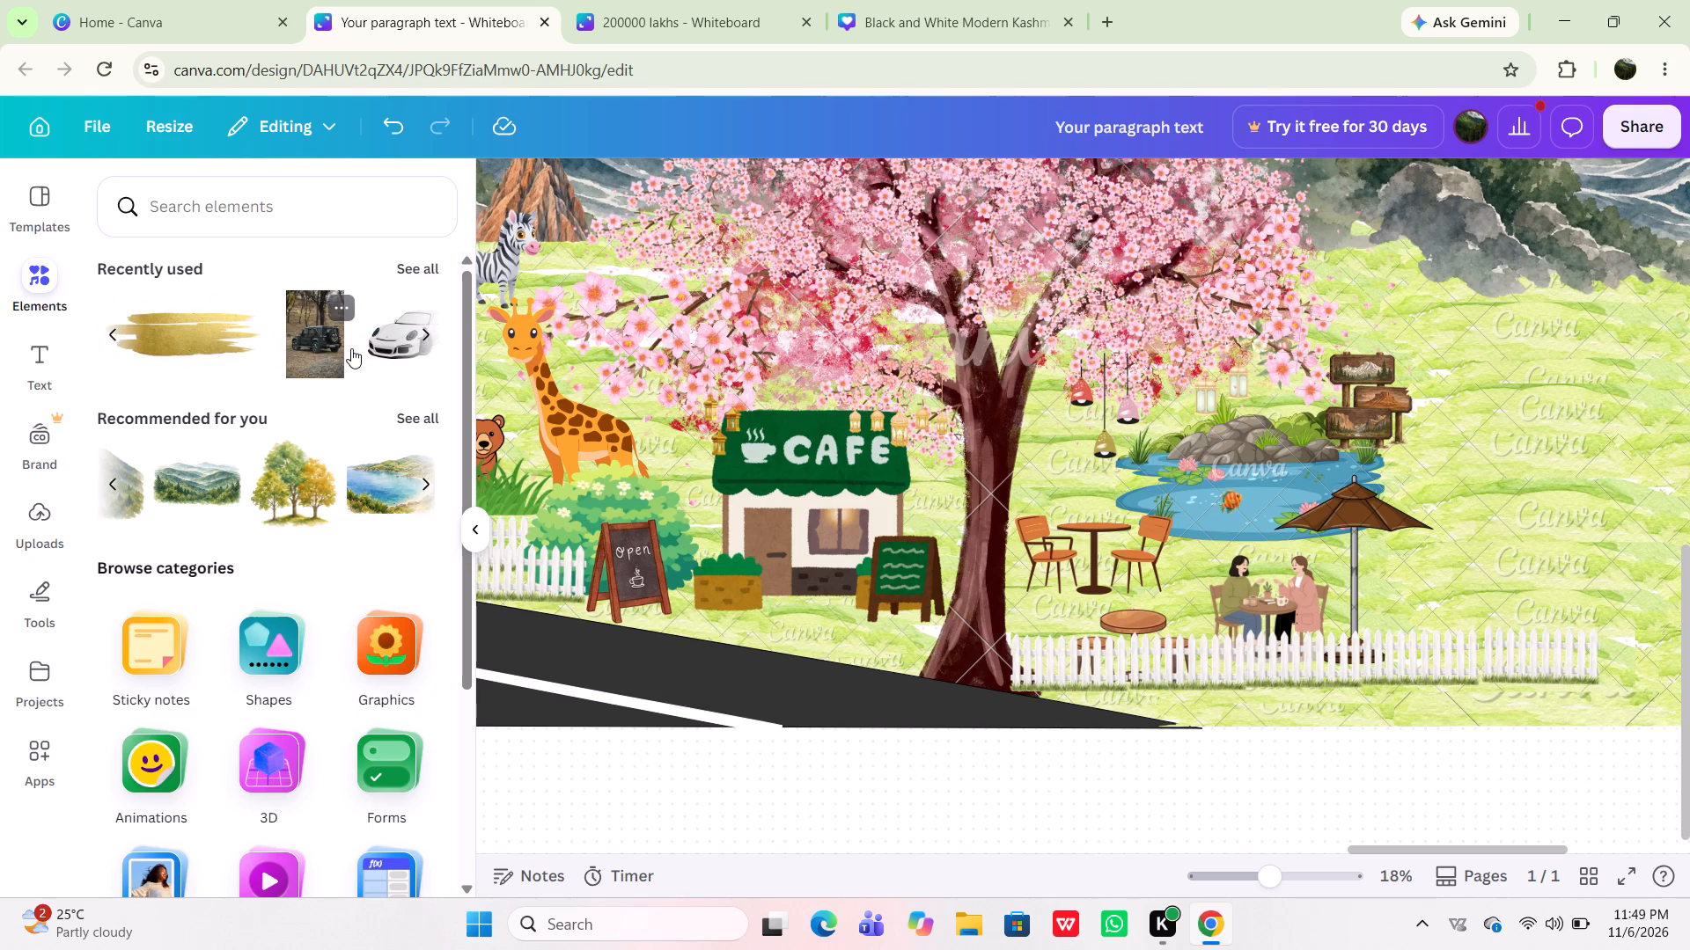
scroll(351, 348, up, 1)
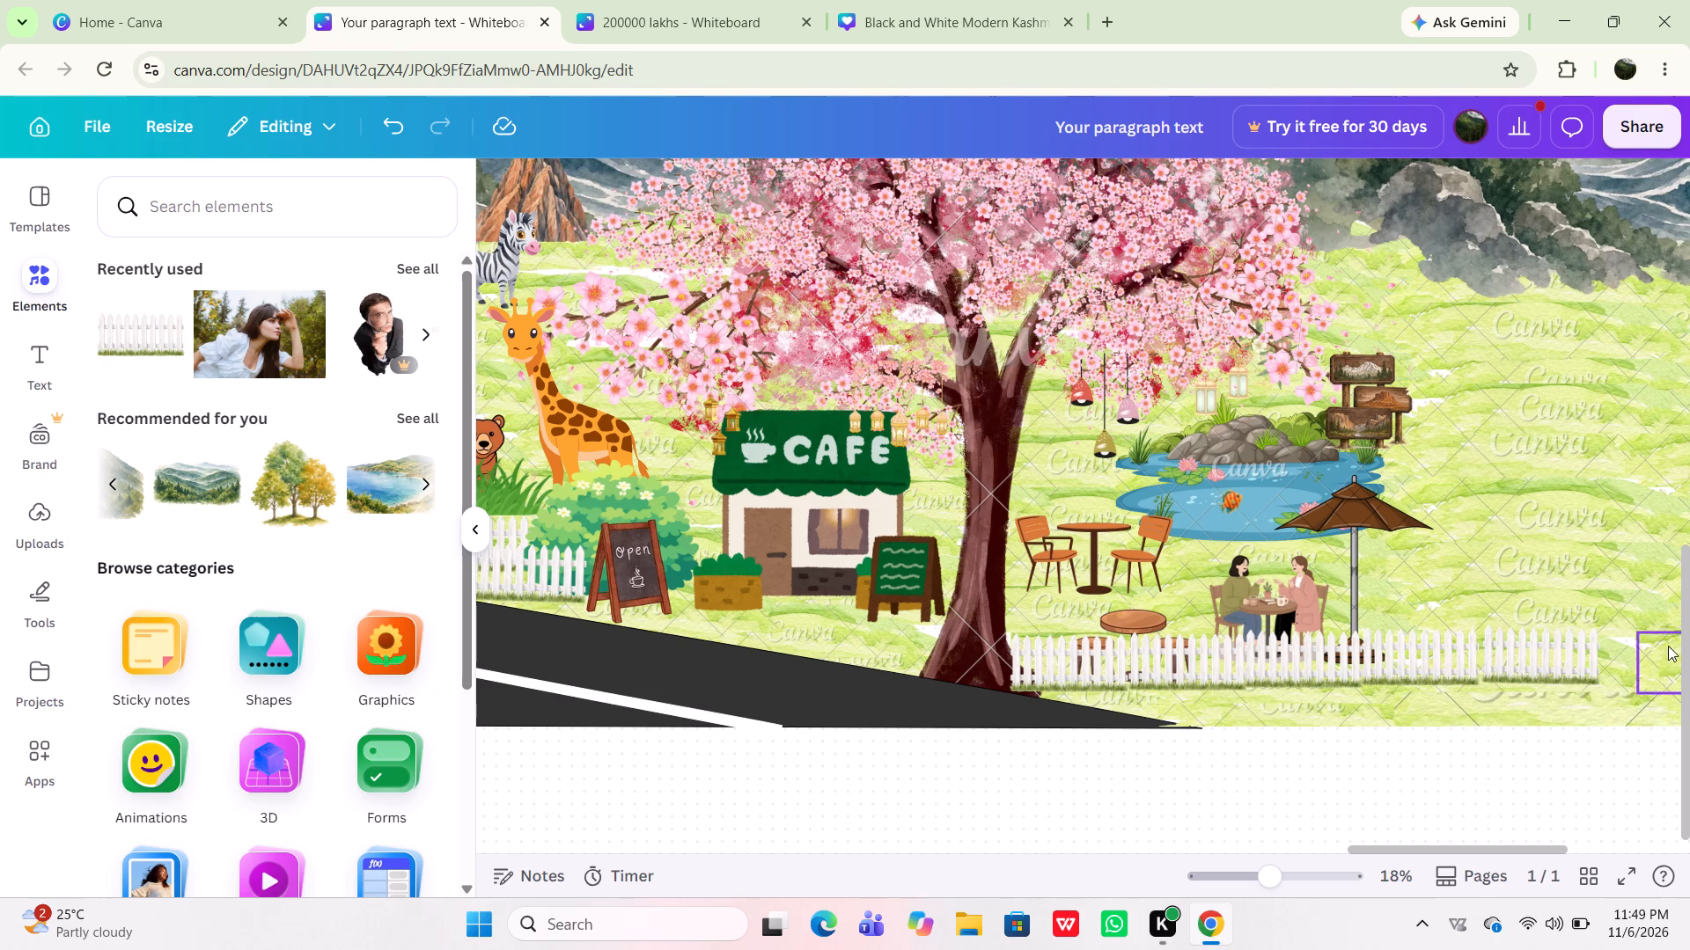
click(1548, 658)
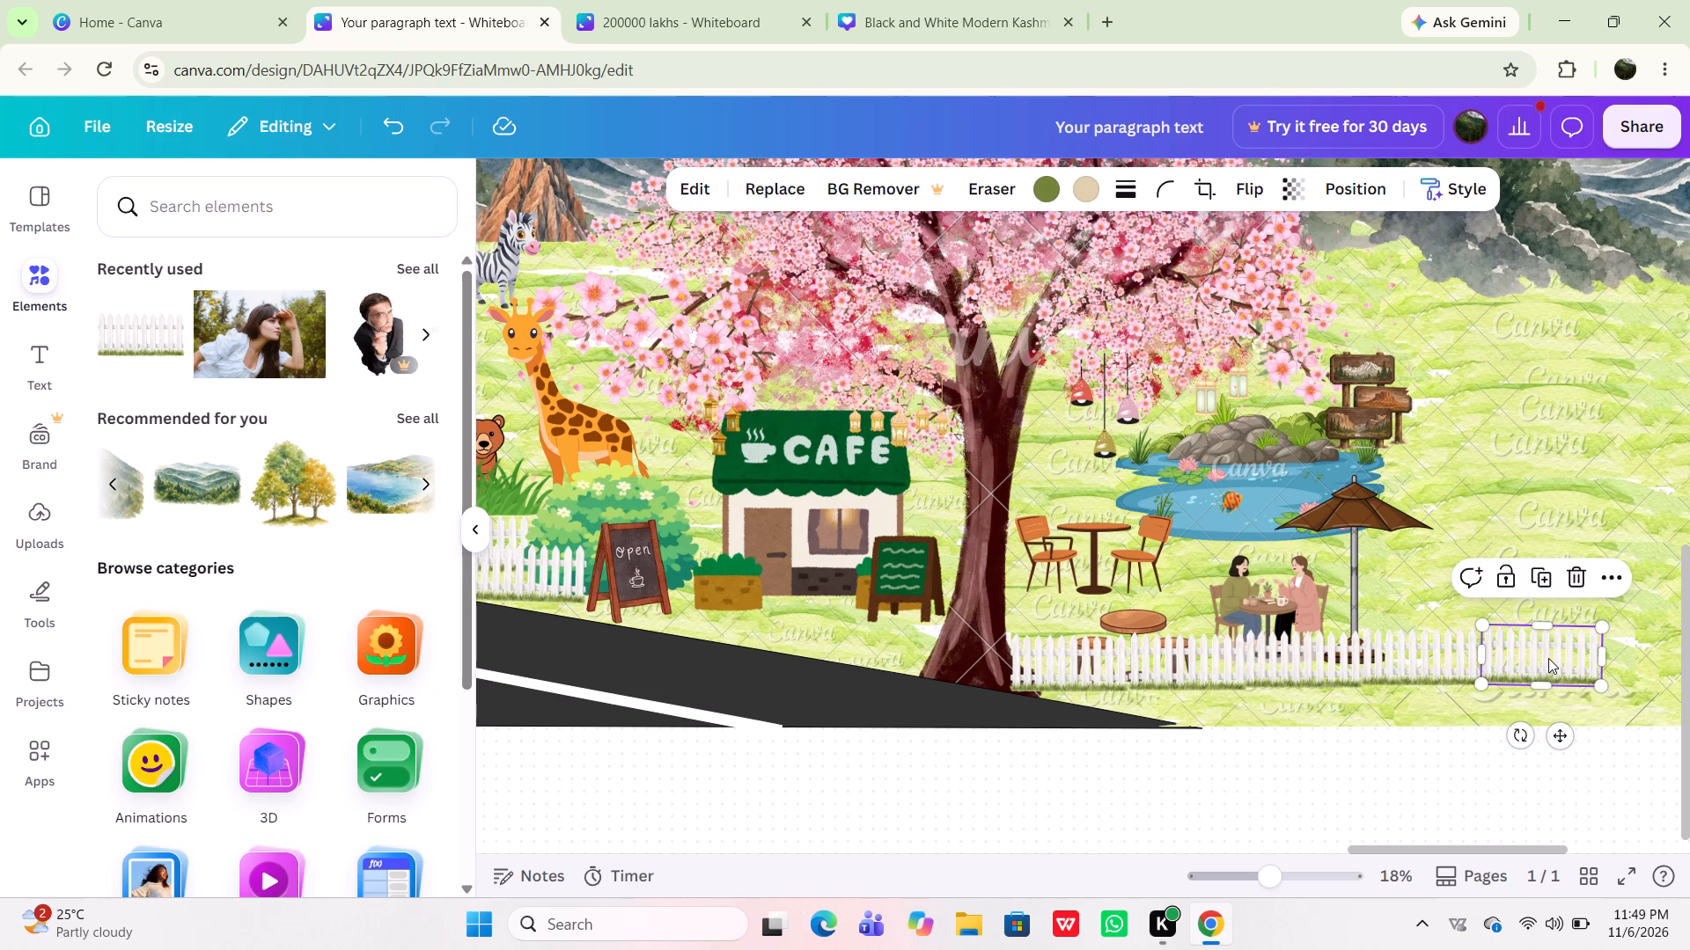
click(1578, 581)
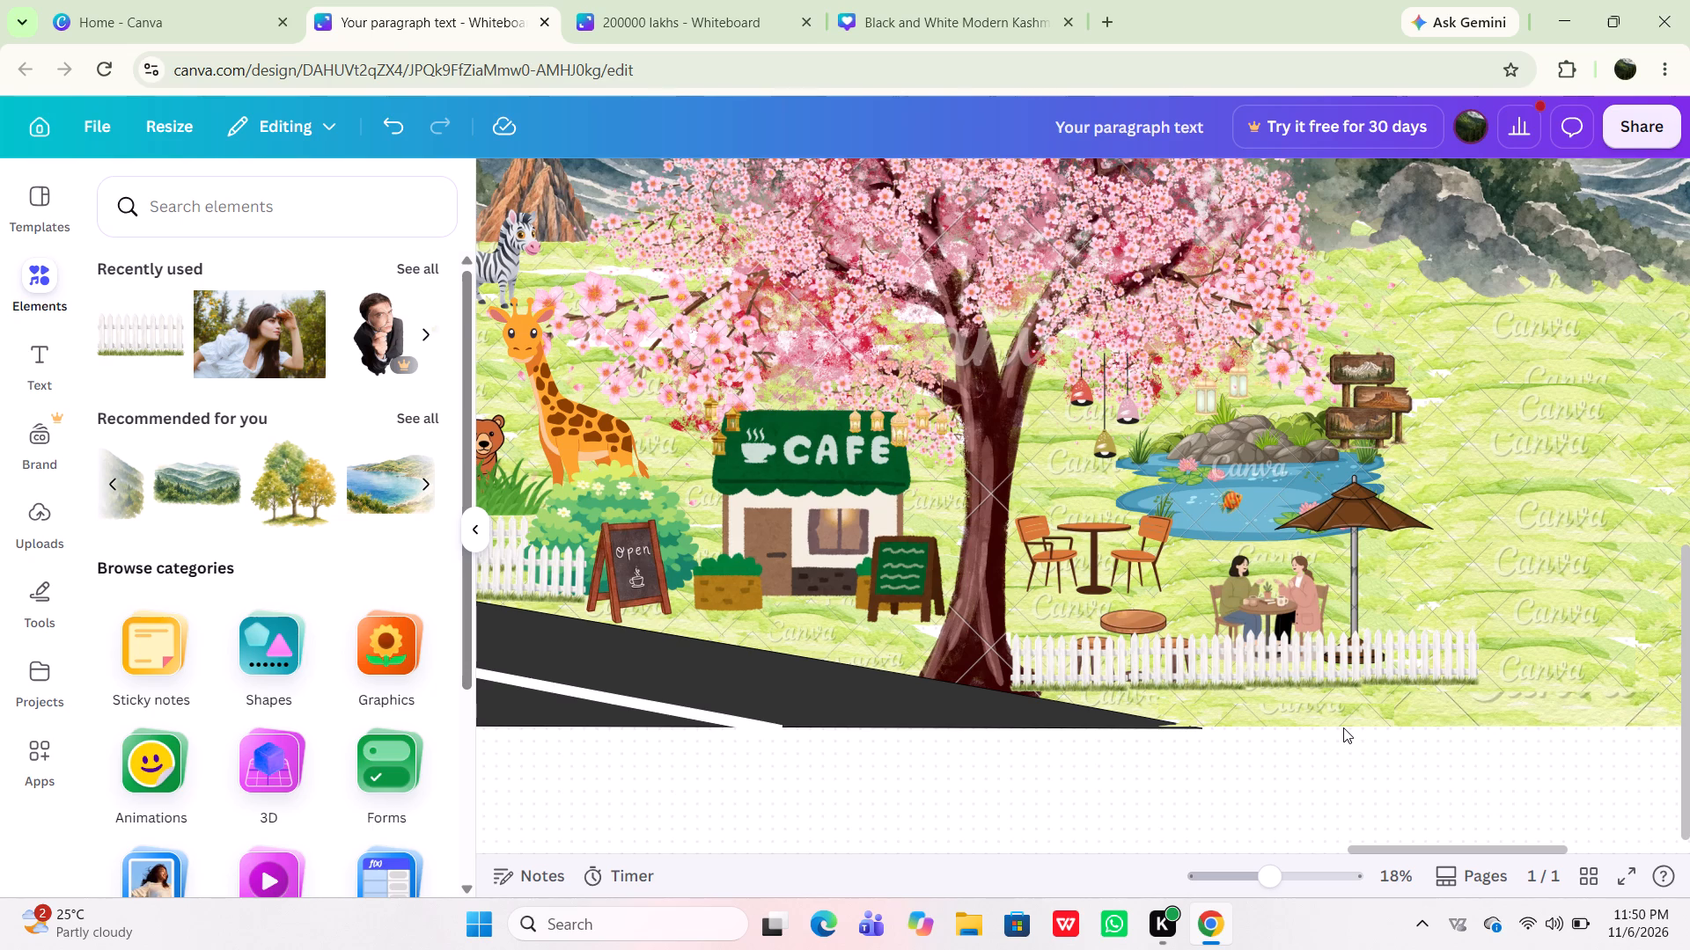
Search the elements for "barriar" and add the 3D yellow picket fence with green bushes to the whiteboard.
scroll(1157, 783, right, 1)
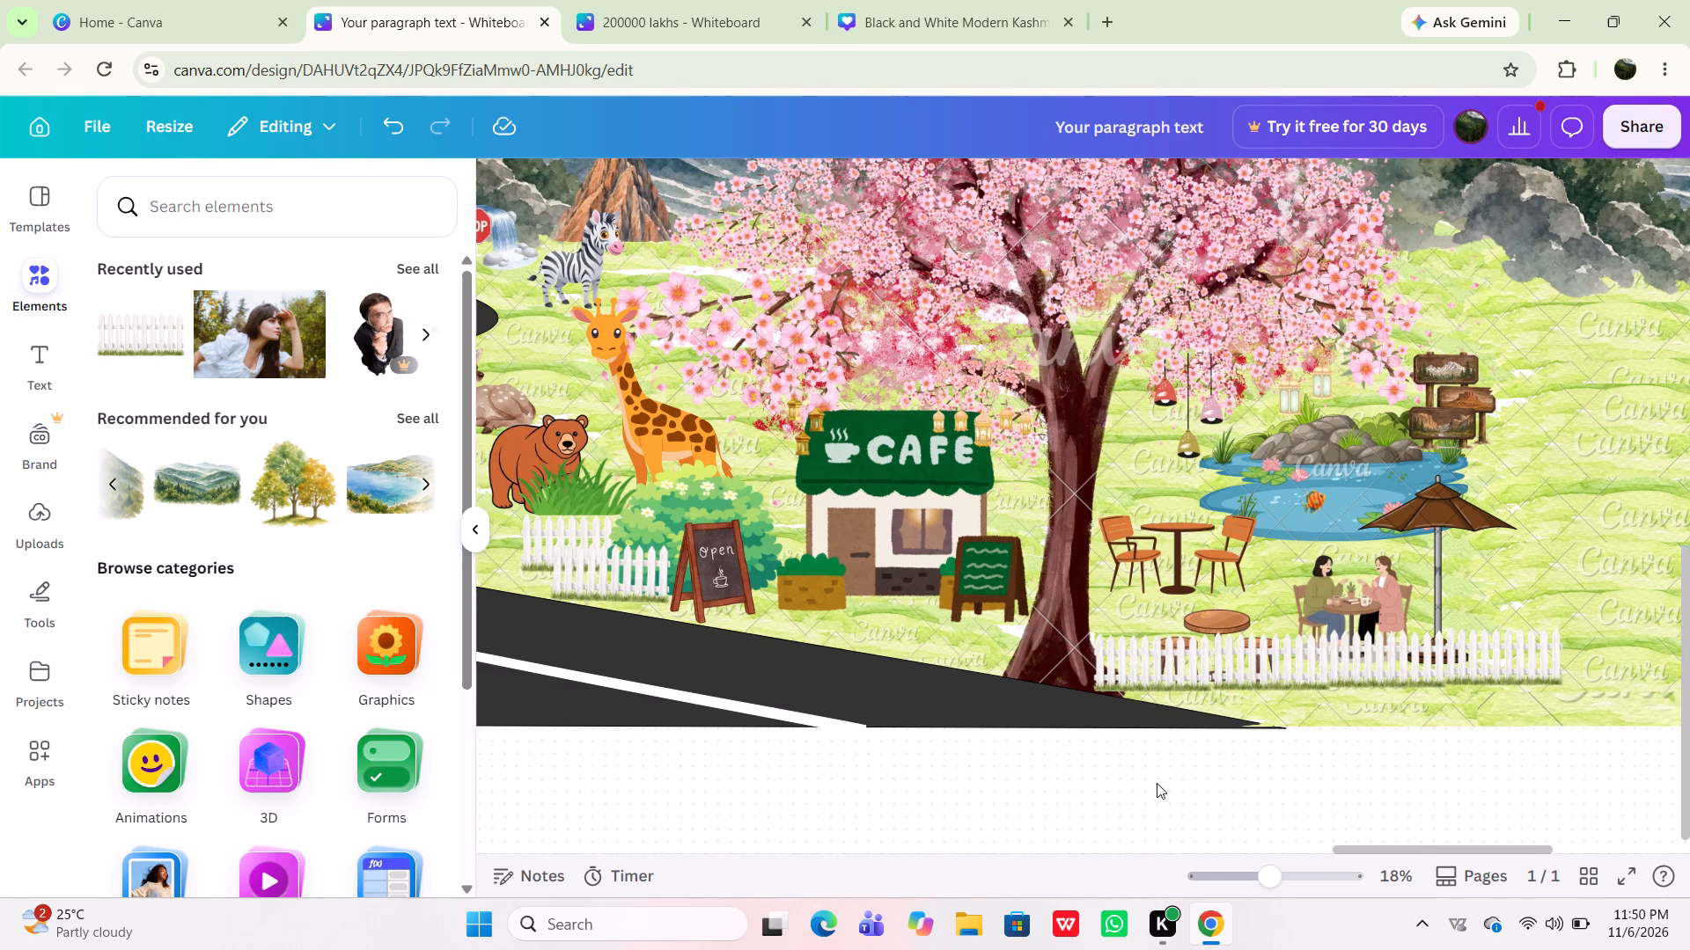
scroll(1157, 783, right, 1)
click(261, 213)
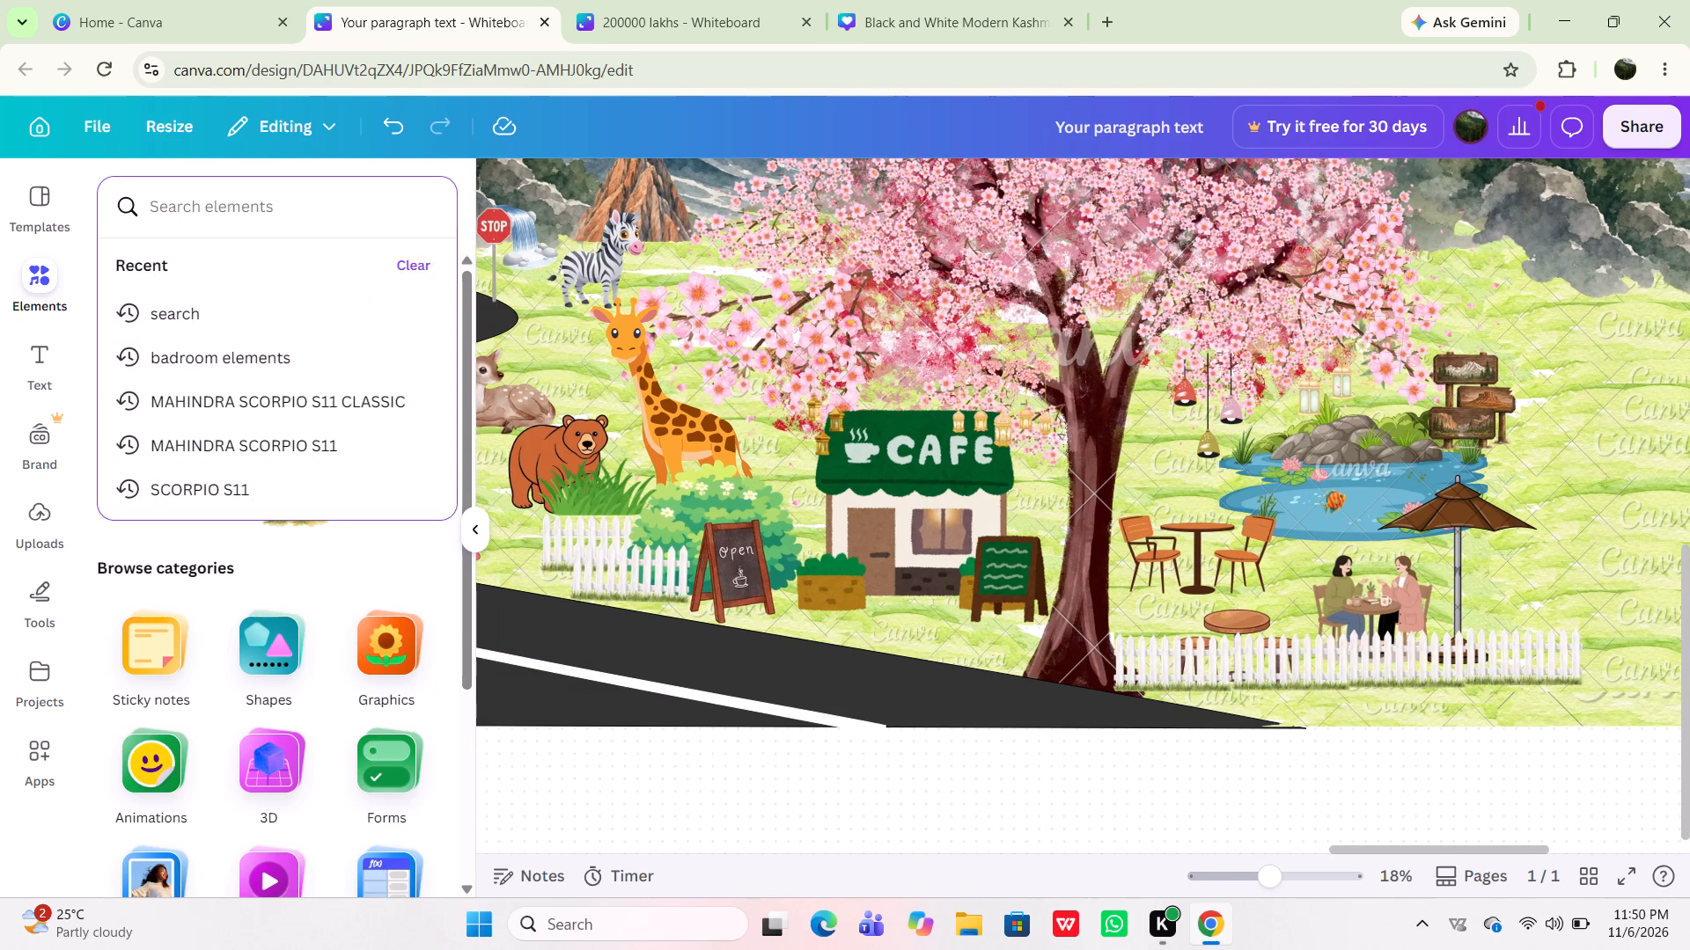
text(barr)
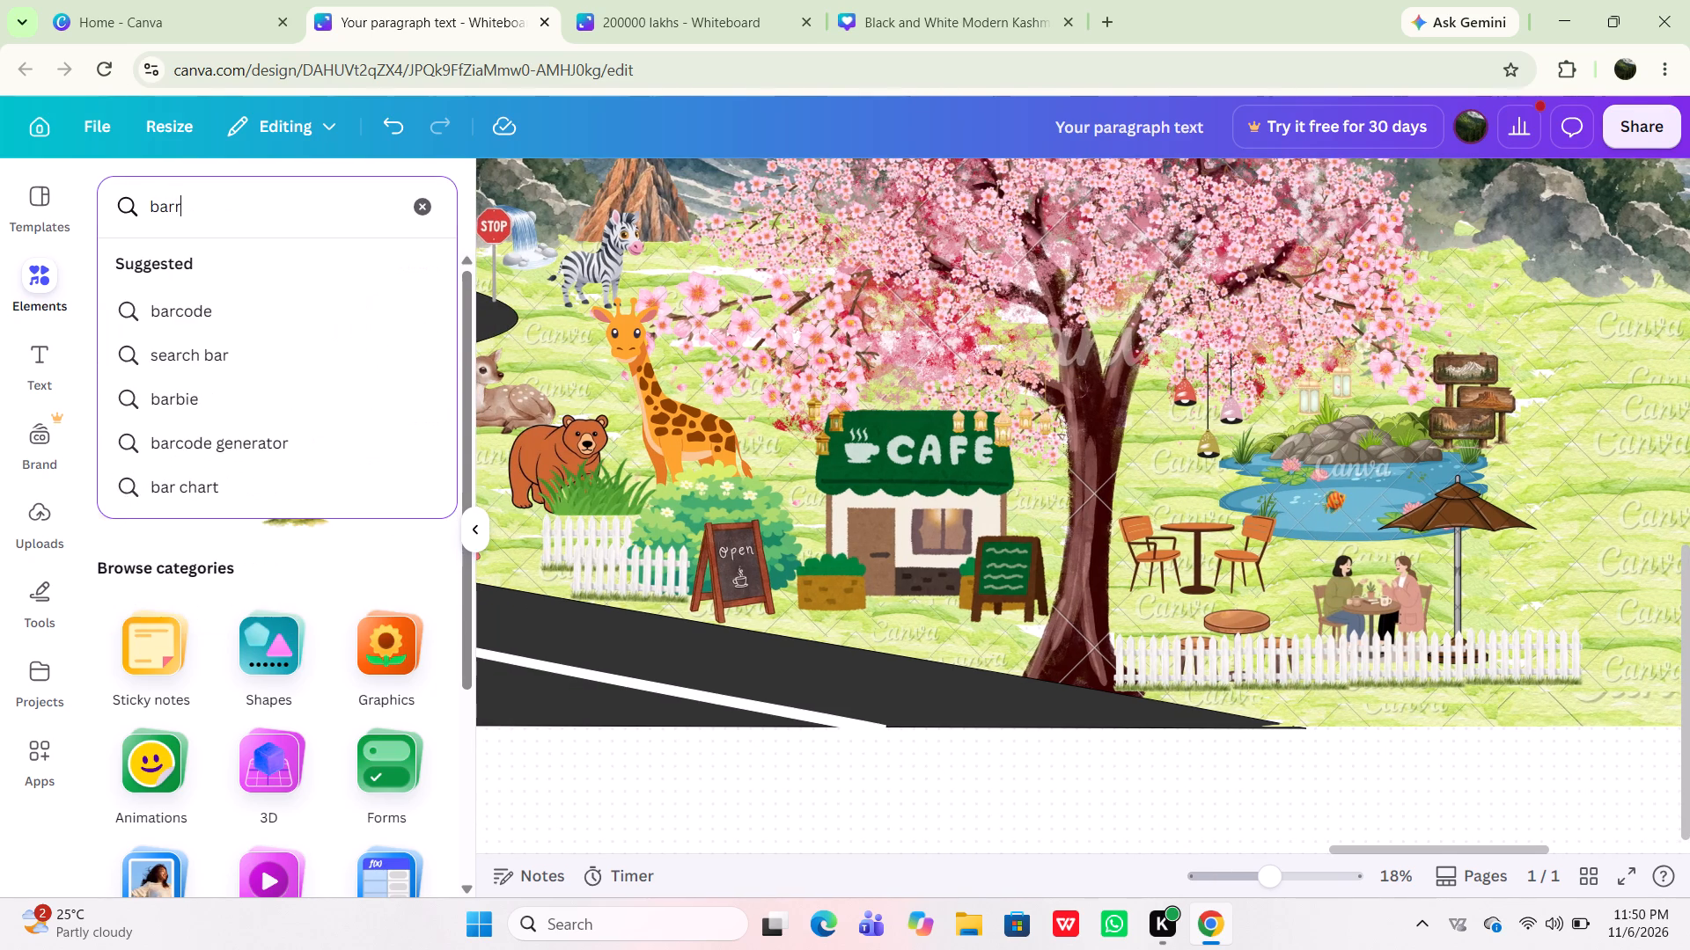
text(iae)
key(BackSpace)
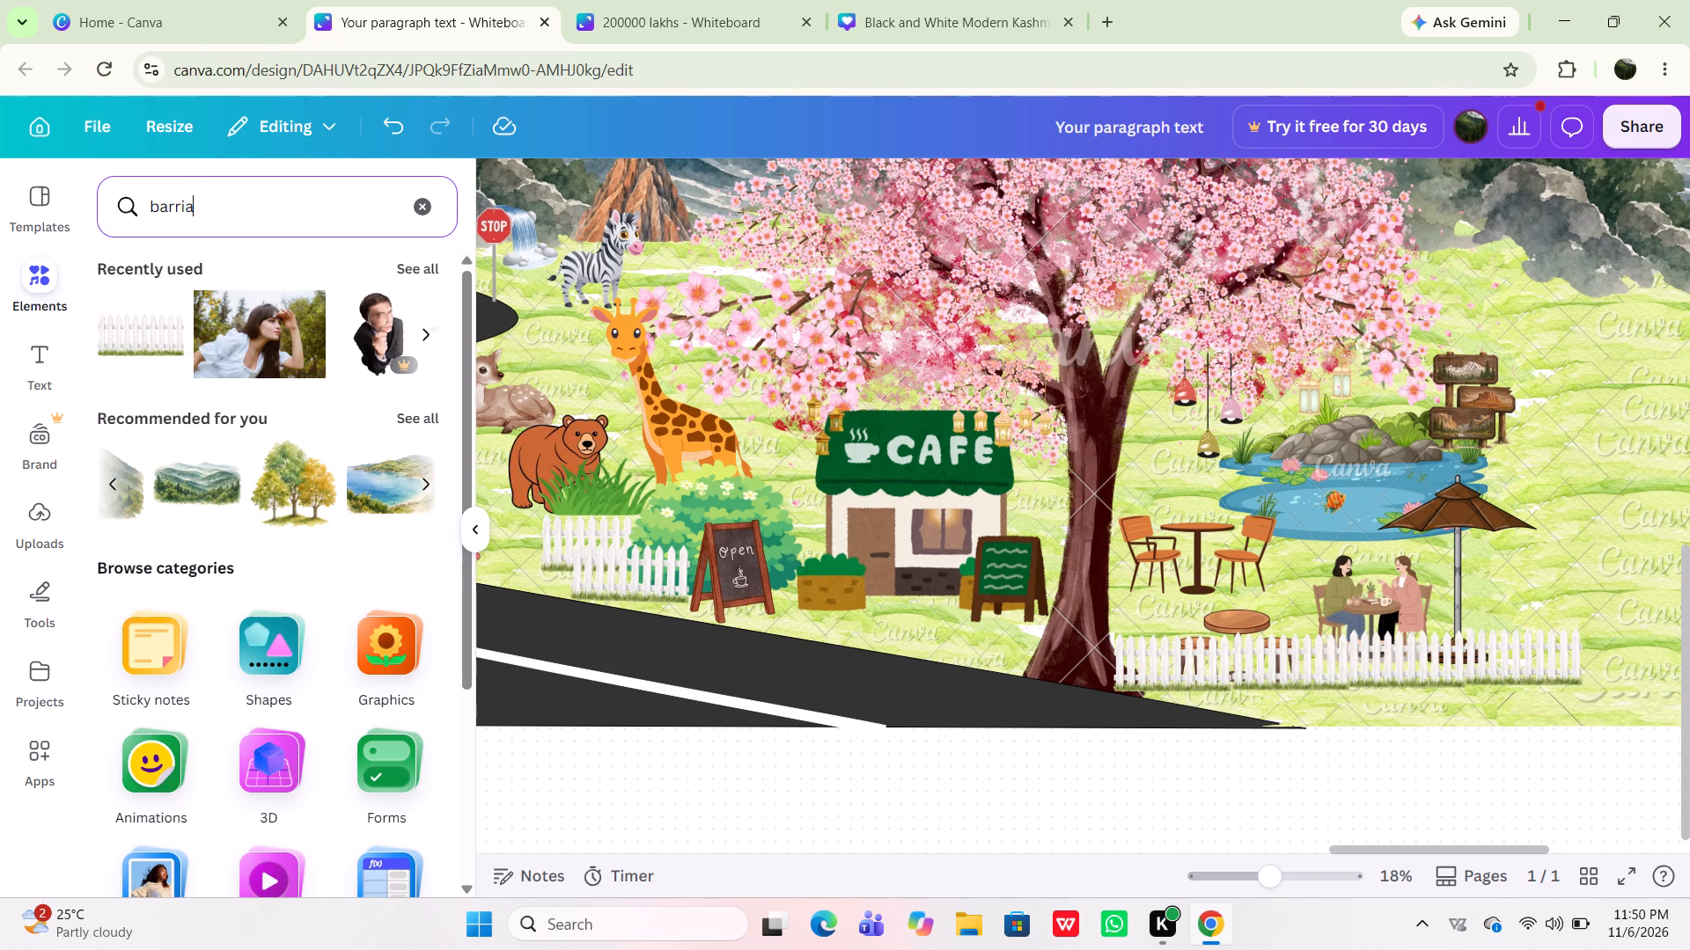
key(r)
key(Return)
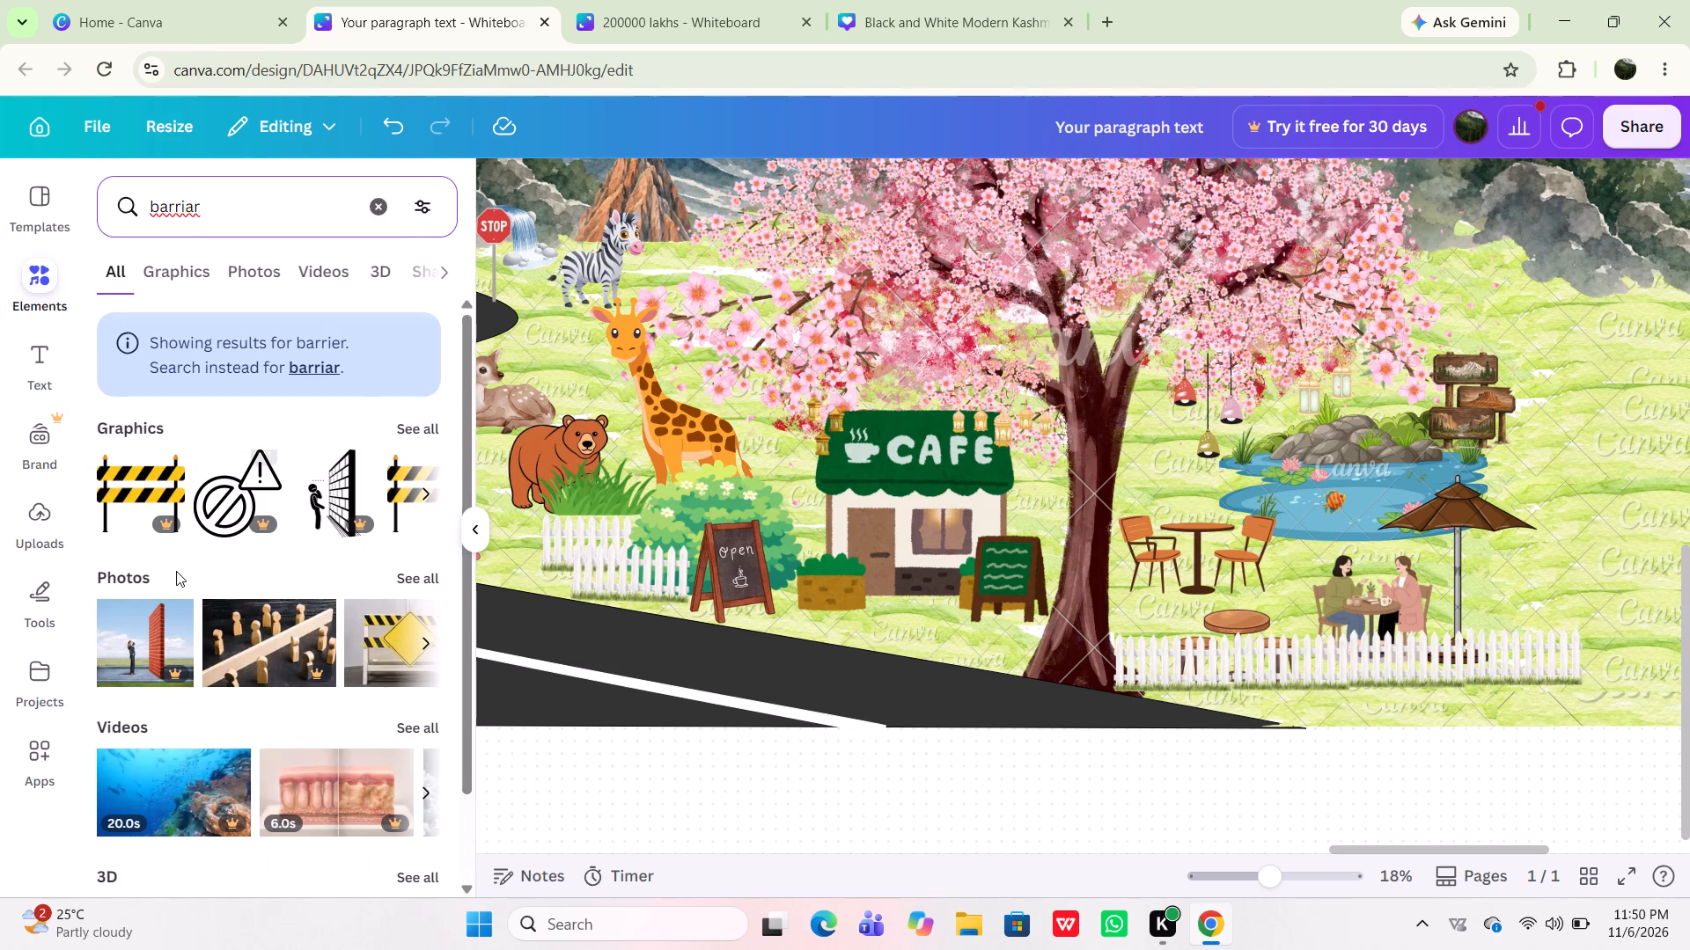
scroll(268, 636, down, 3)
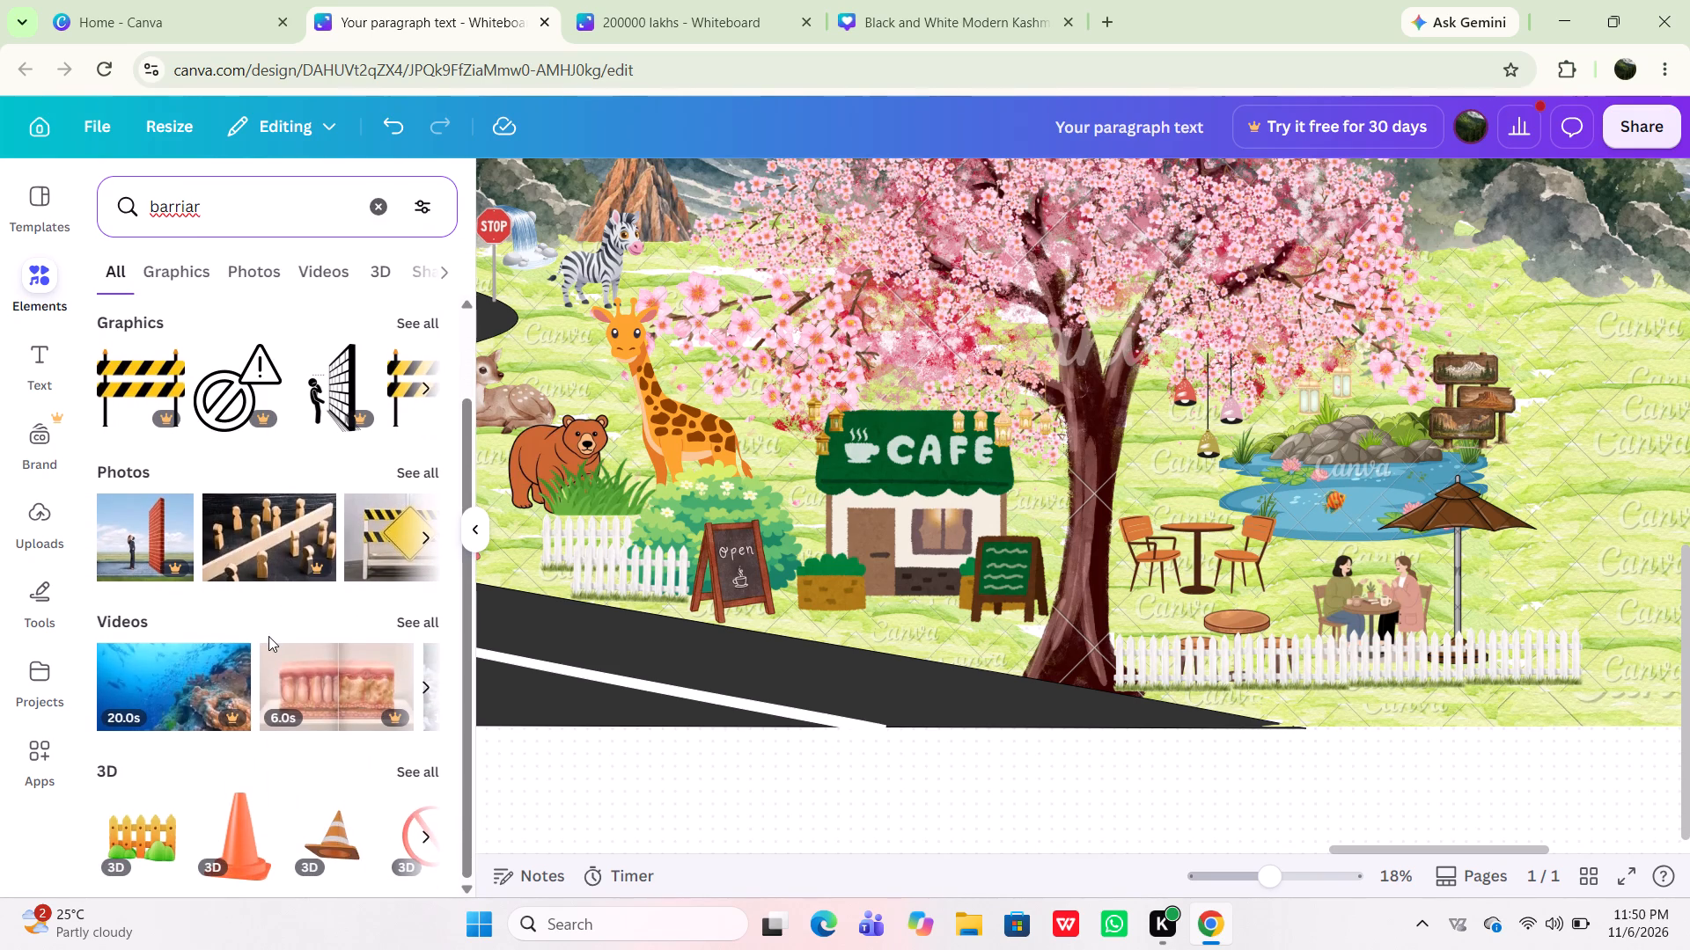
scroll(268, 636, down, 1)
scroll(244, 793, down, 2)
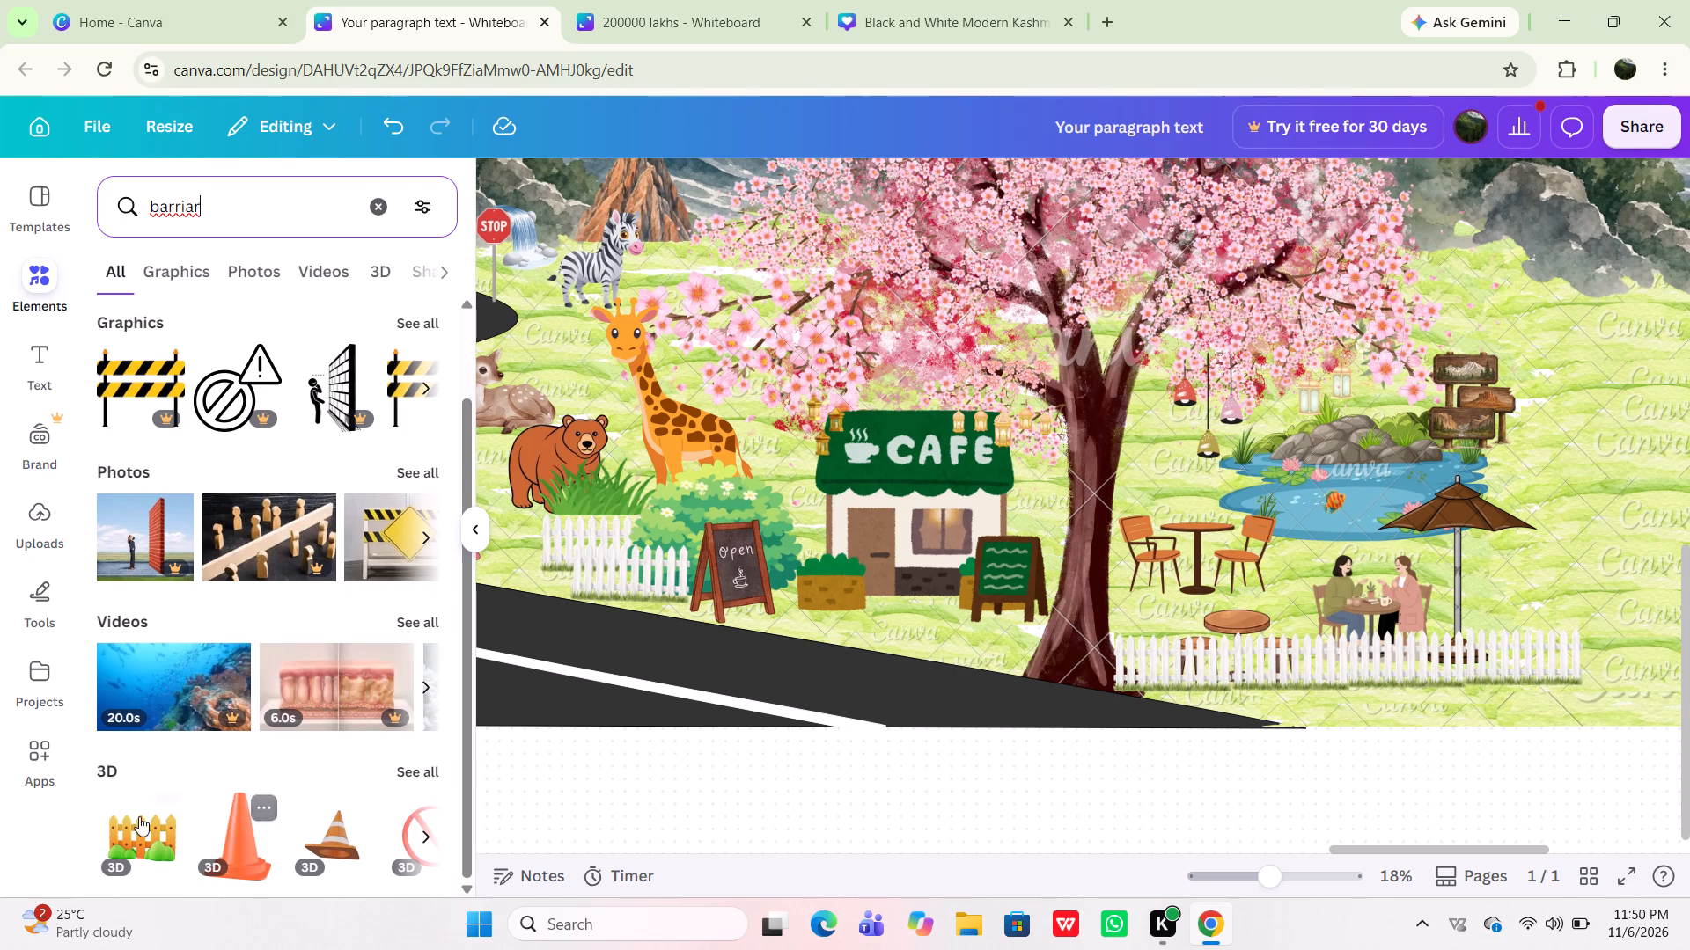
click(130, 835)
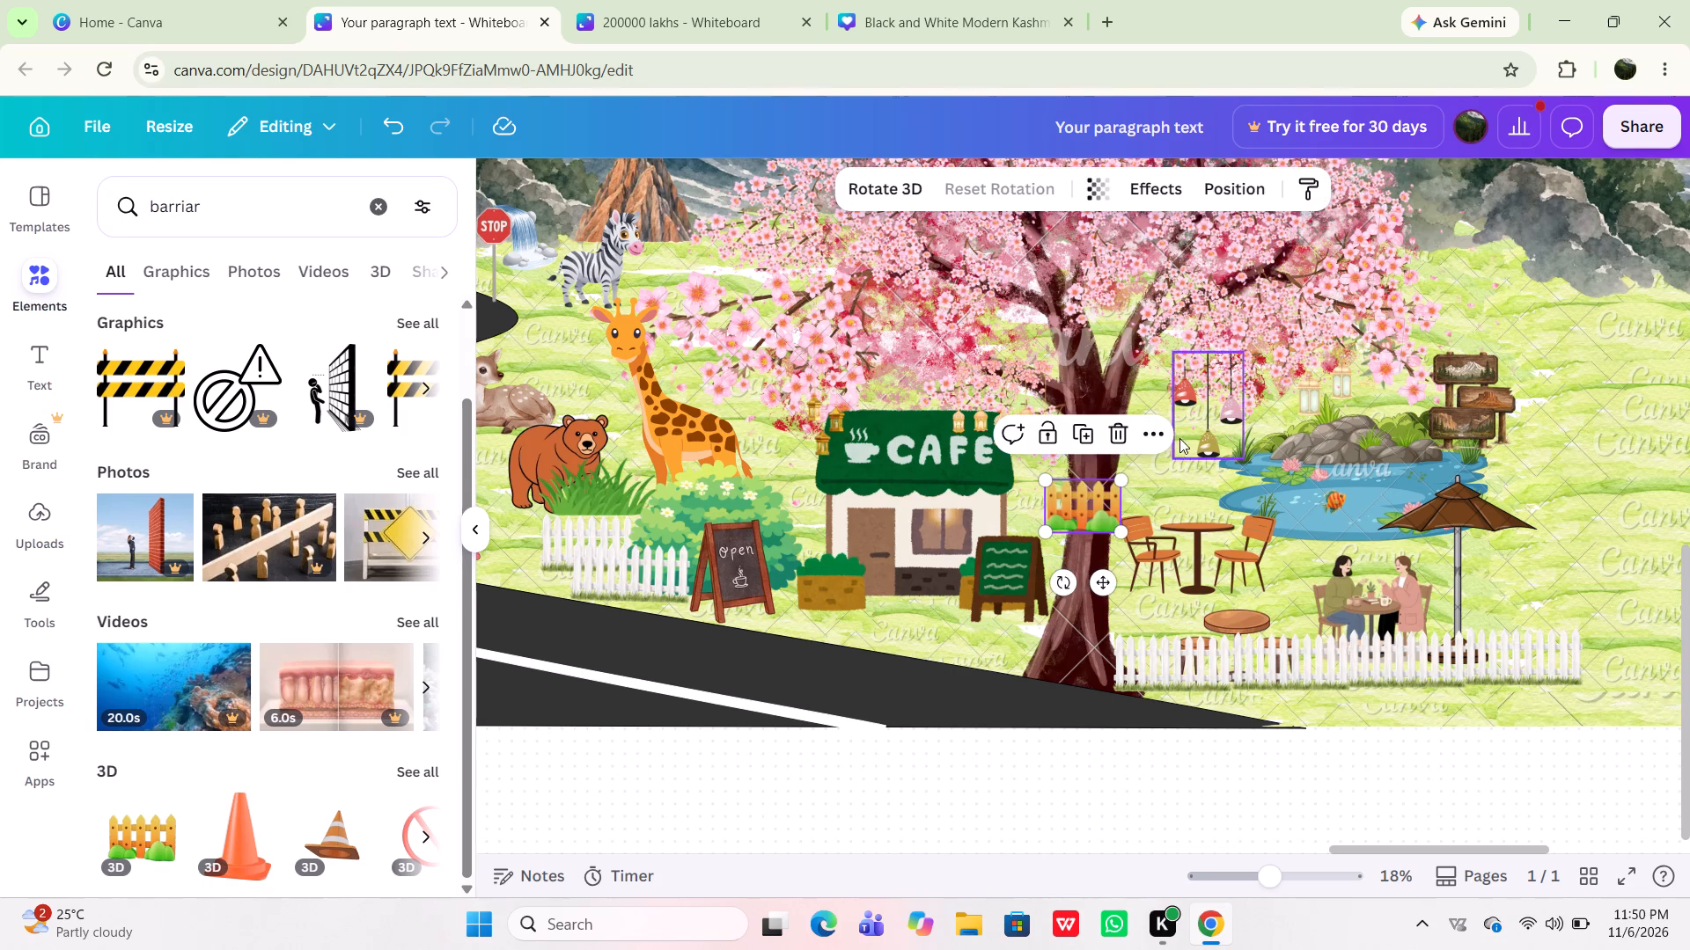
Move the yellow fence below the café's green menu board, between the road edge and the tree trunk.
drag(1089, 498, 924, 621)
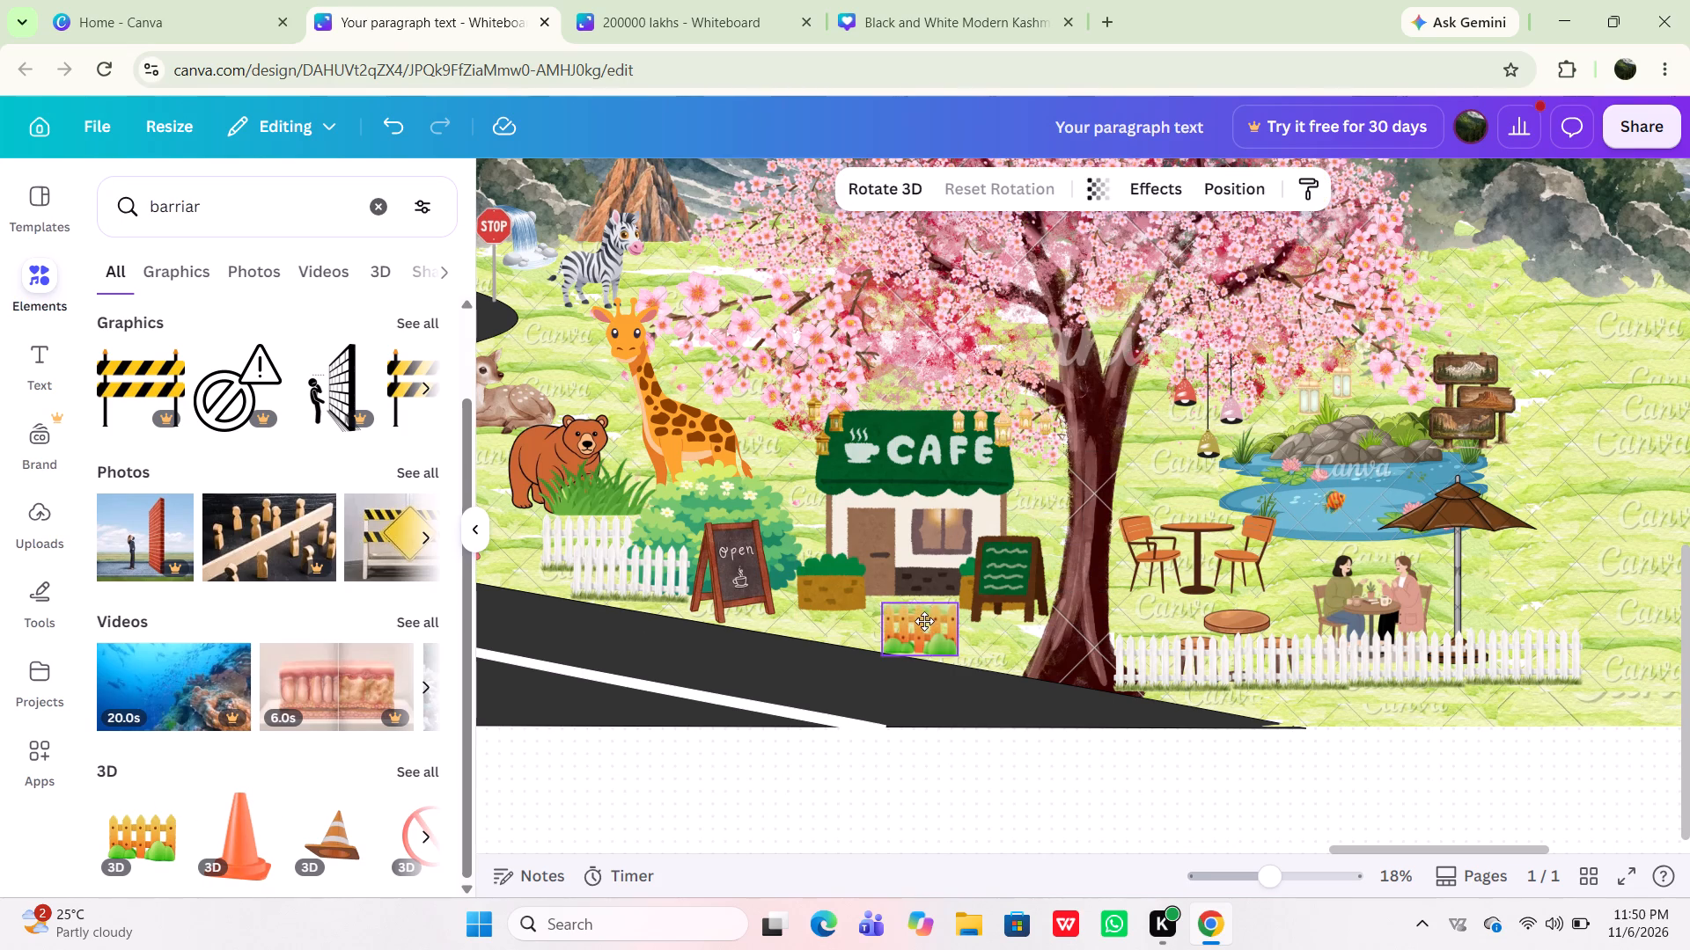
drag(924, 621, 995, 632)
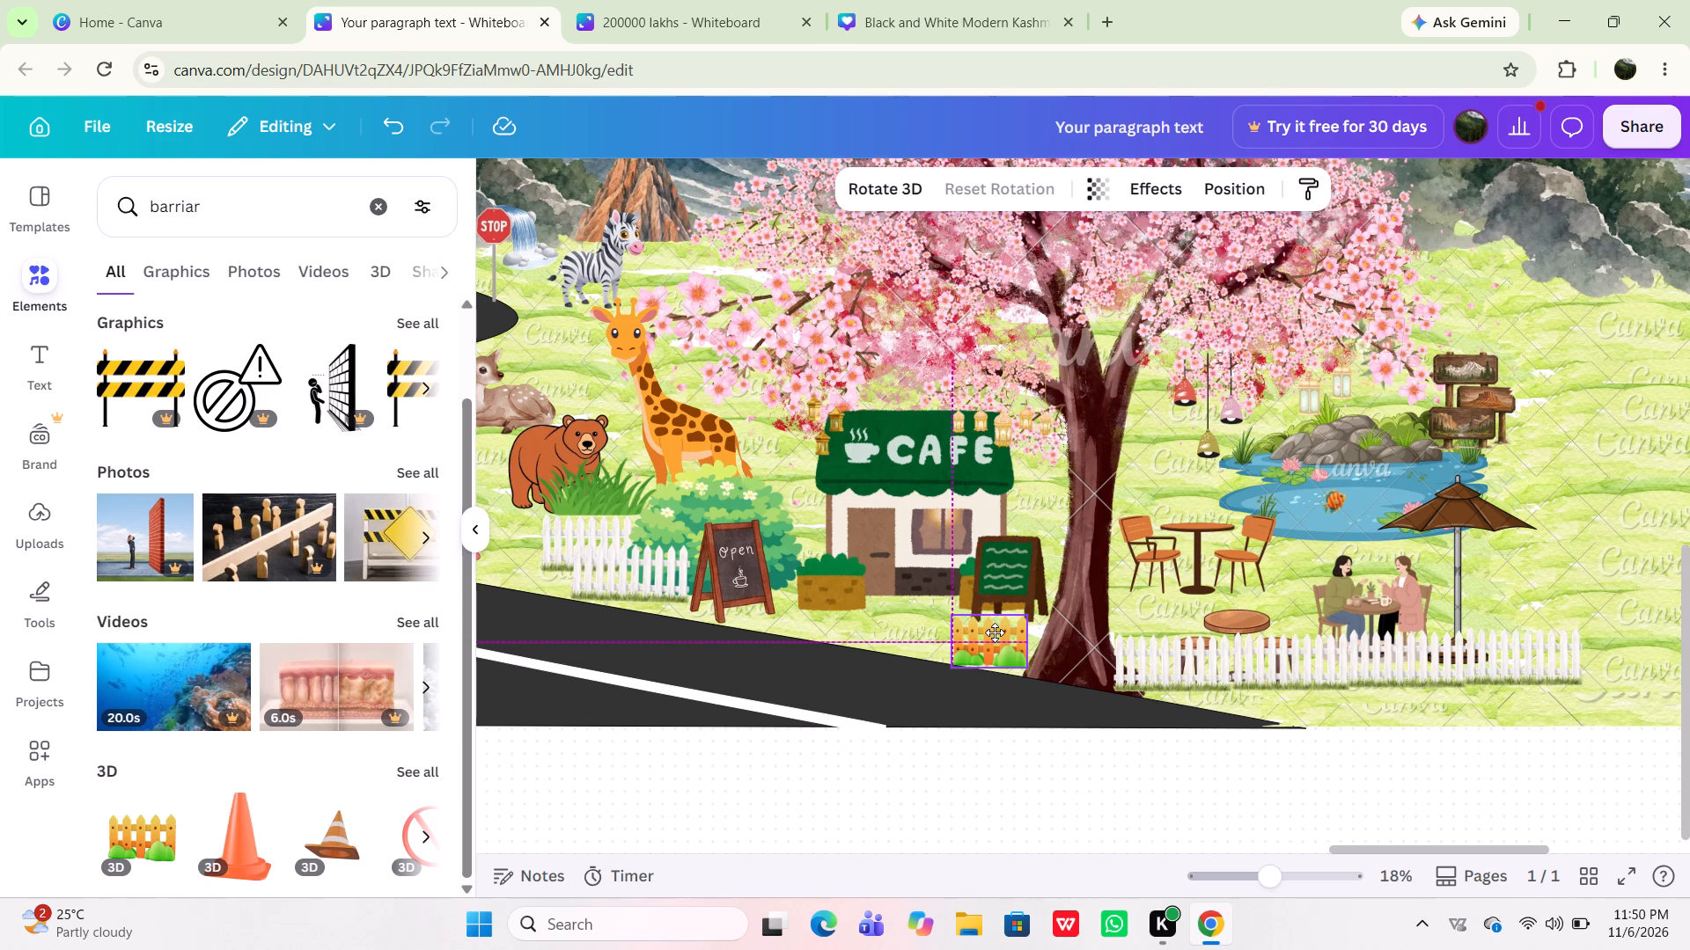
drag(995, 632, 993, 621)
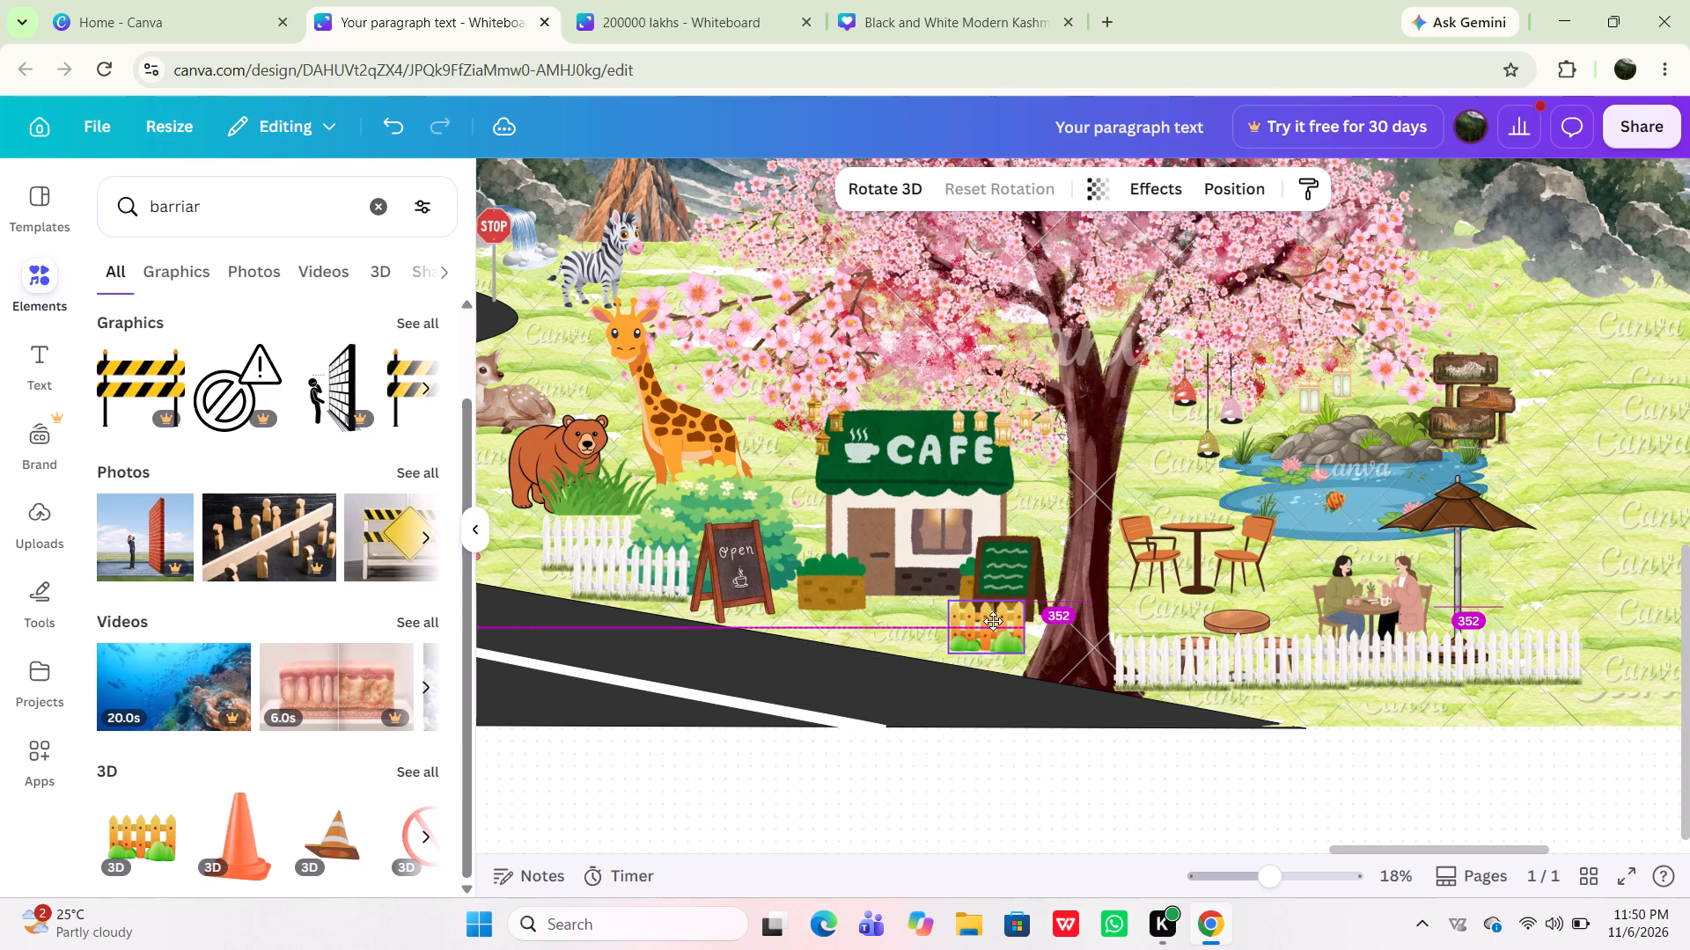
drag(993, 621, 1003, 625)
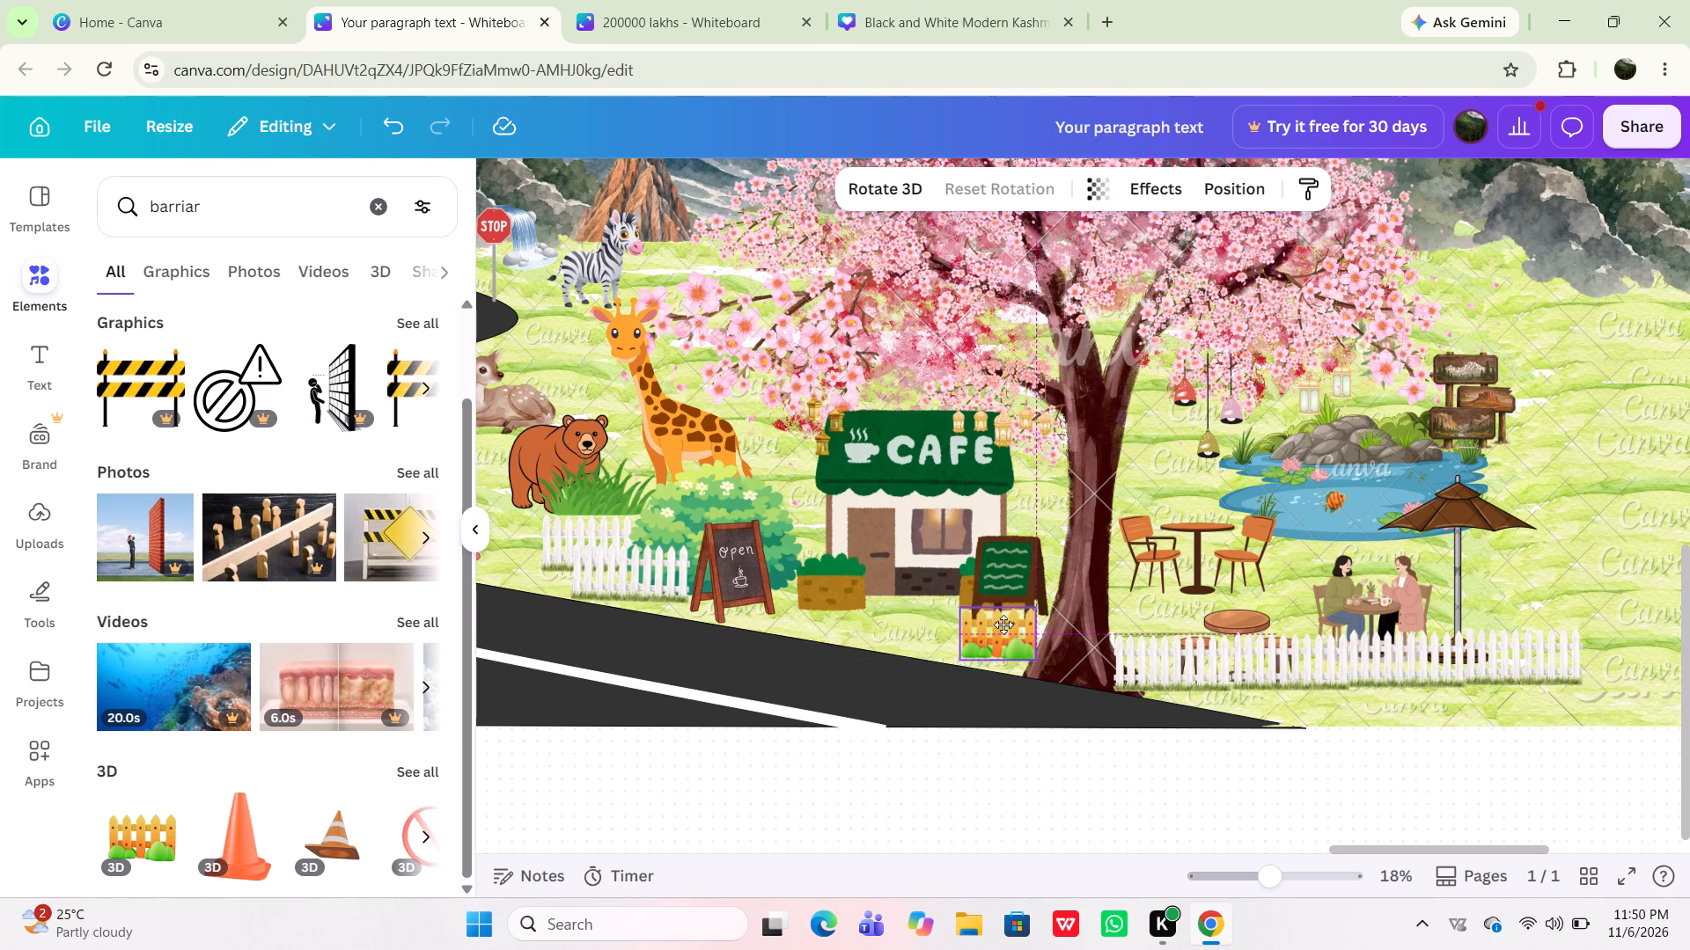
drag(1003, 625, 1001, 625)
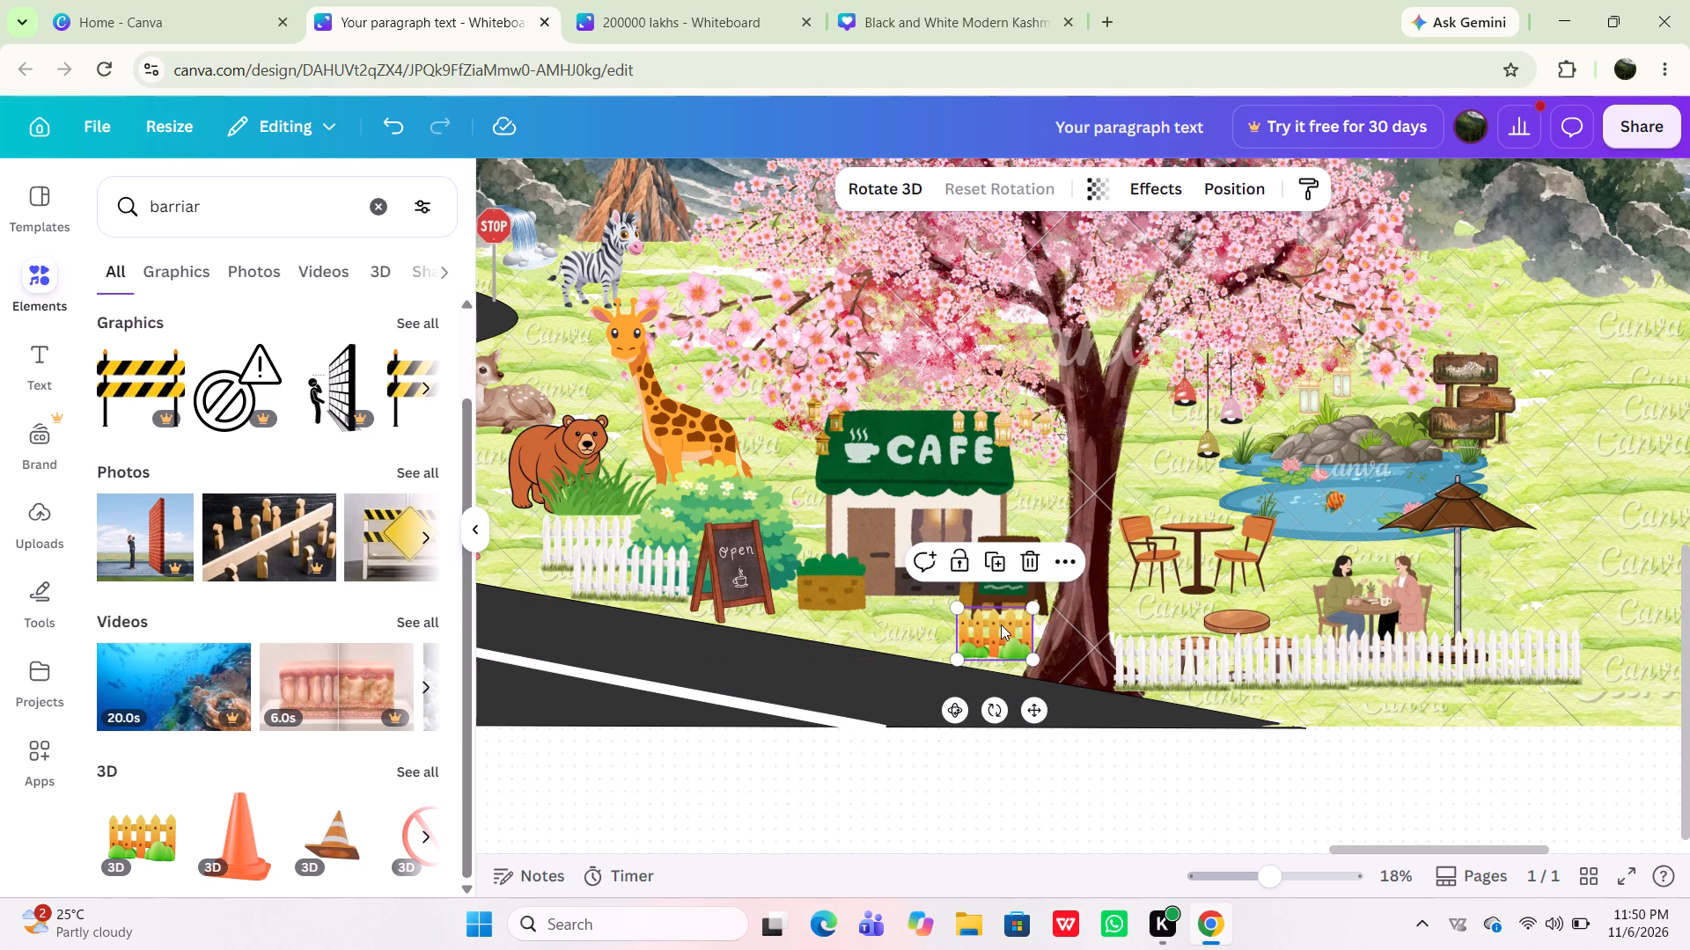
click(888, 609)
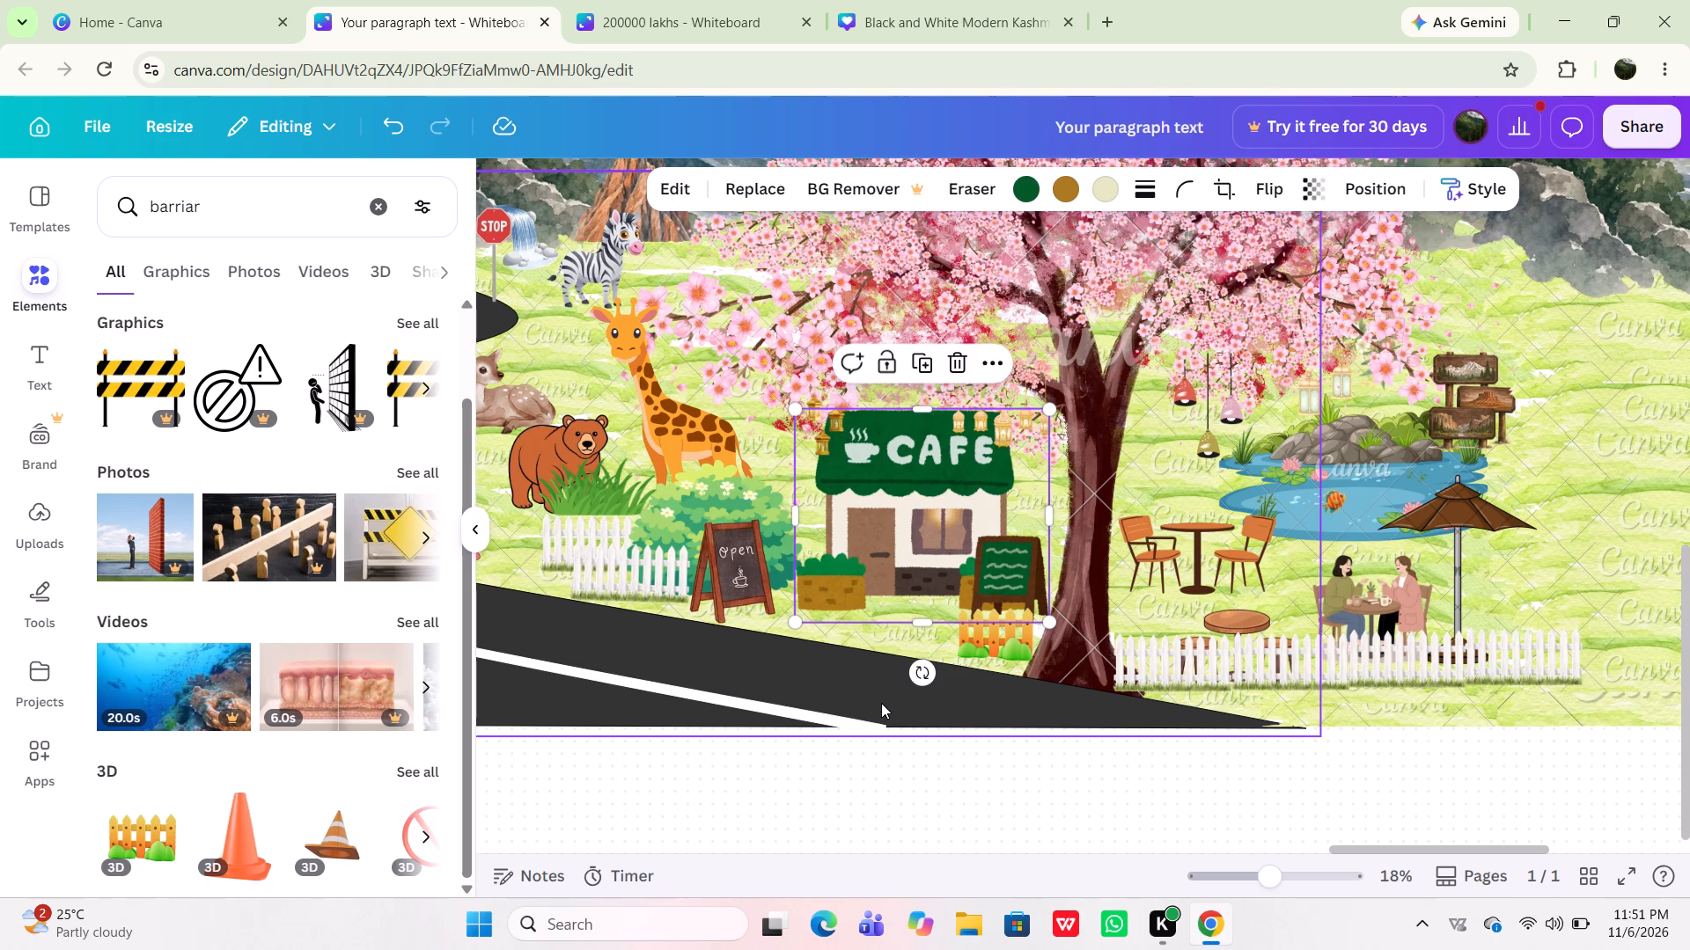
Look through the barrier photo results for another fence, and open the full set of 3D results.
scroll(881, 703, up, 1)
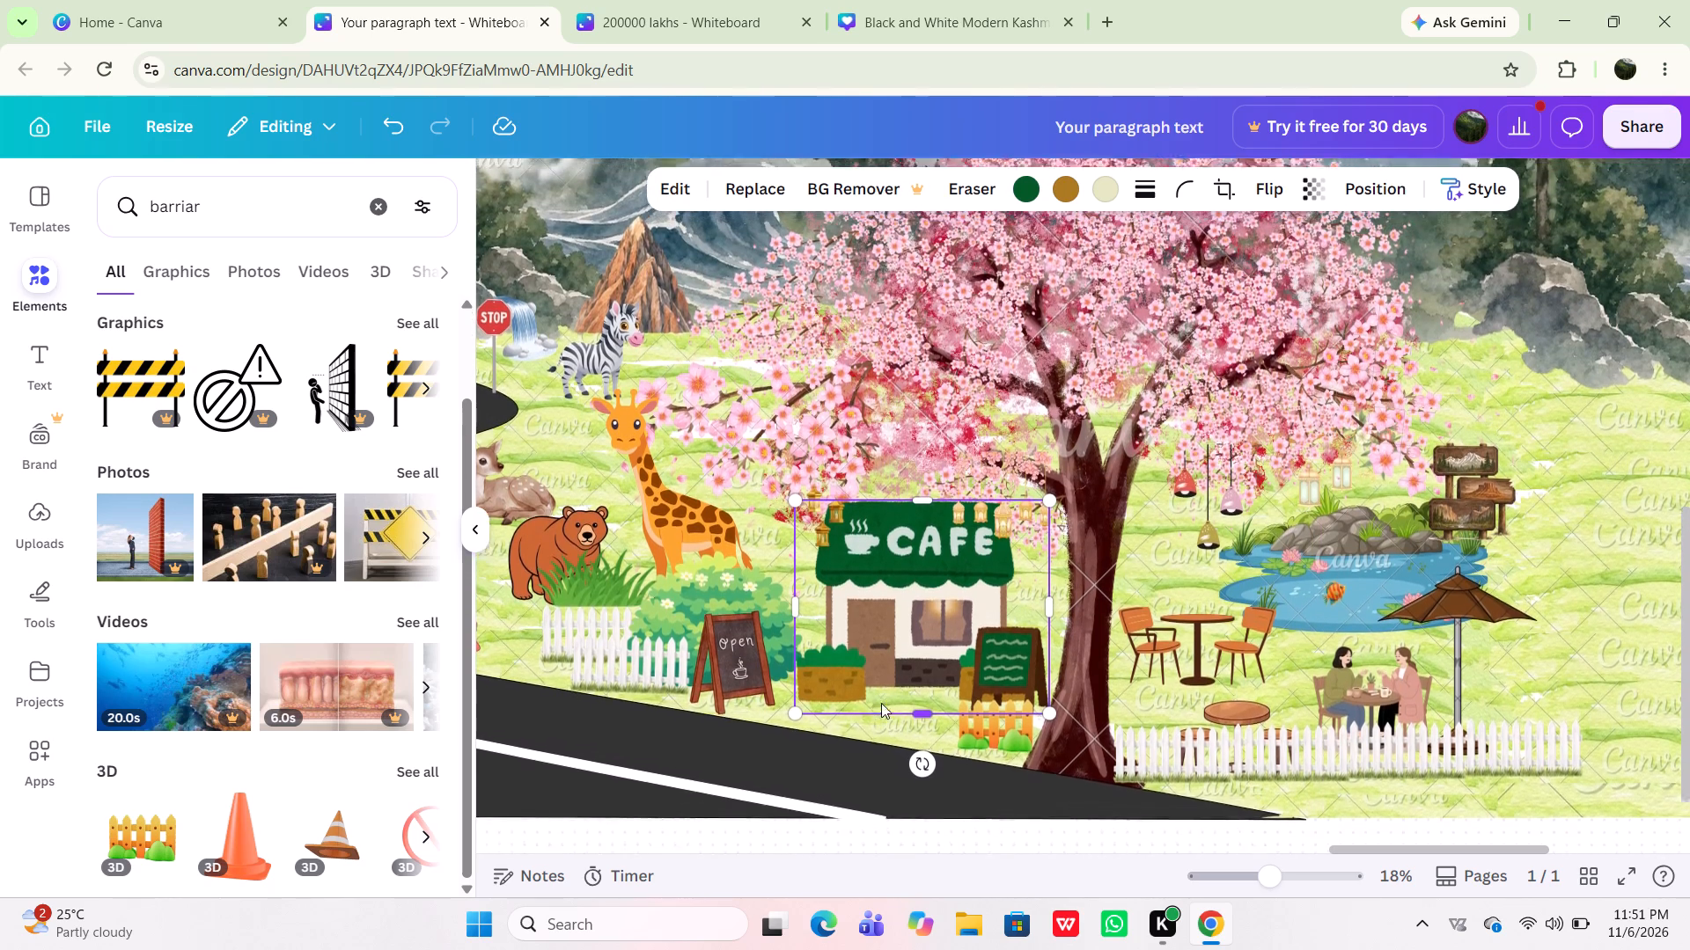
scroll(881, 703, up, 1)
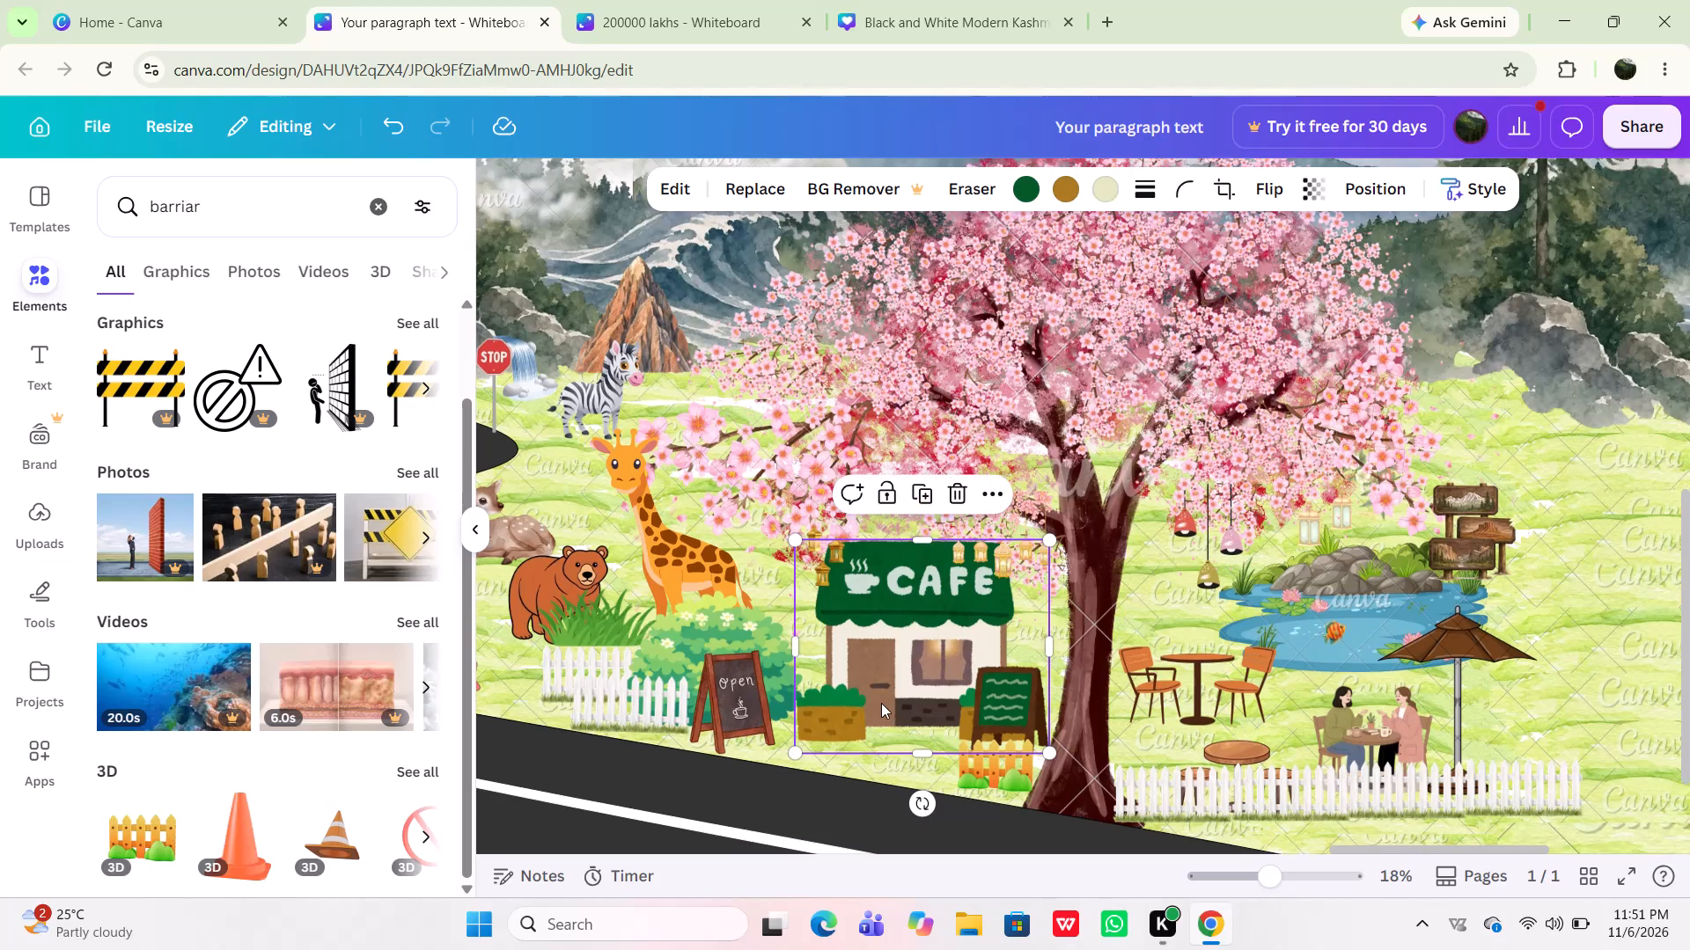
scroll(881, 703, right, 1)
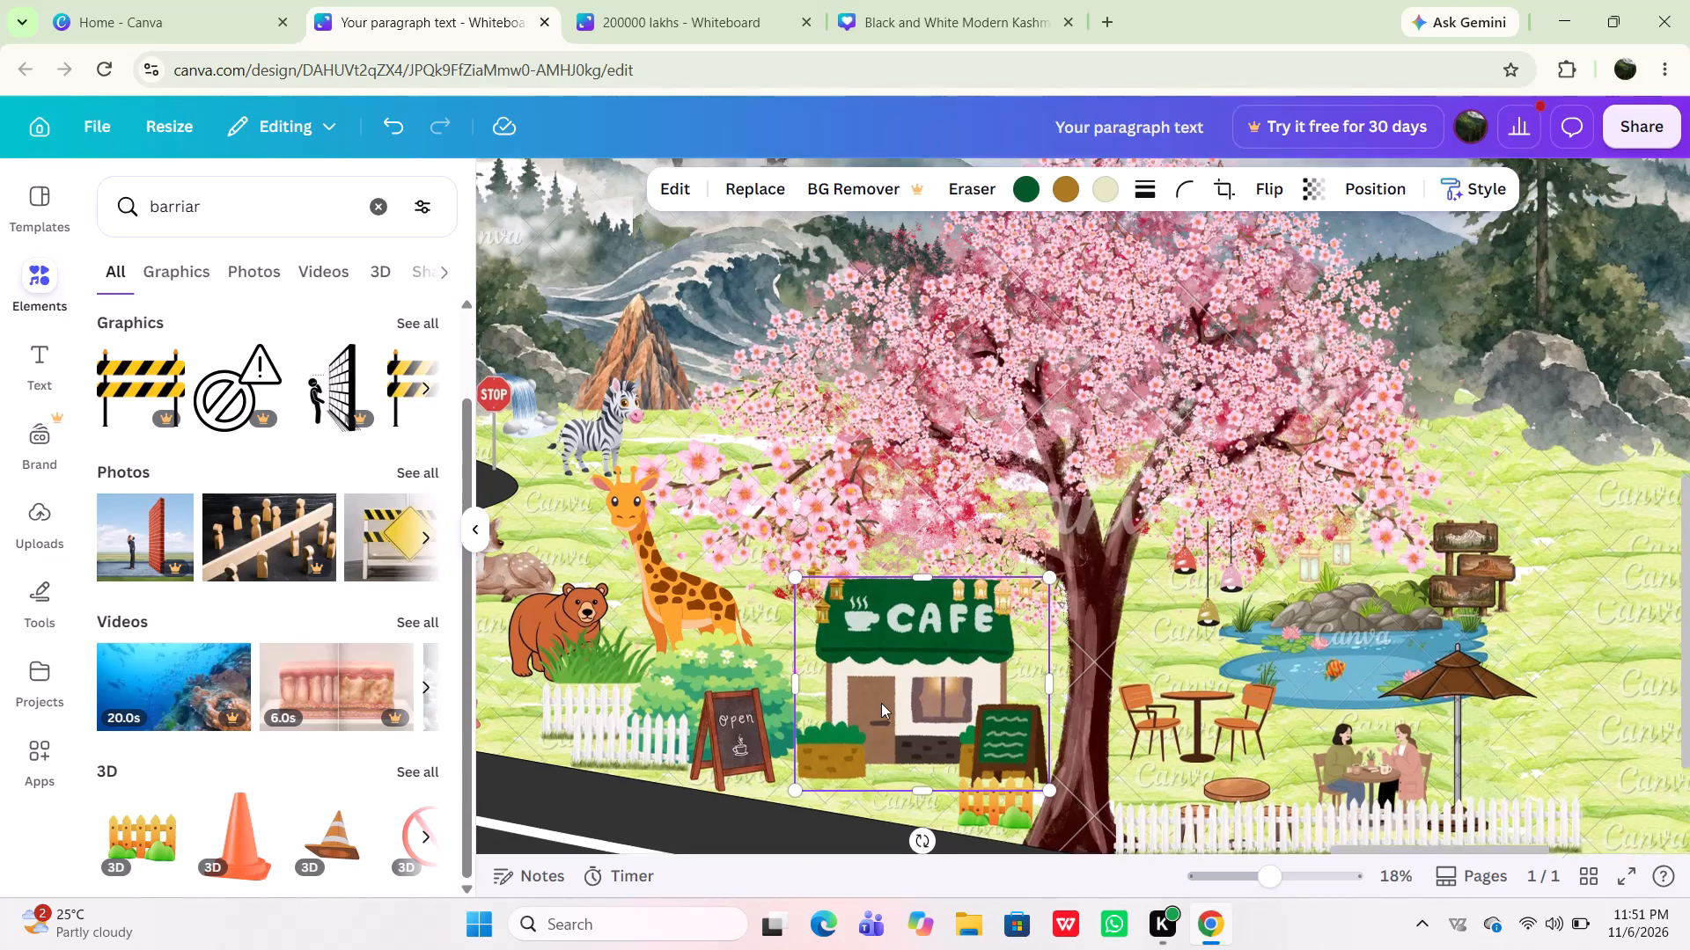
scroll(881, 703, right, 1)
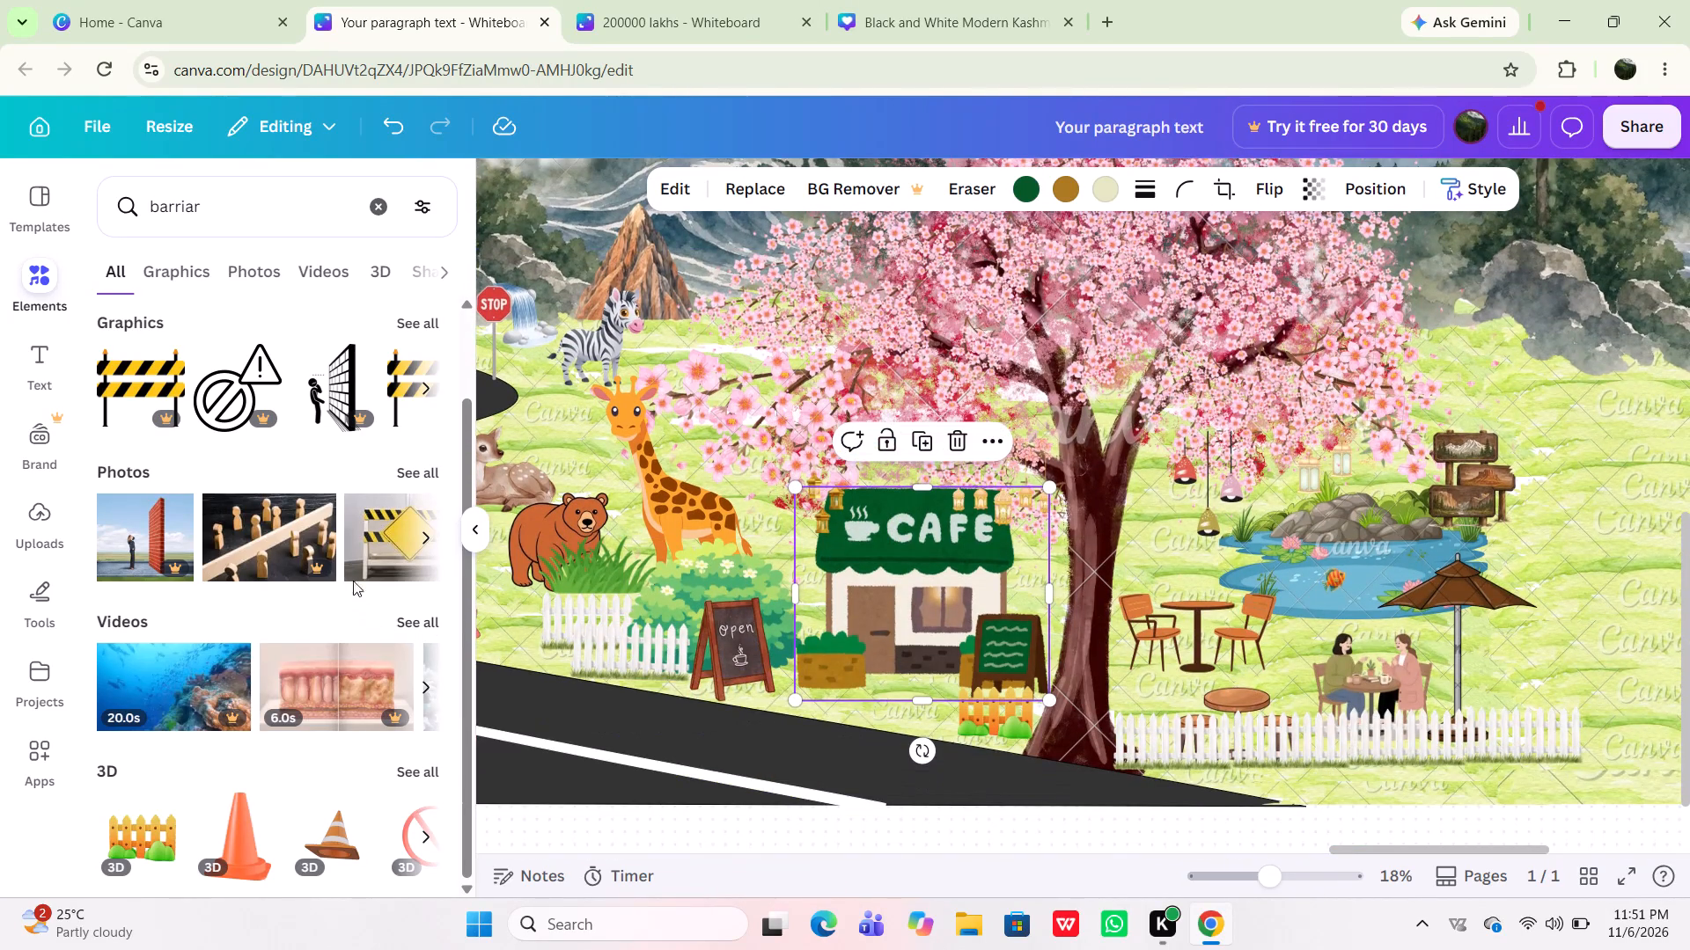
scroll(345, 547, left, 7)
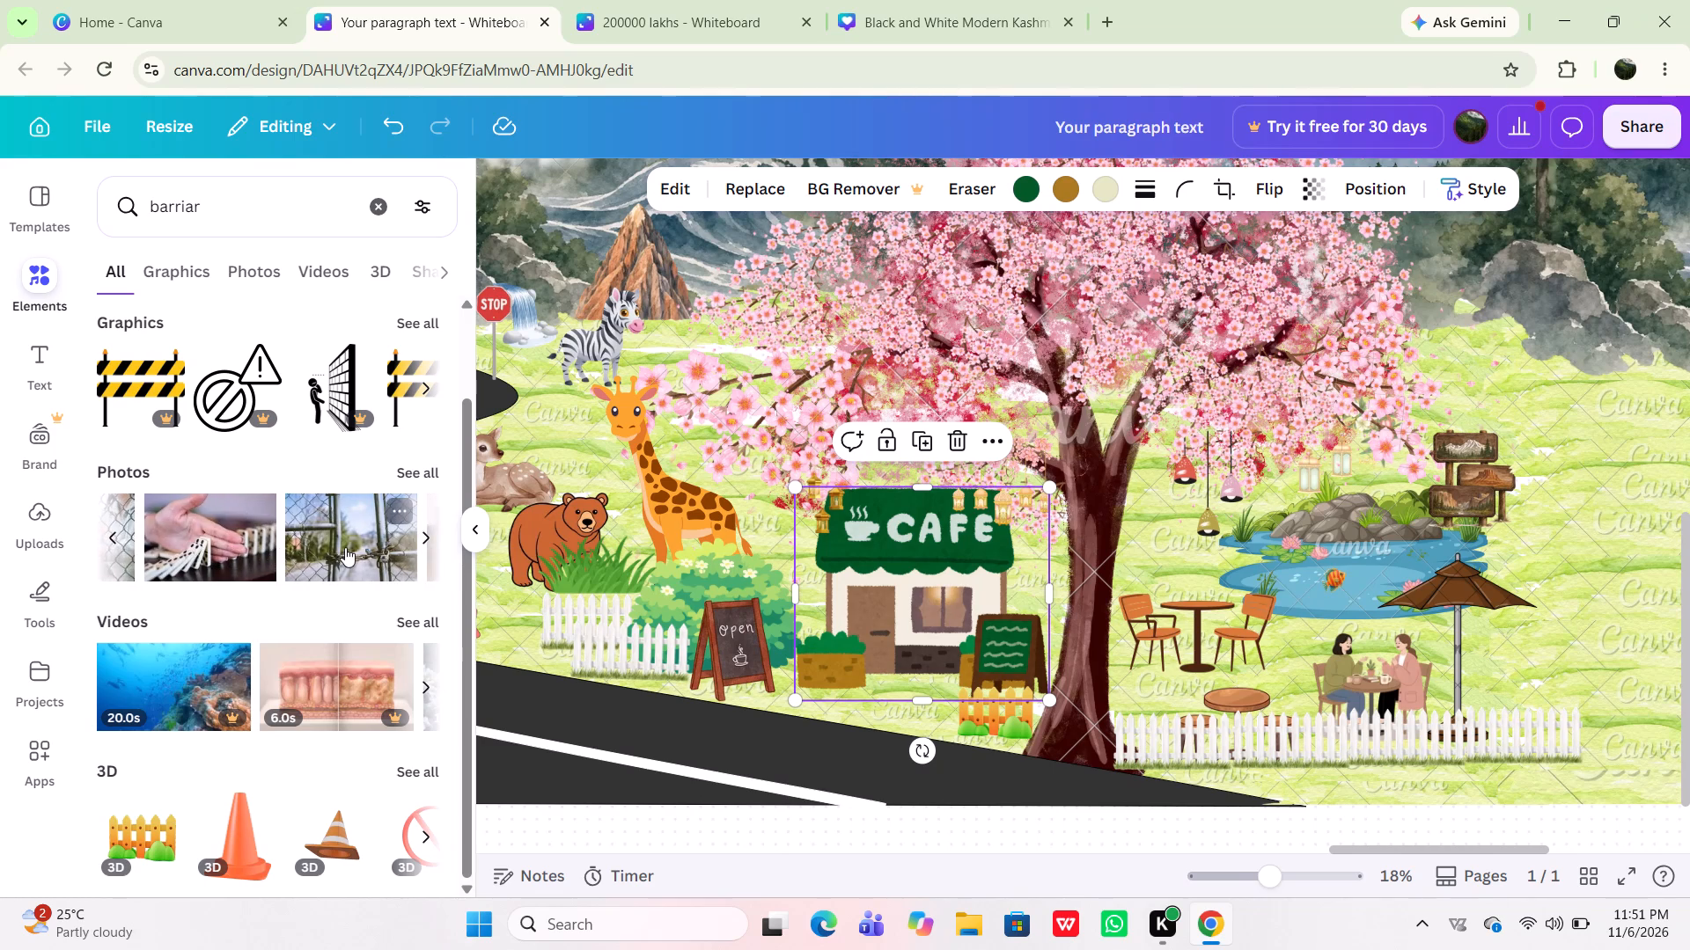
scroll(345, 547, left, 7)
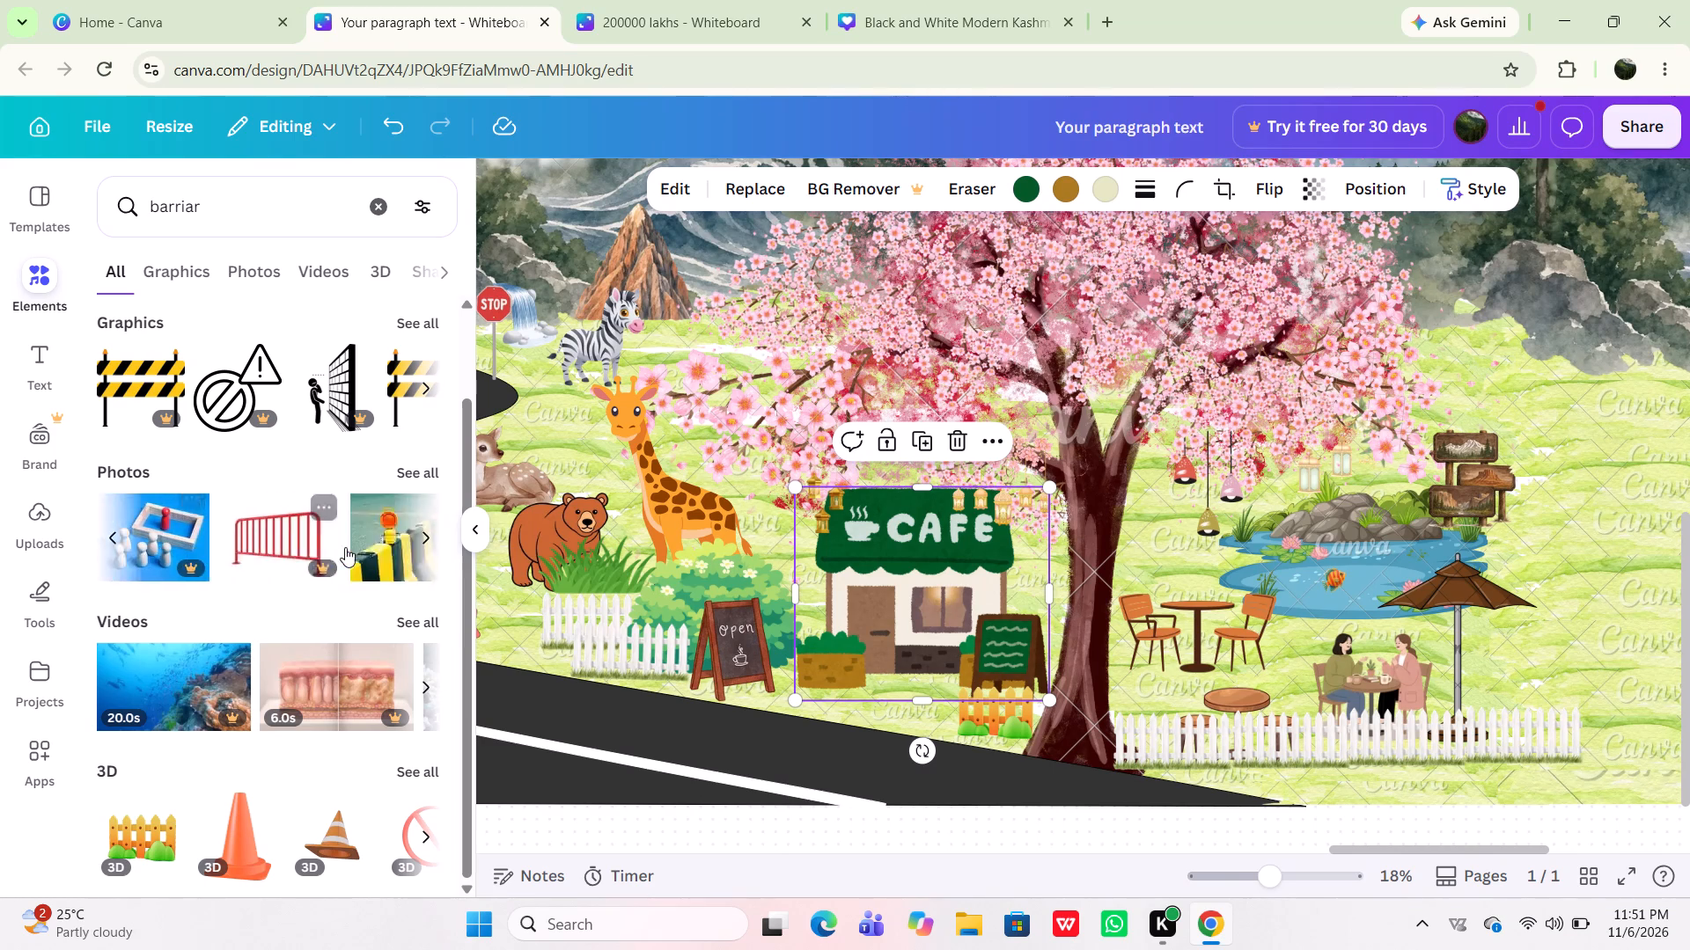
scroll(345, 547, left, 5)
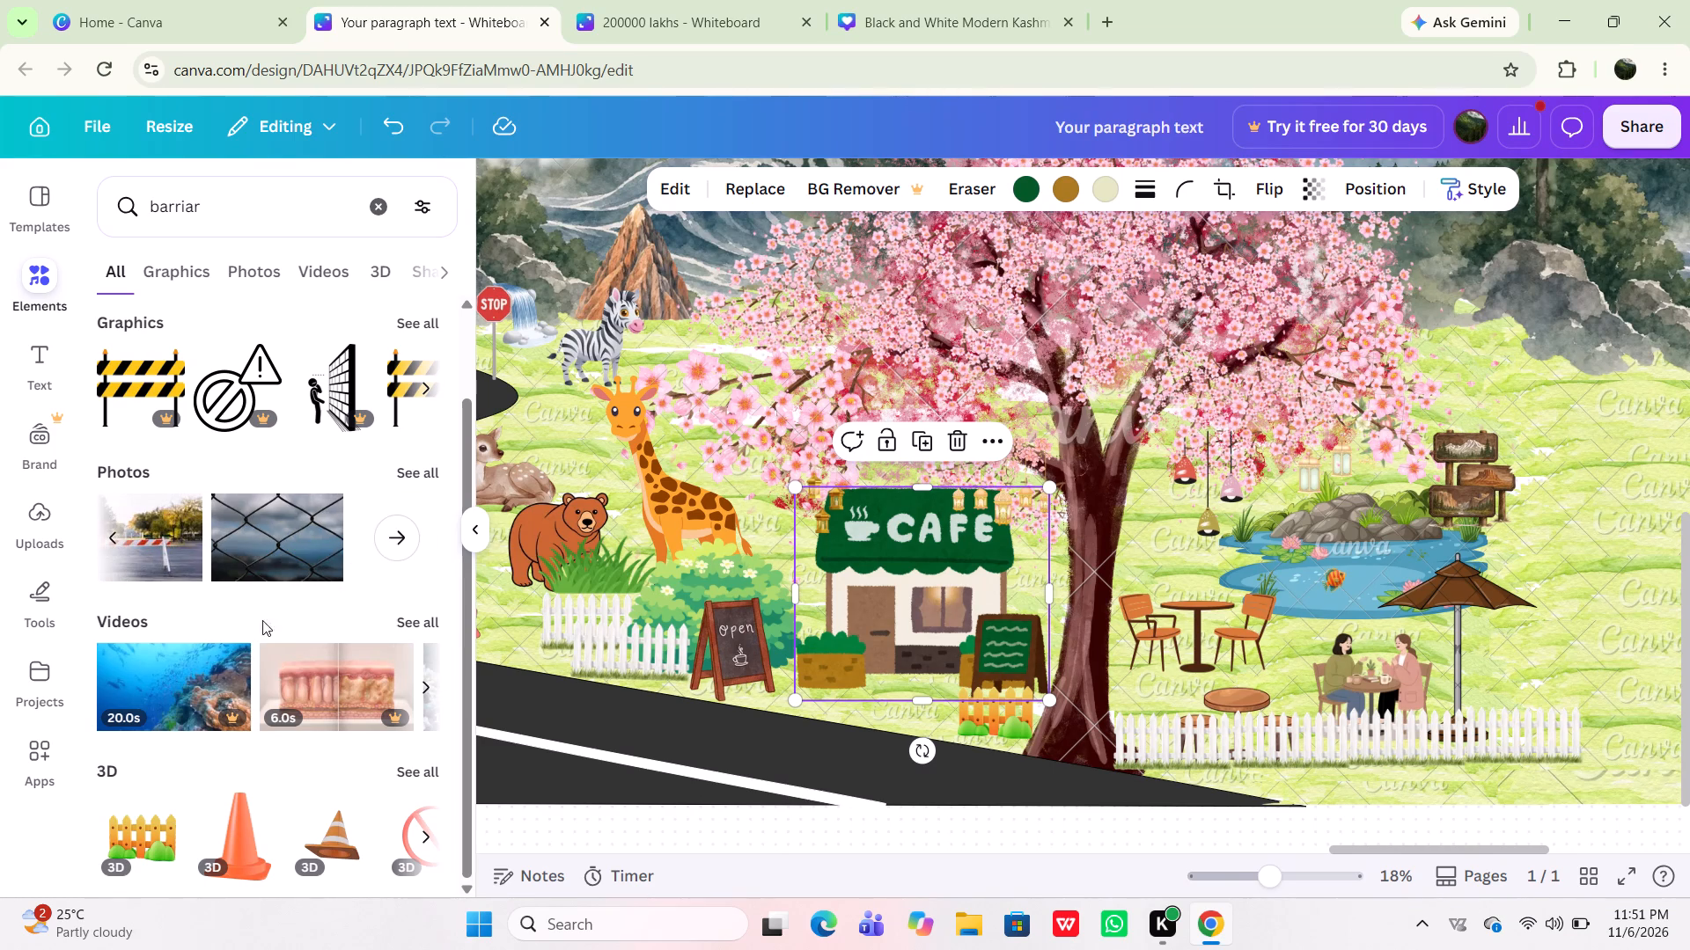
scroll(334, 734, down, 4)
scroll(317, 816, down, 5)
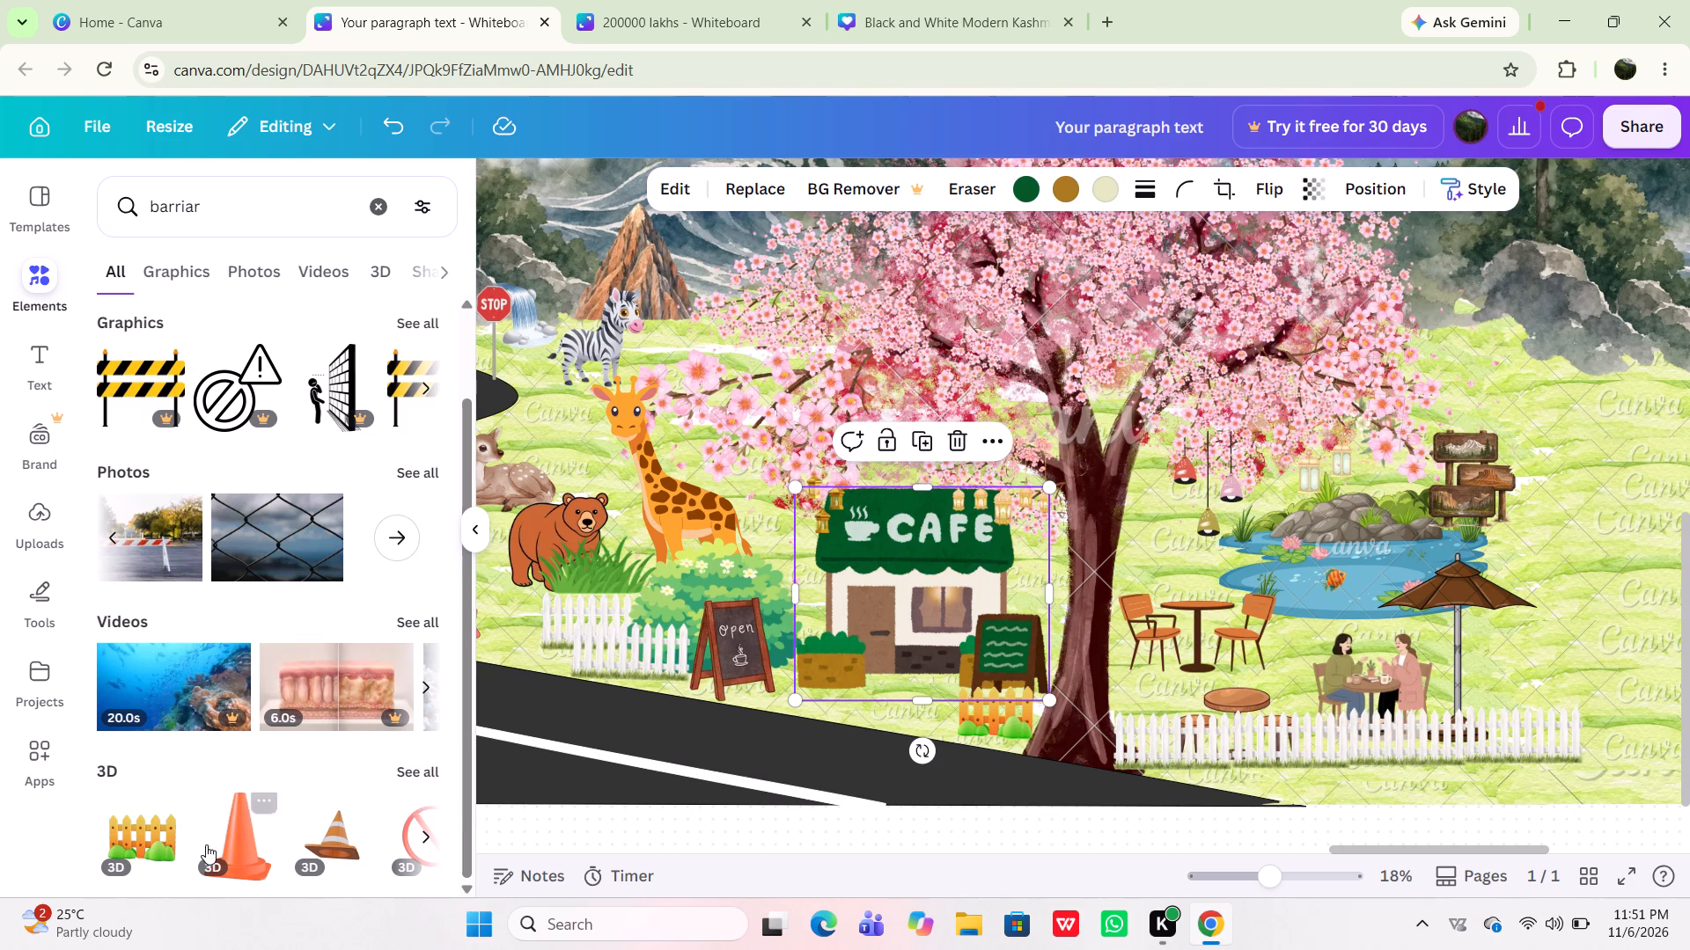
click(407, 766)
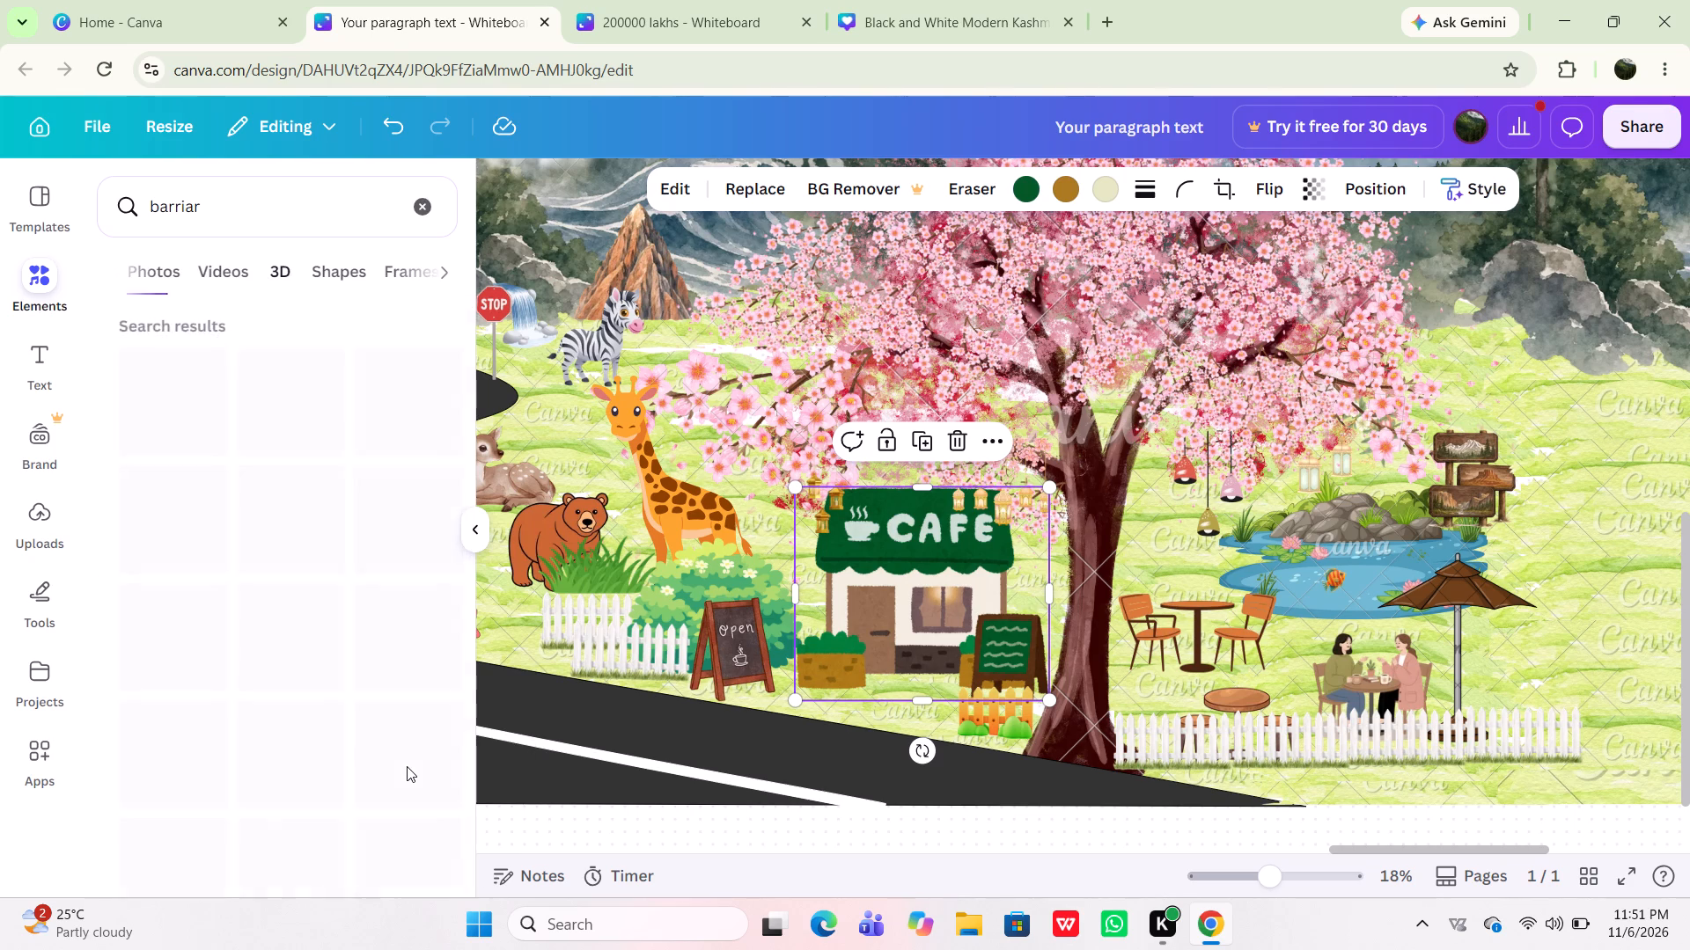
Rotate the yellow fence in 3D so it is seen nearly edge-on, slanting down toward the road.
click(1010, 720)
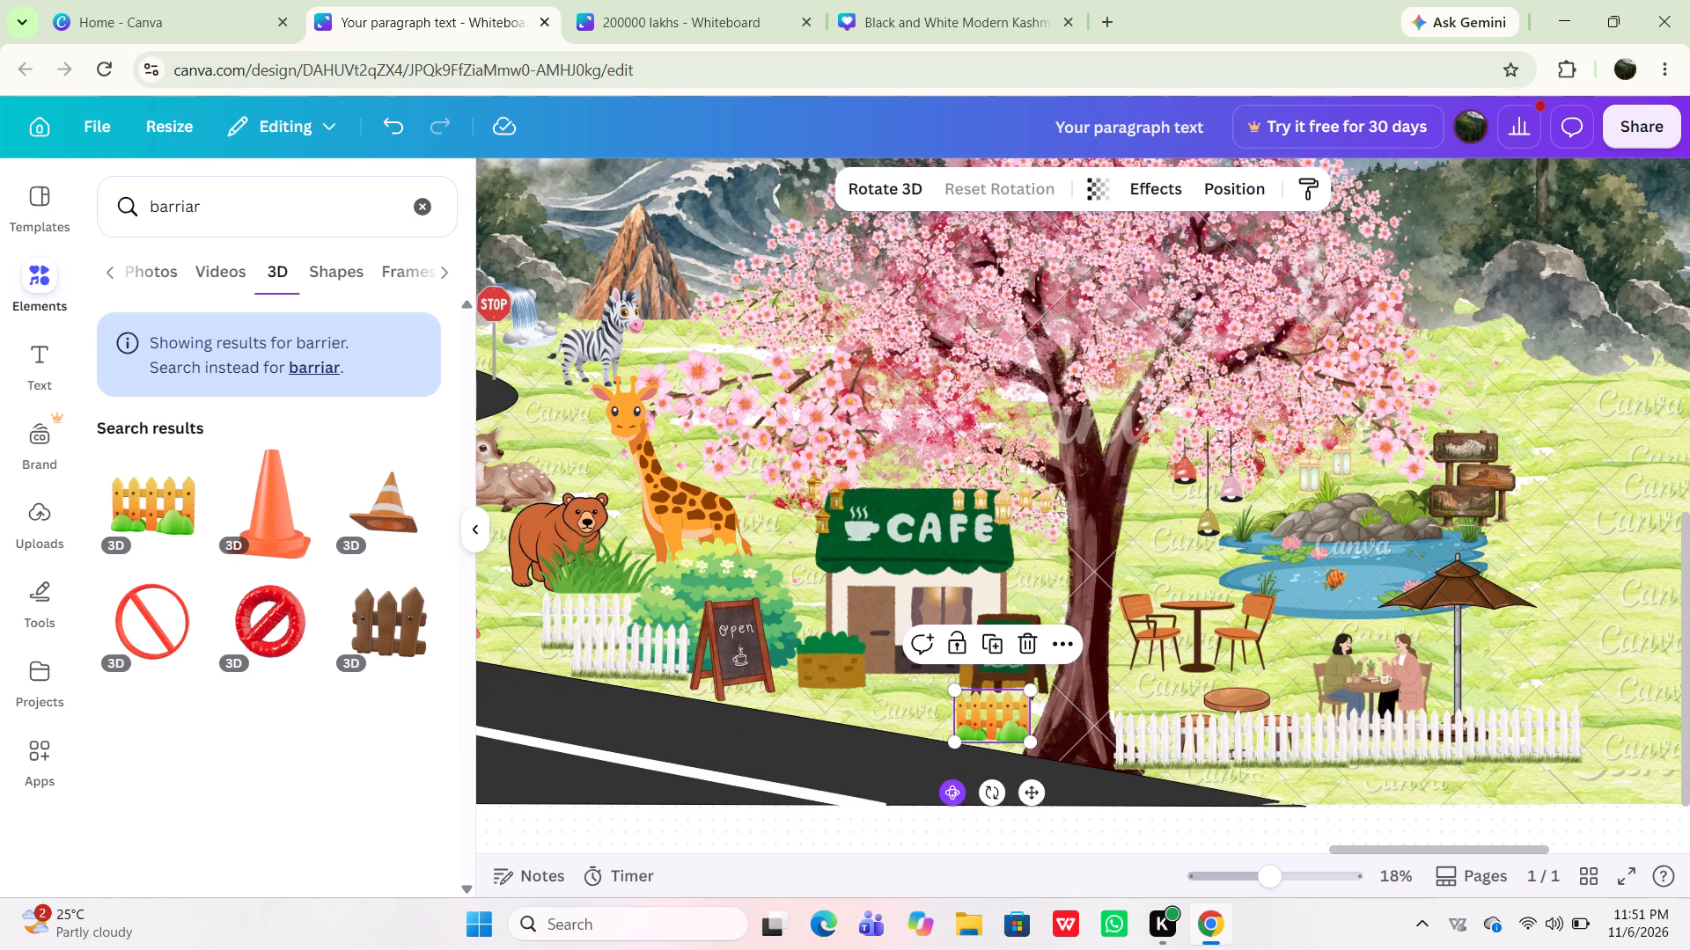
drag(951, 798, 796, 774)
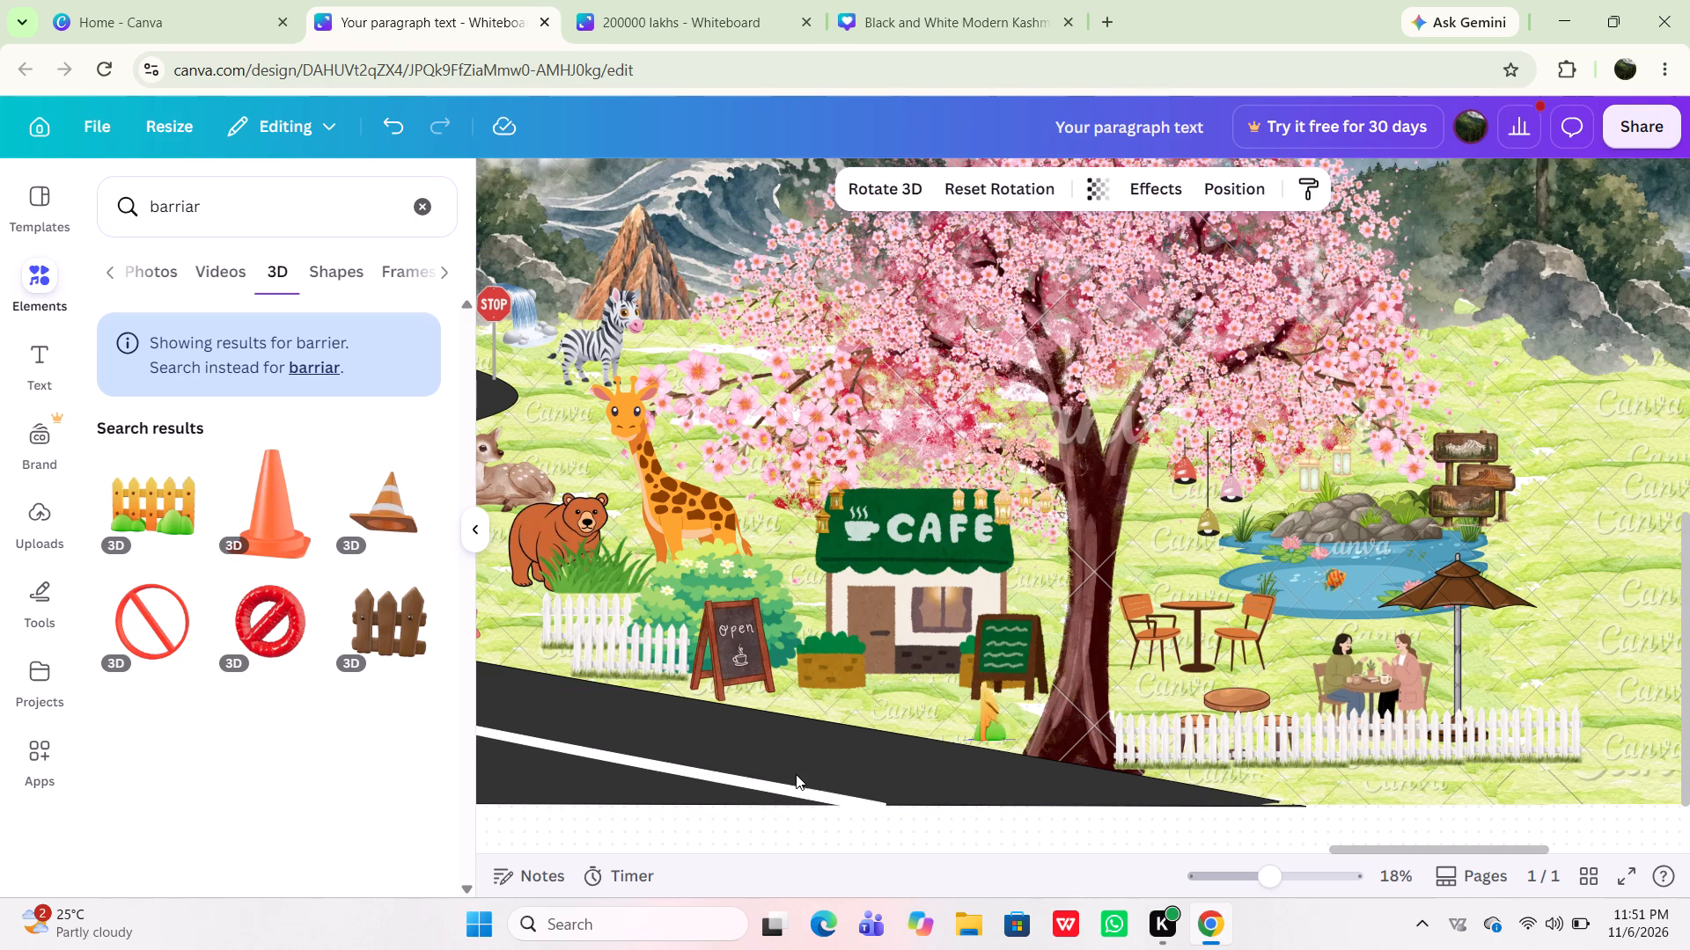
drag(796, 774, 863, 869)
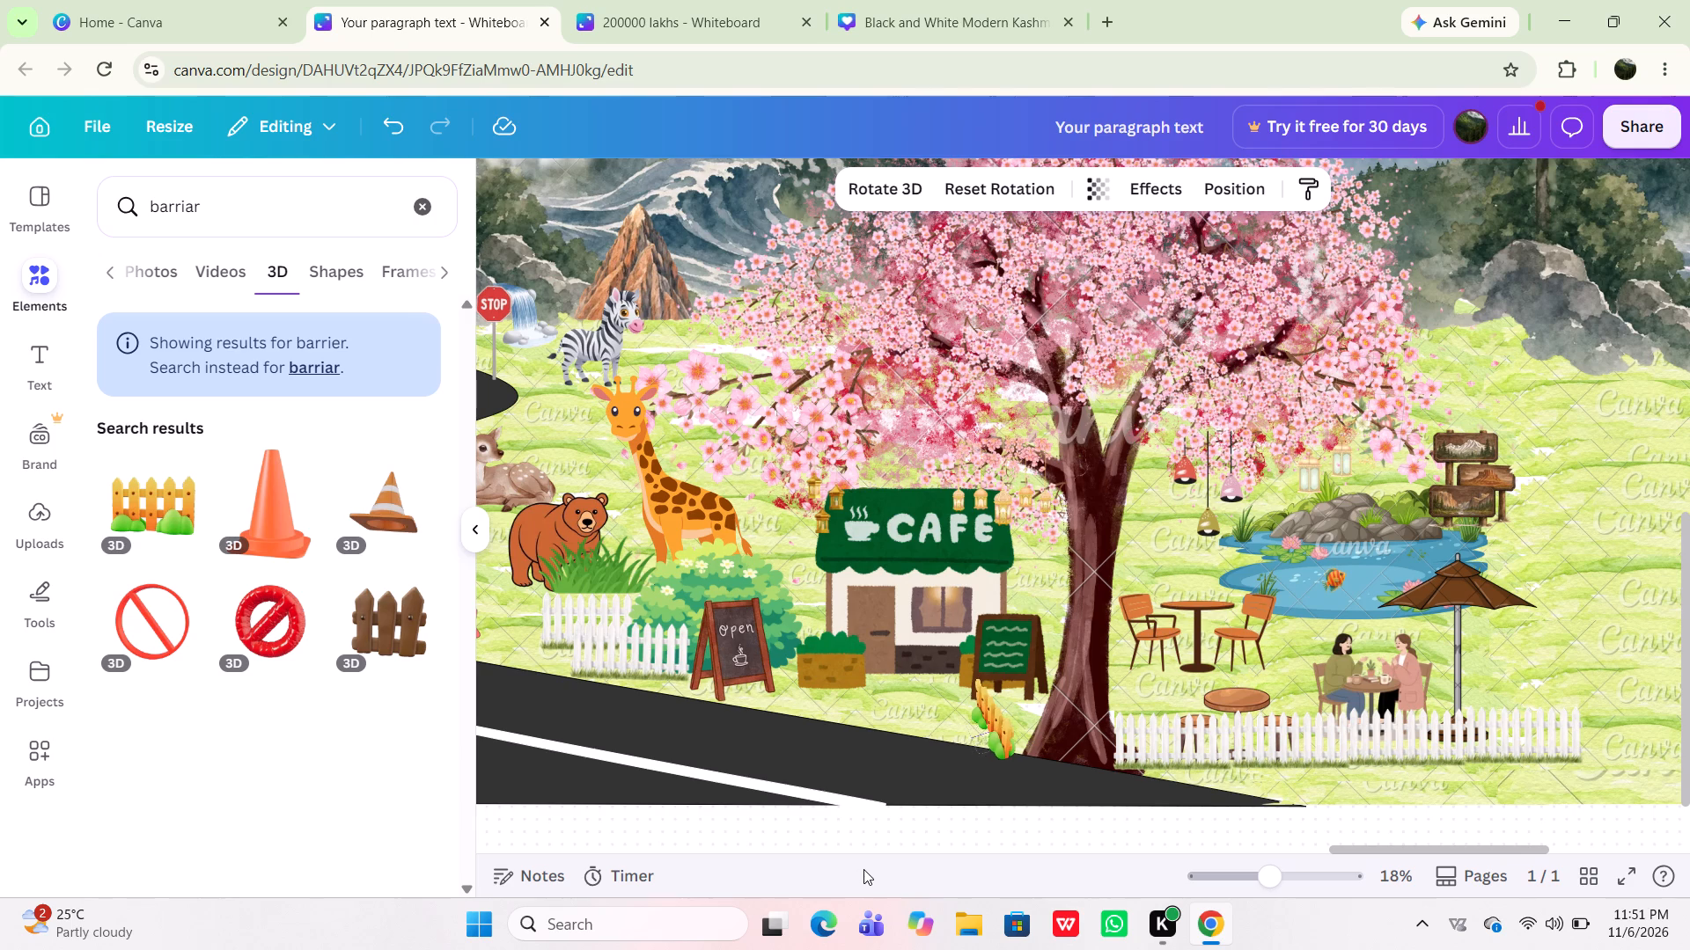
drag(863, 869, 866, 870)
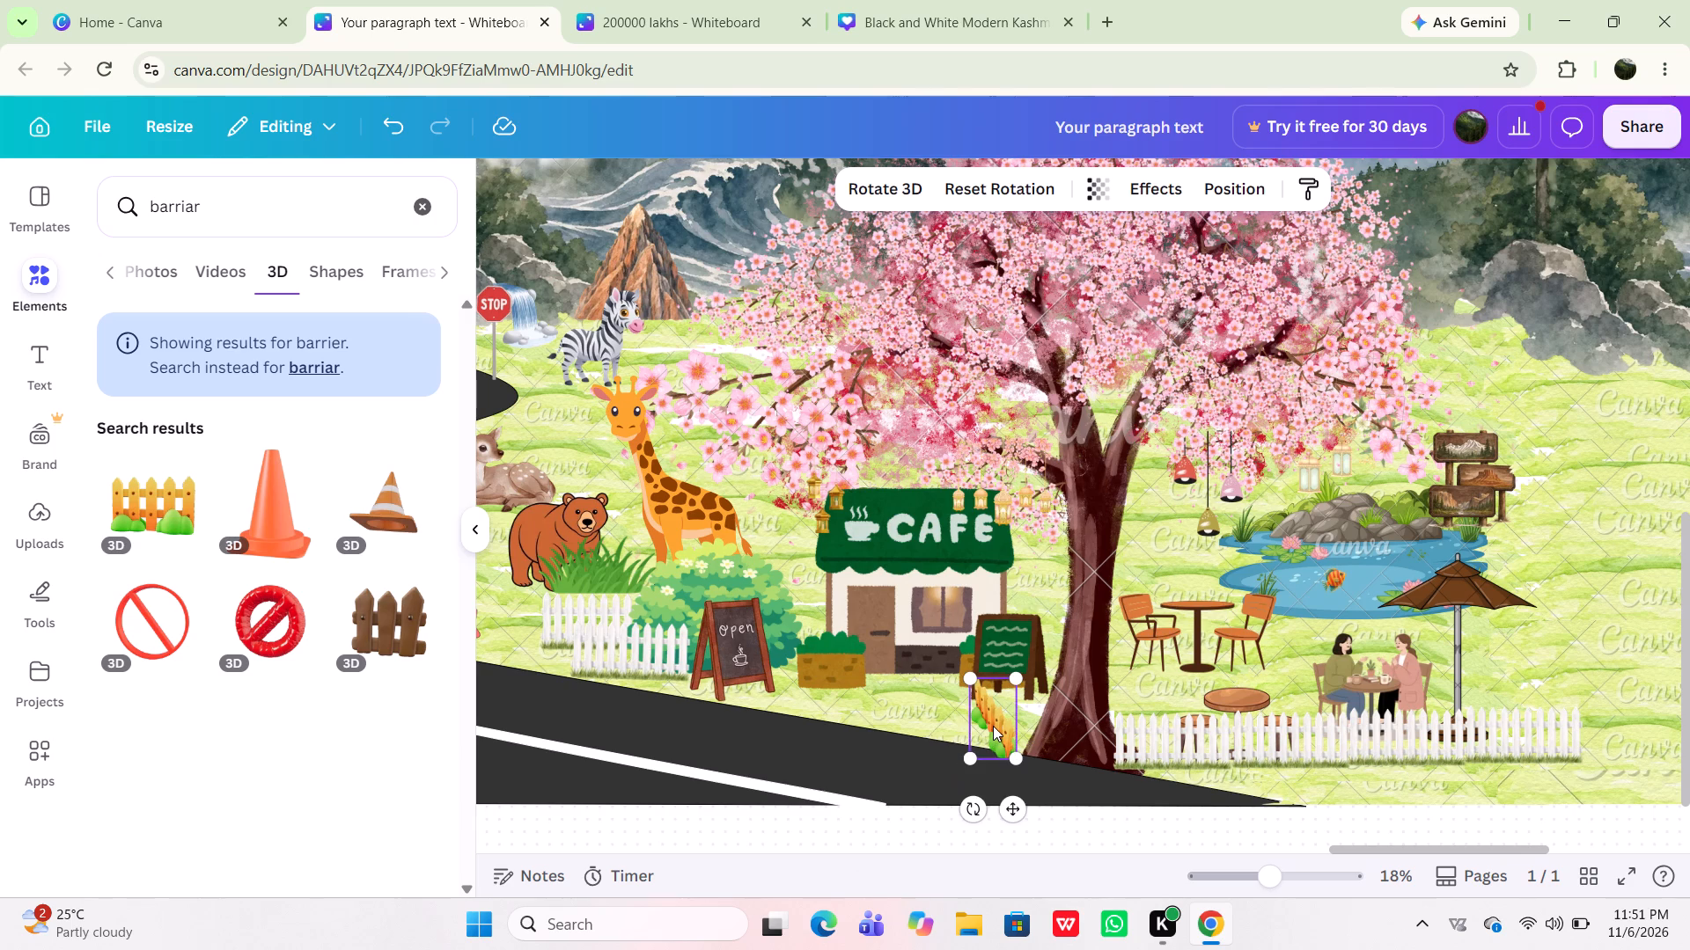
Move the yellow fence to the far end of the white picket fence, just beyond the patio umbrella.
drag(993, 726, 1576, 703)
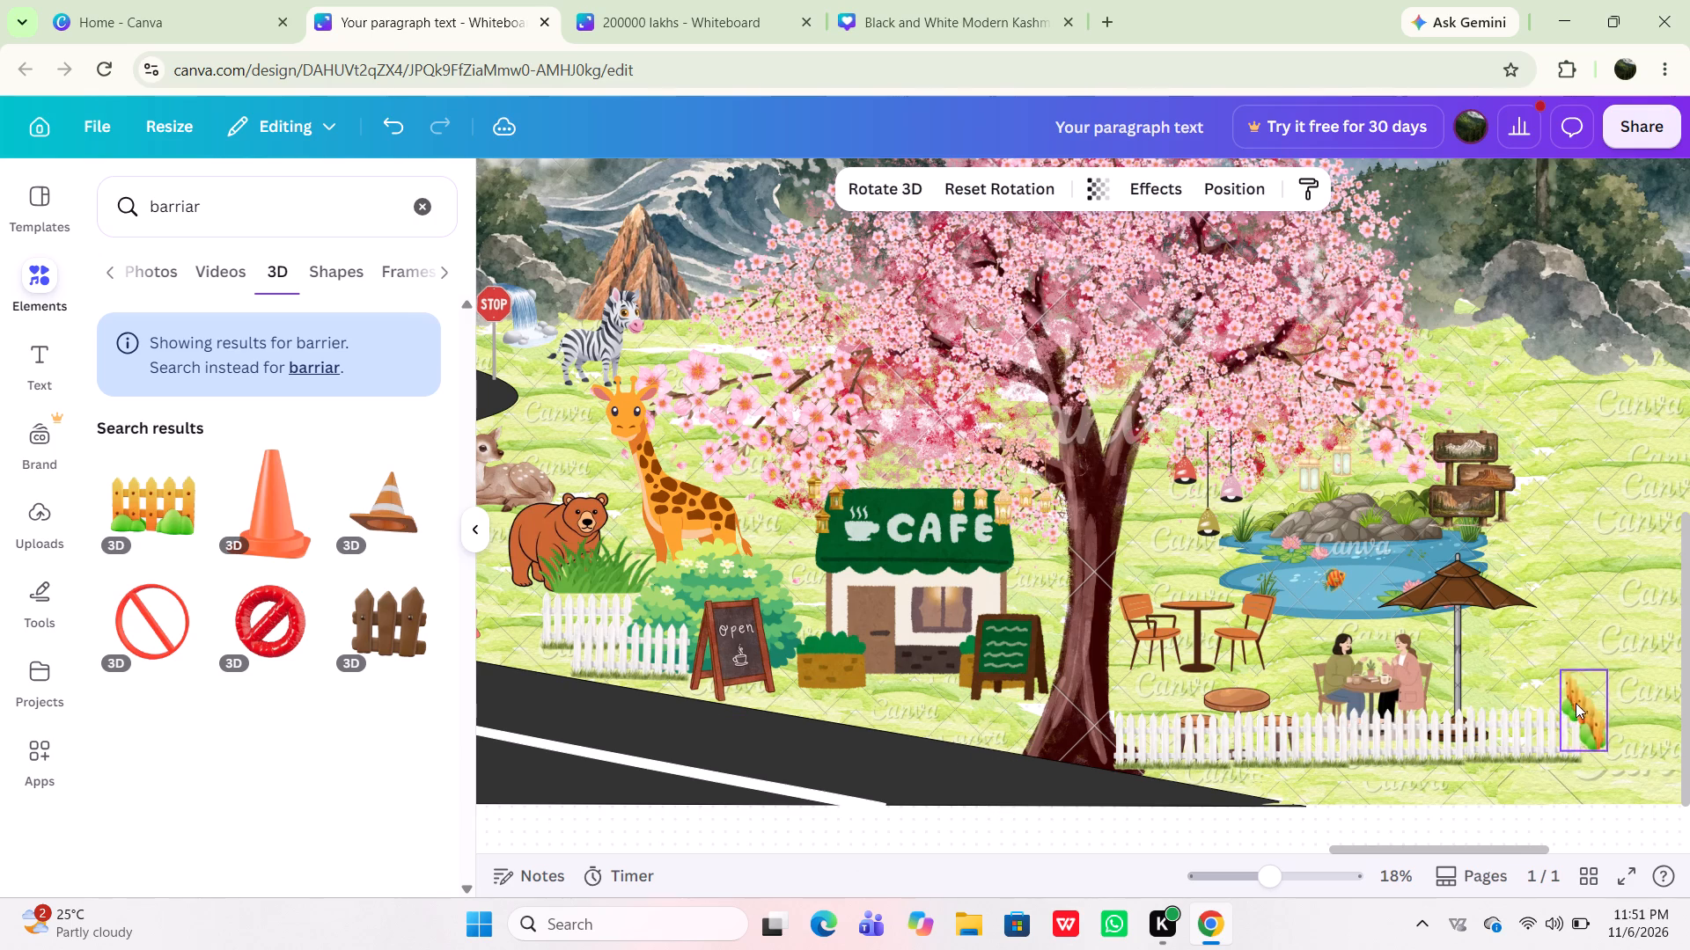
drag(1576, 703, 1594, 713)
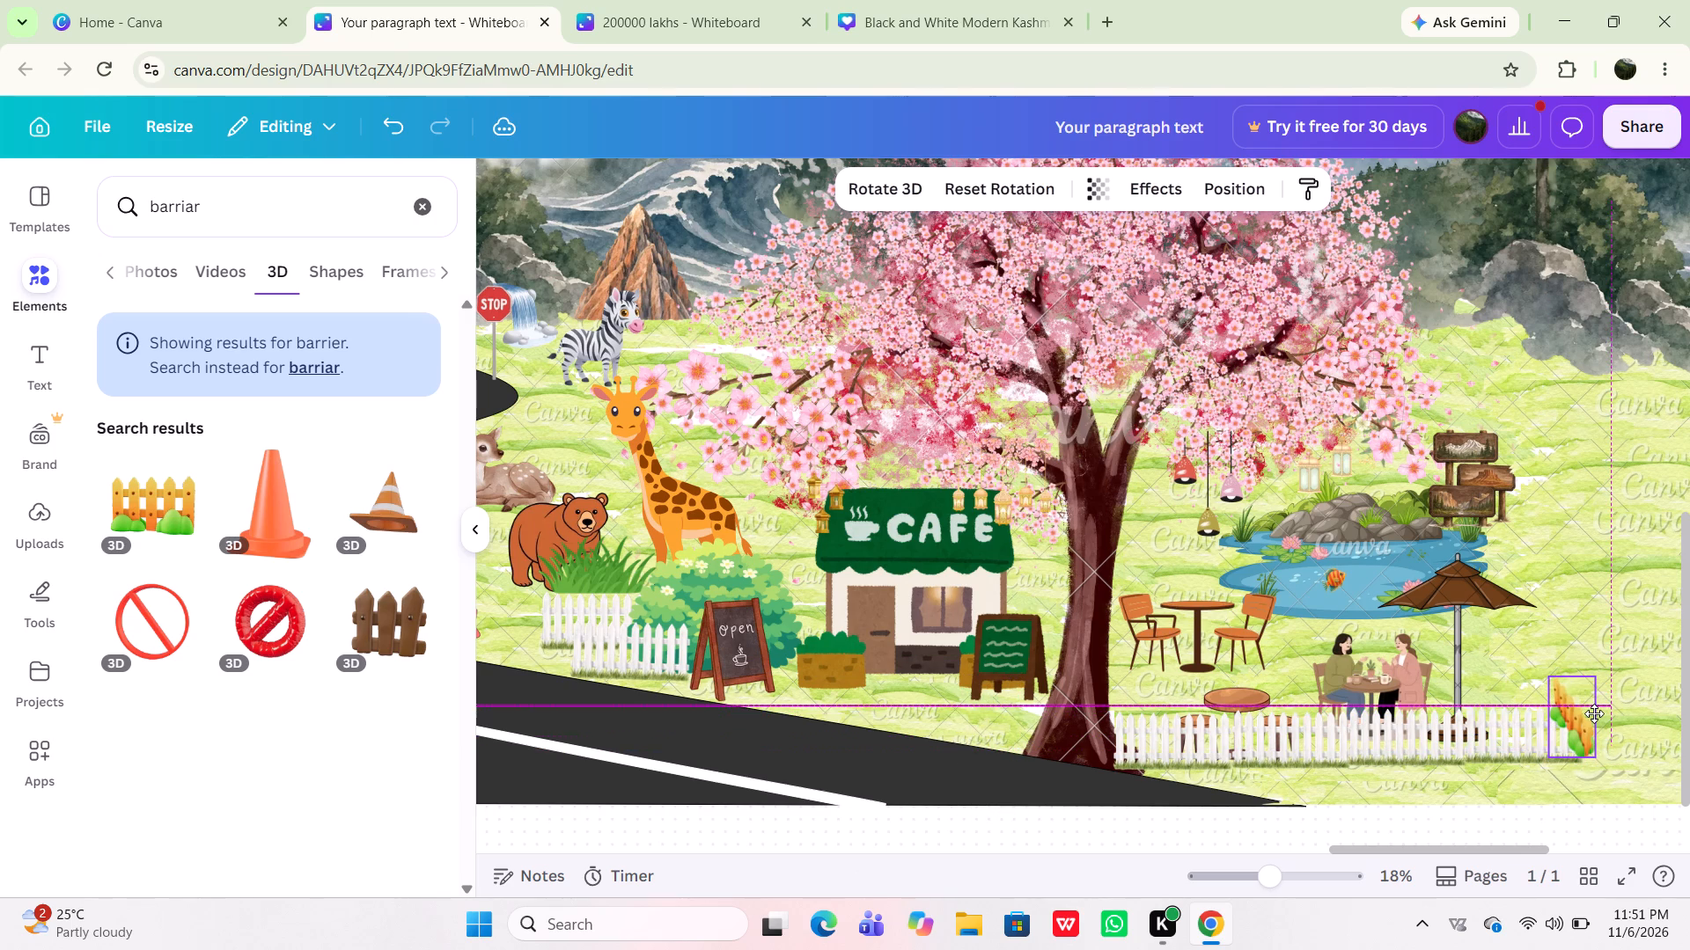
drag(1594, 713, 1593, 713)
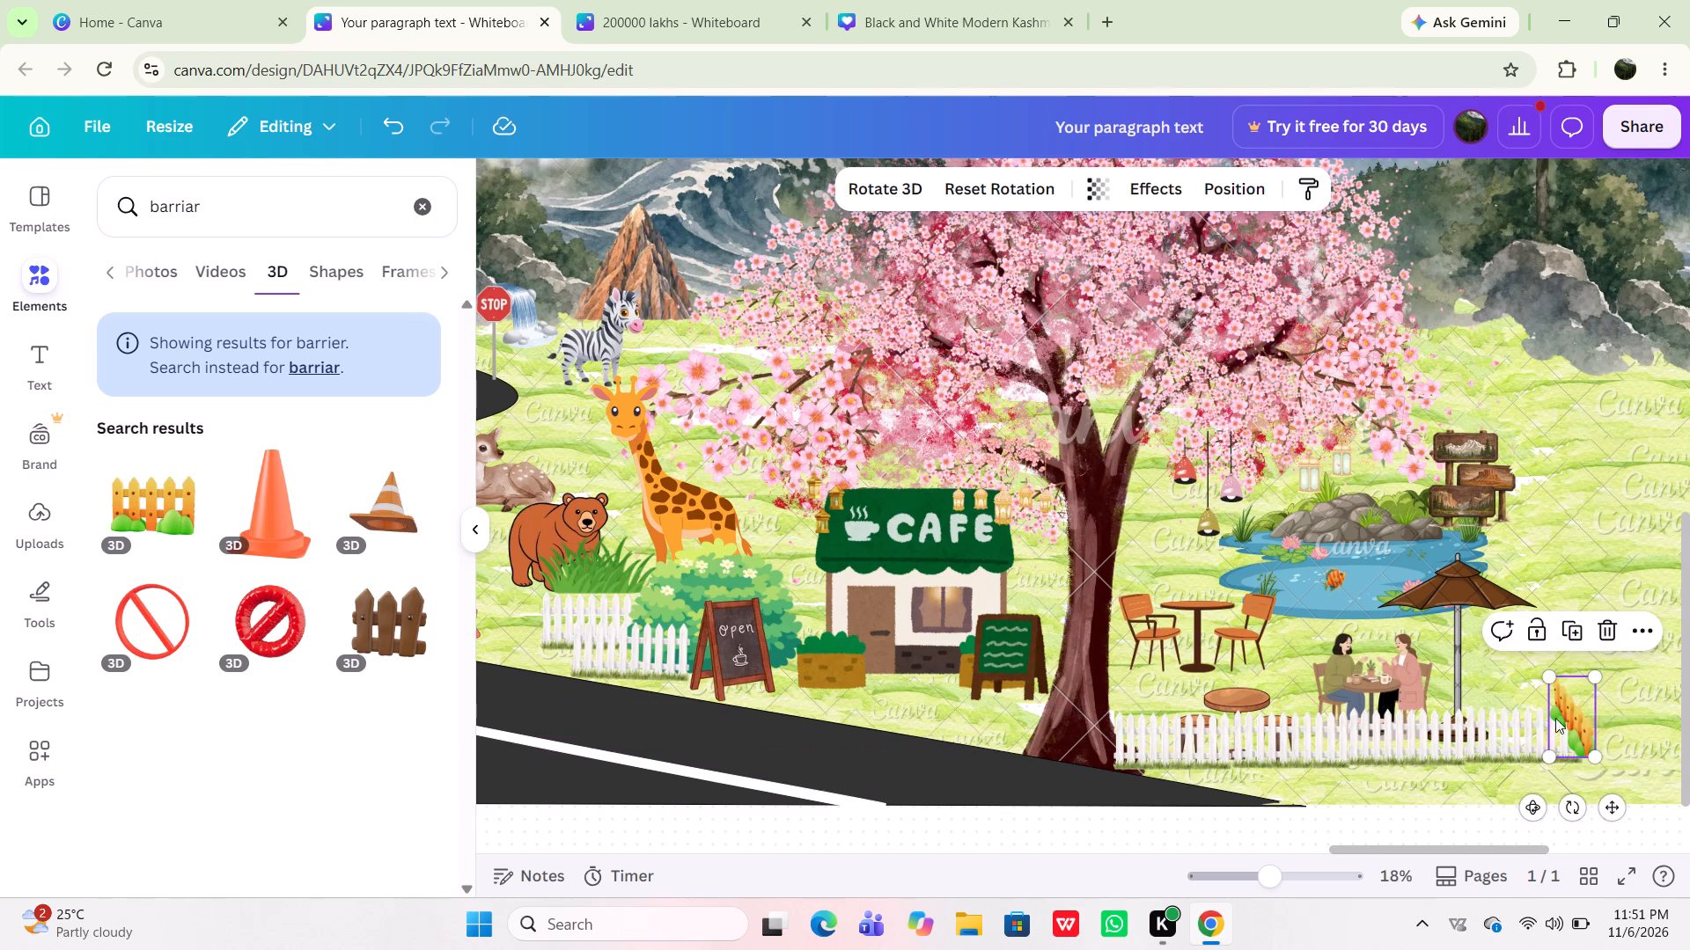
Replace the white picket fence's end section with a duplicate of its neighbouring section, overlapping in front of the yellow fence.
click(1525, 734)
click(1547, 663)
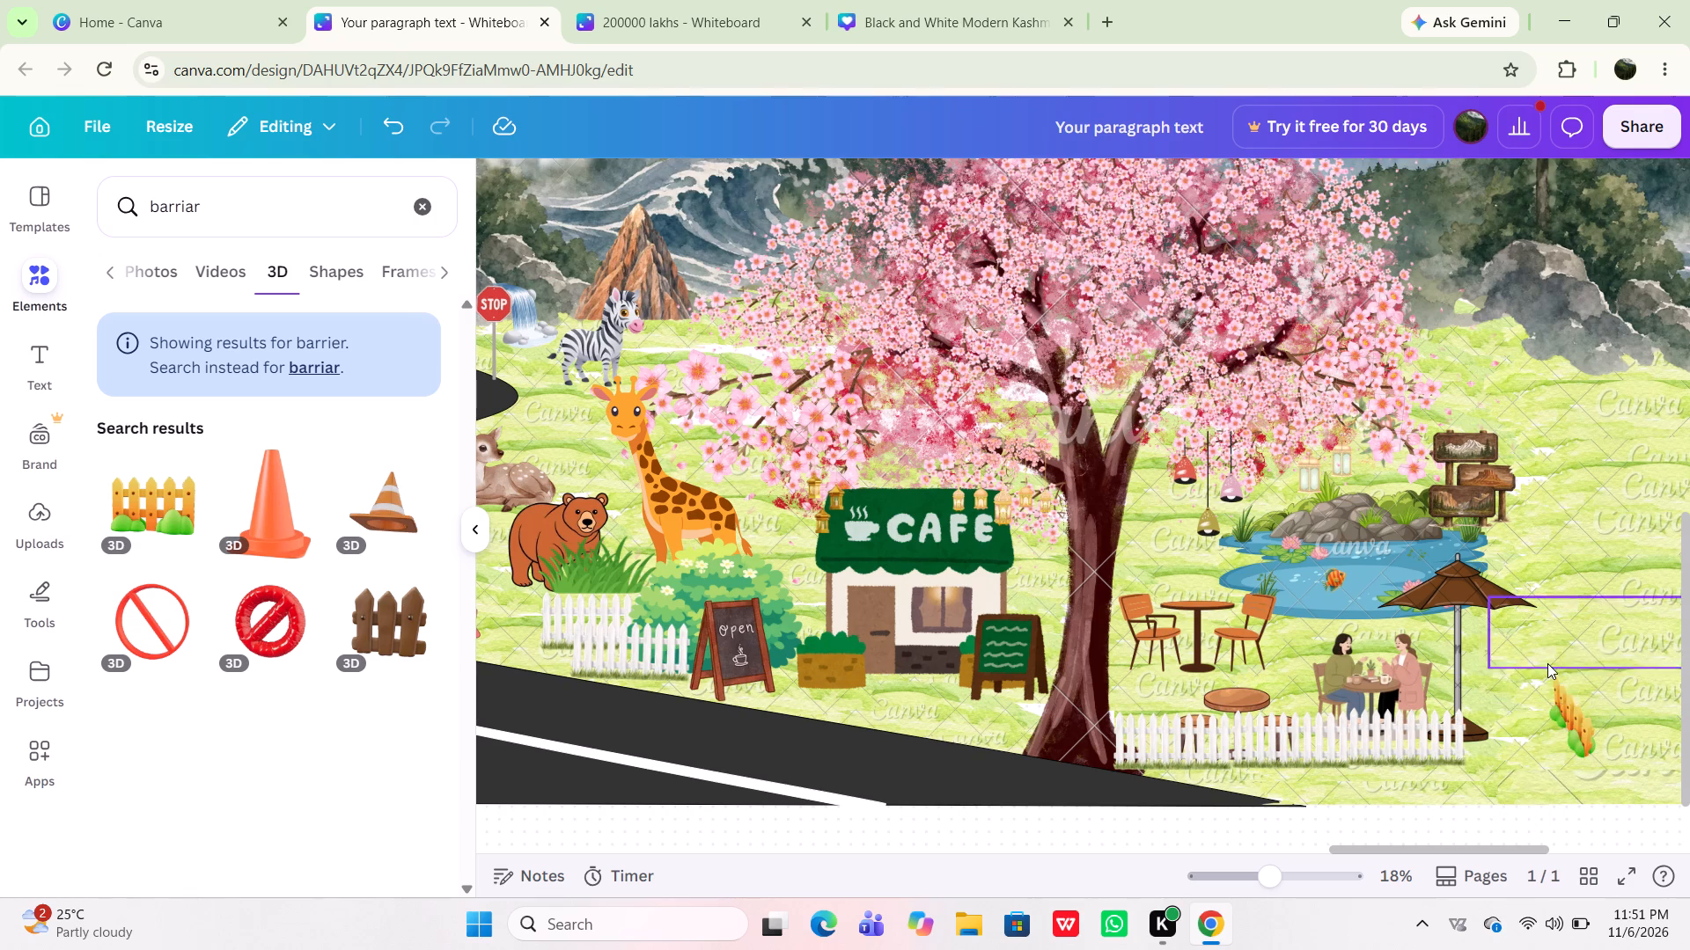
click(1436, 740)
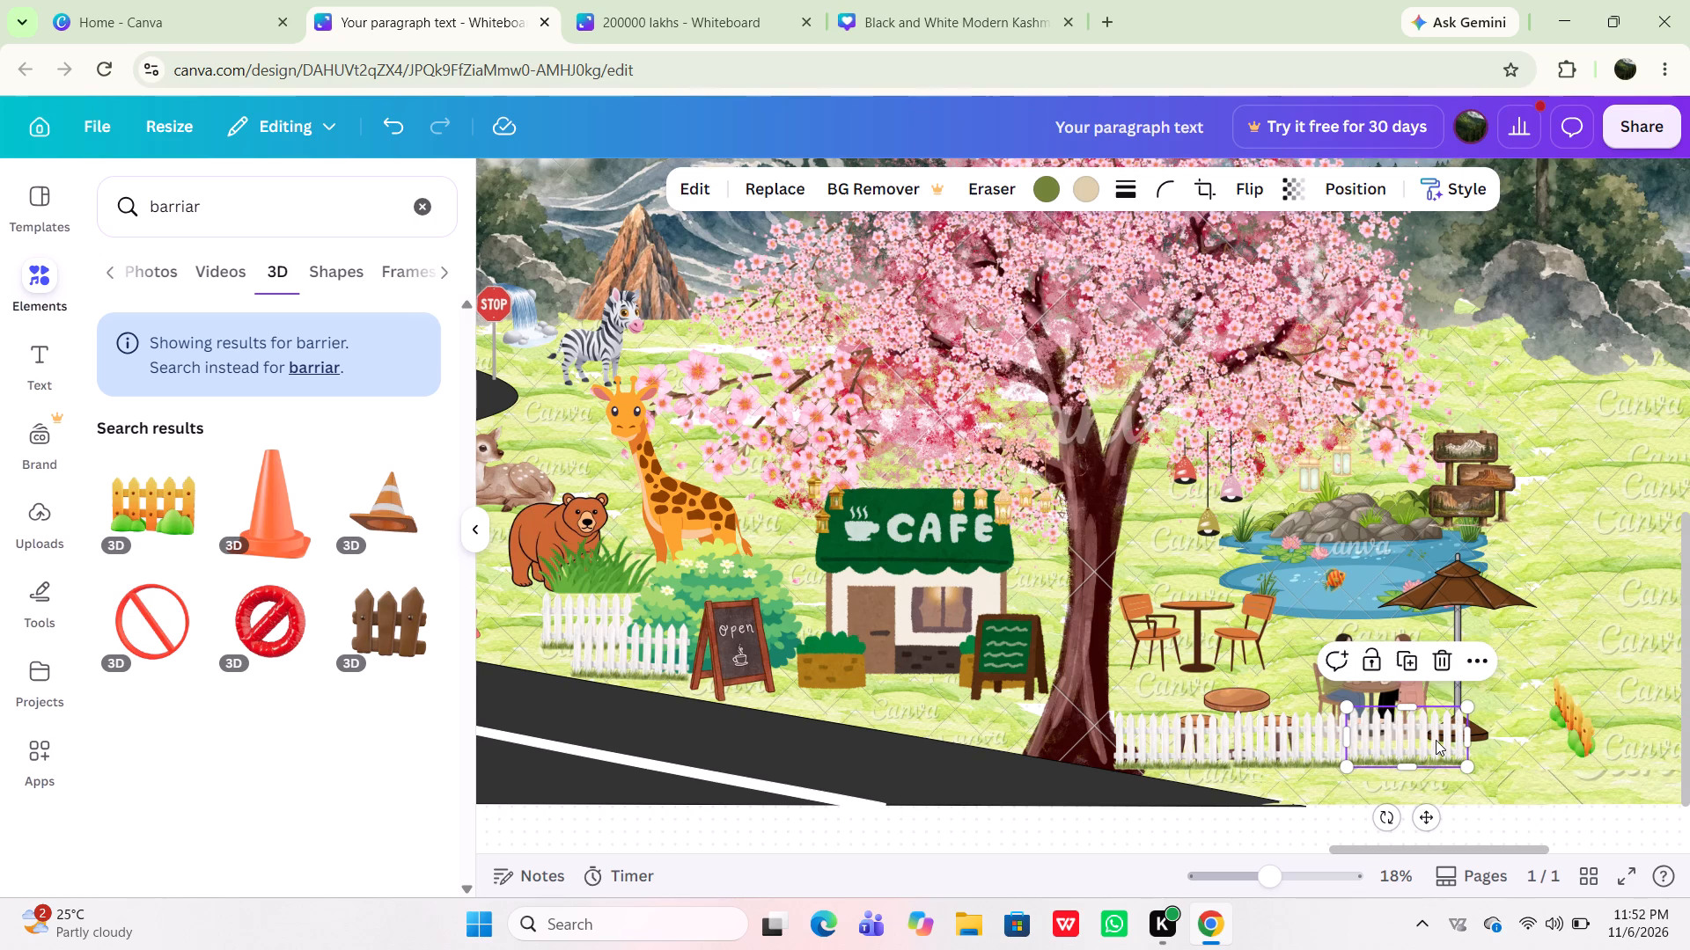
click(1418, 669)
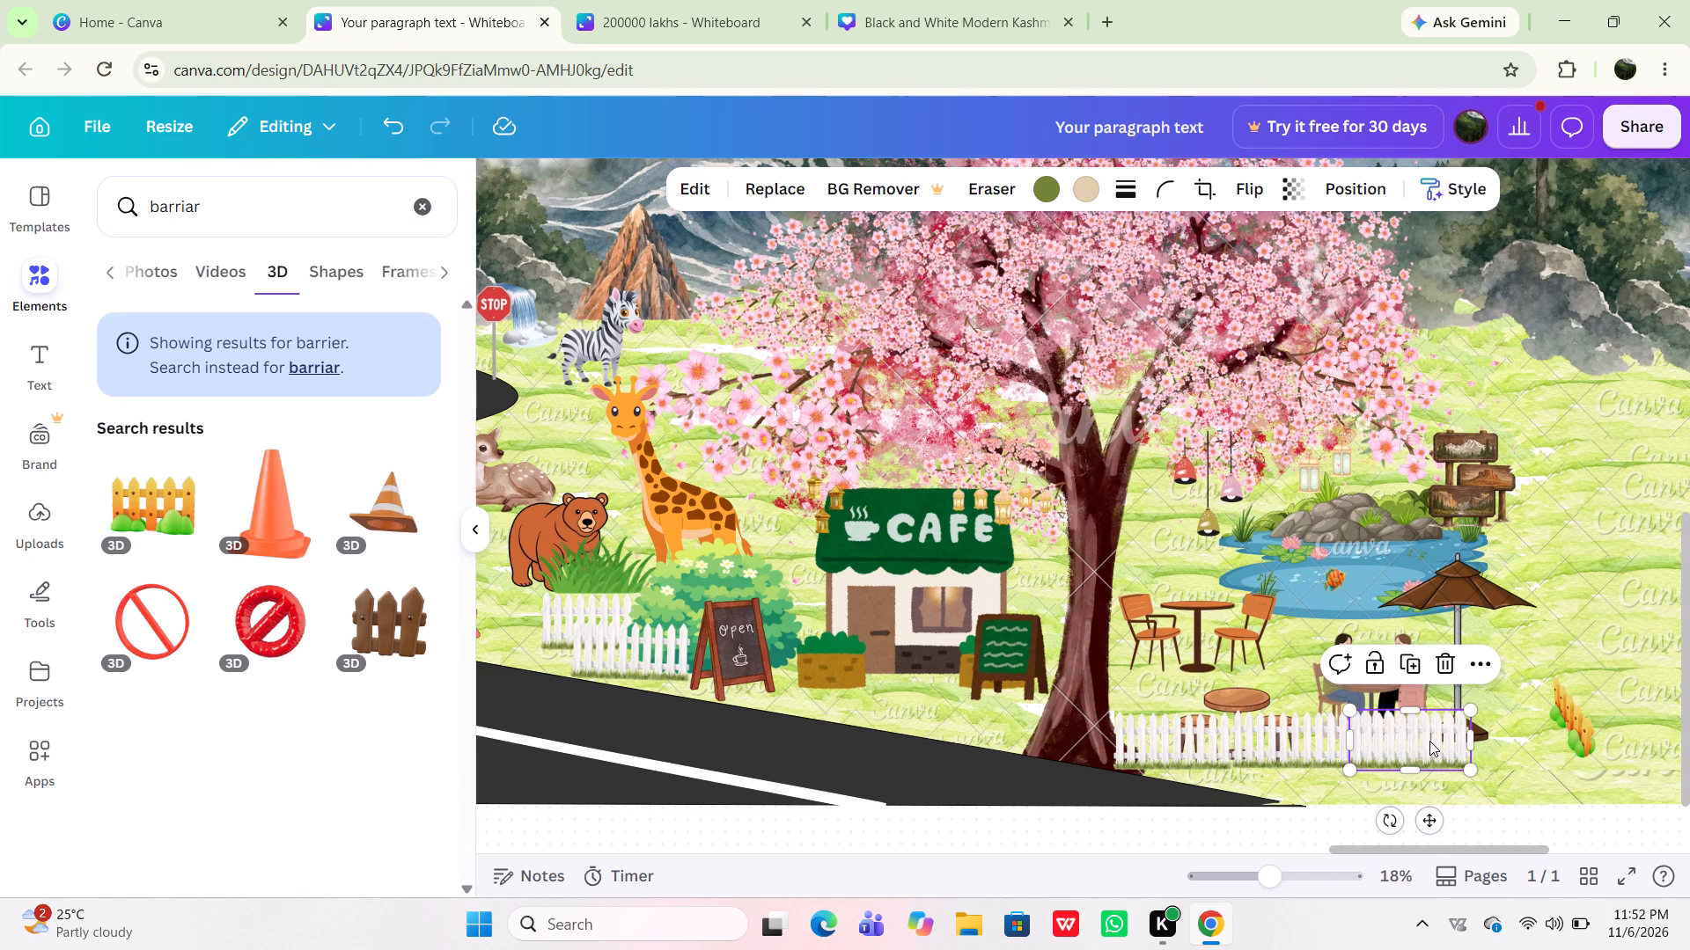
drag(1422, 737, 1533, 735)
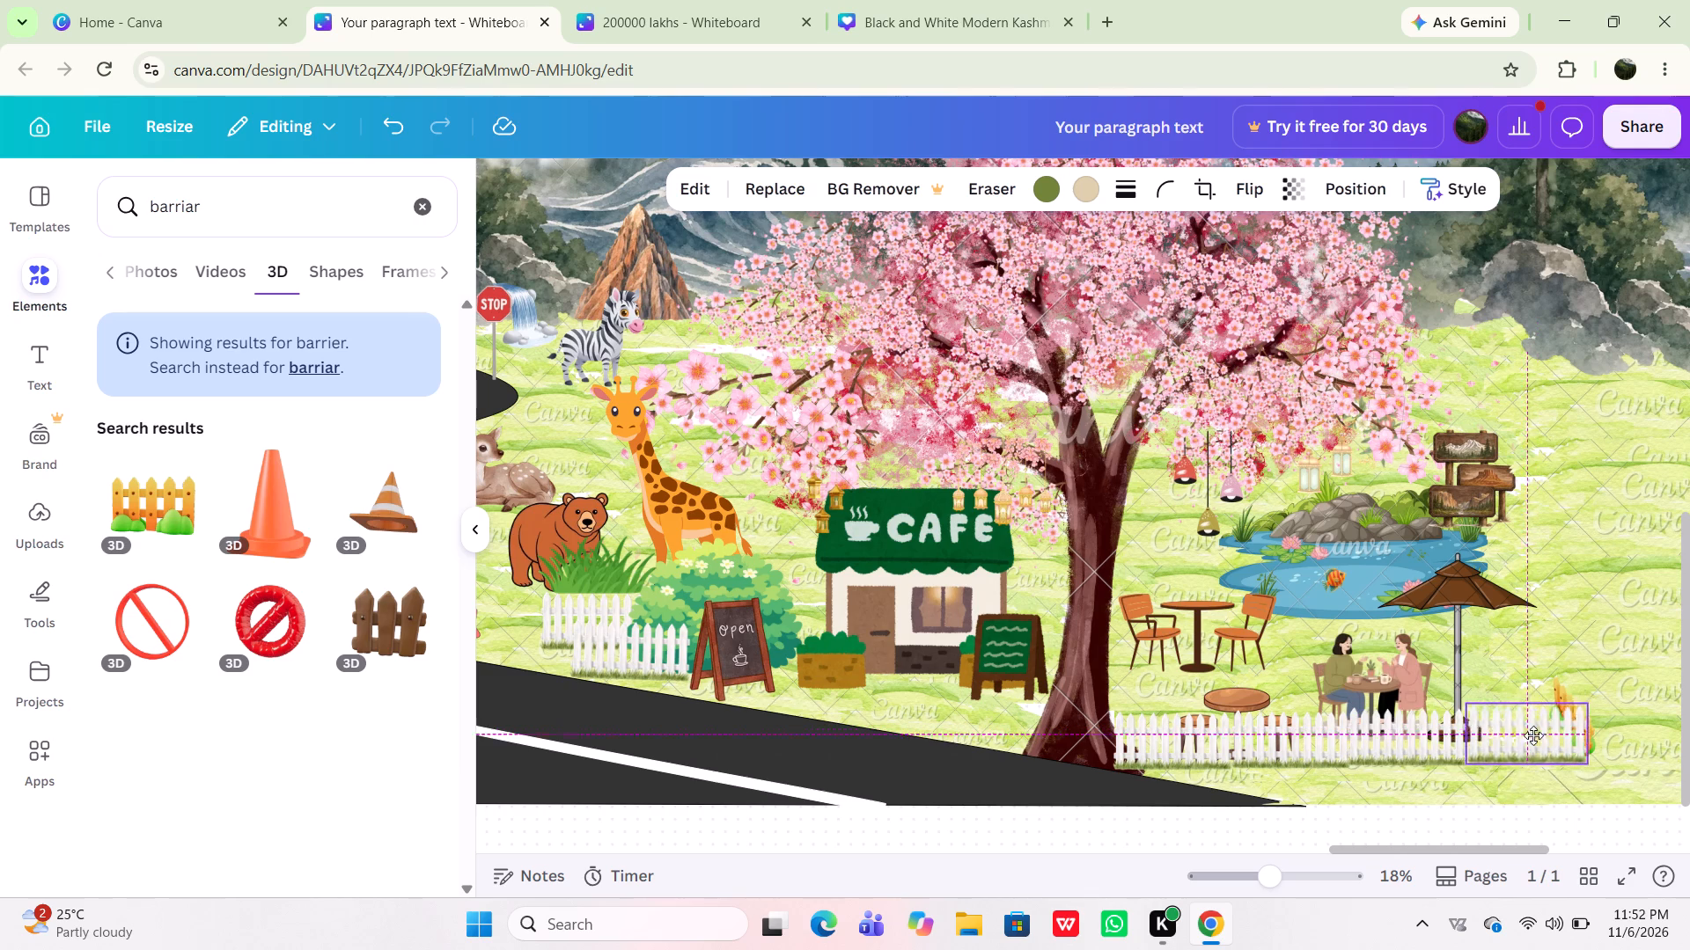
drag(1533, 735, 1539, 733)
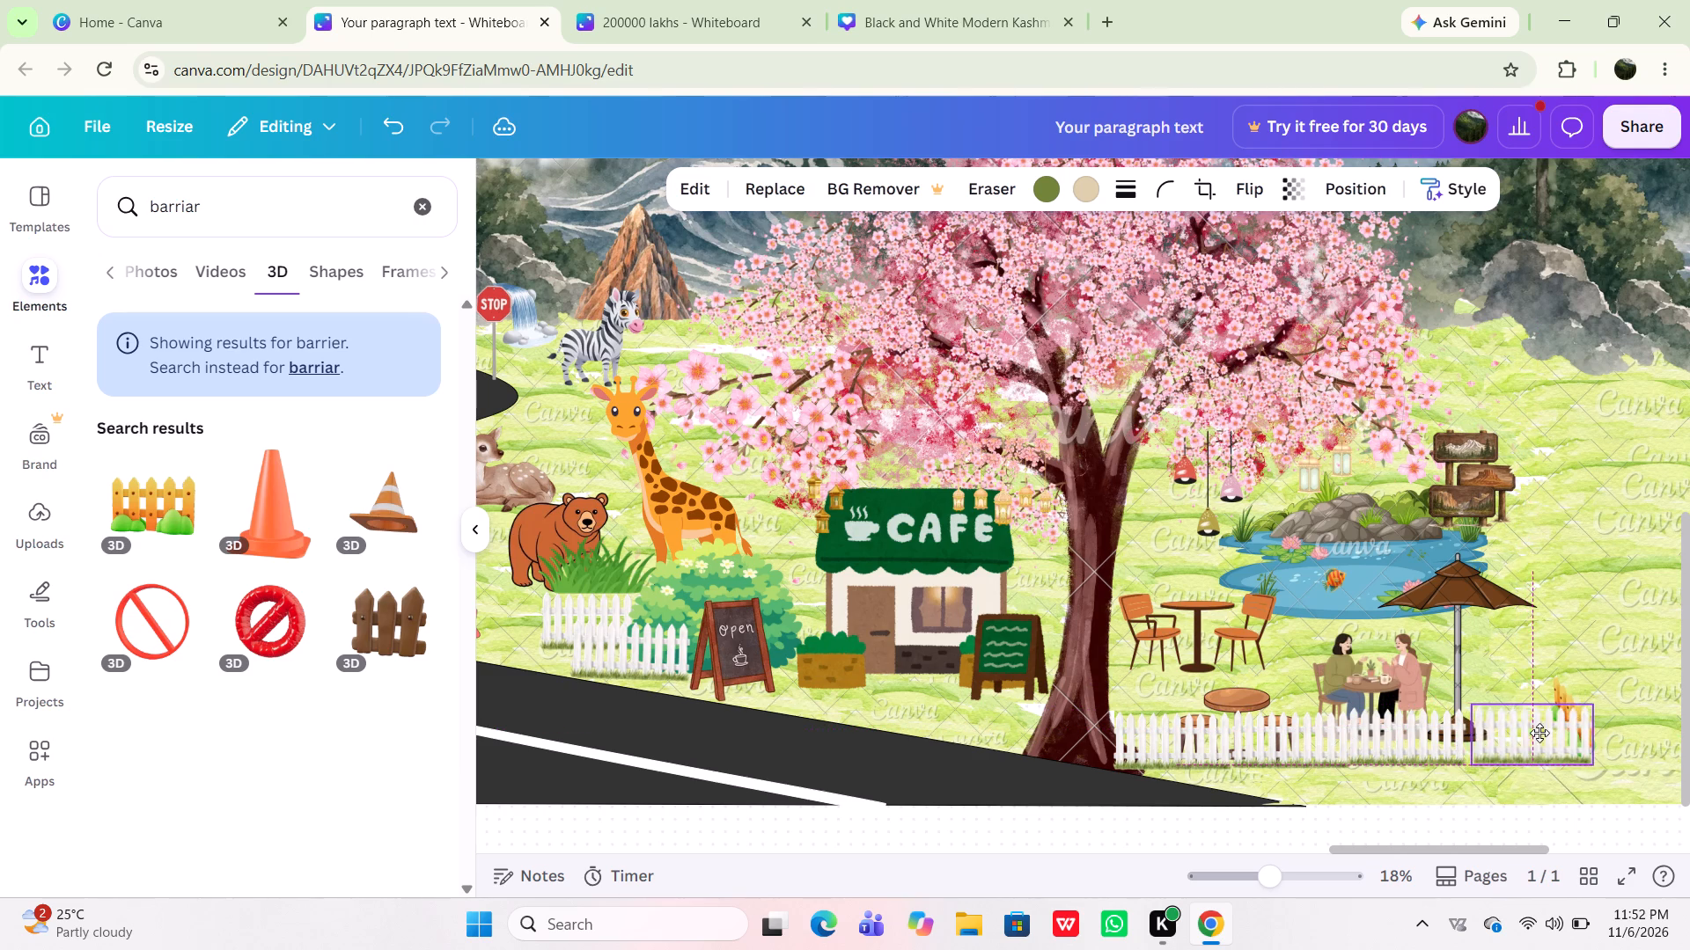
drag(1539, 733, 1533, 734)
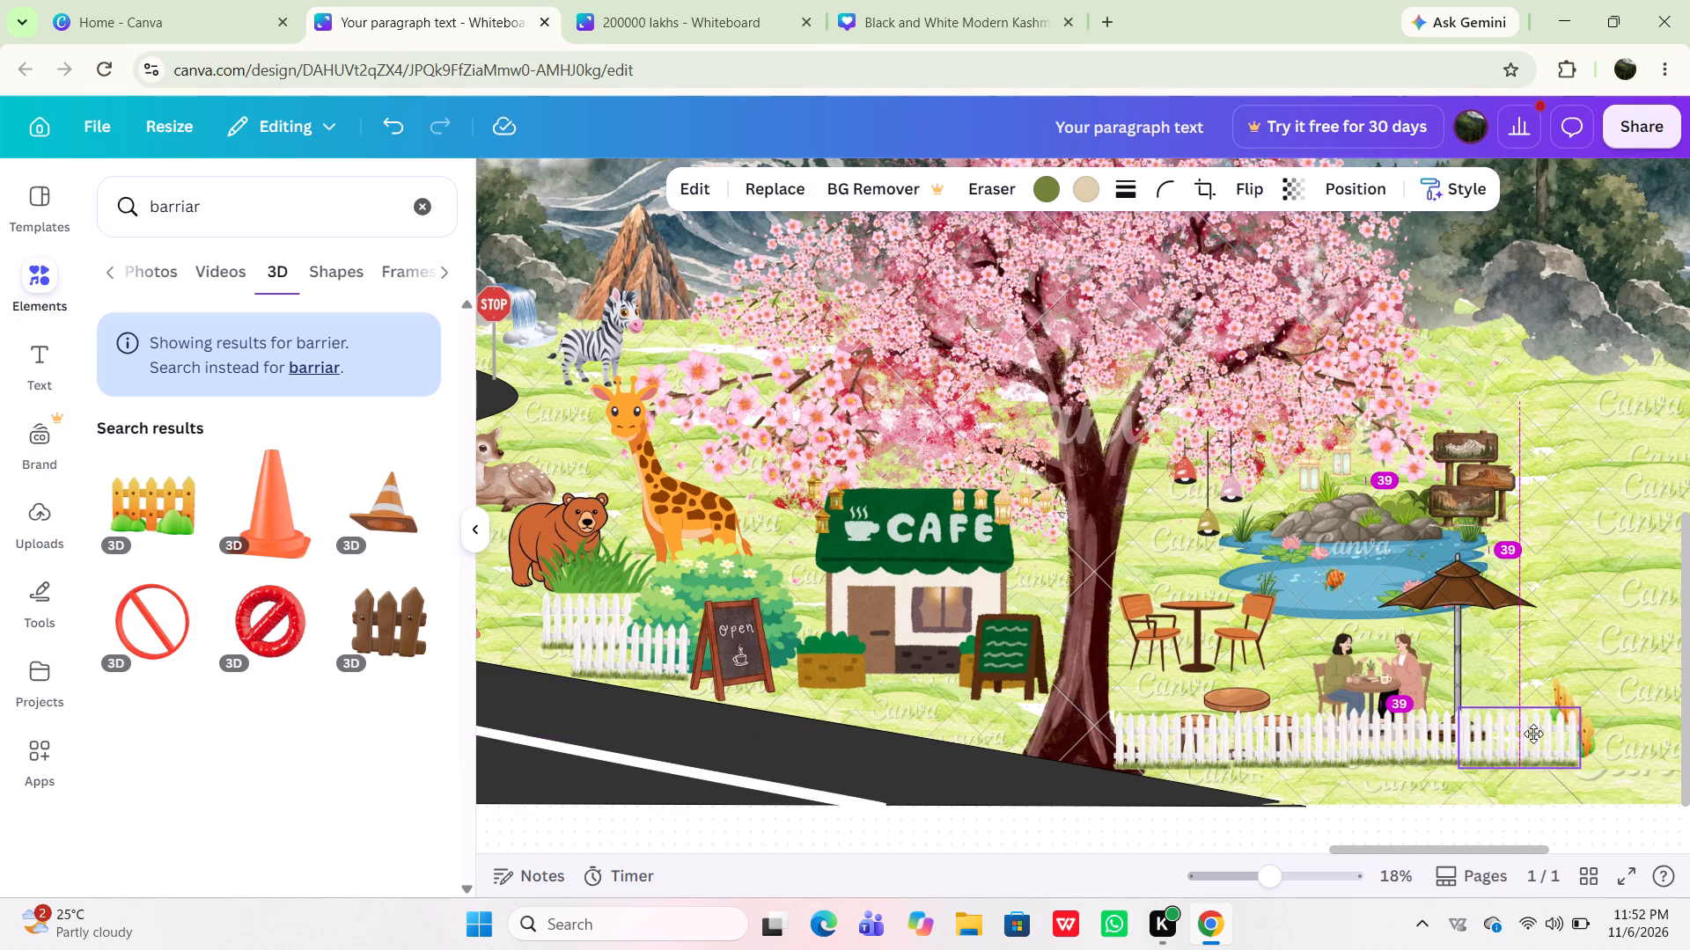
drag(1533, 734, 1537, 732)
click(1591, 726)
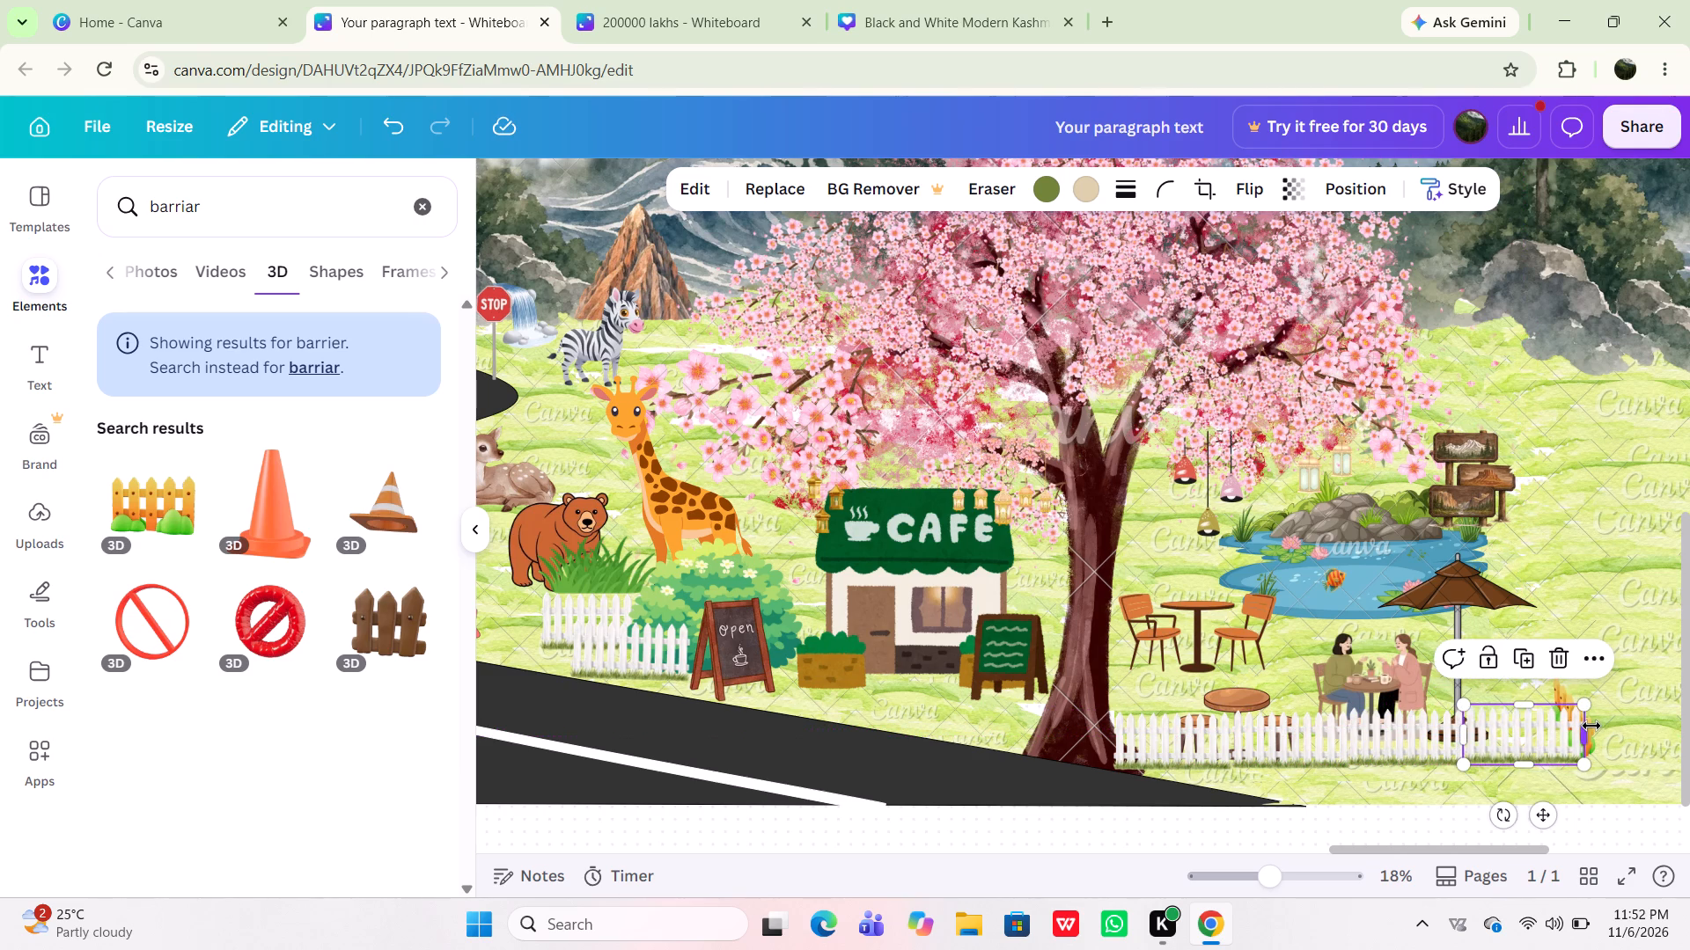
click(1626, 724)
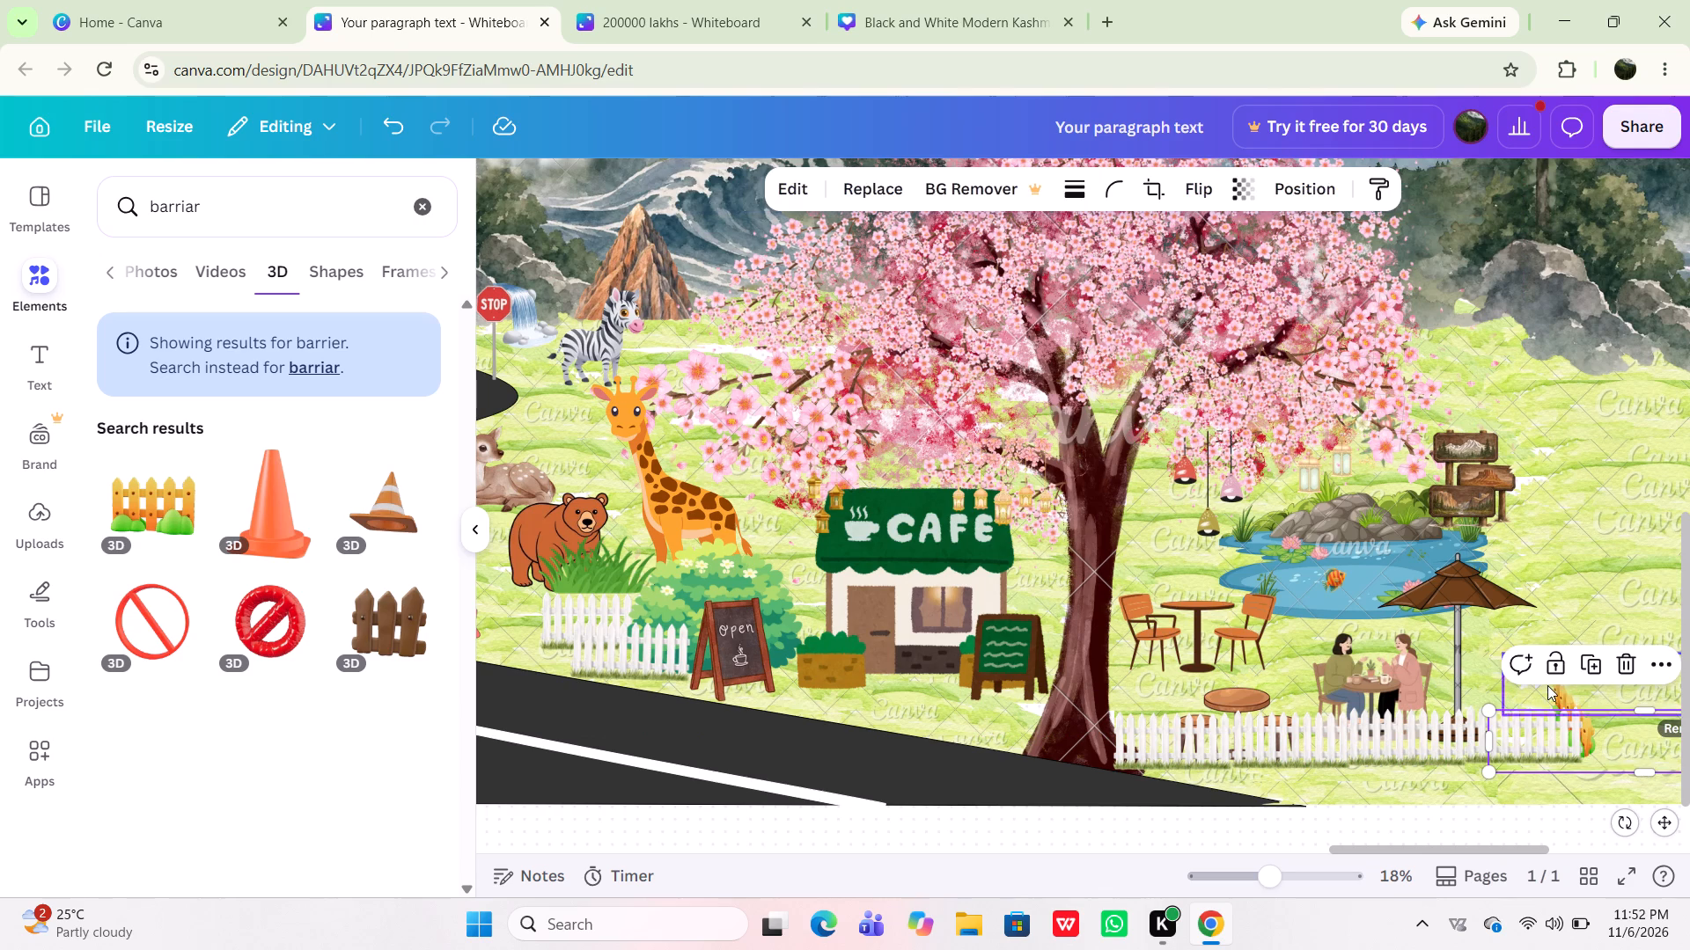
Duplicate the yellow fence and place two copies end to end in a diagonal row running up to the umbrella canopy.
click(1565, 699)
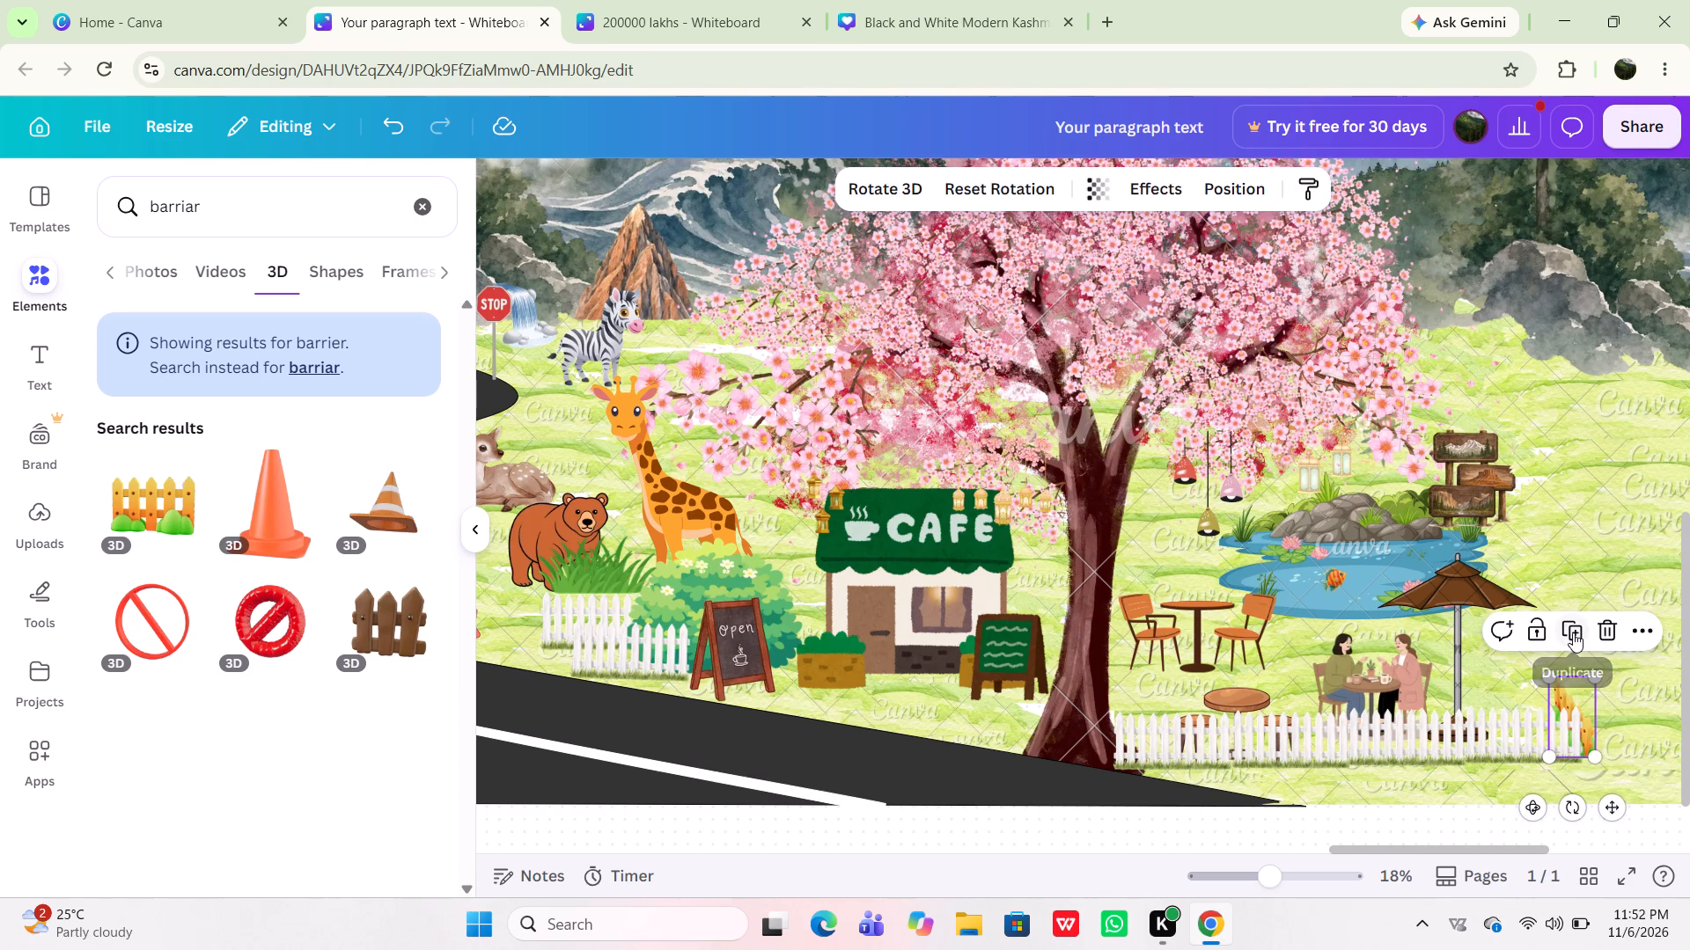
triple_click(1573, 632)
drag(1582, 741, 1573, 729)
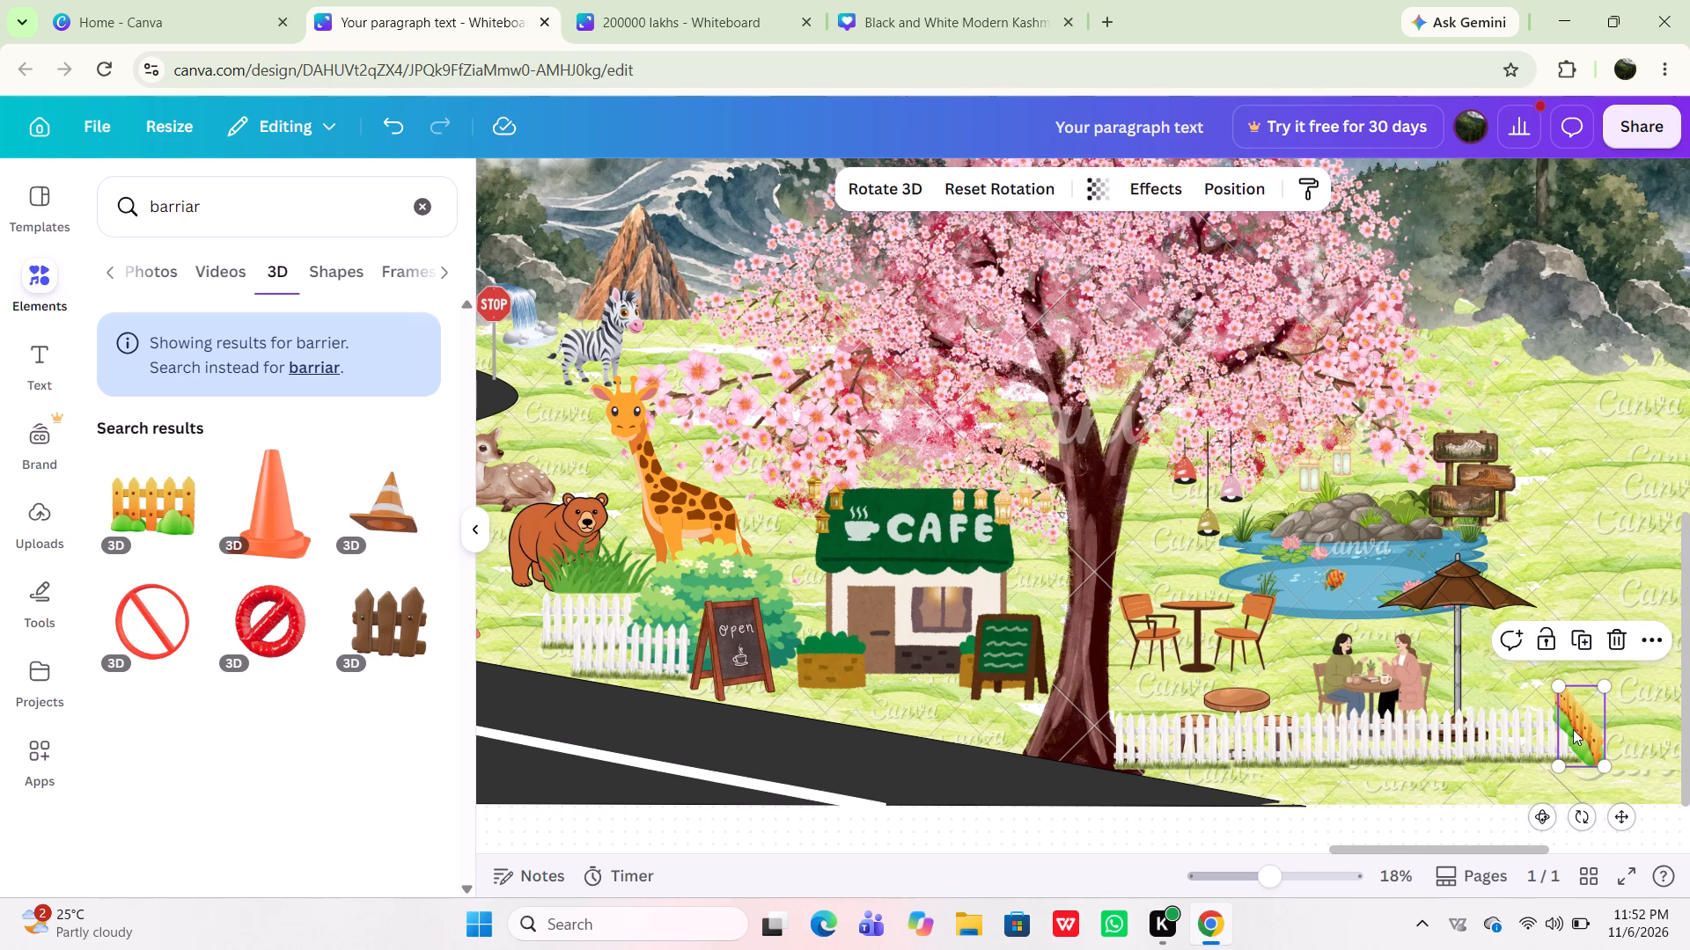
drag(1573, 729, 1527, 658)
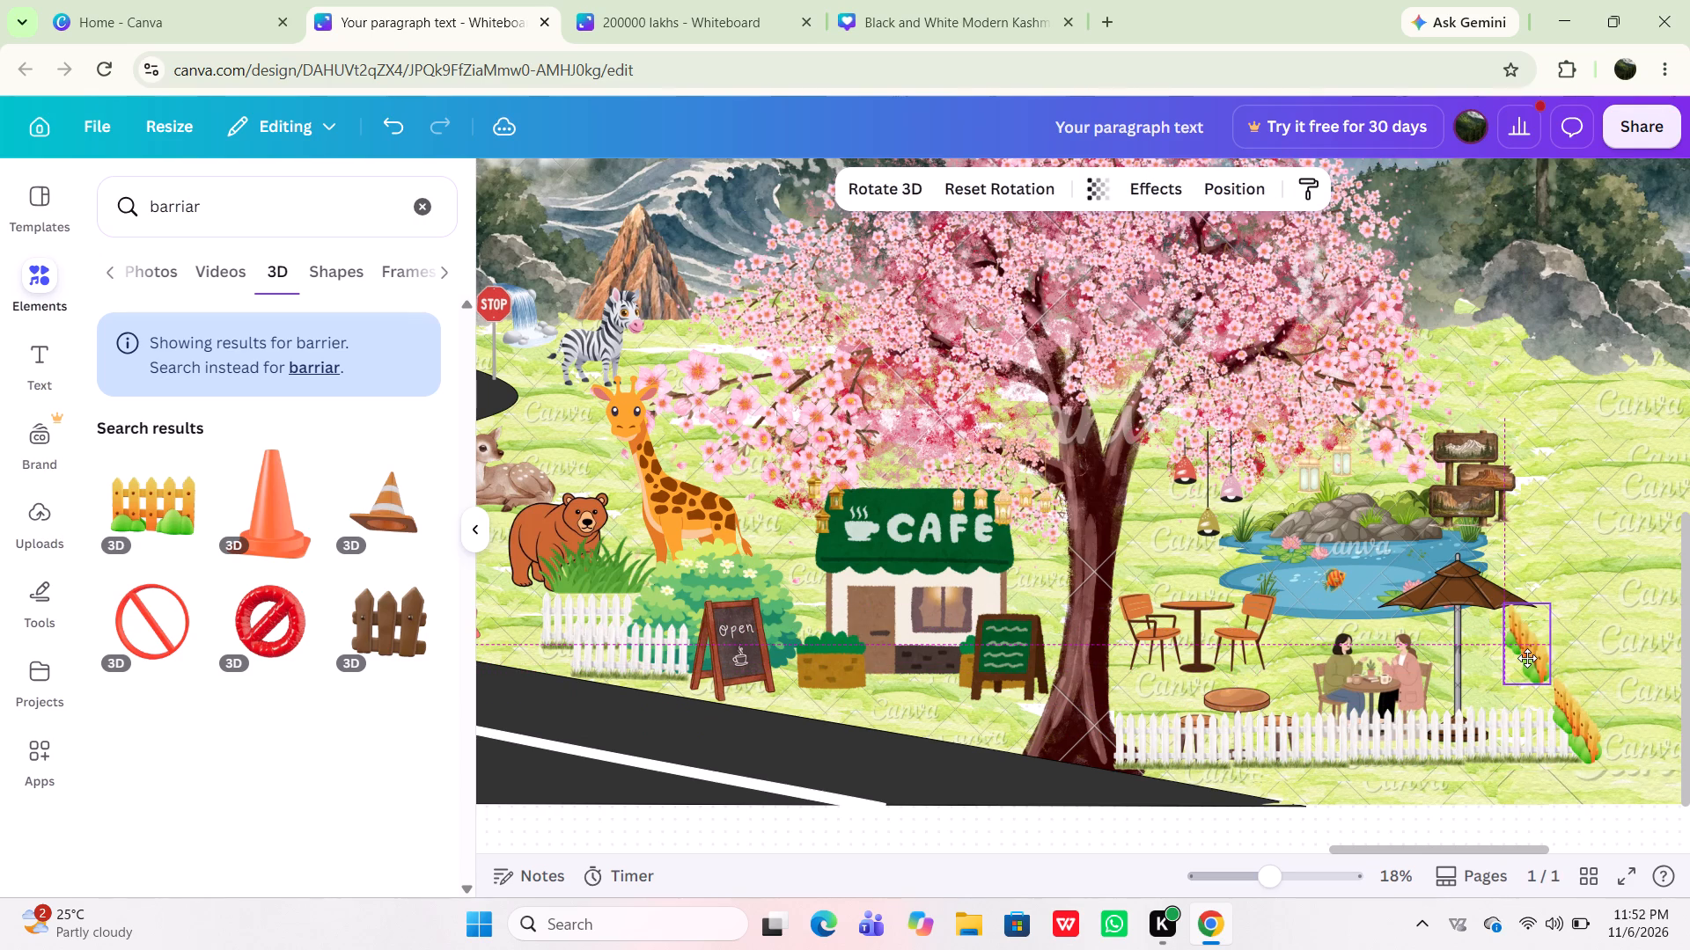
drag(1527, 658, 1534, 674)
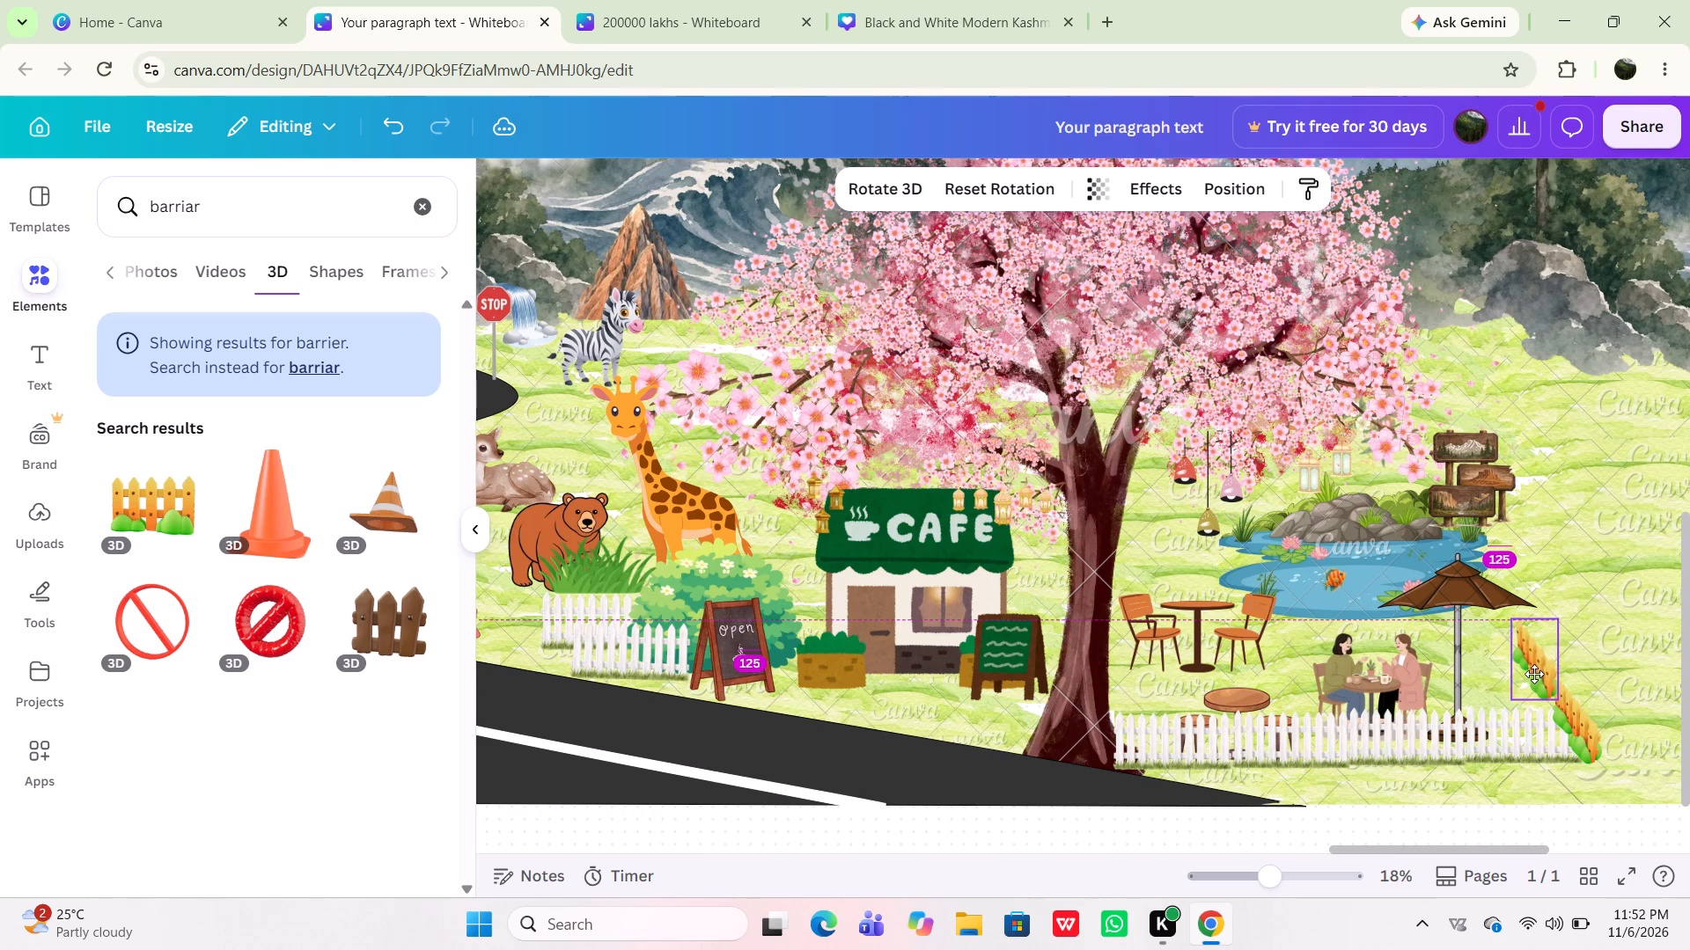
drag(1534, 674, 1533, 672)
drag(1590, 736, 1532, 684)
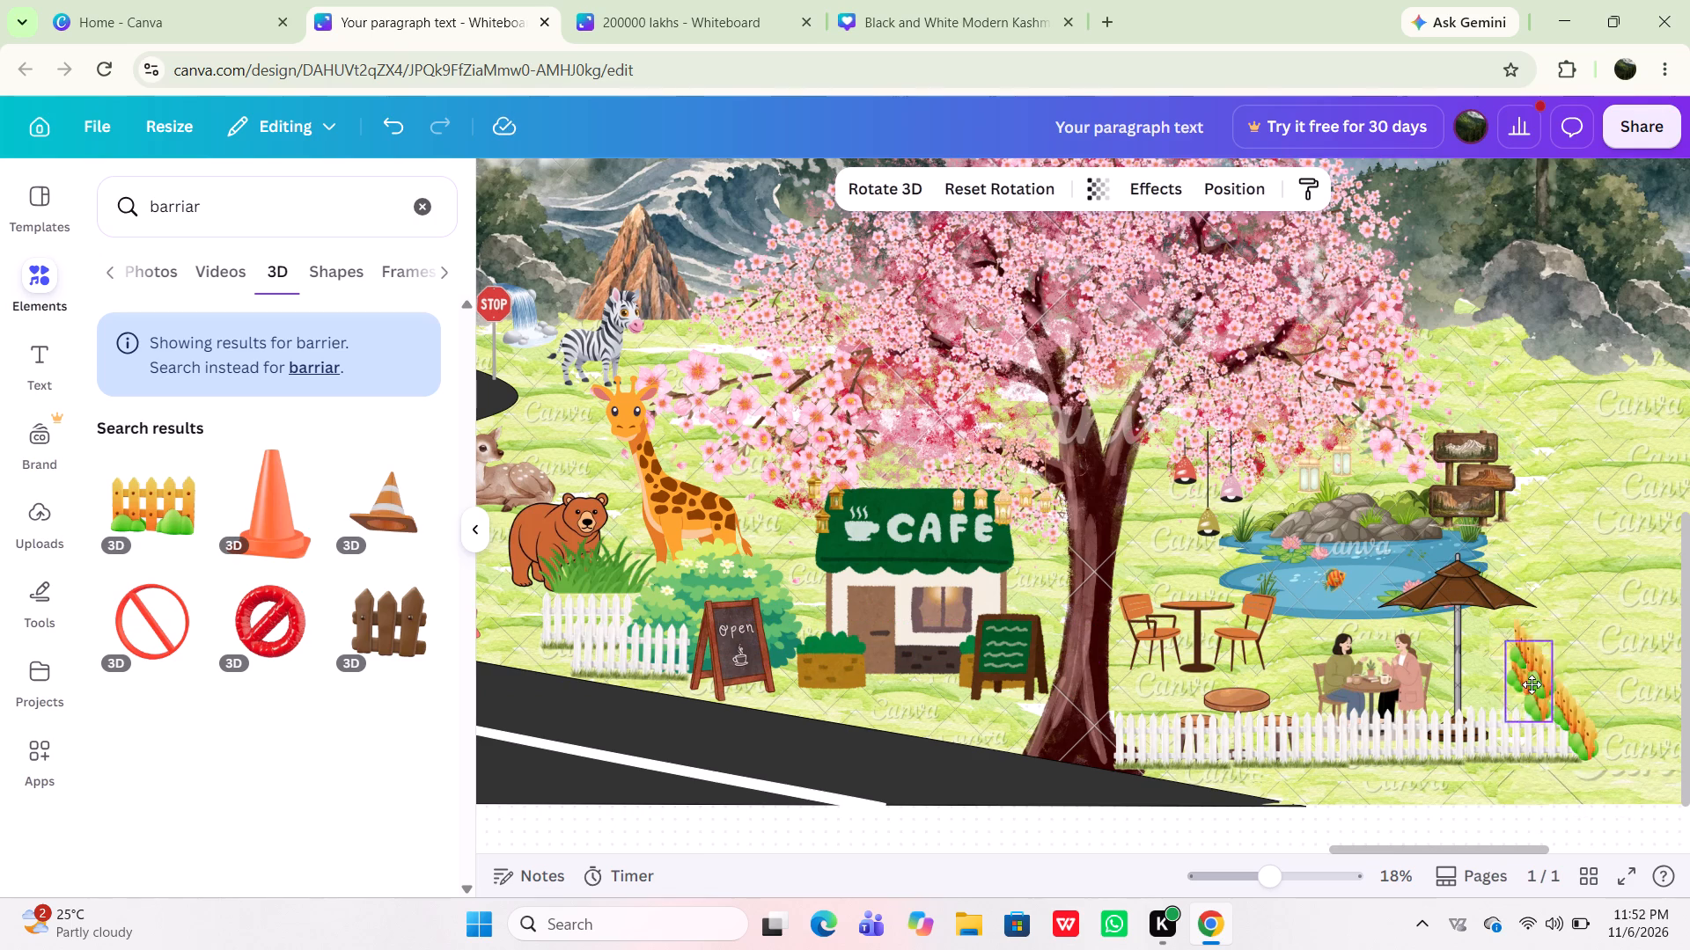
drag(1532, 684, 1518, 642)
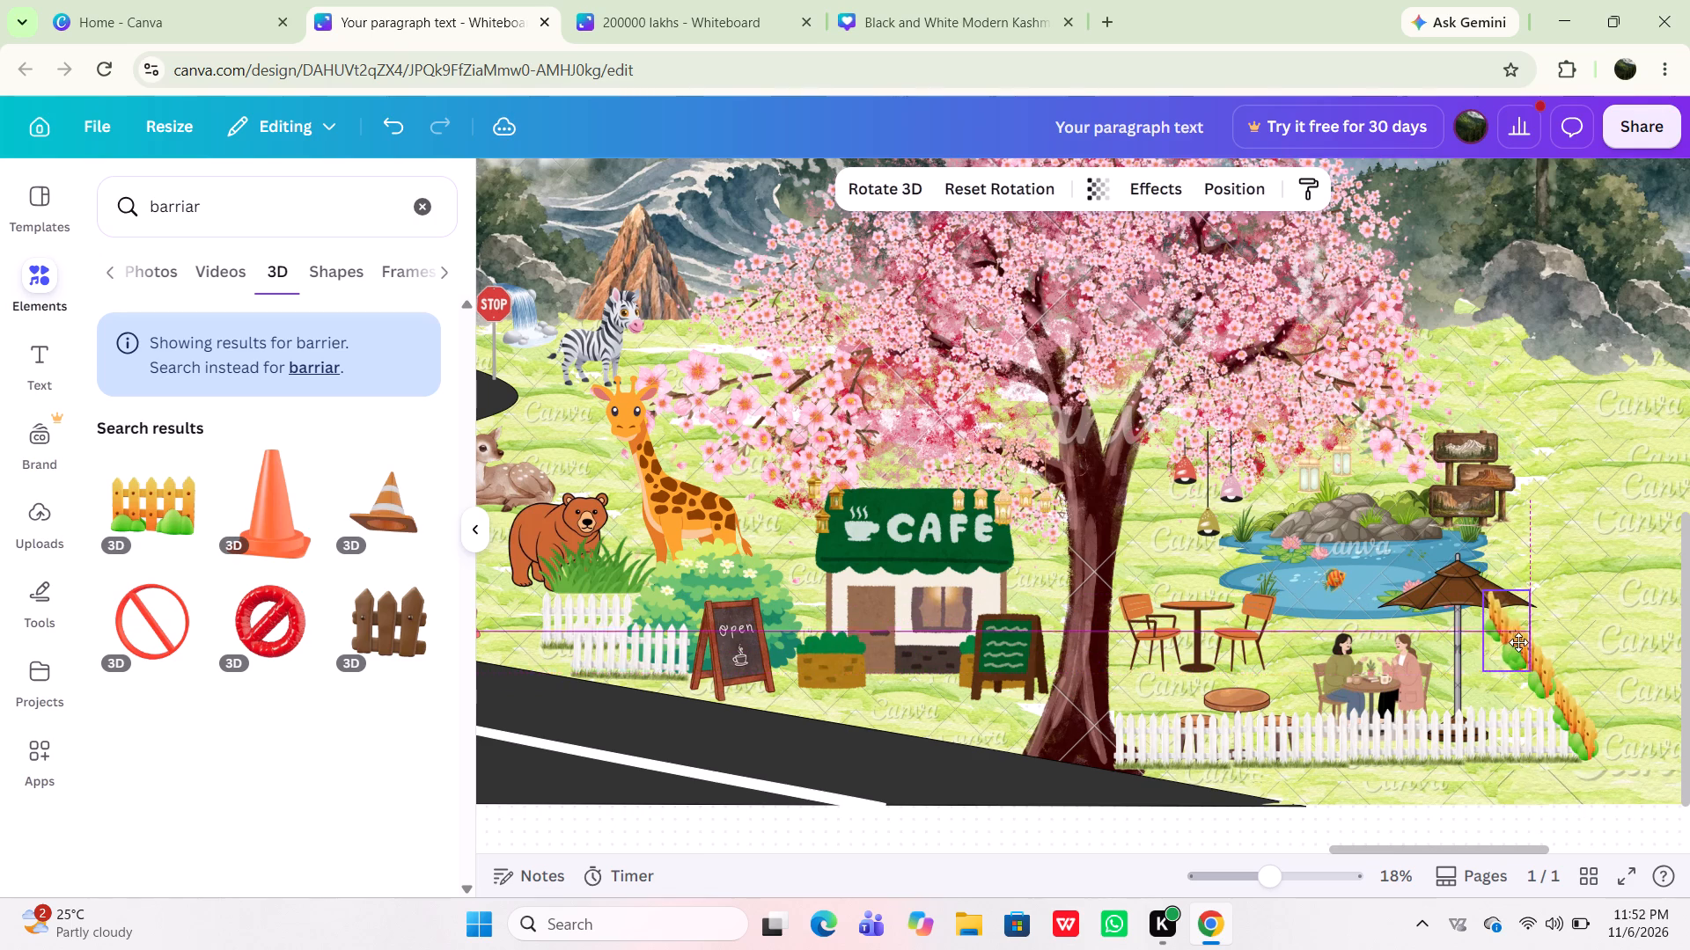
drag(1518, 642, 1523, 627)
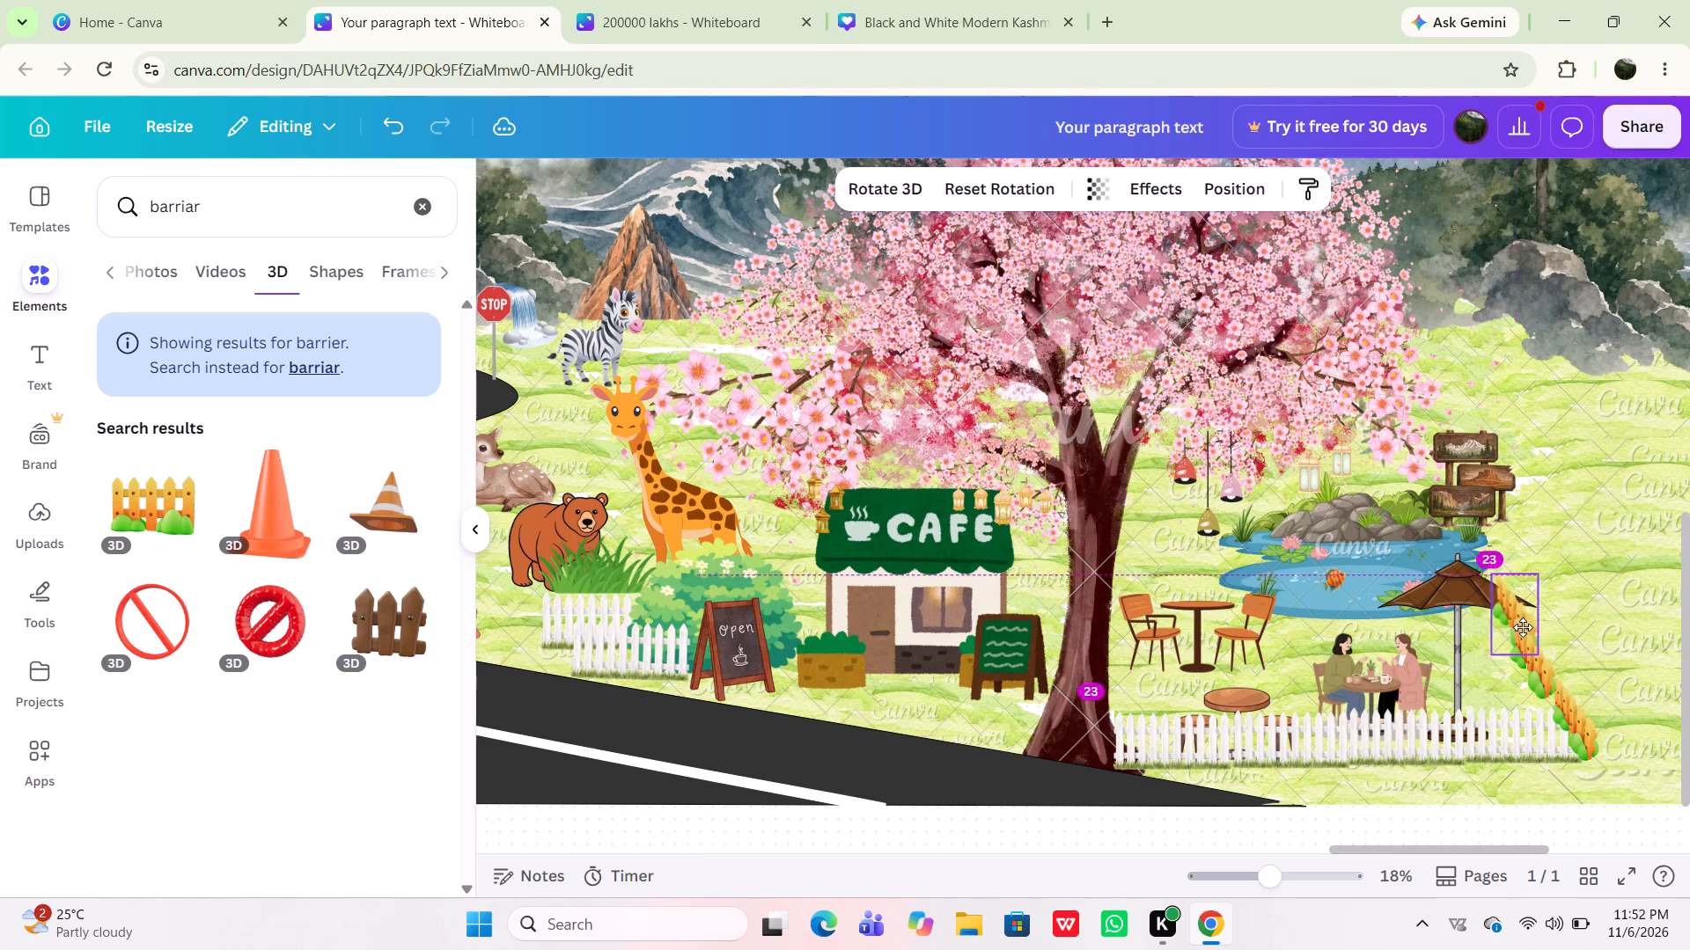
drag(1523, 627, 1520, 630)
Duplicate the patio umbrella and align the copy over the original, in front of the yellow and white fences.
click(1468, 599)
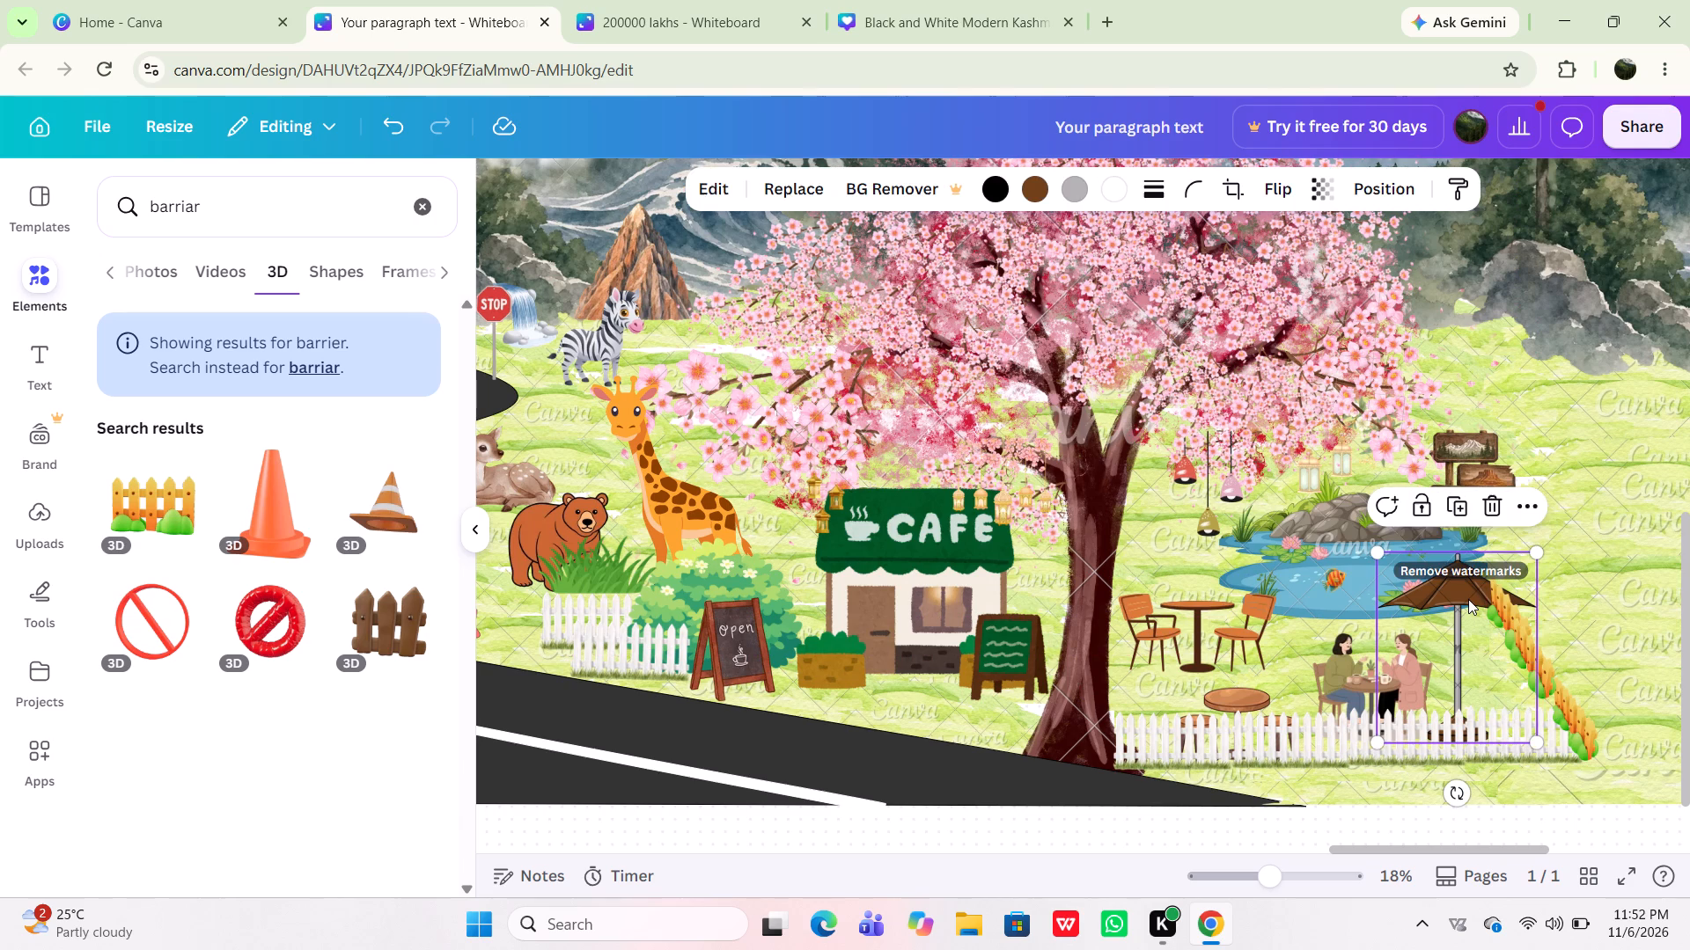
click(1456, 507)
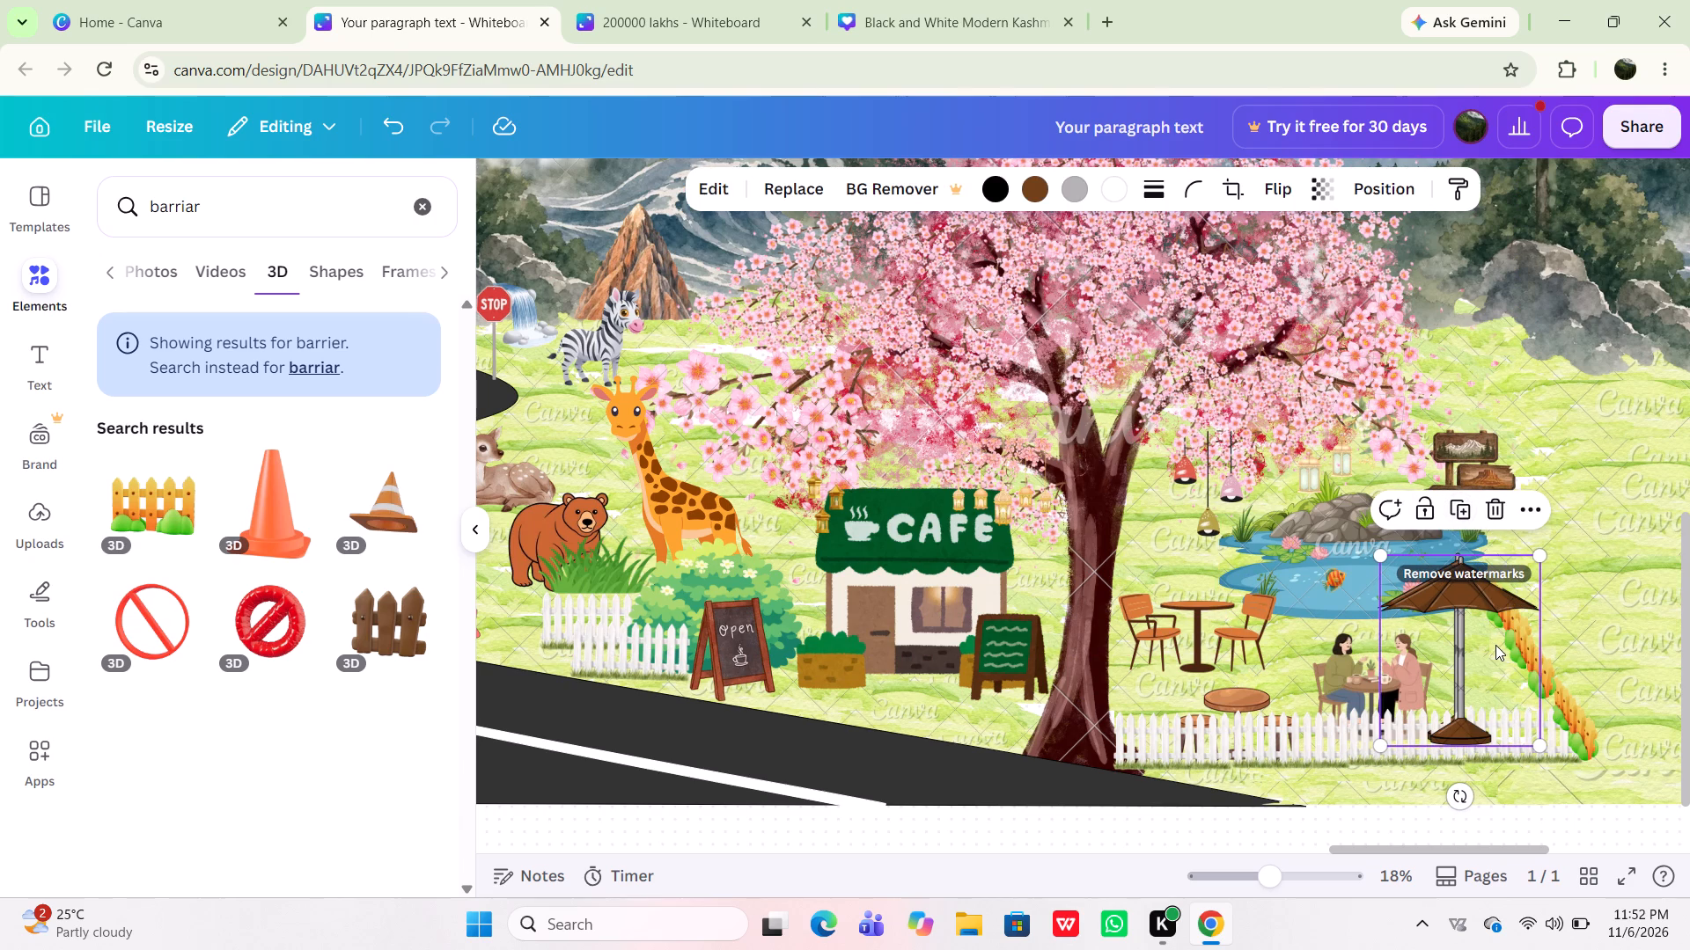
click(1495, 645)
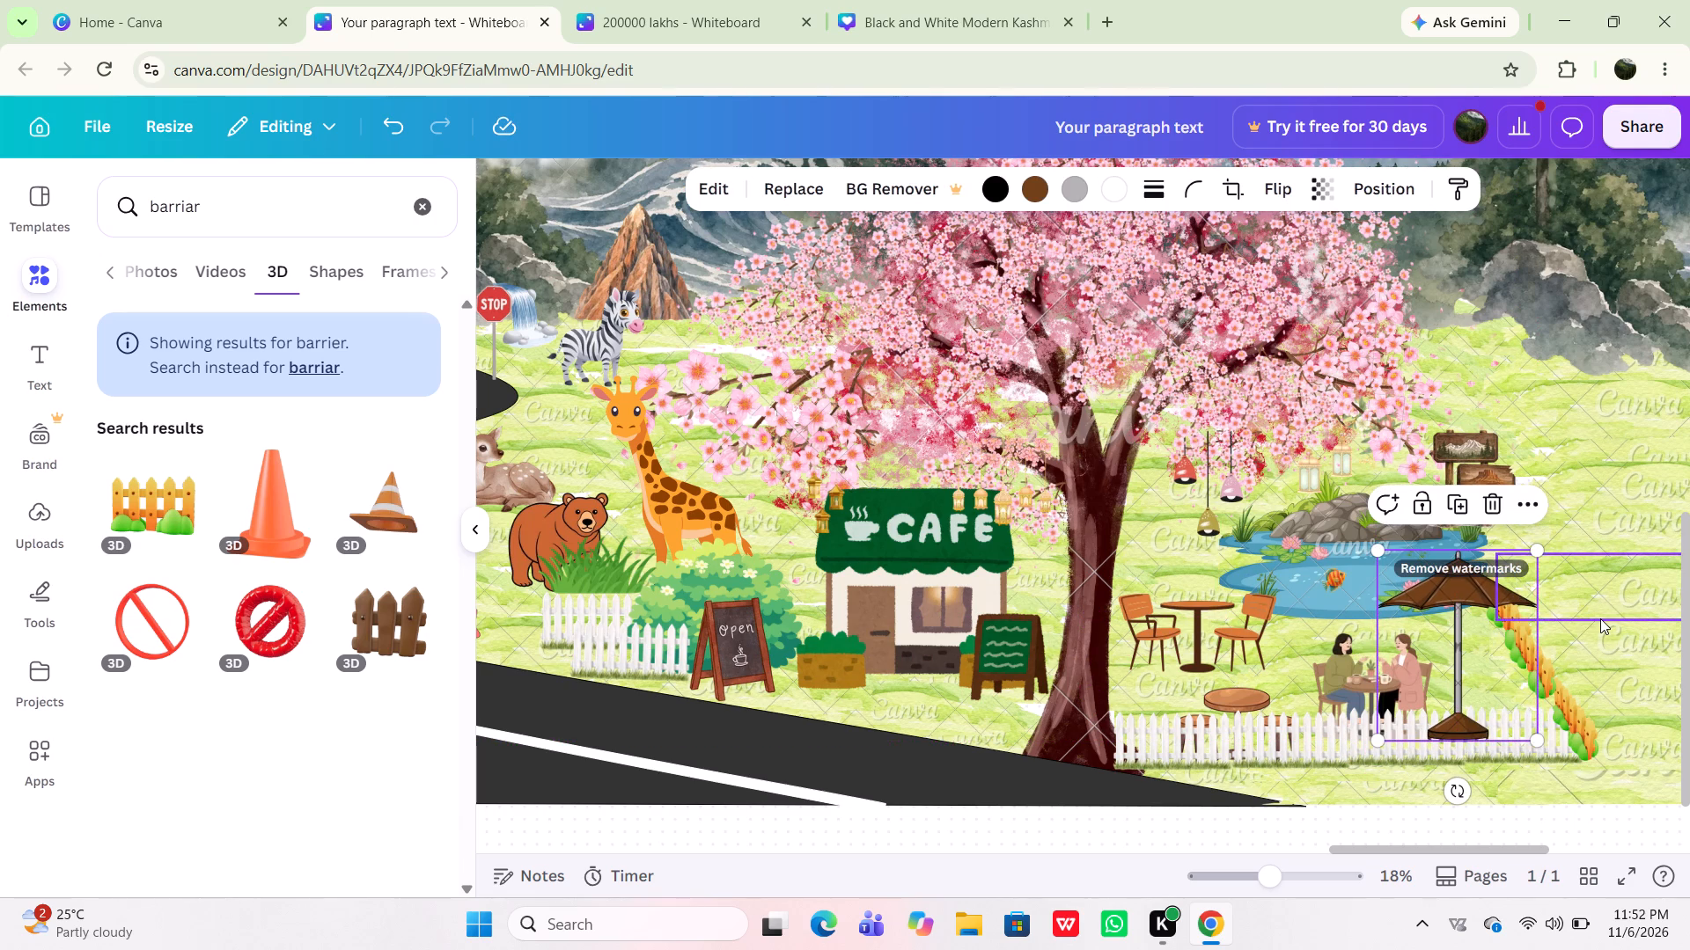
click(1600, 618)
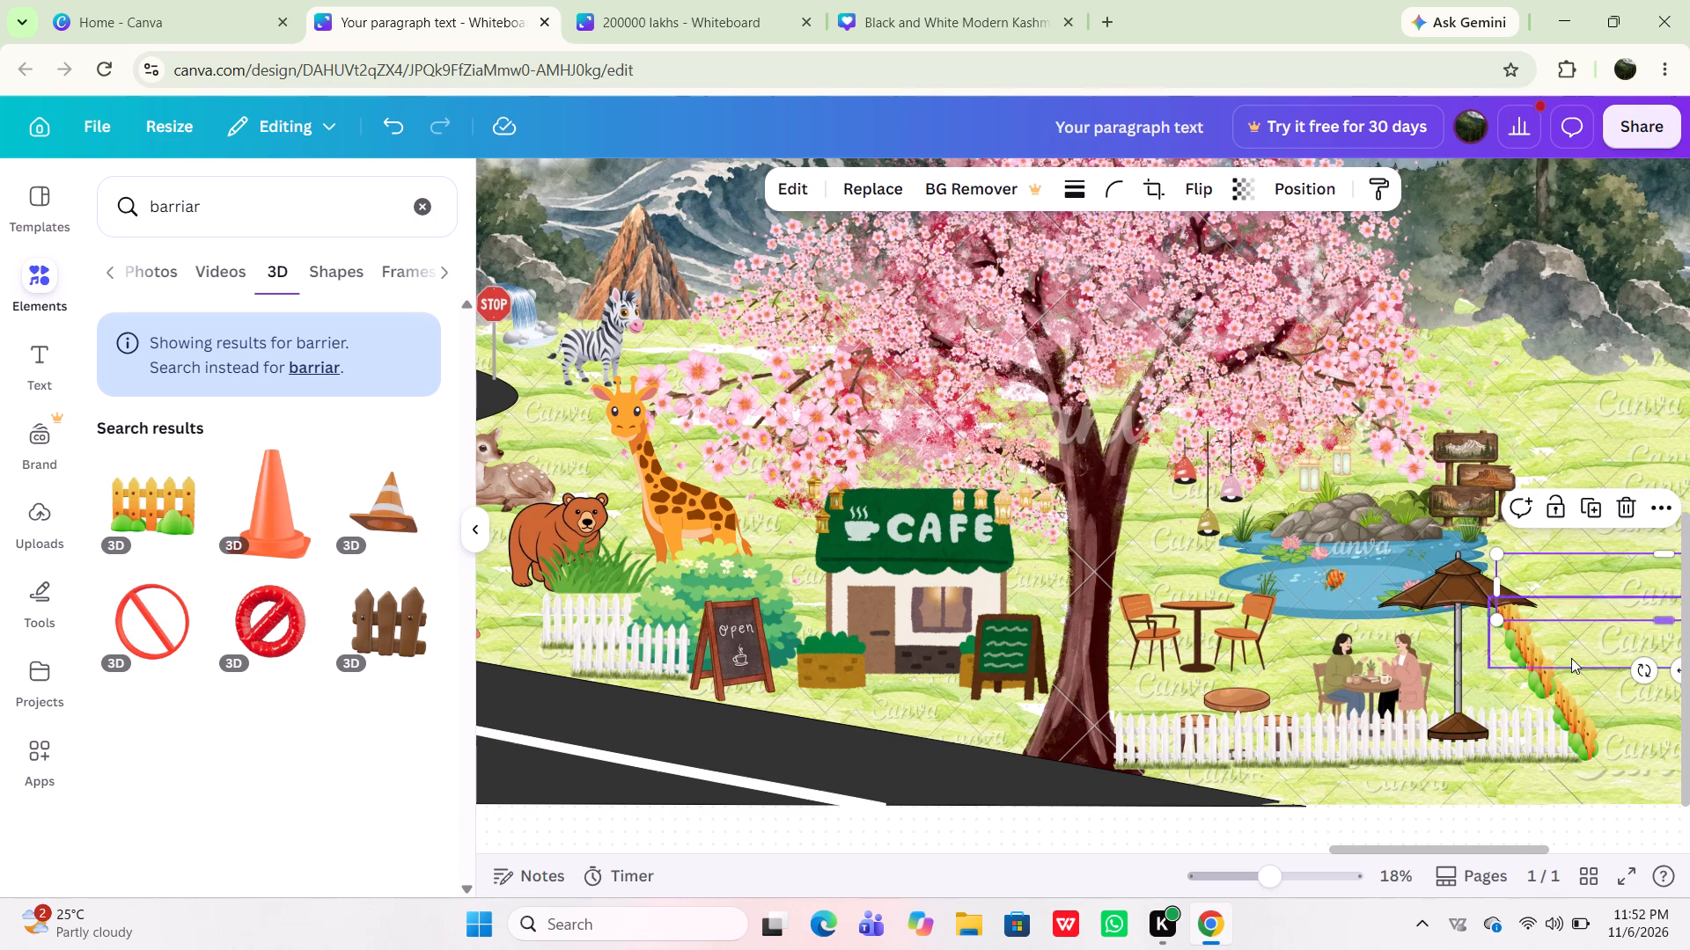
Nudge the middle yellow fence section so it lines up with the diagonal row beside the umbrella.
drag(1545, 676, 1547, 679)
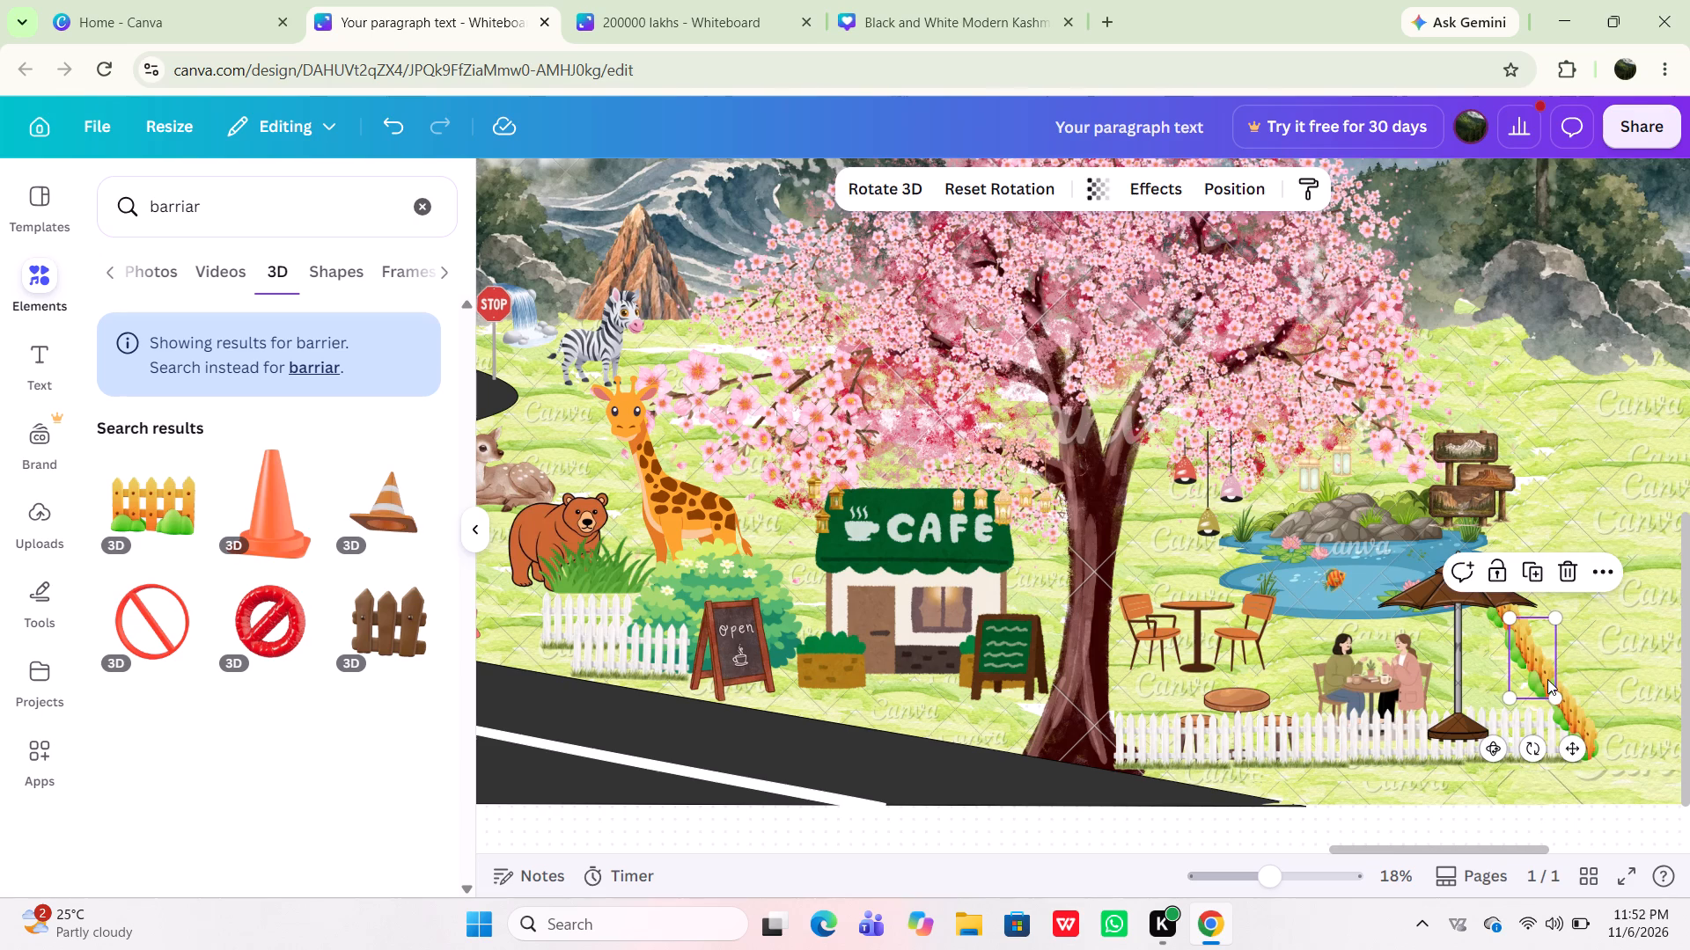
drag(1547, 679, 1553, 680)
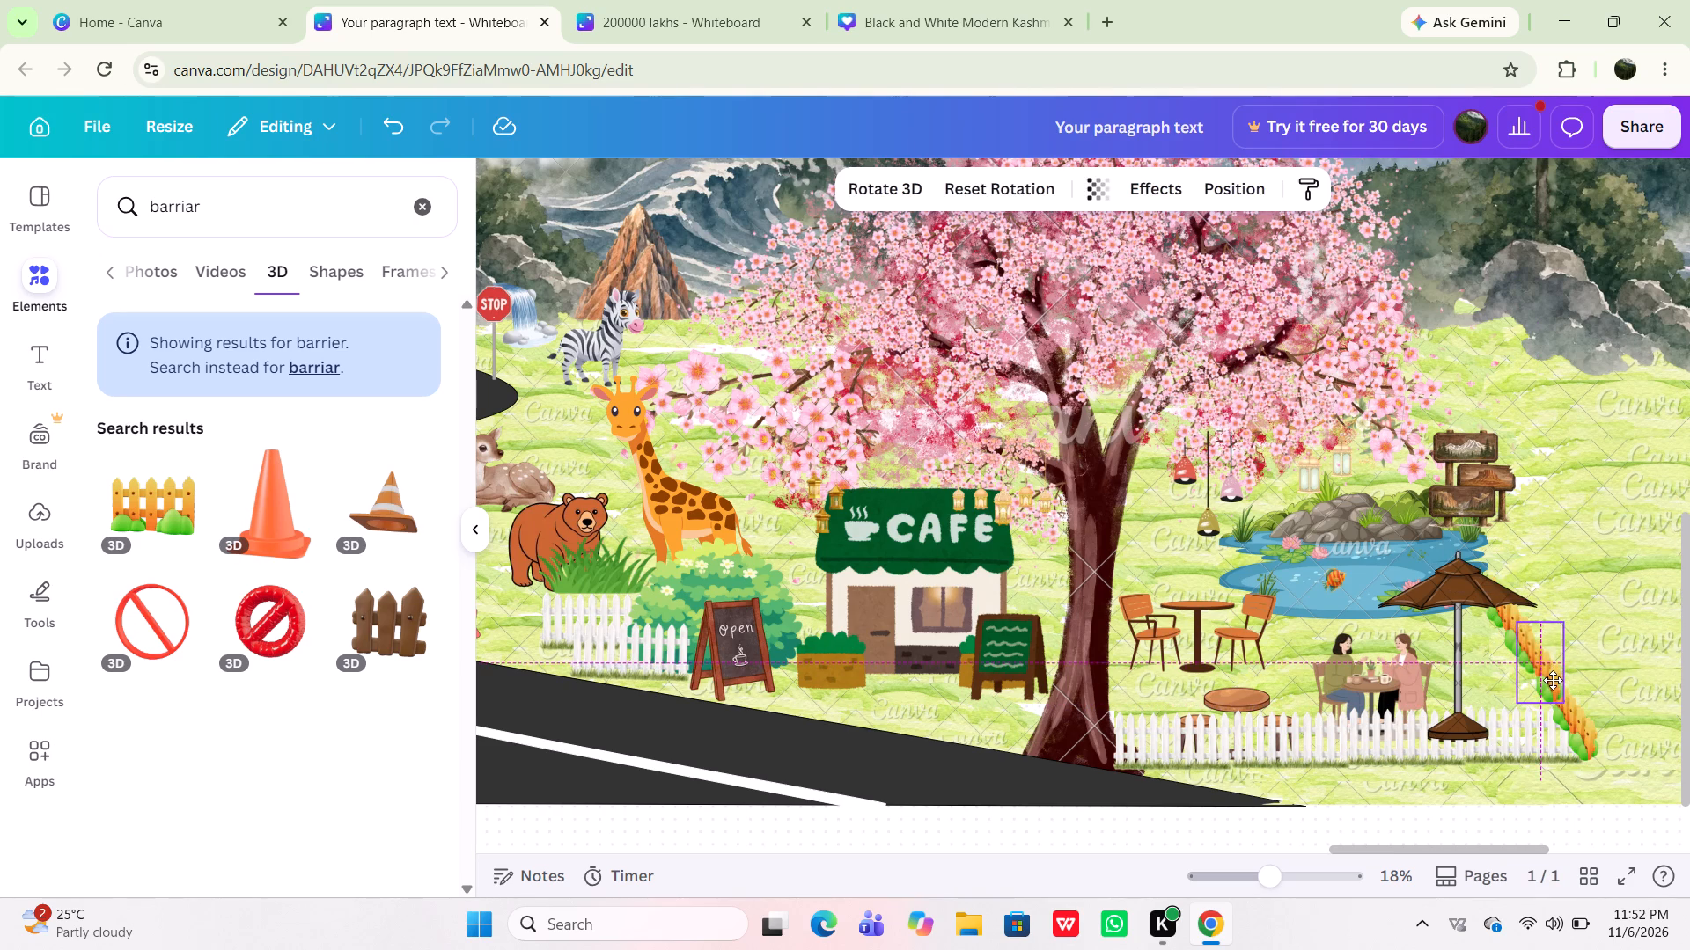
click(1621, 514)
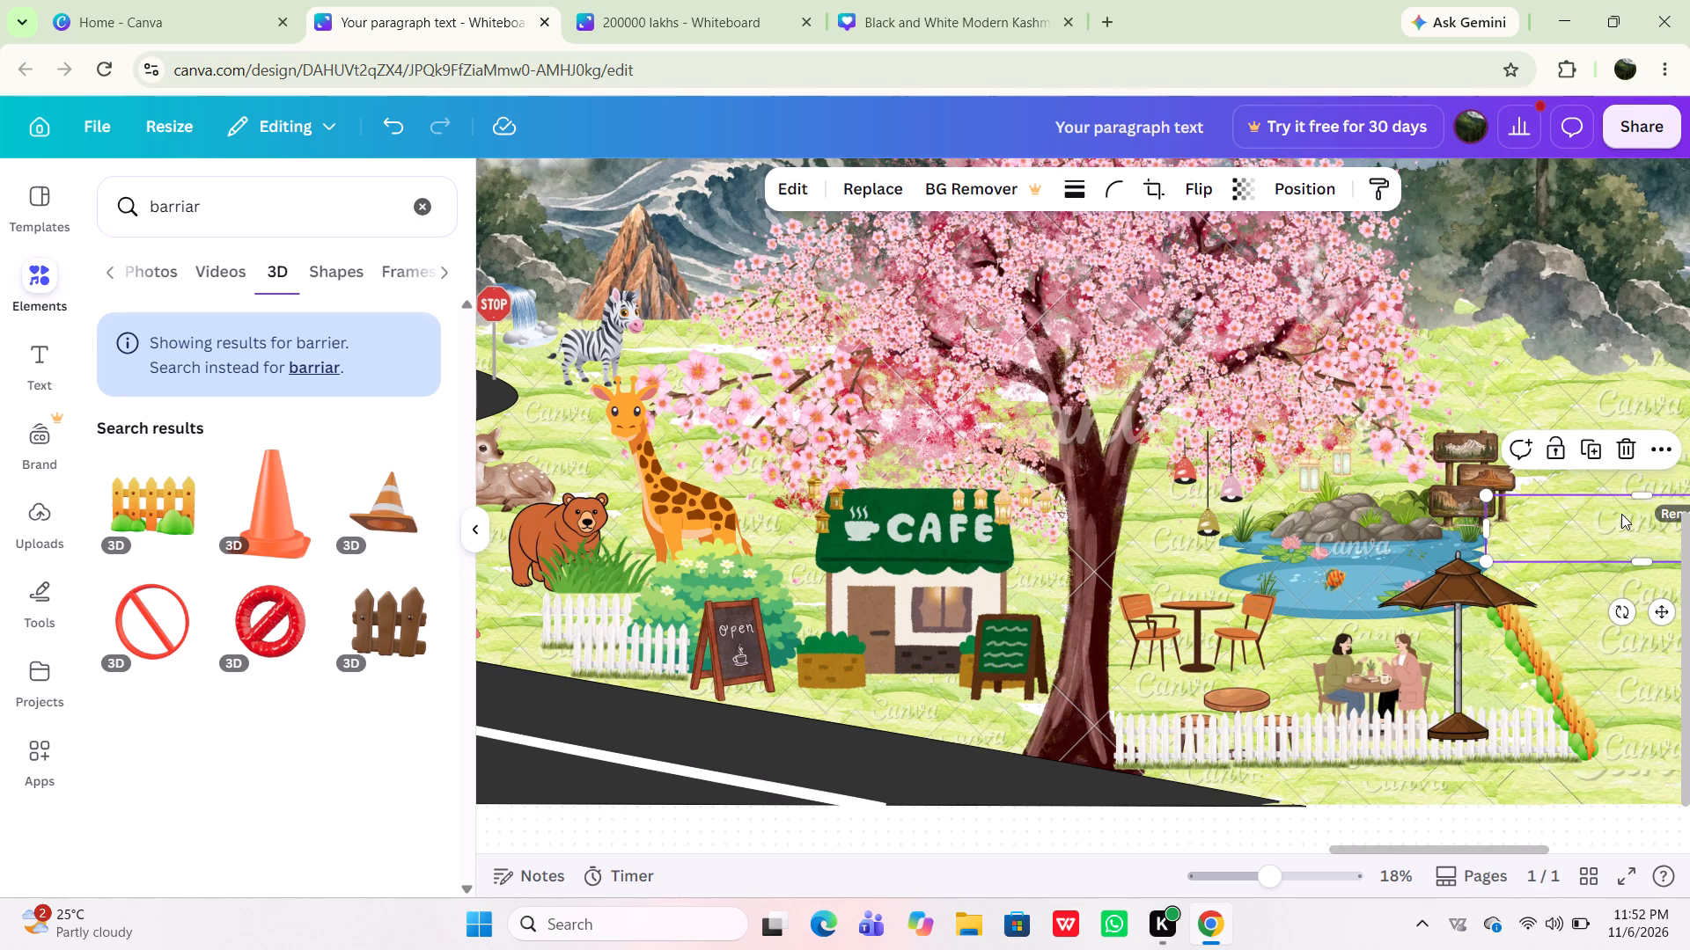
Rotate the middle yellow fence section beside the umbrella in 3D so it faces the front.
scroll(1552, 669, up, 1)
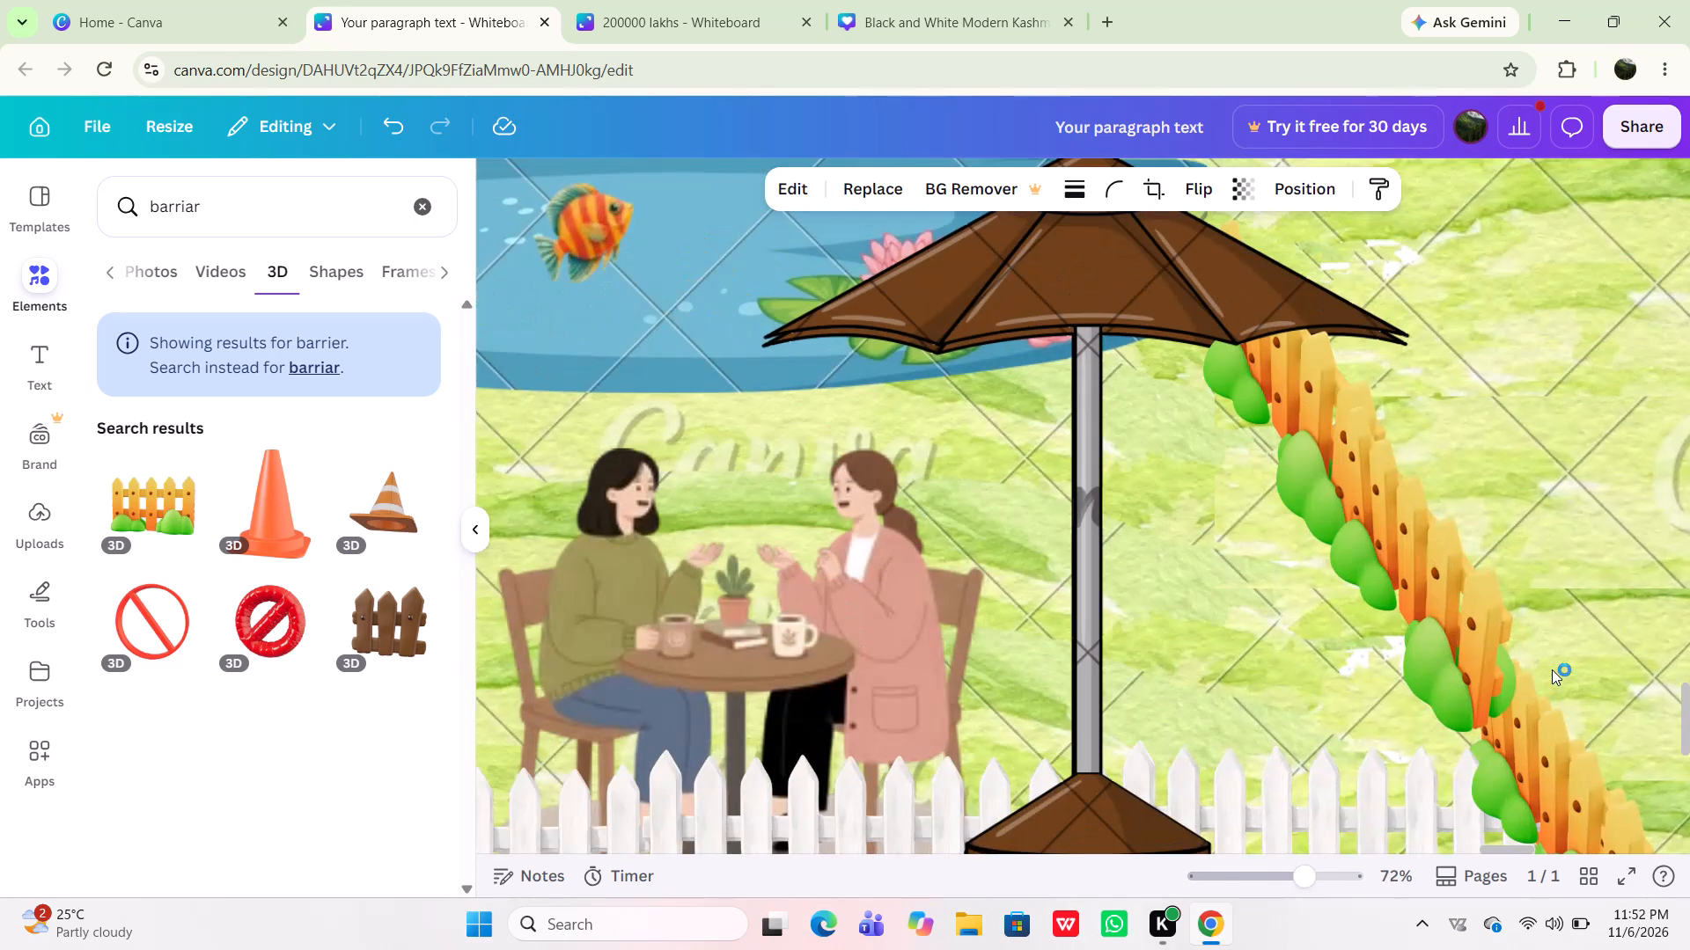
drag(1436, 618, 1417, 694)
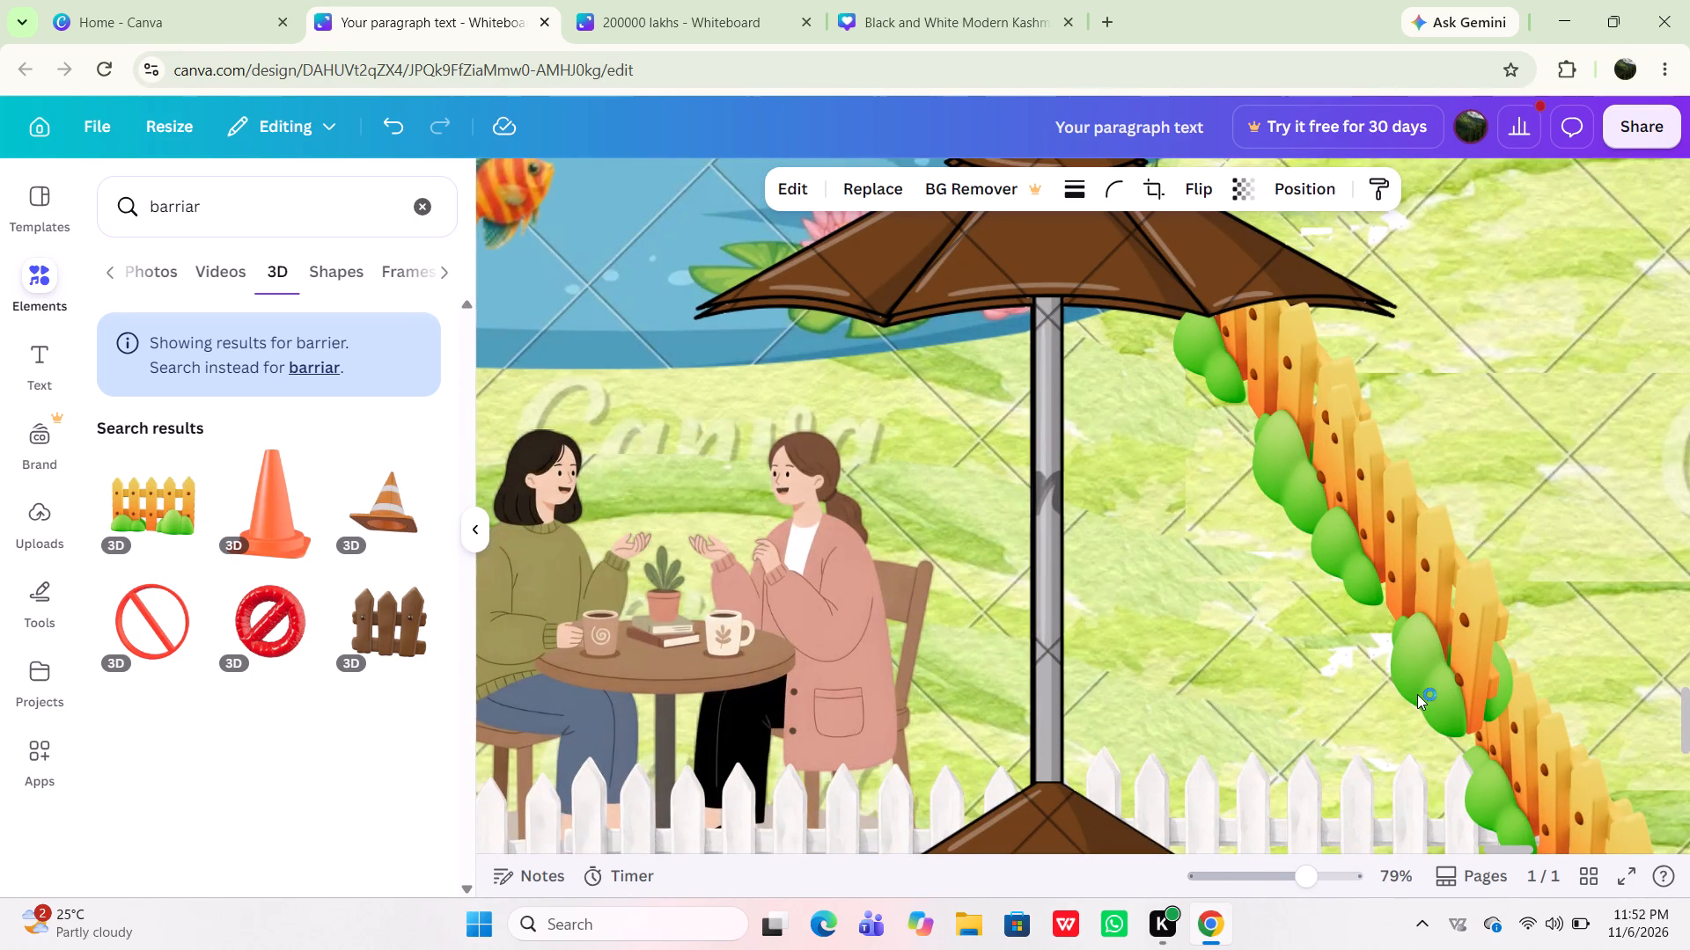
drag(1417, 694, 1402, 689)
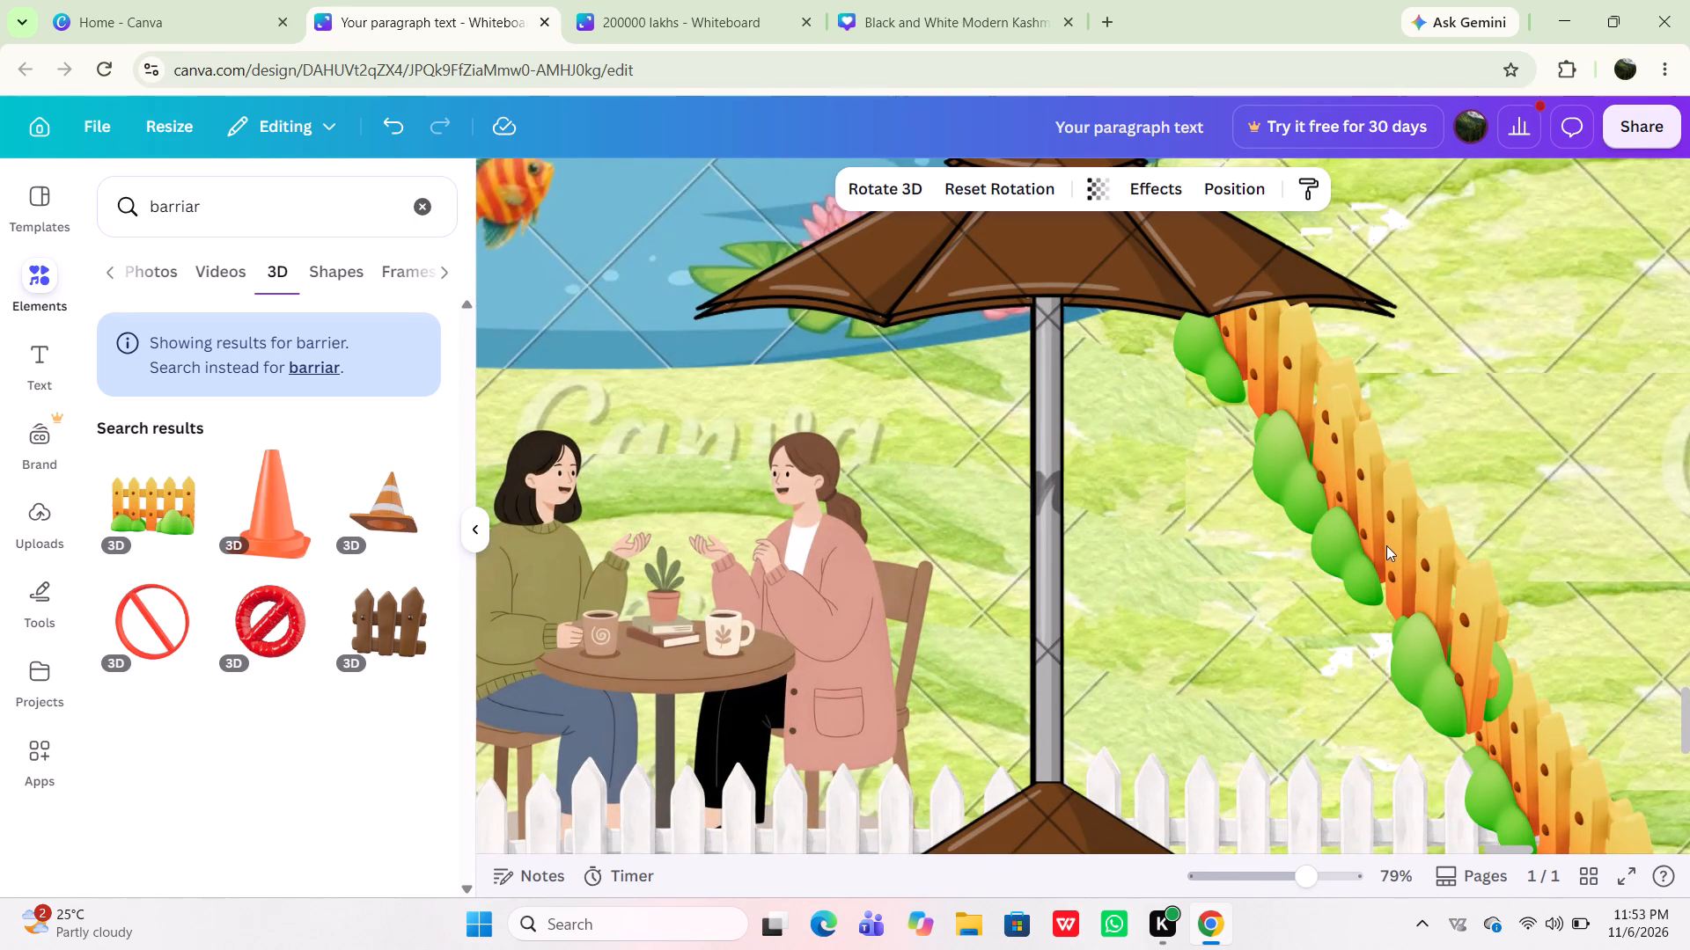
drag(1386, 545, 1378, 581)
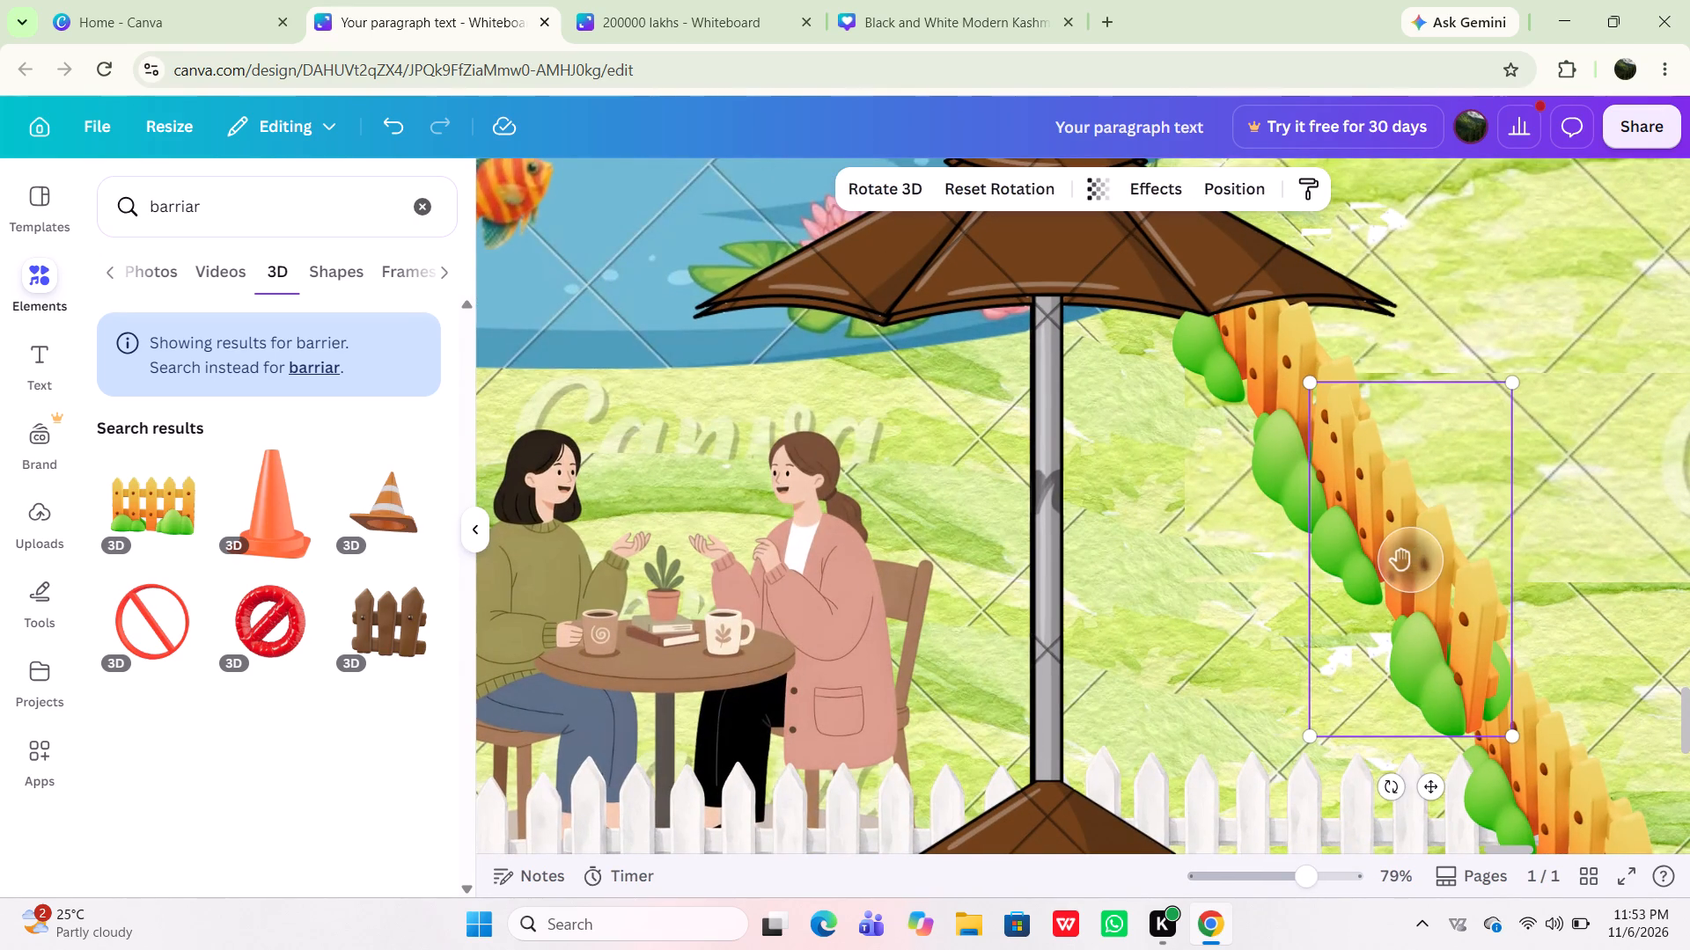
click(1670, 501)
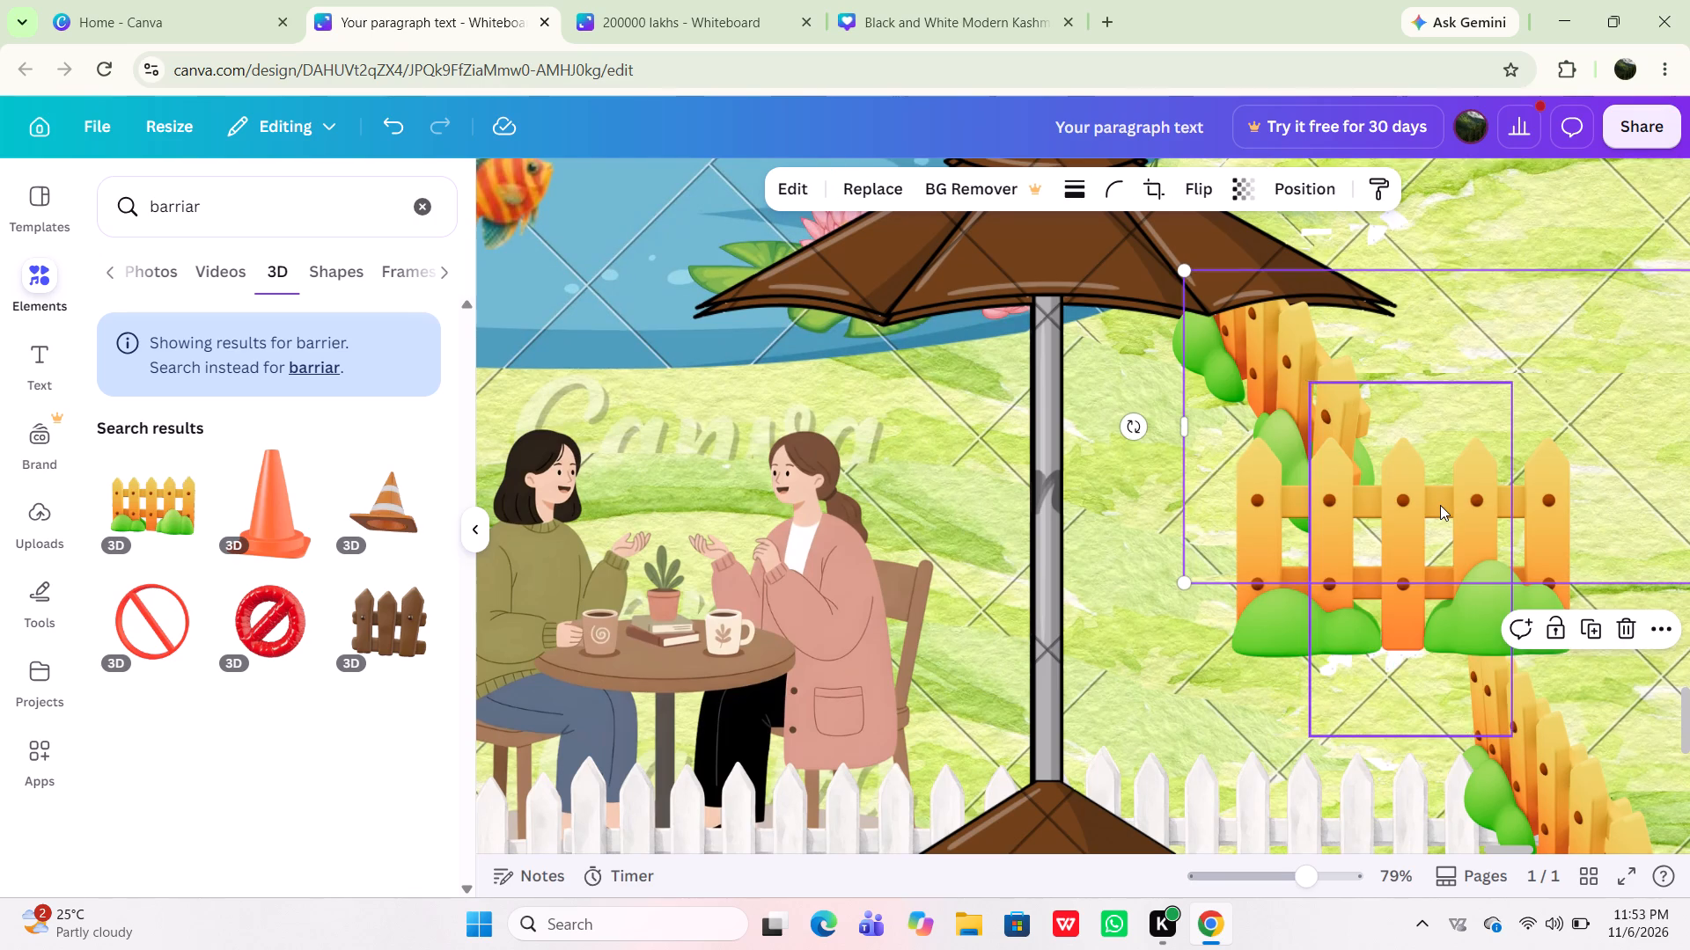
drag(1440, 505, 1464, 498)
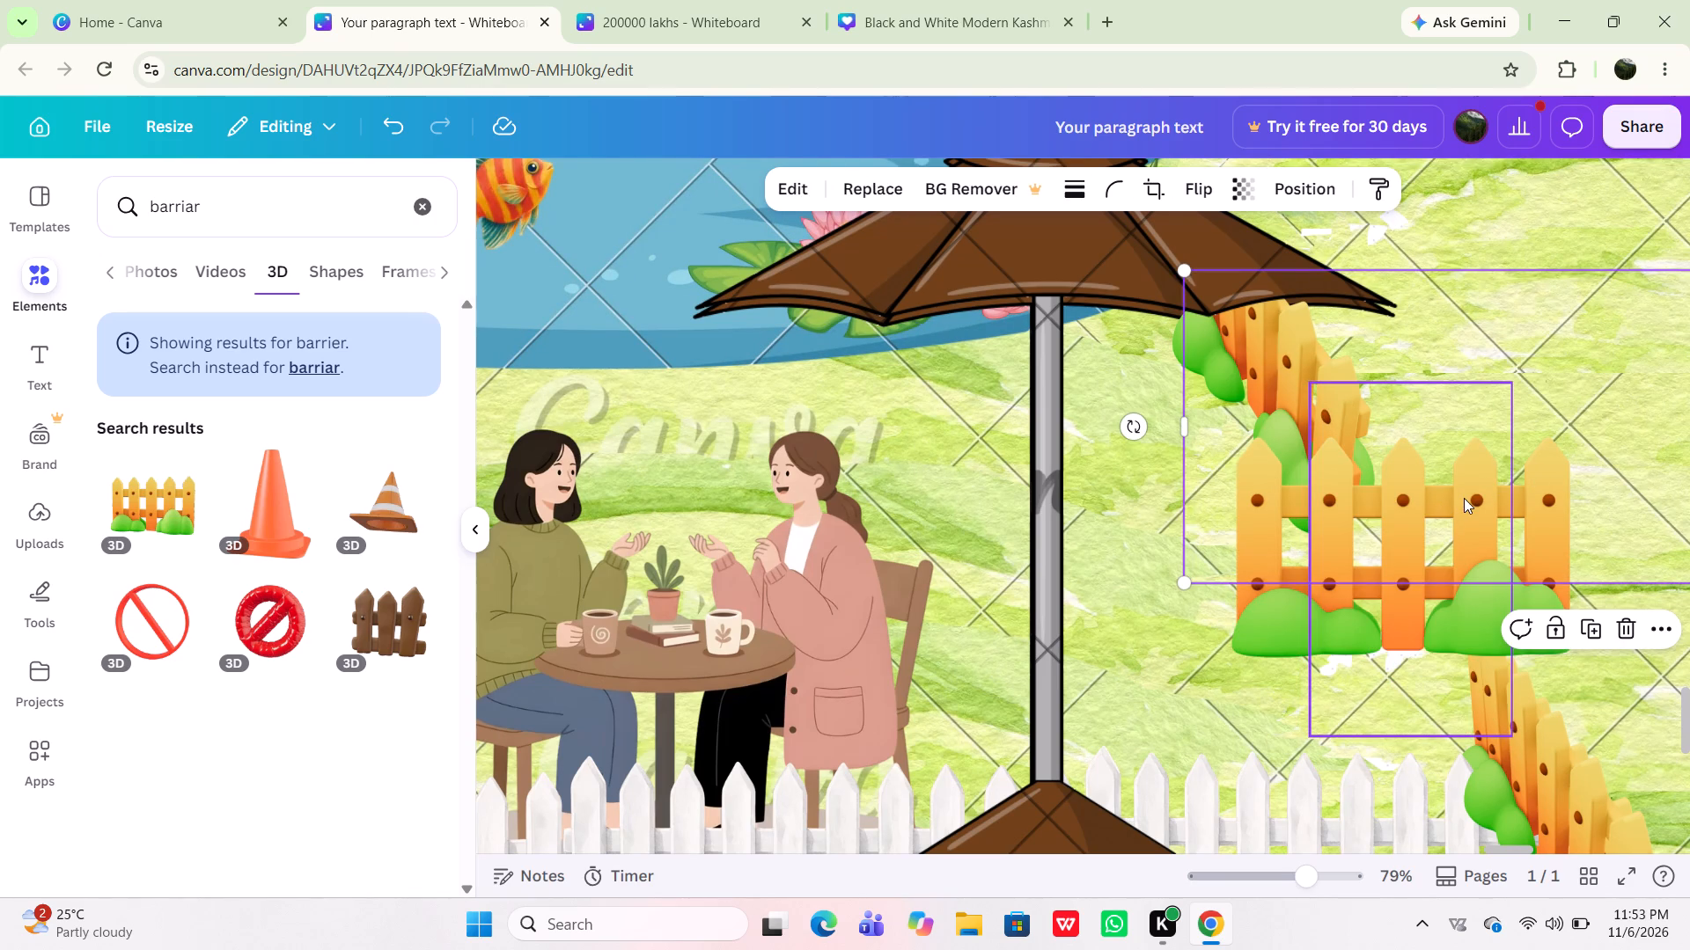
click(1372, 535)
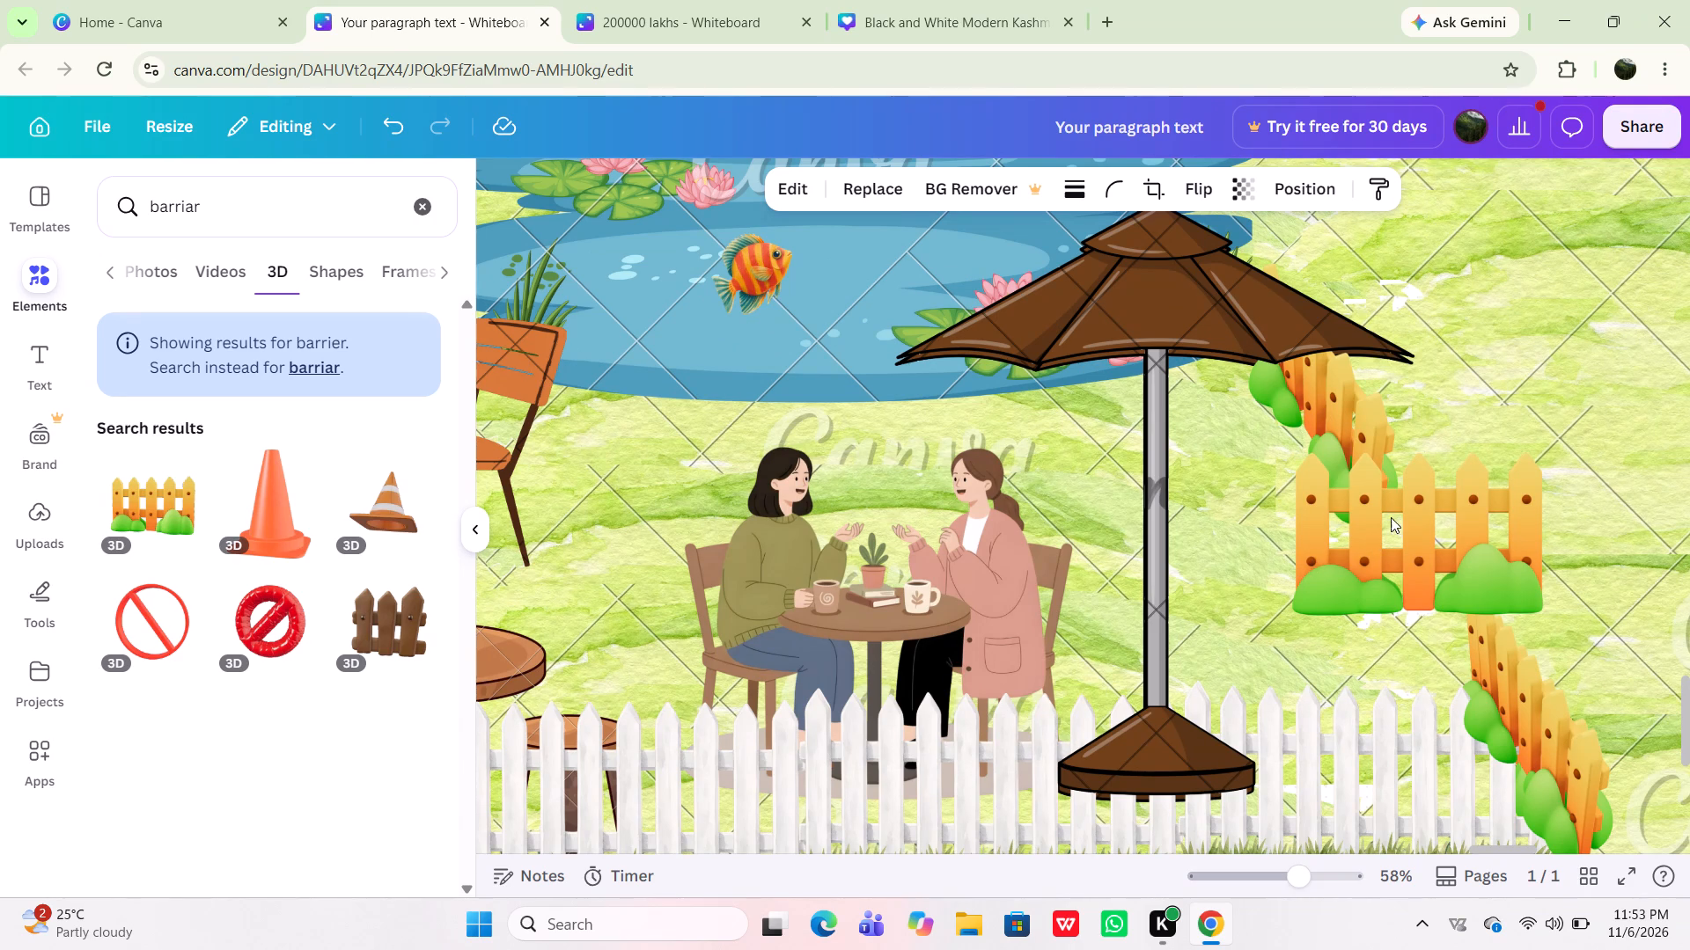
click(1418, 524)
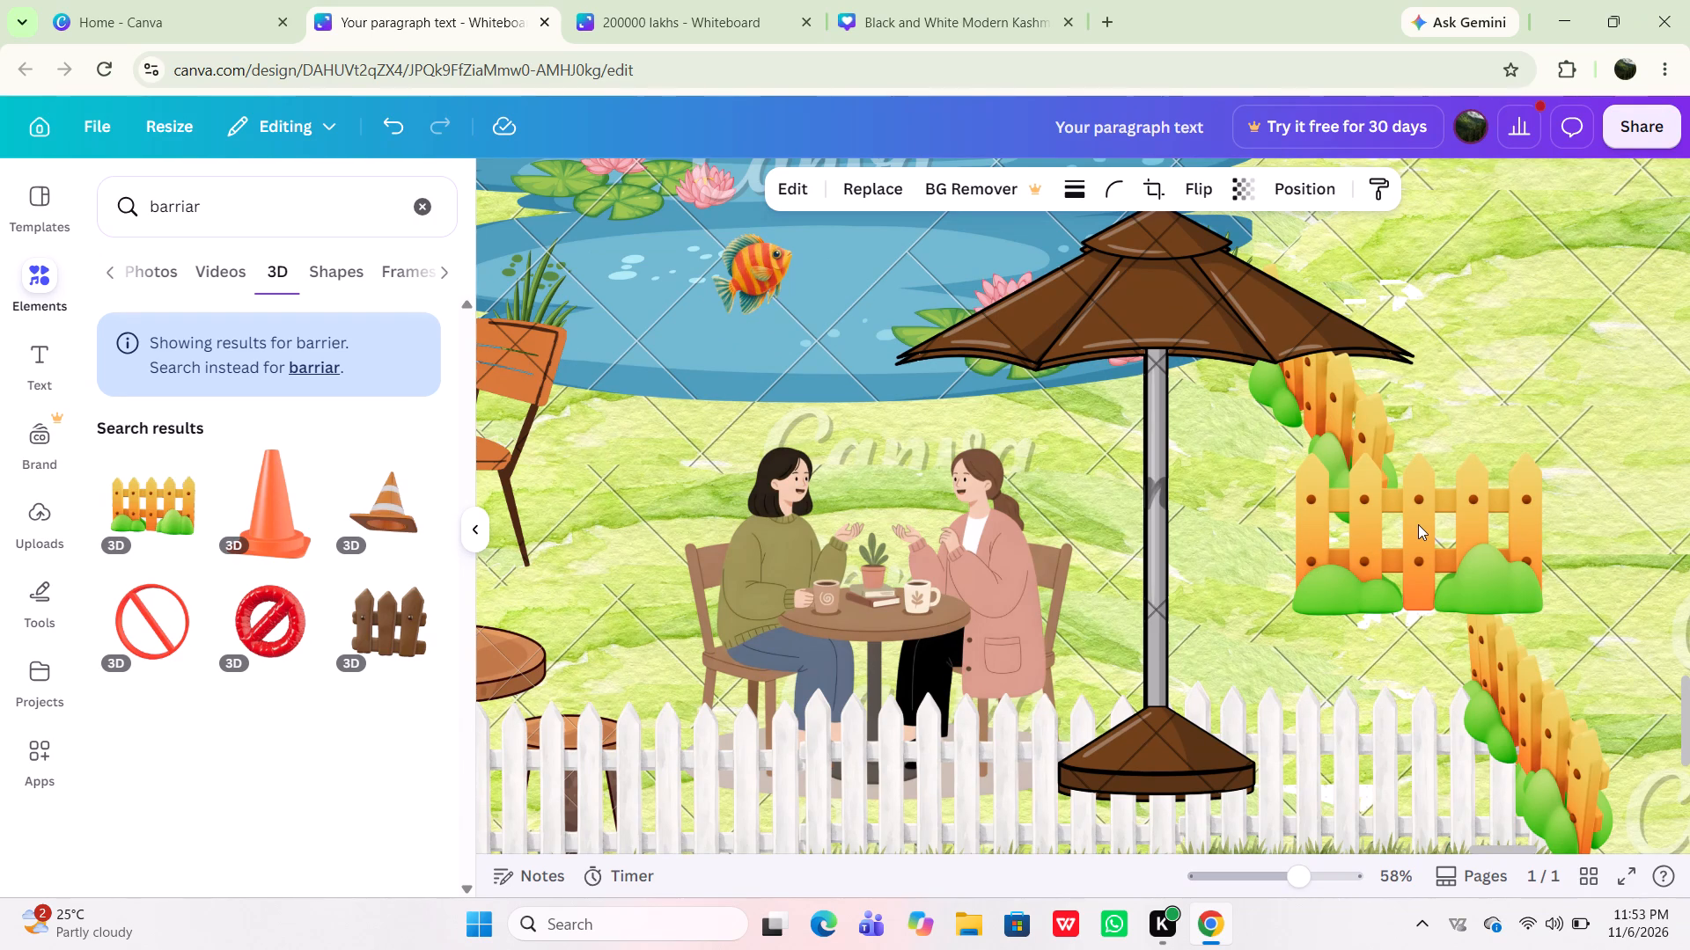
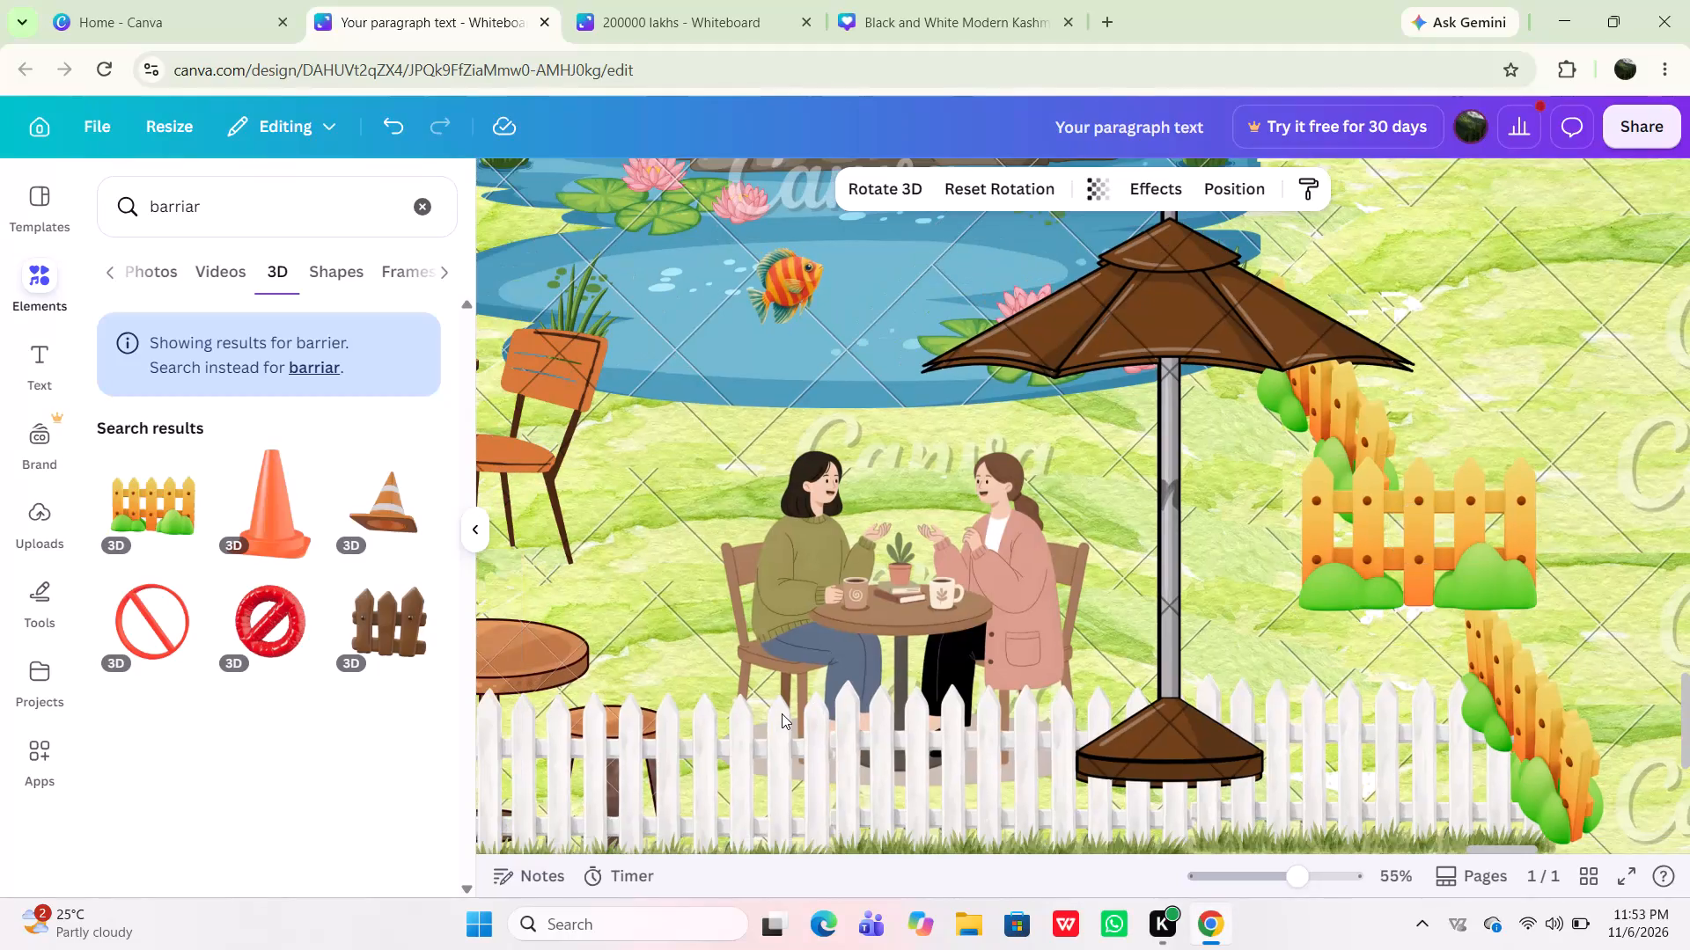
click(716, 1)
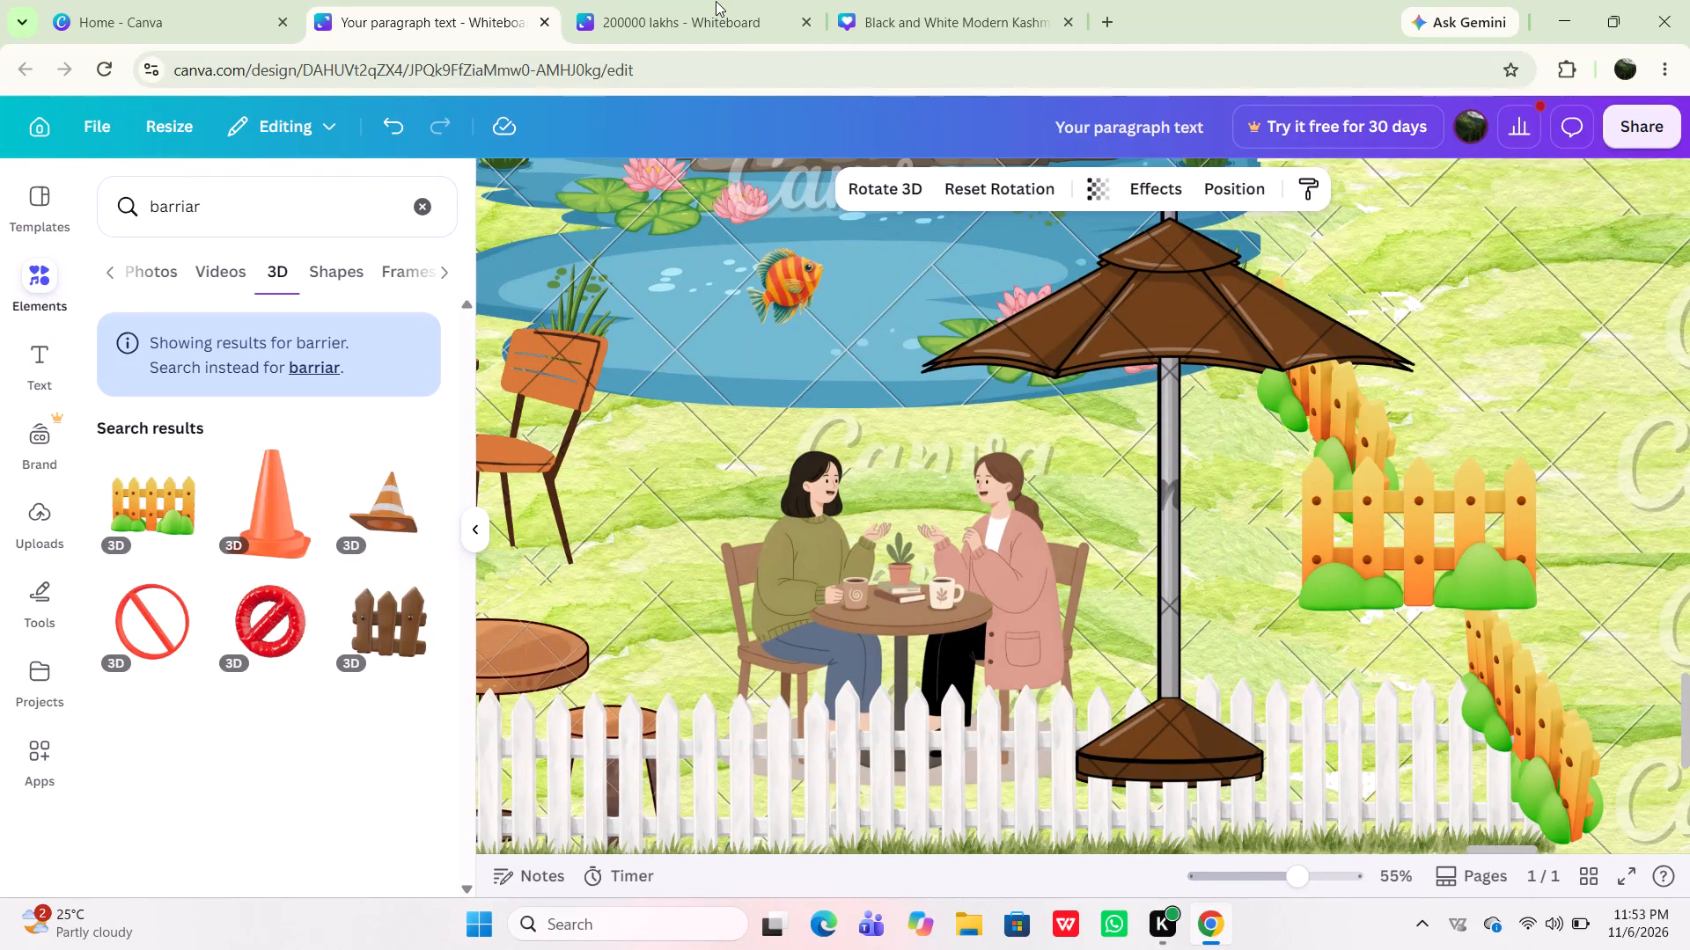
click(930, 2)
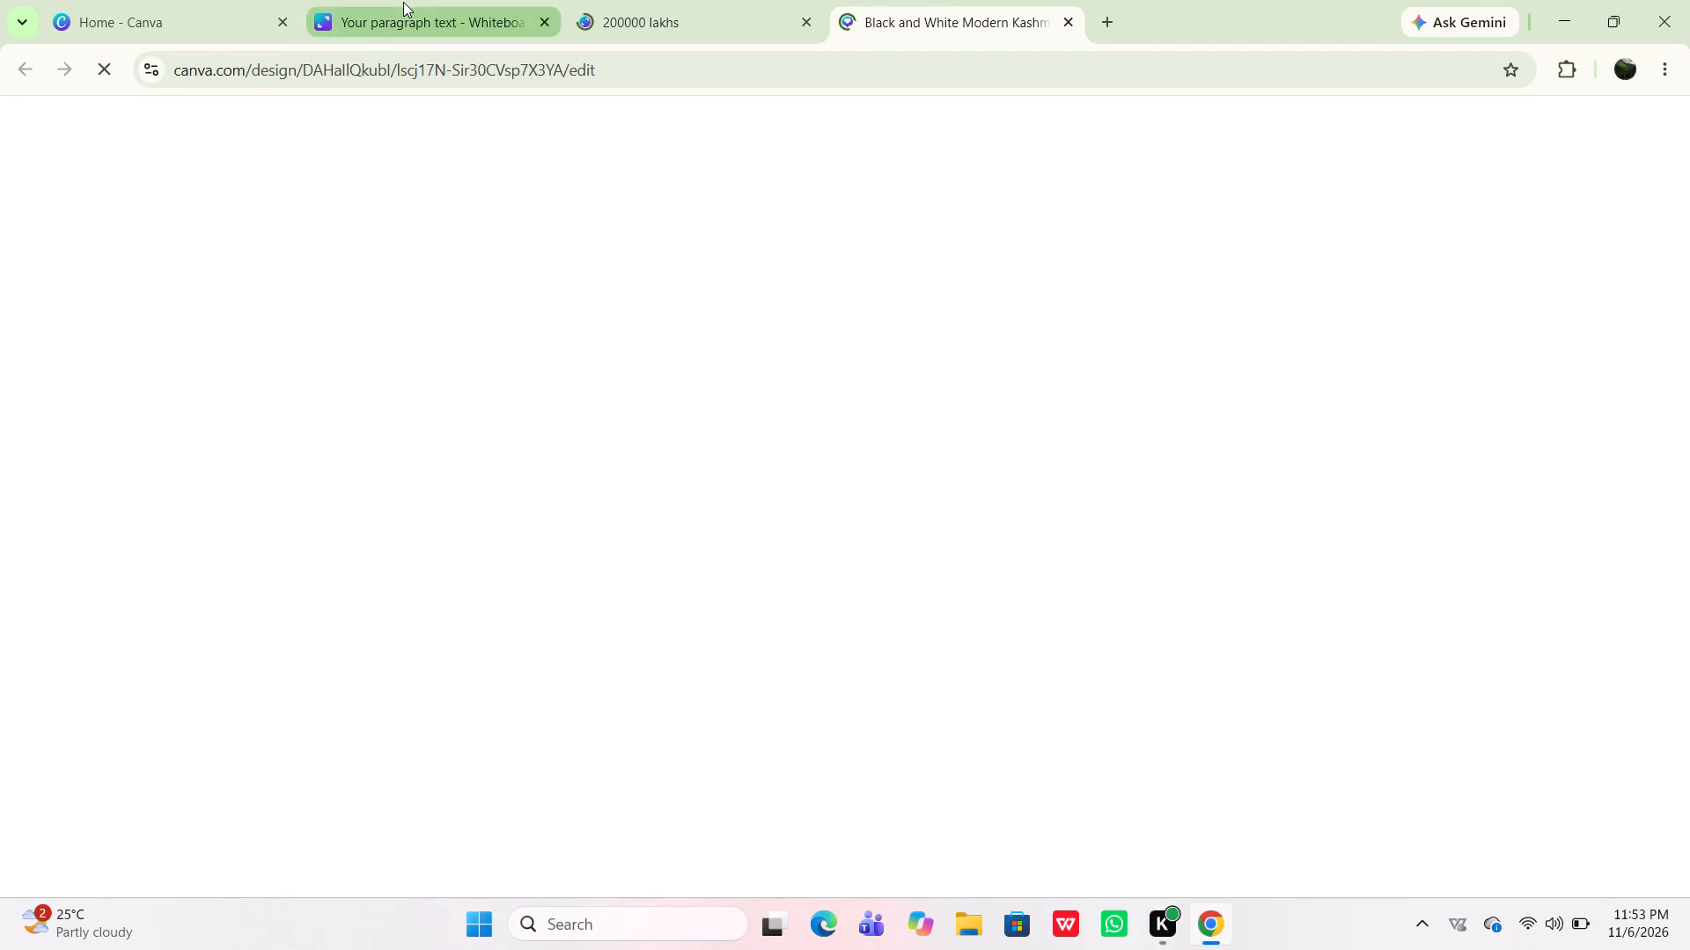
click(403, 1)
Bring the white fence section in front of the seated women and umbrella base to the front layer.
scroll(1085, 454, up, 1)
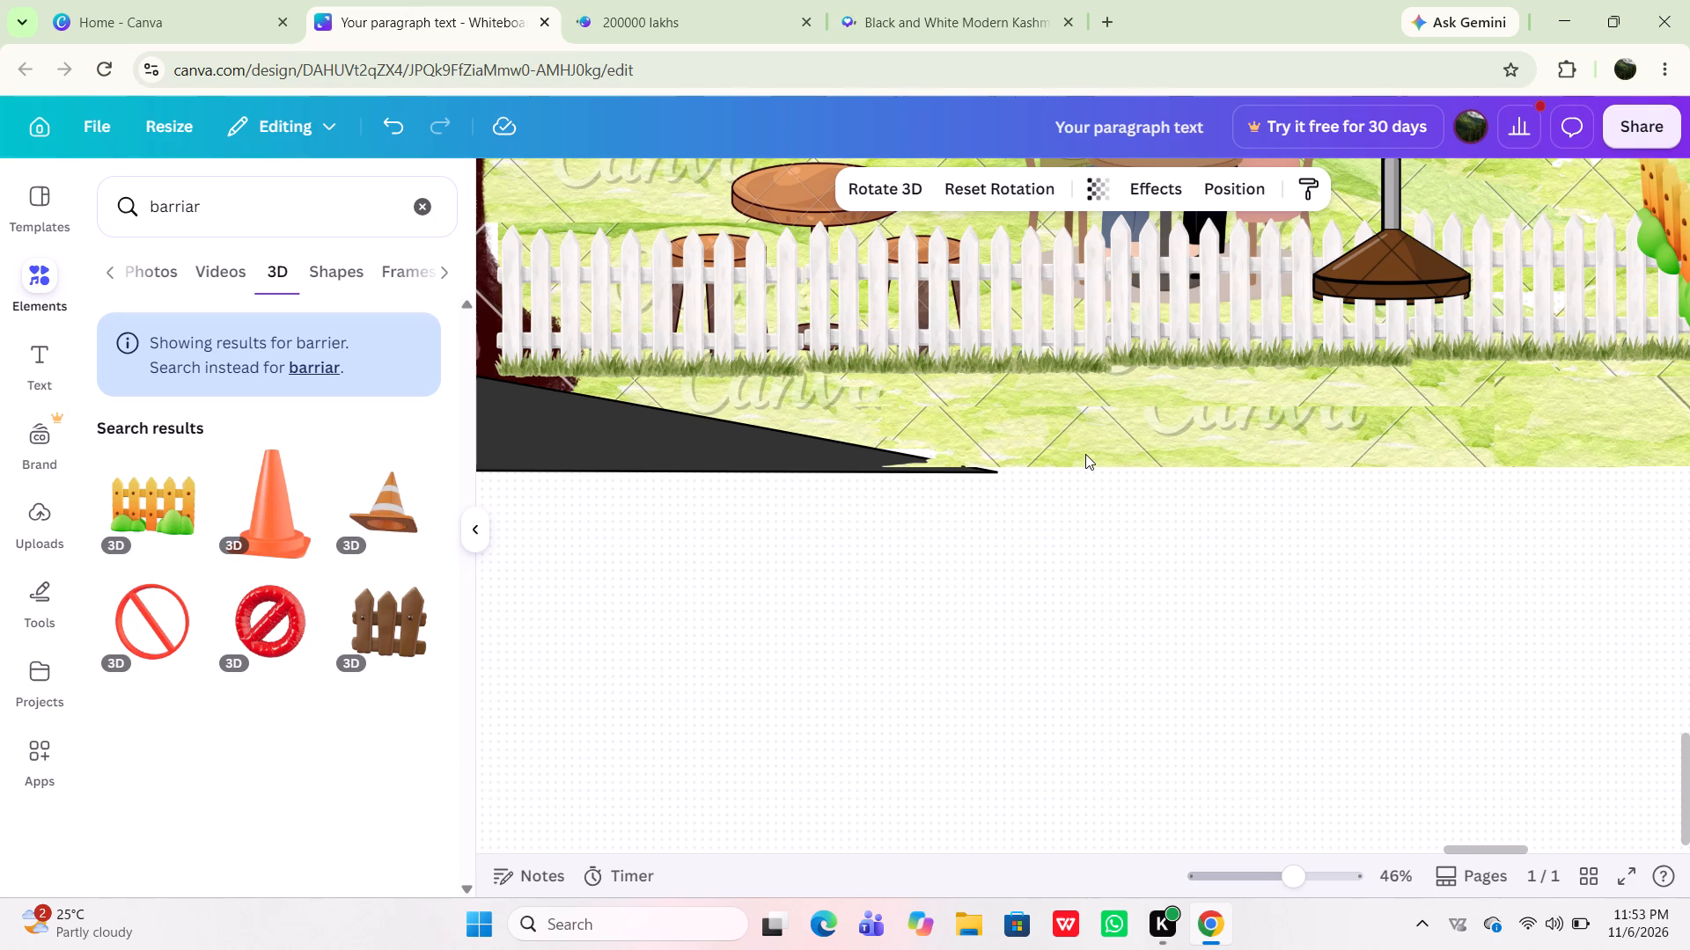
scroll(1085, 454, up, 1)
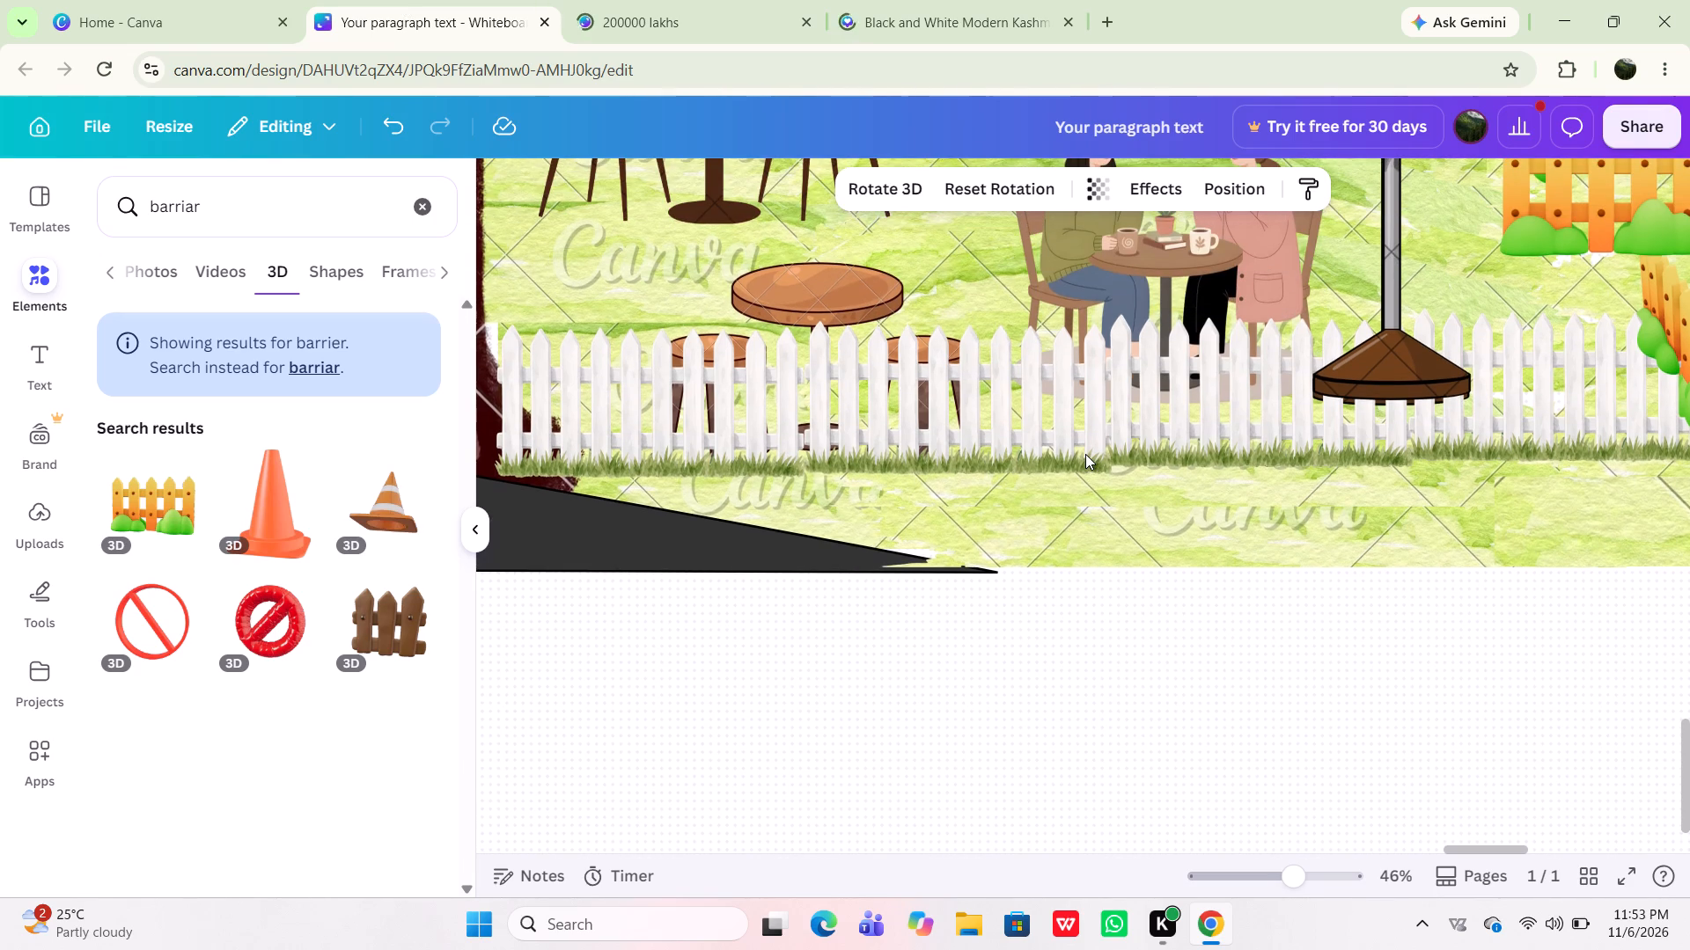
scroll(1085, 454, up, 1)
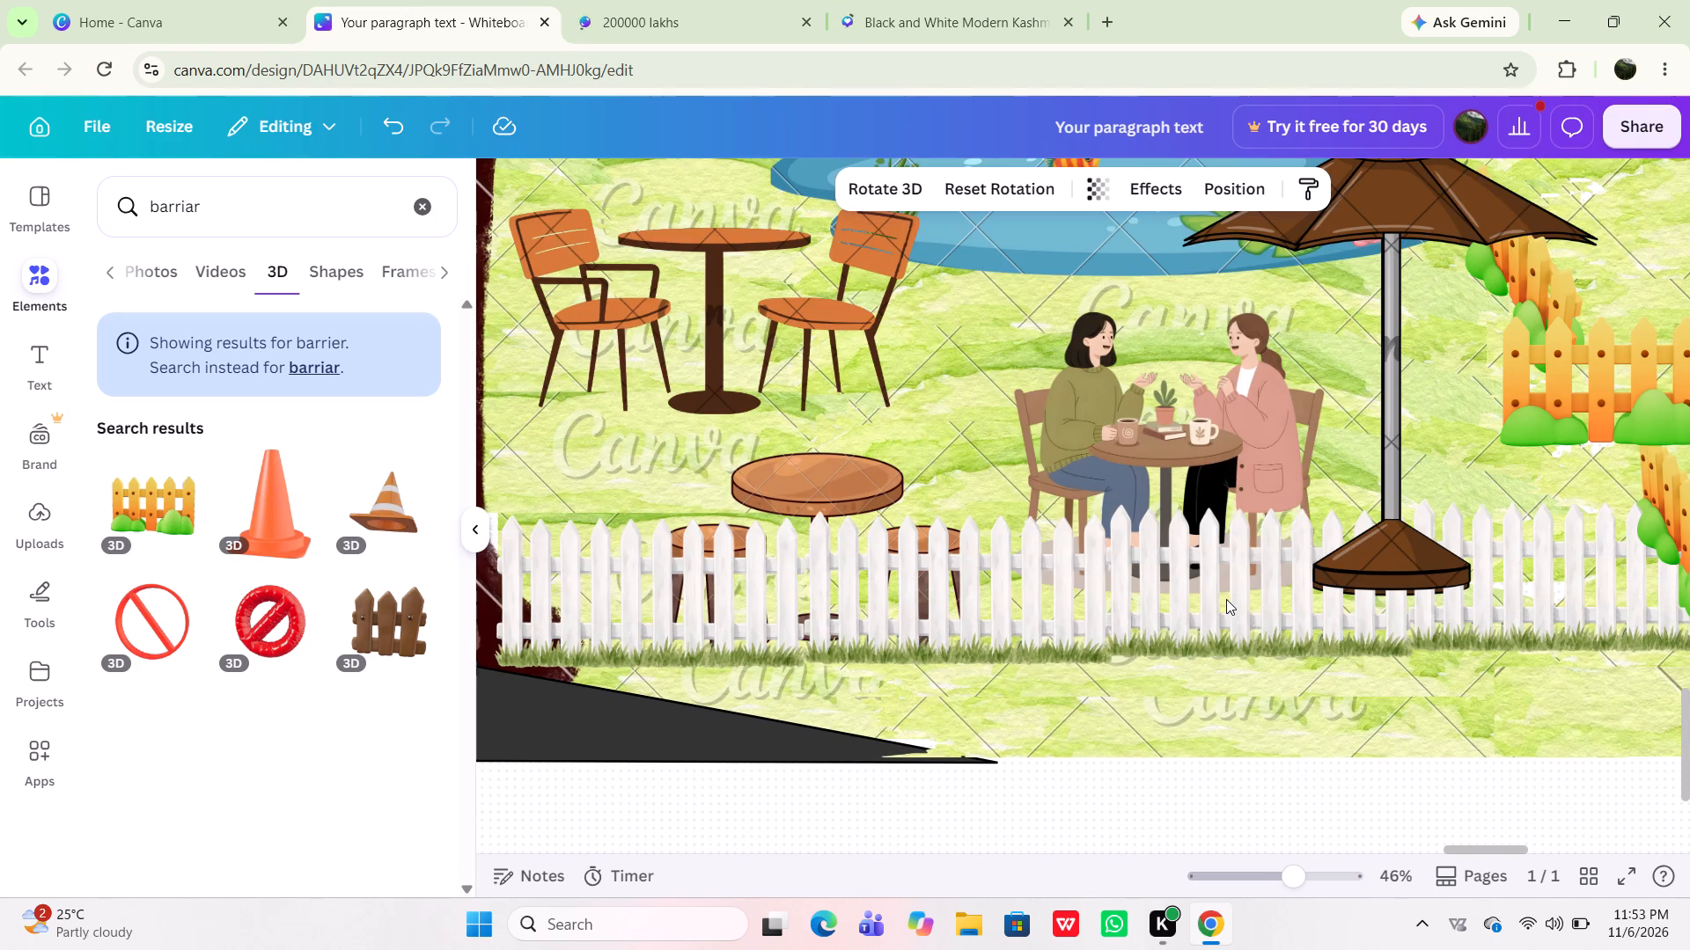
scroll(1226, 599, left, 2)
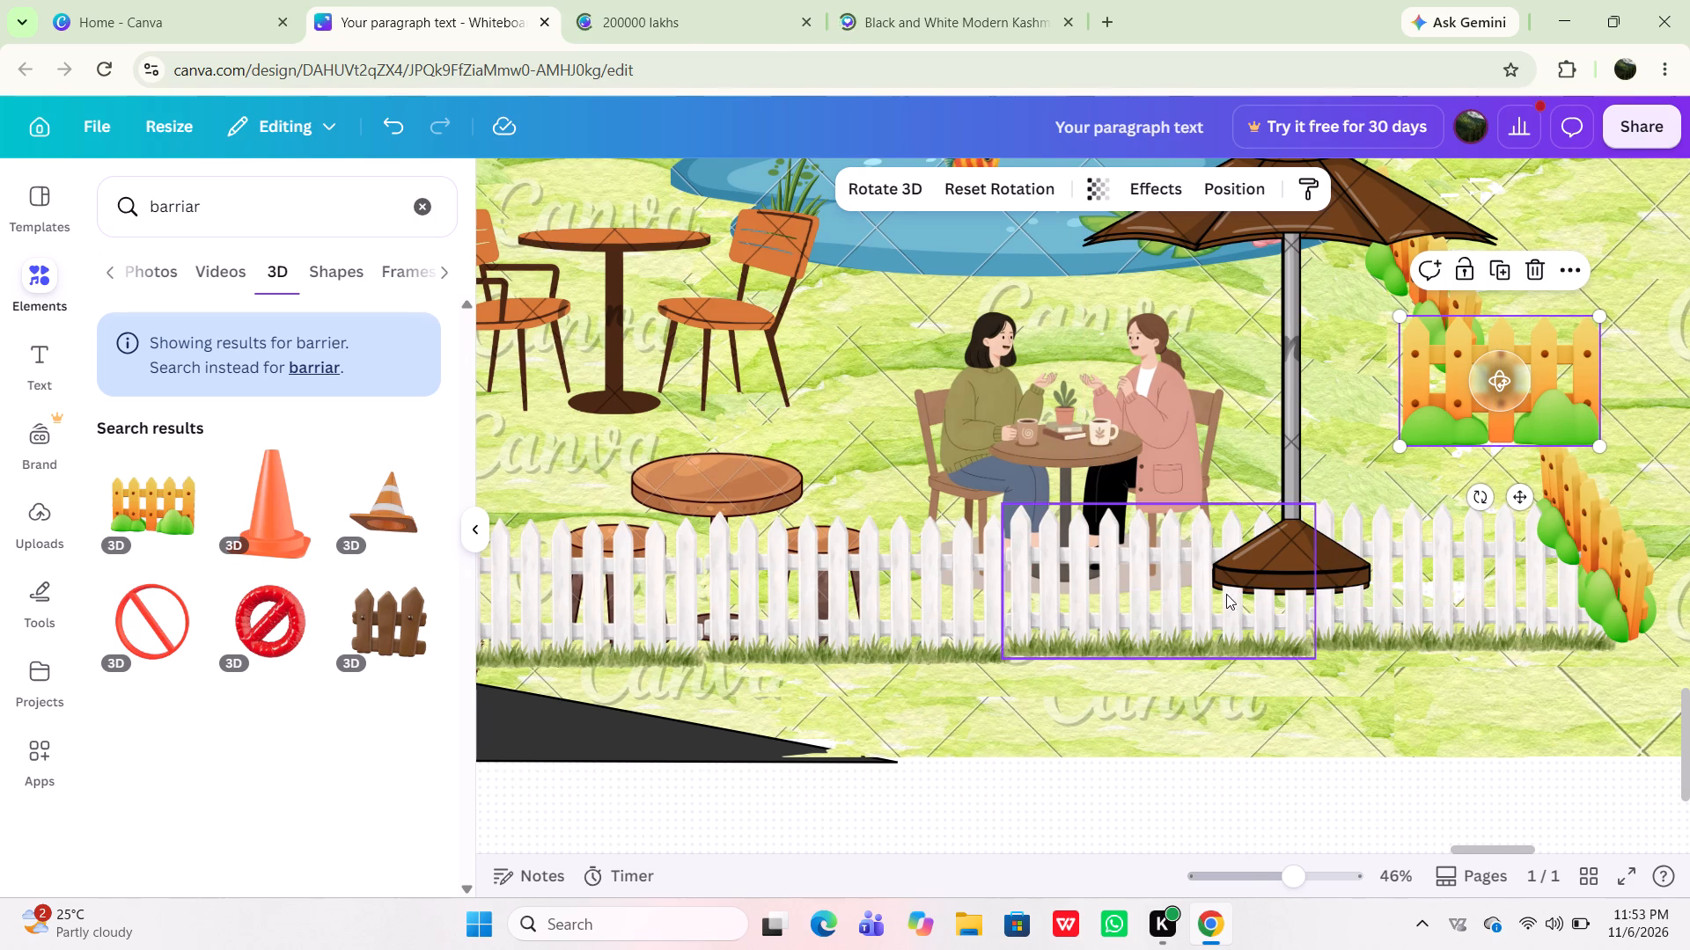
click(1246, 605)
click(1220, 463)
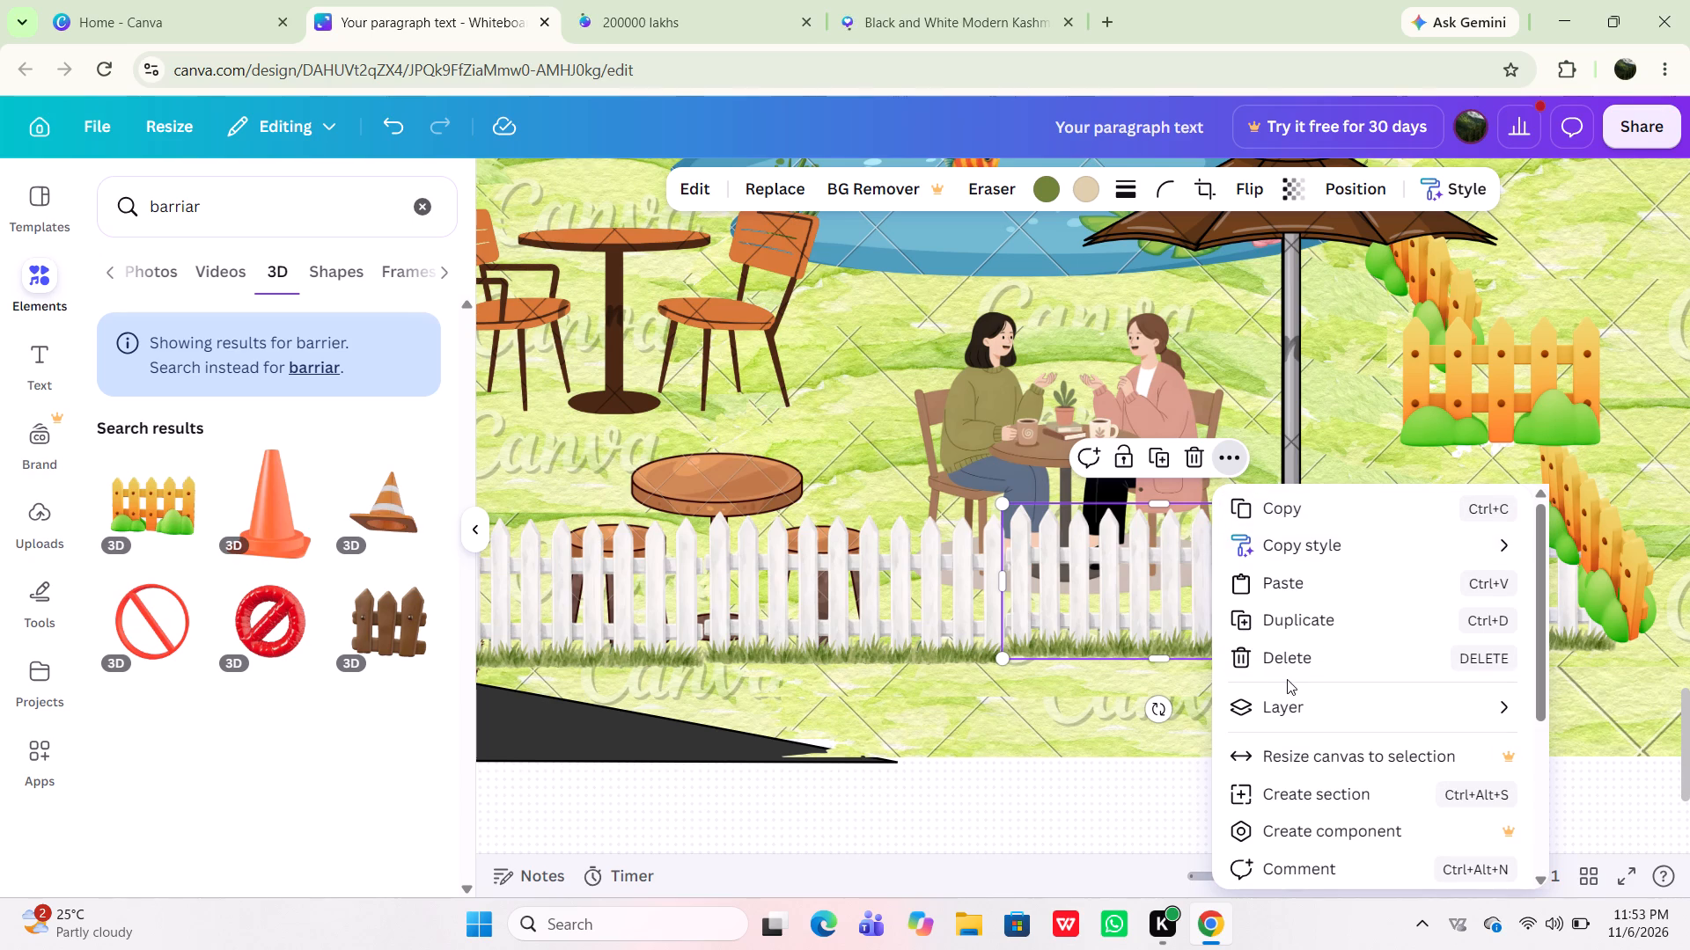
click(1288, 698)
click(1296, 713)
click(1160, 695)
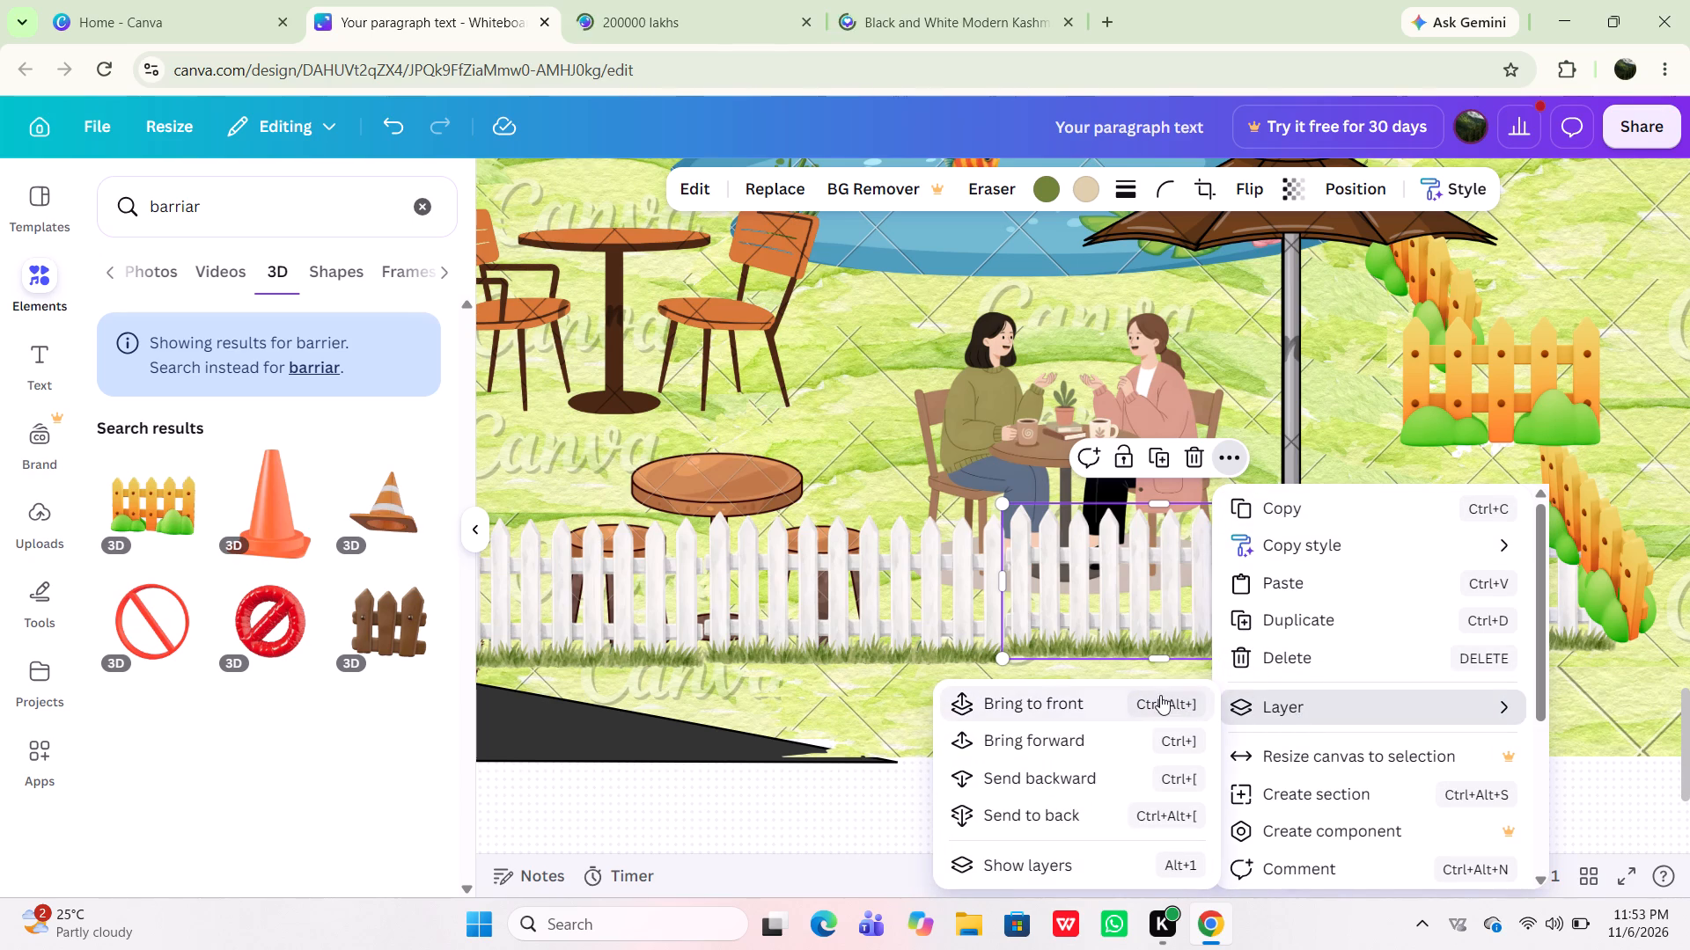
click(857, 718)
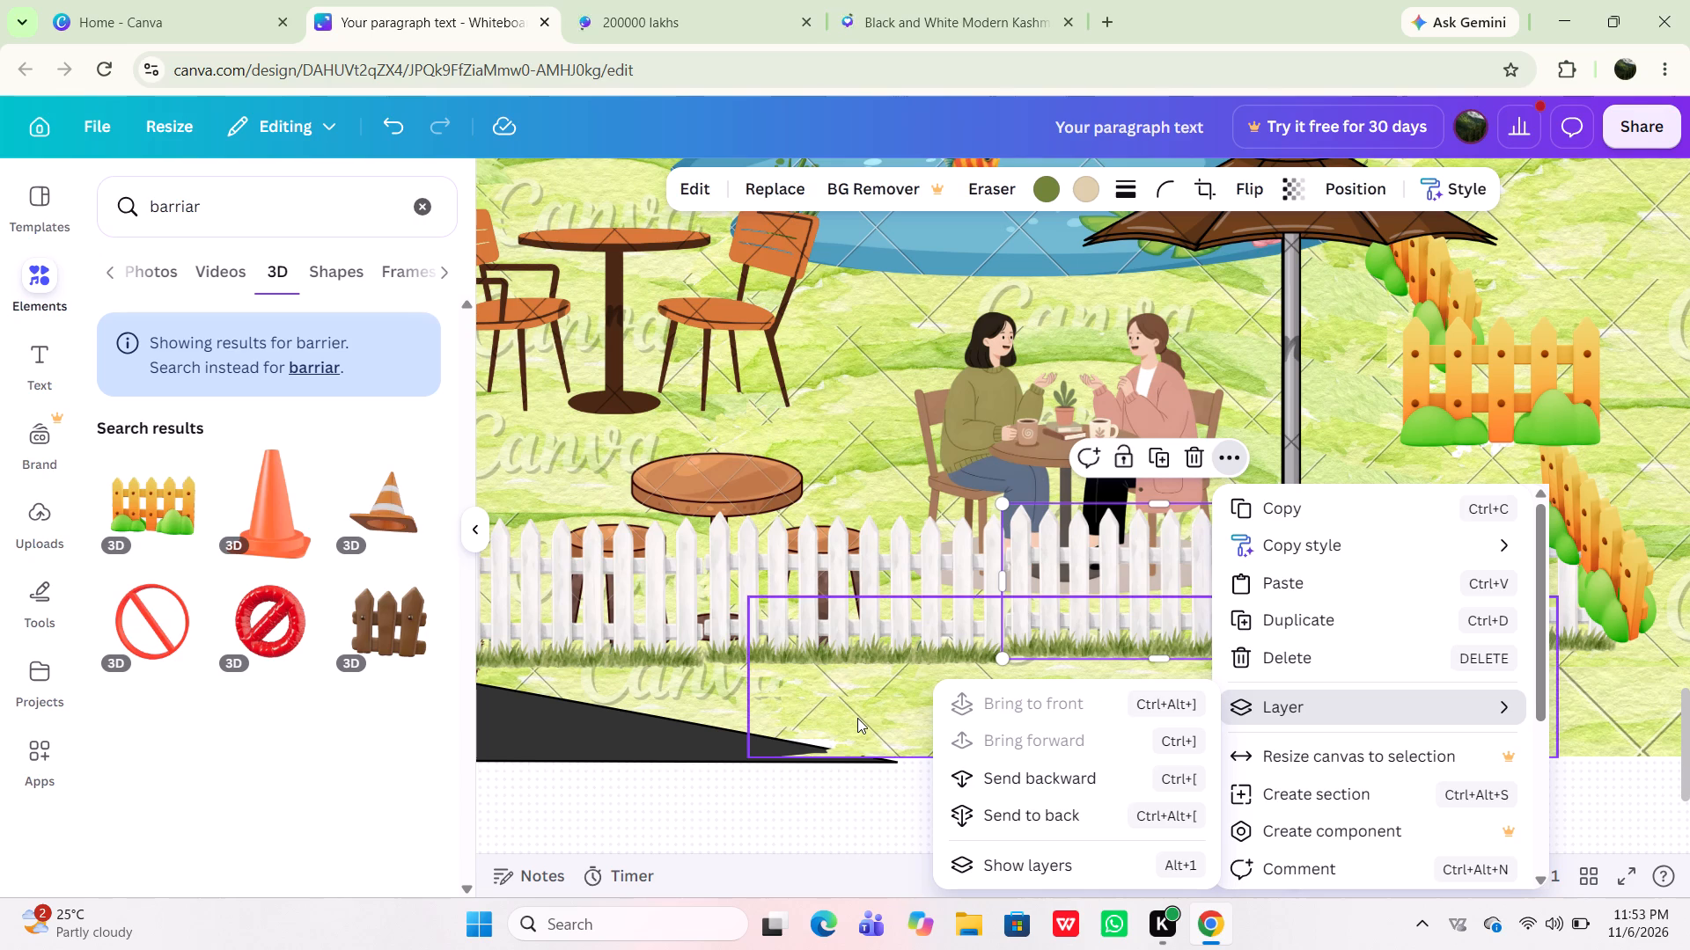
Bring the last white fence section, between the umbrella base and the yellow fence, to the front layer.
click(1360, 577)
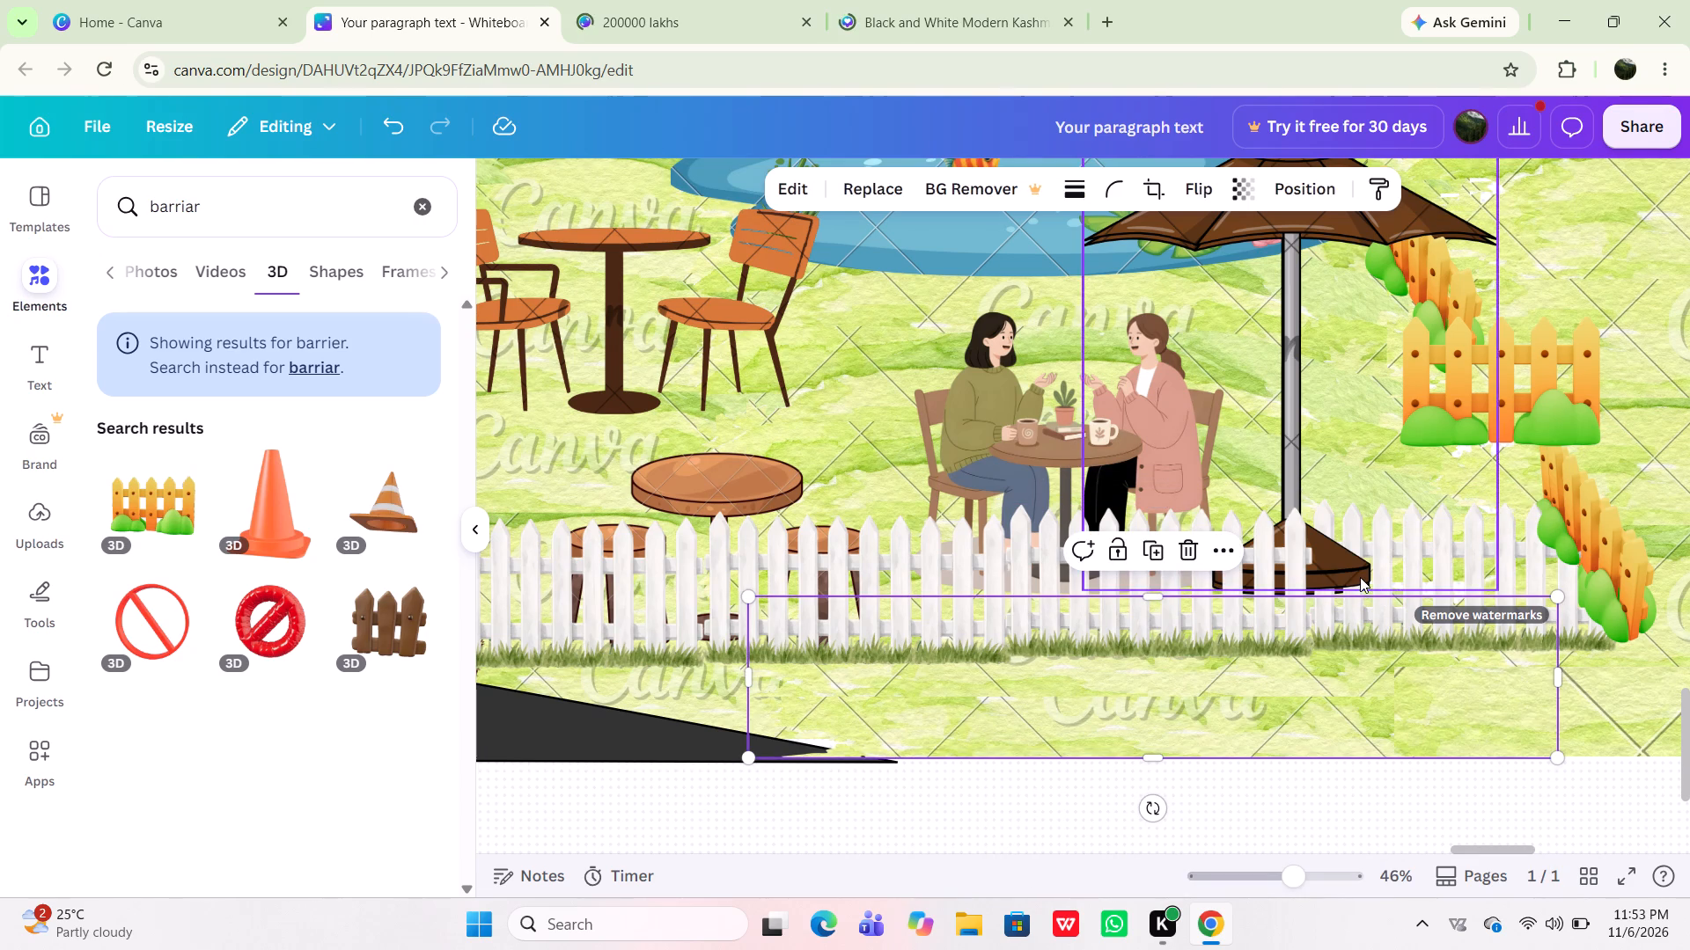
click(1457, 596)
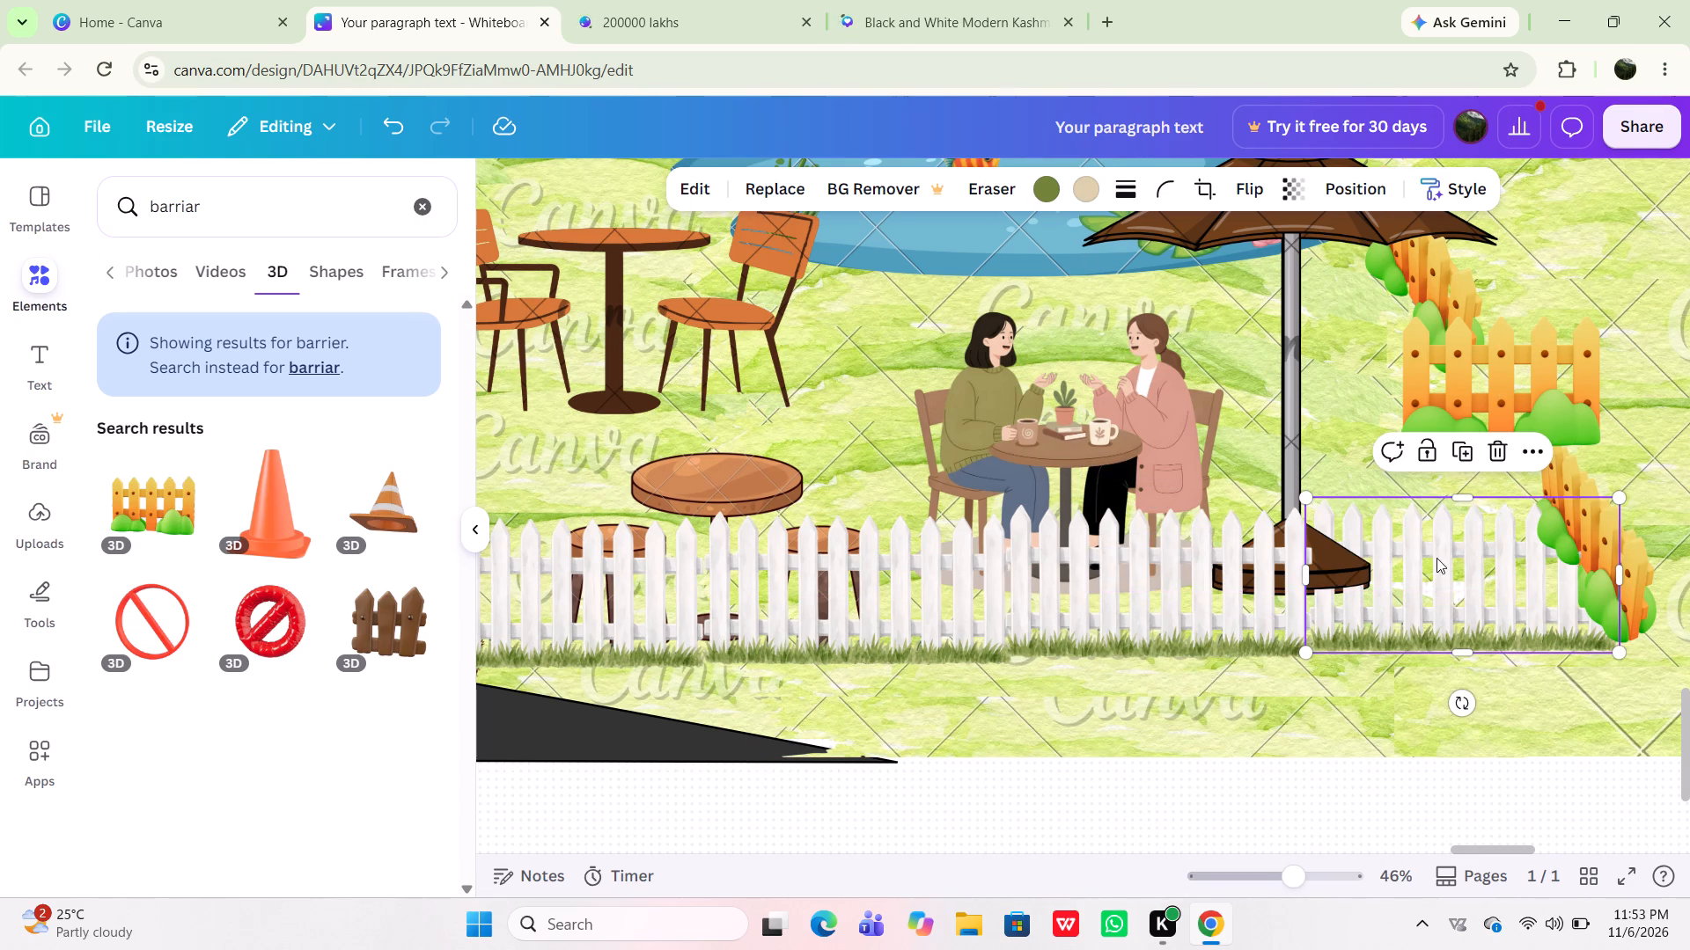
click(1519, 453)
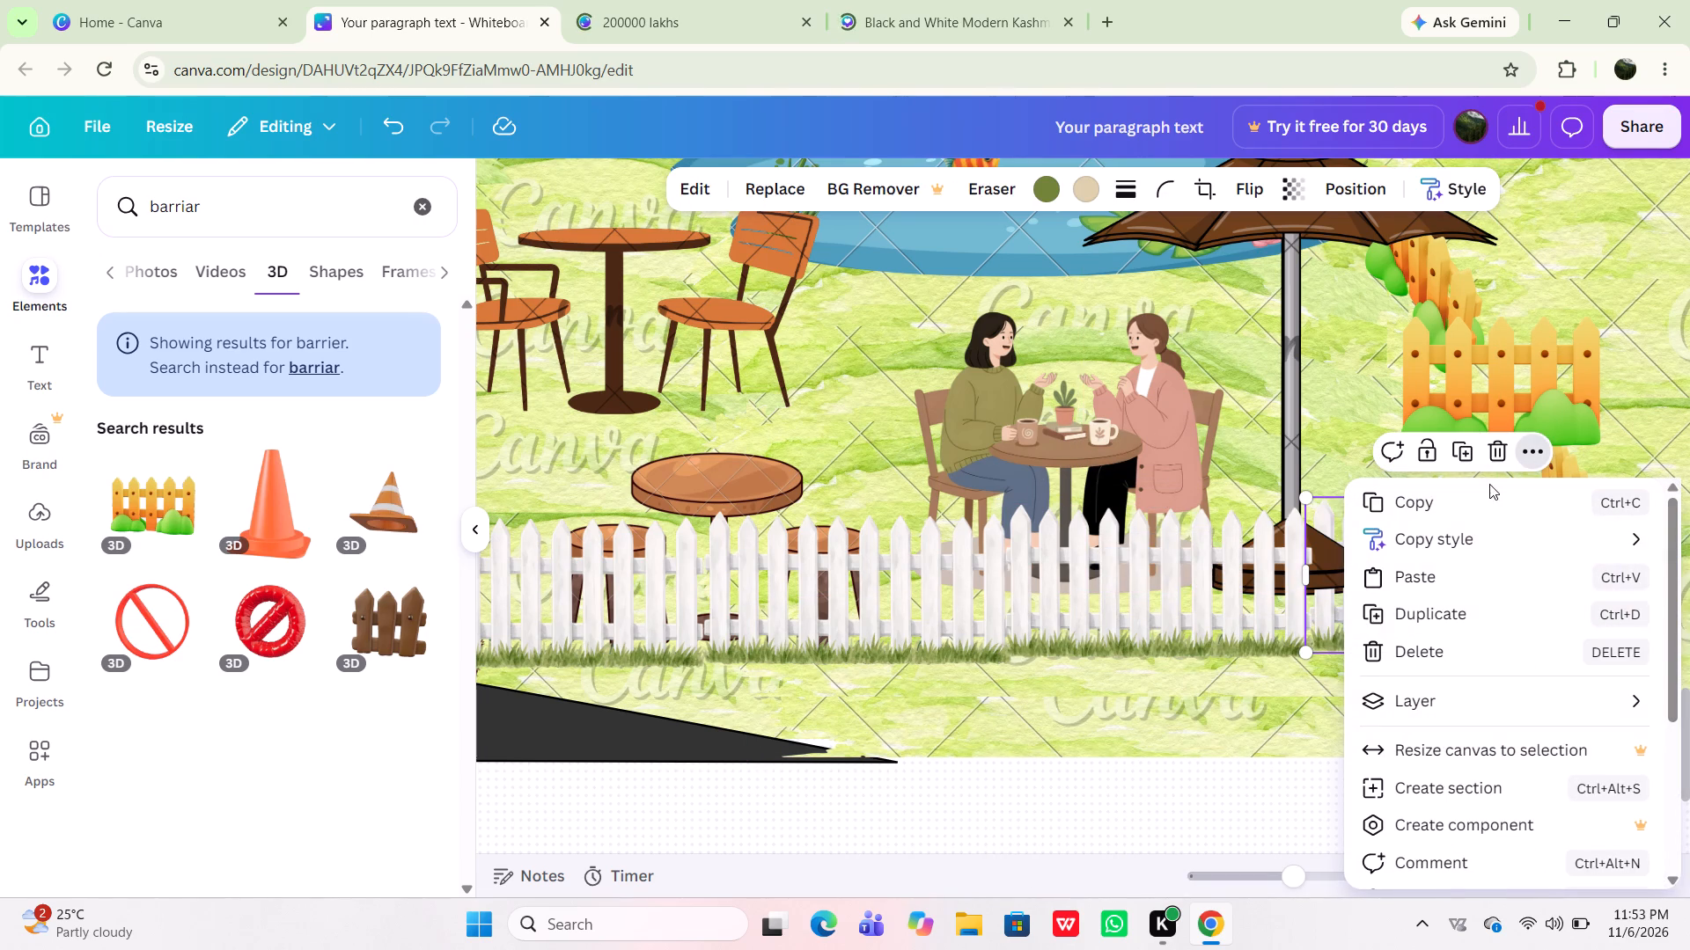
click(1414, 707)
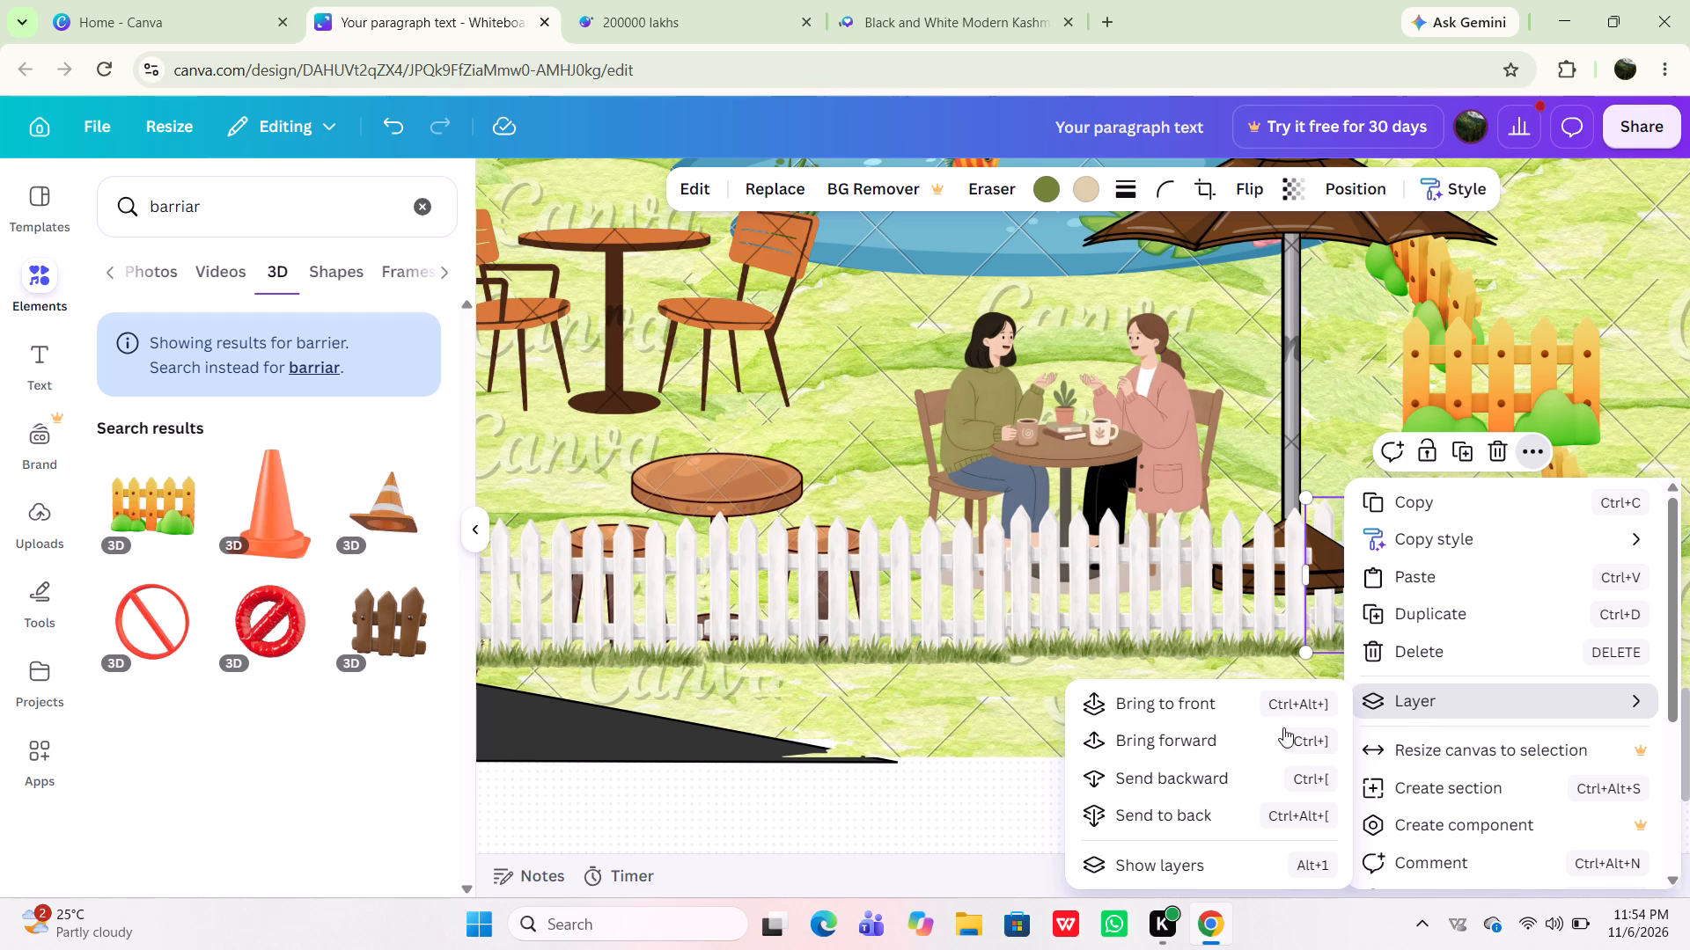
click(1261, 706)
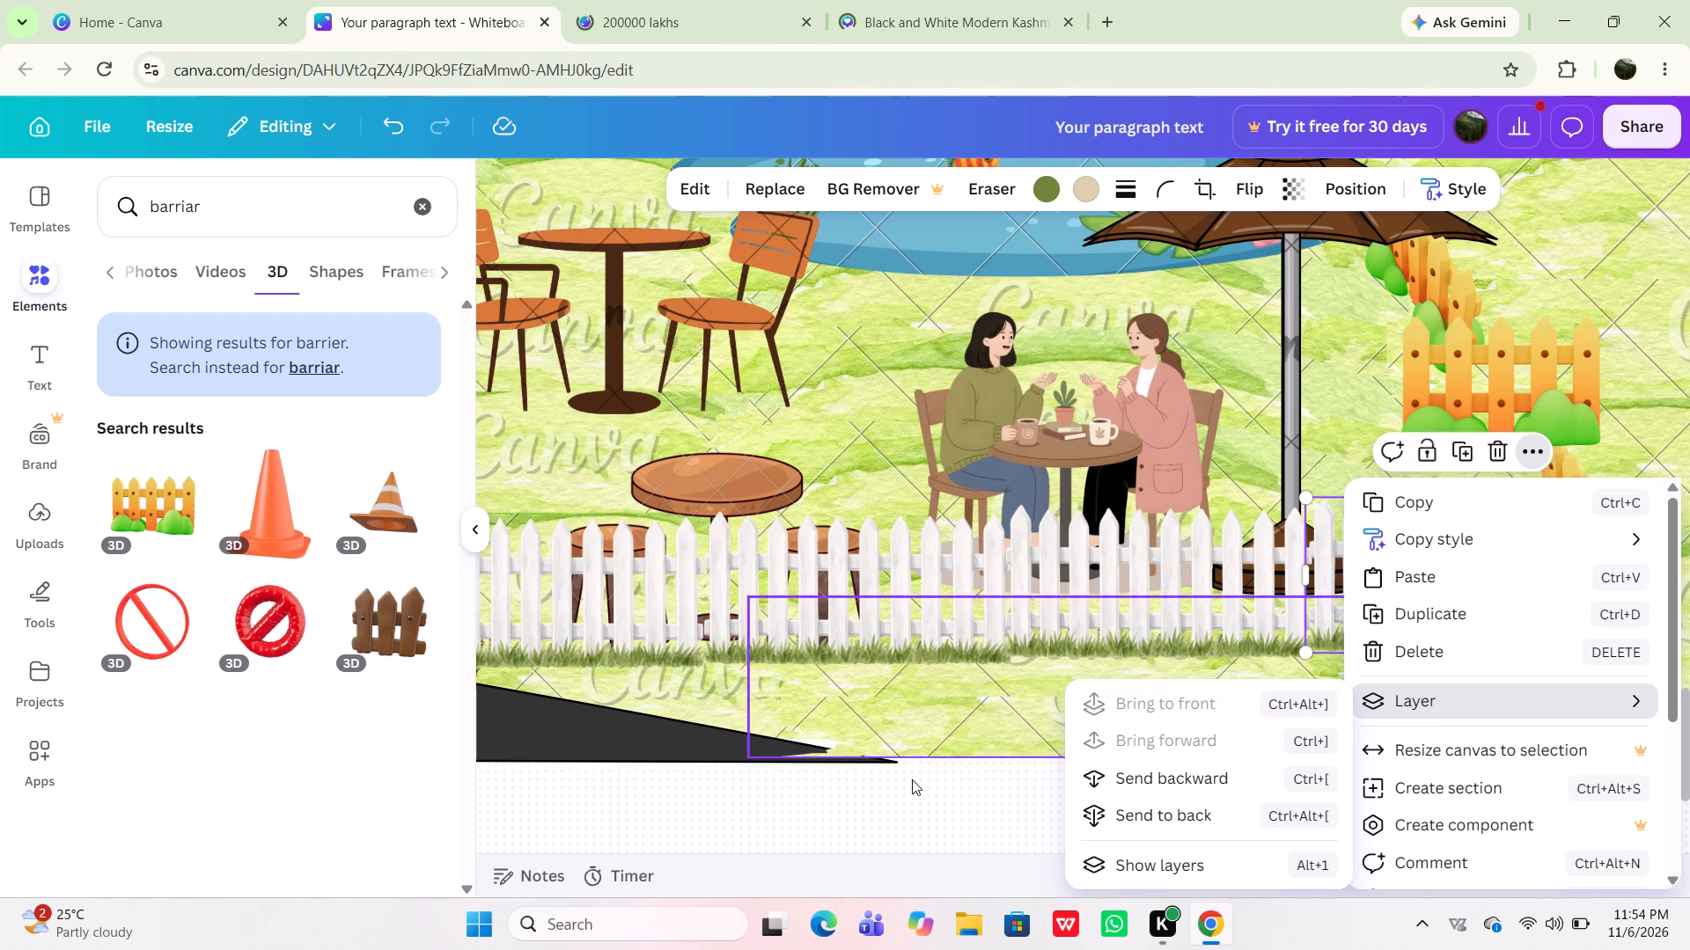
click(912, 784)
Delete the front-facing yellow fence section in the middle of the diagonal row.
click(1520, 400)
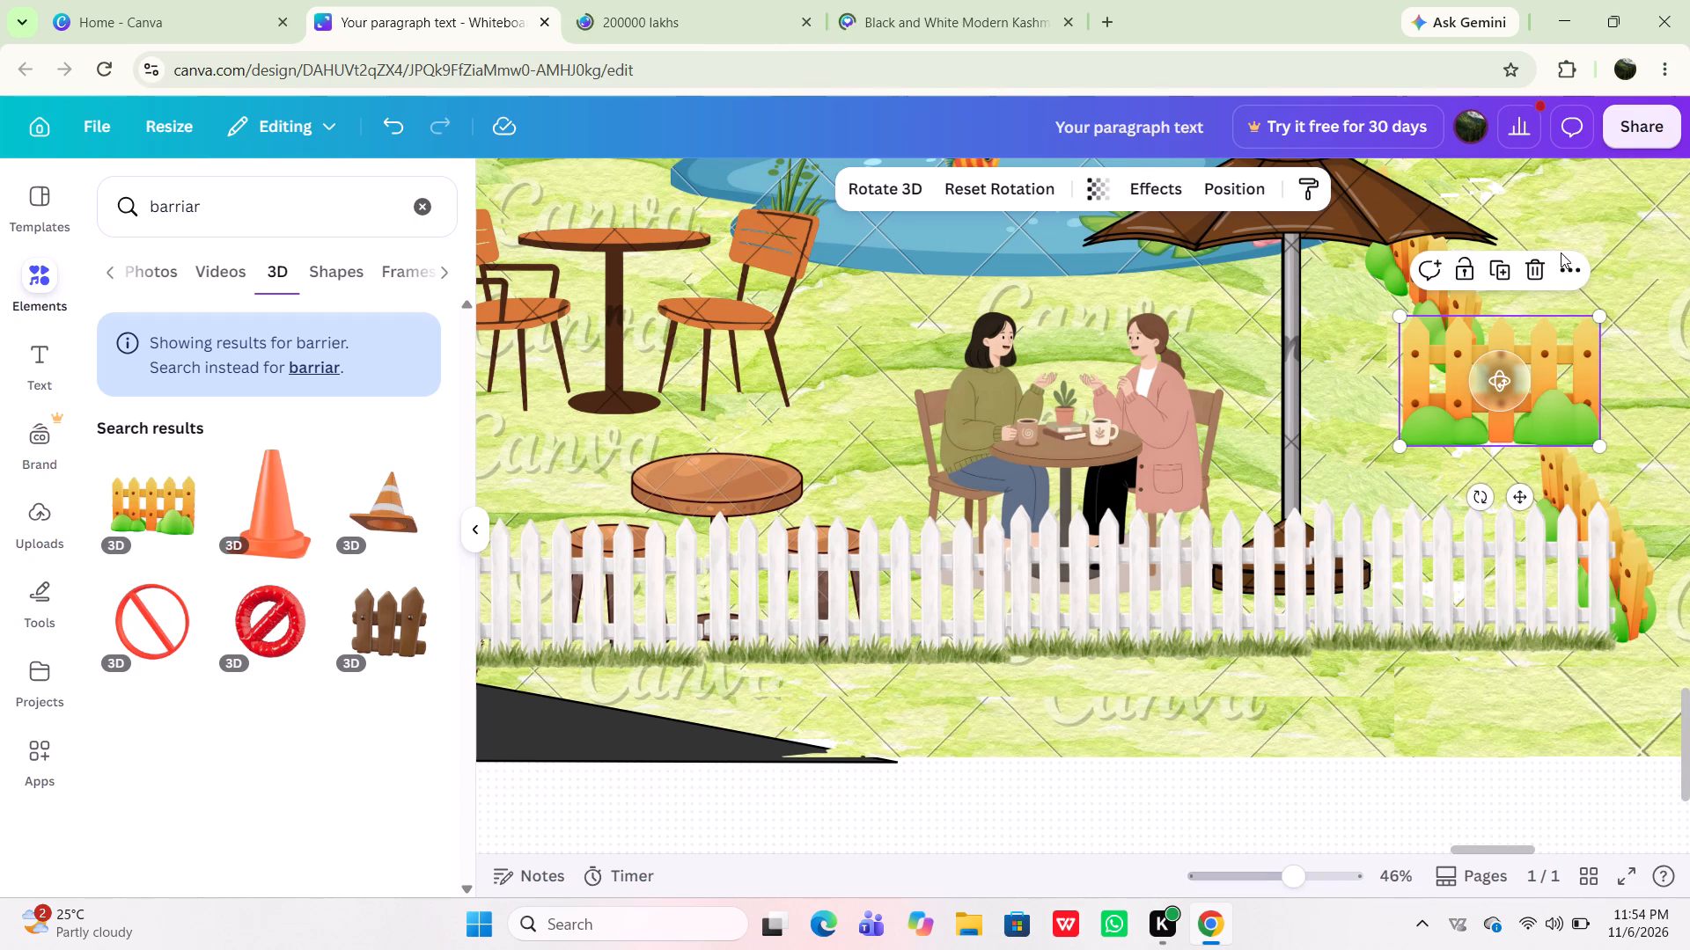
click(1532, 270)
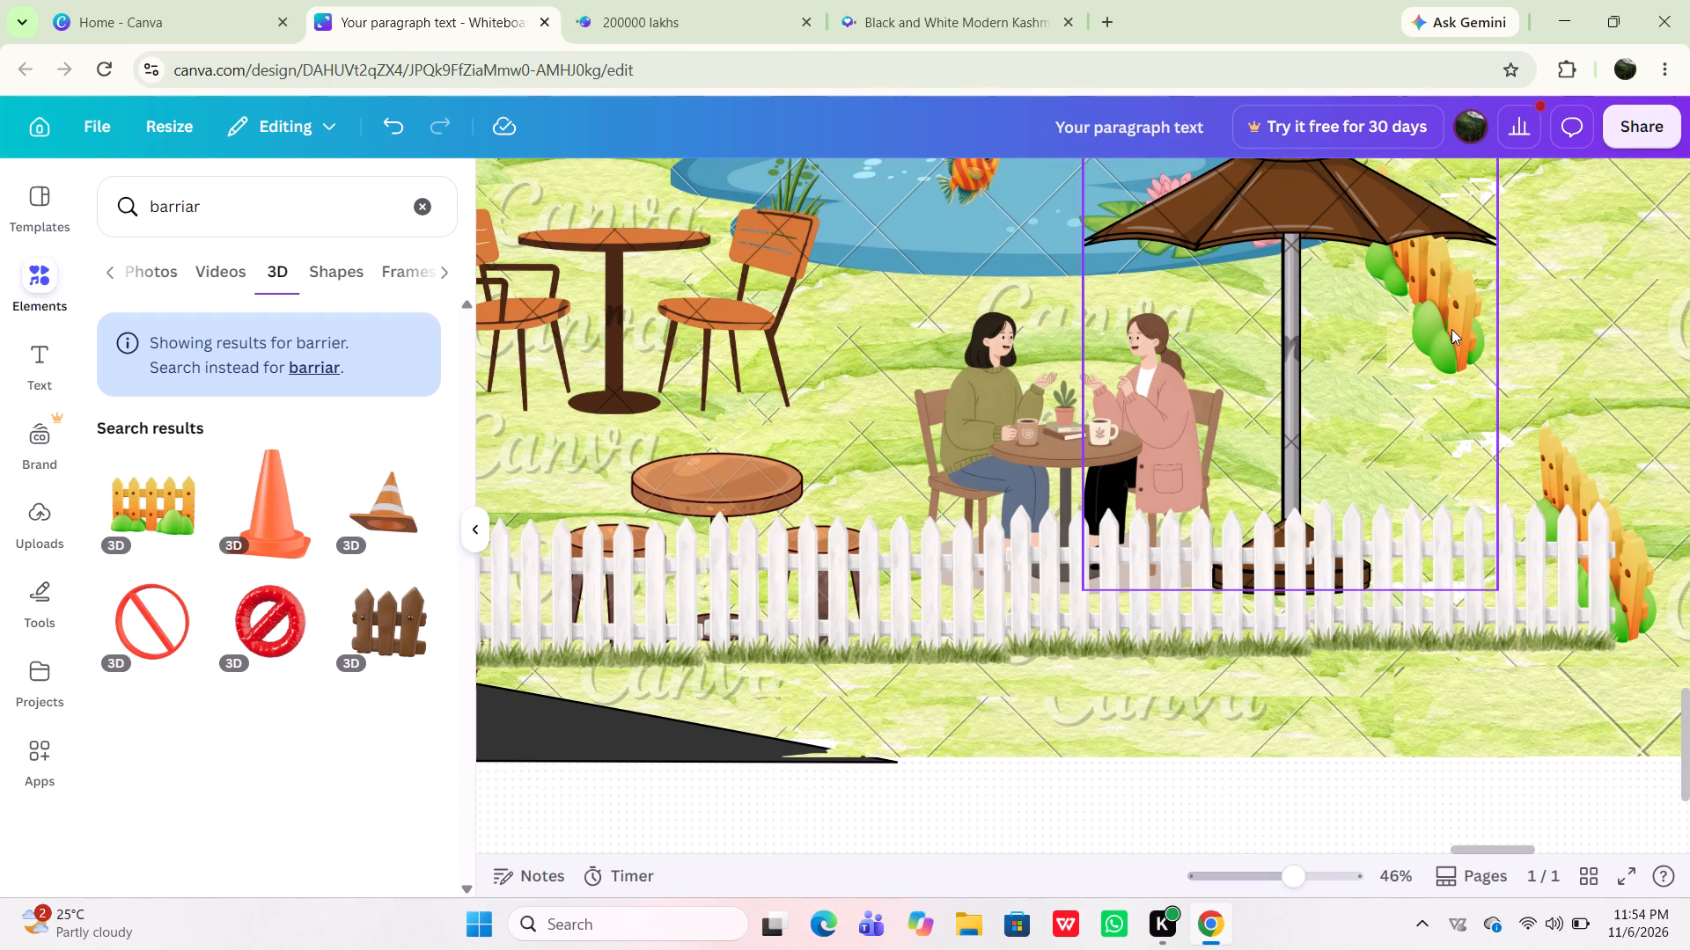
Duplicate the lower yellow fence section, try the copy in the gap of the diagonal row, and set it aside on the grass beyond.
click(1451, 327)
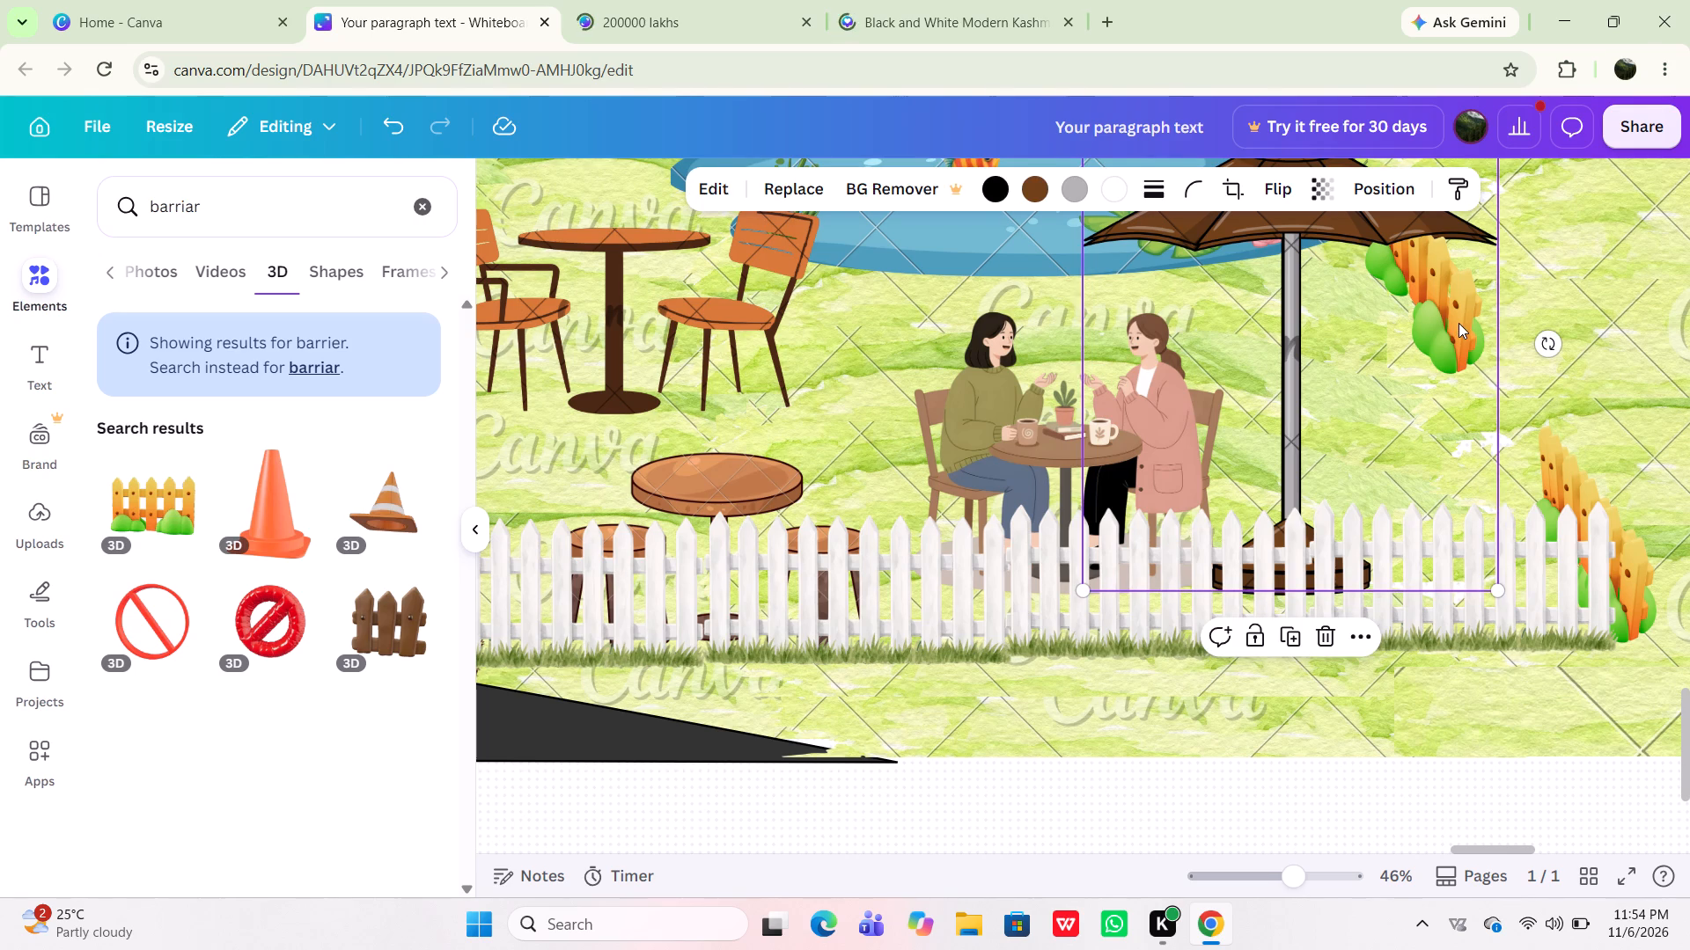
click(1459, 323)
click(1558, 464)
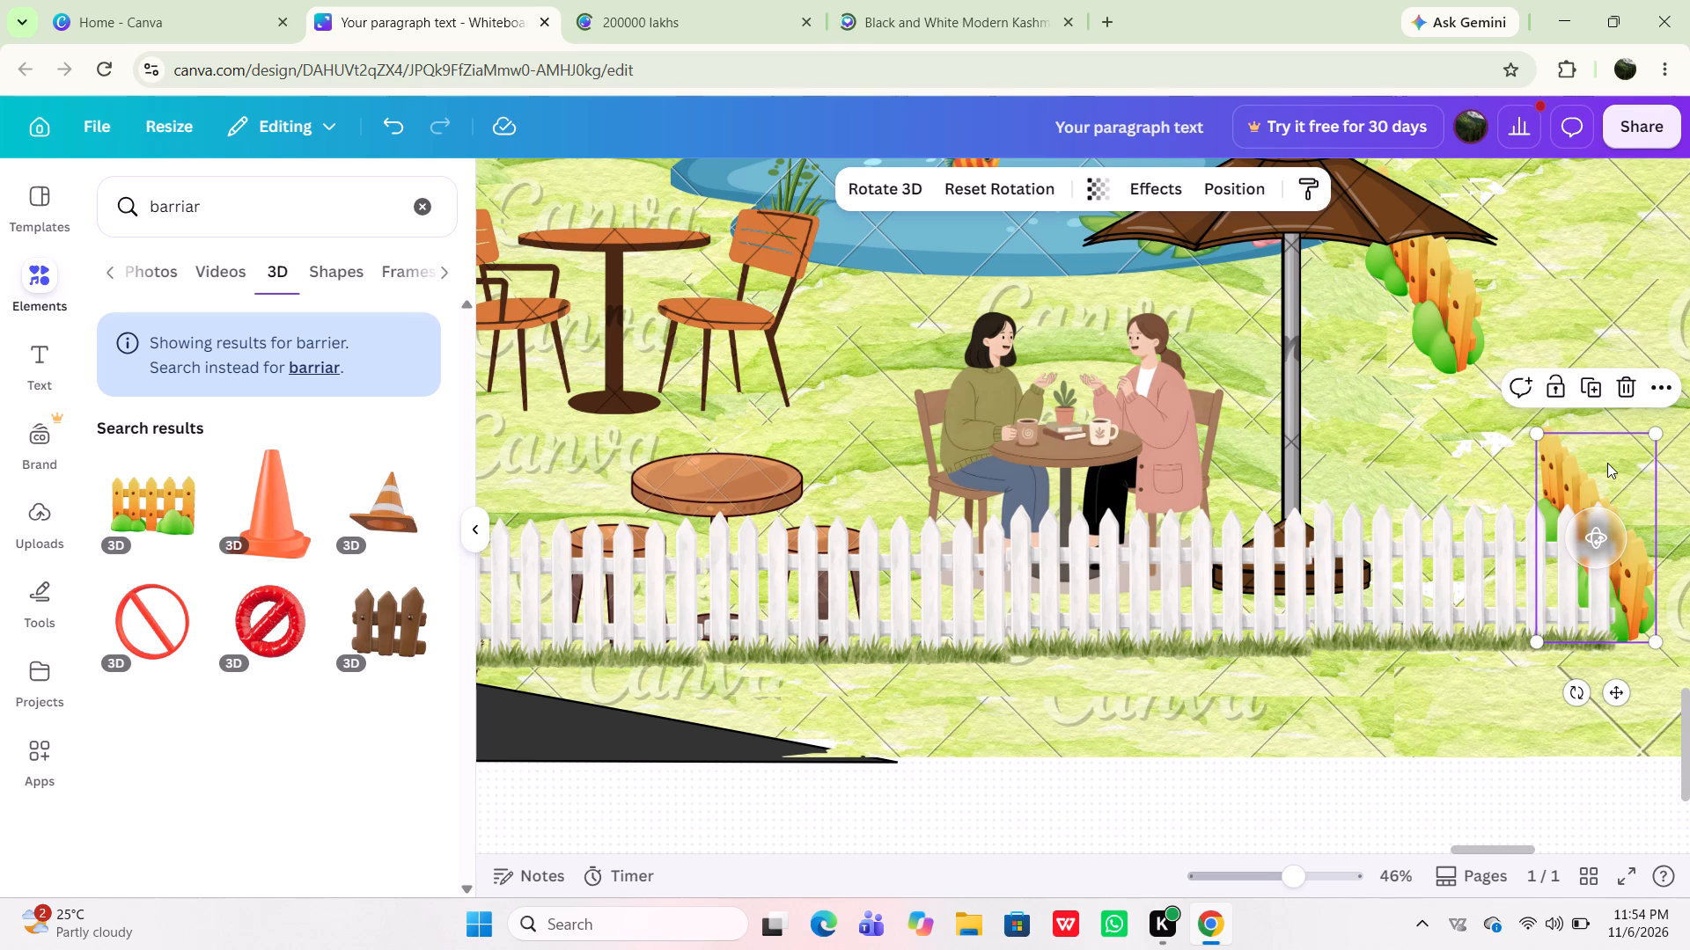
scroll(1560, 461, left, 3)
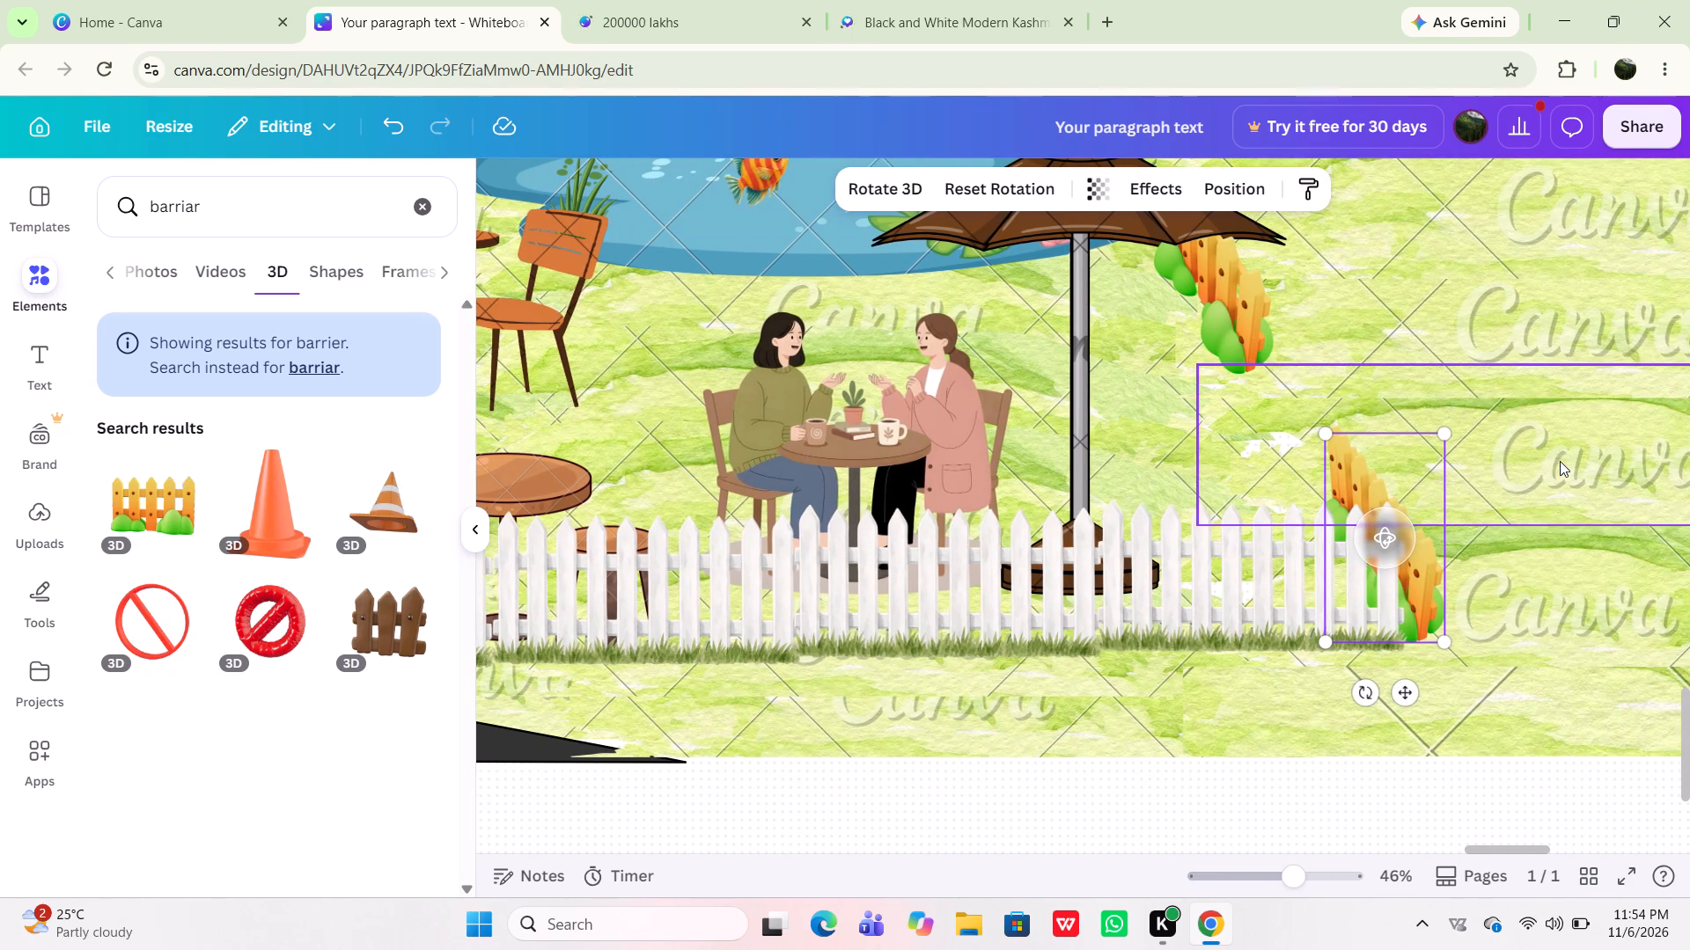
click(1382, 391)
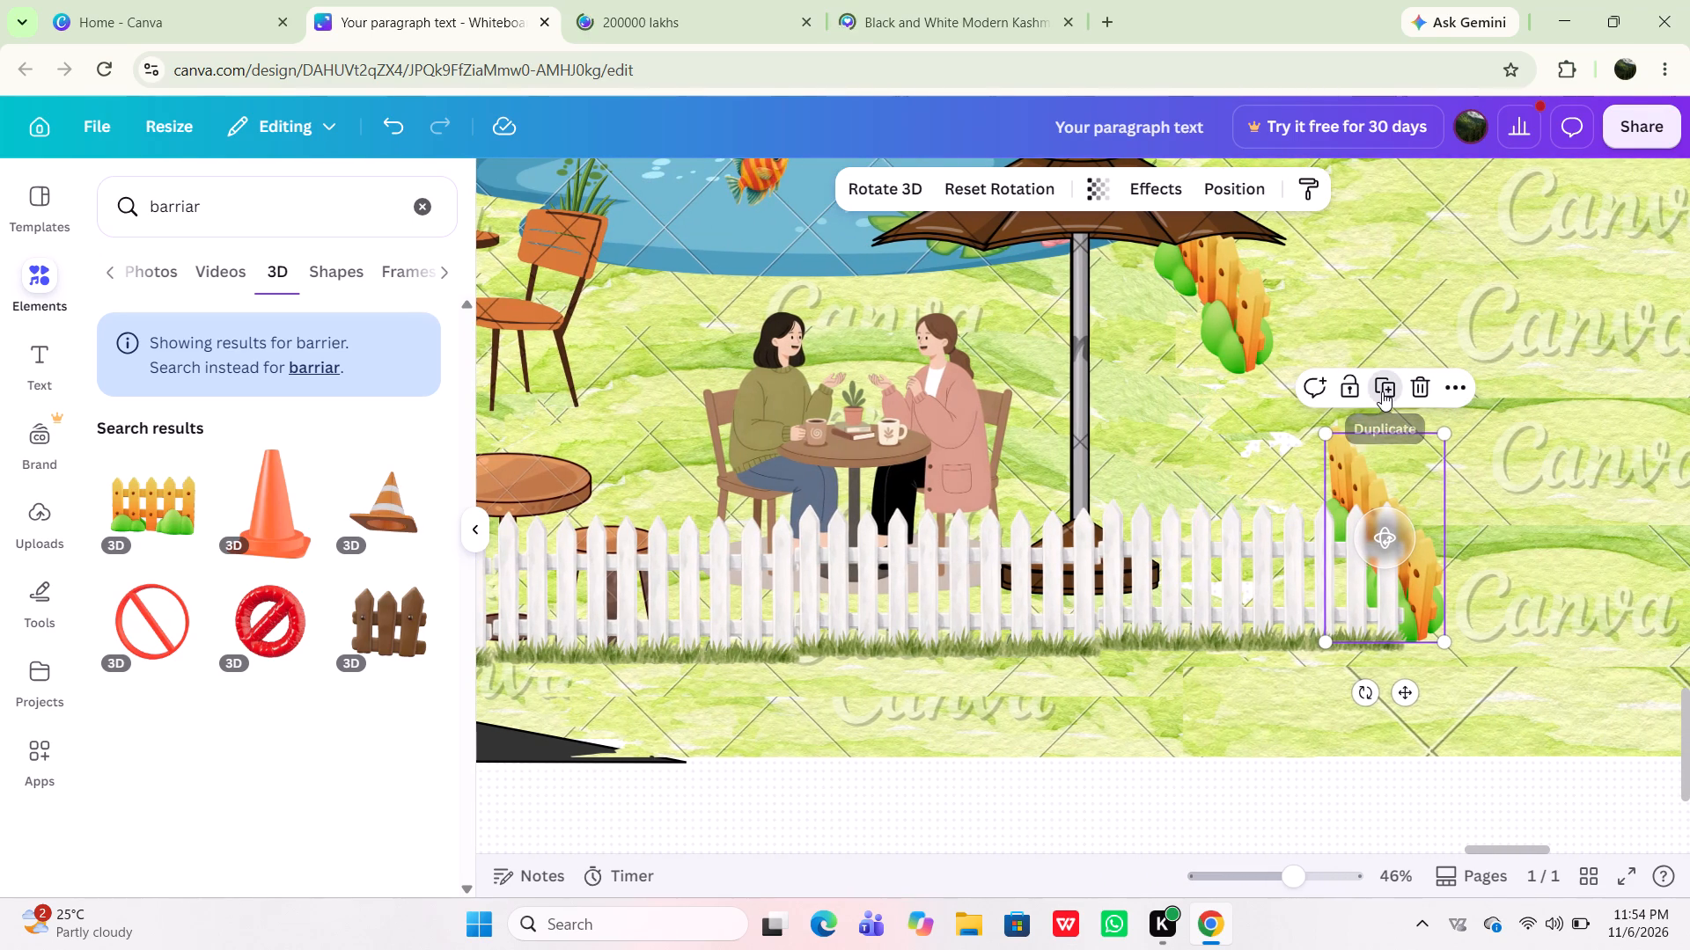
drag(1426, 496, 1326, 377)
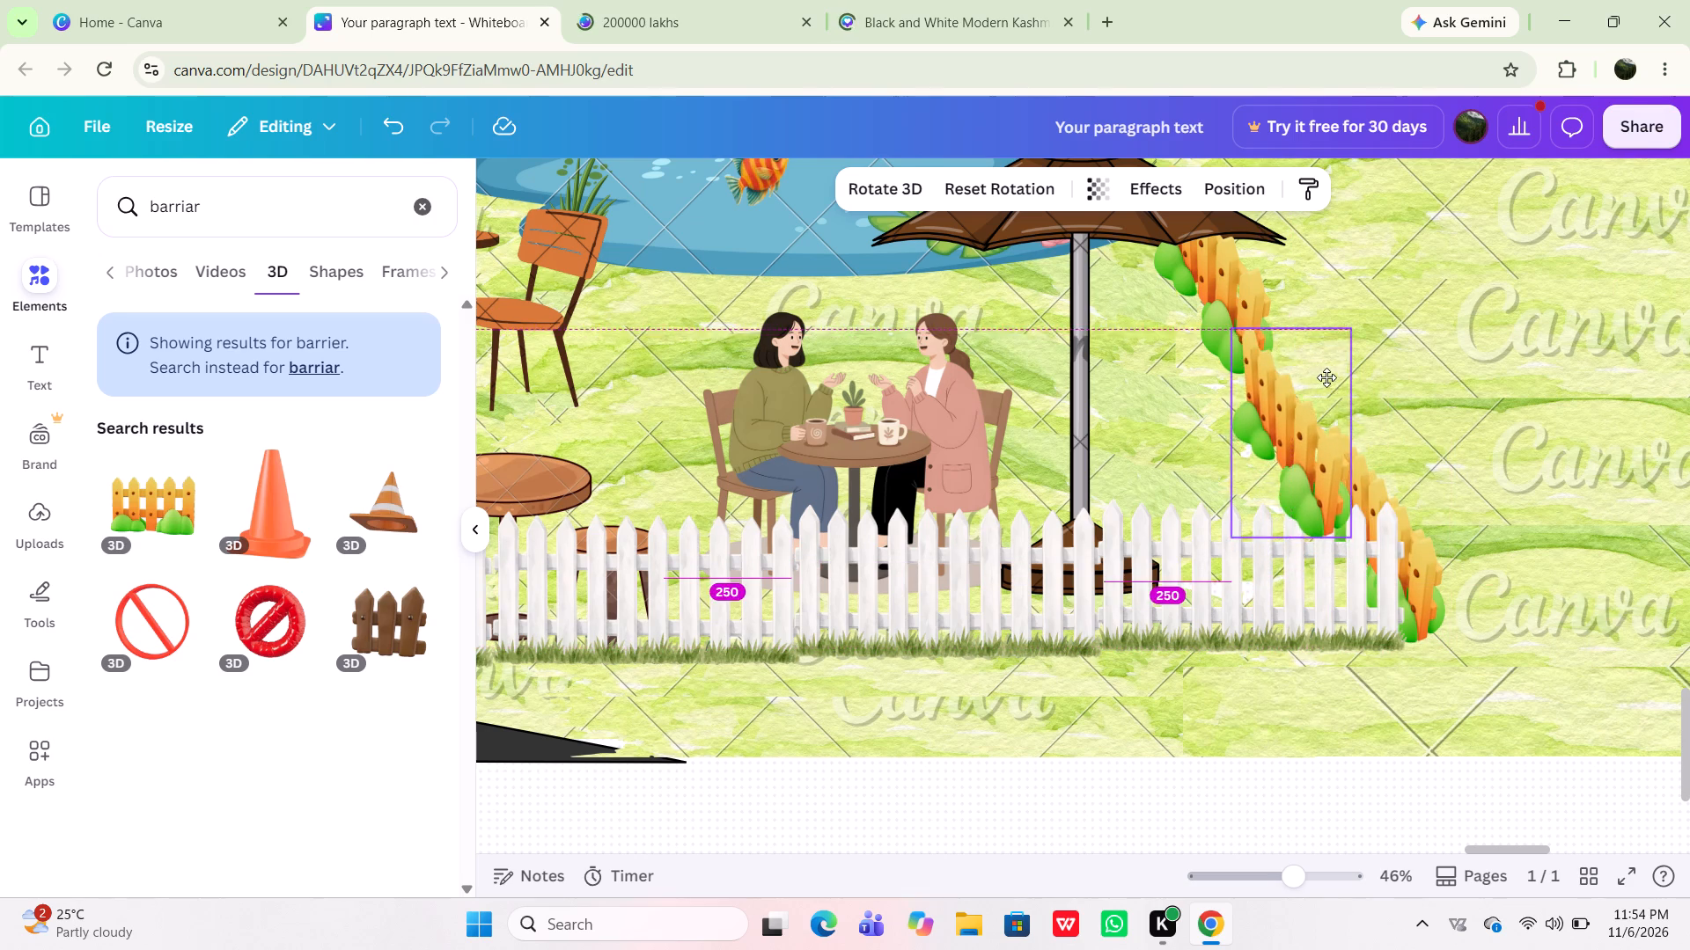
drag(1326, 377, 1335, 349)
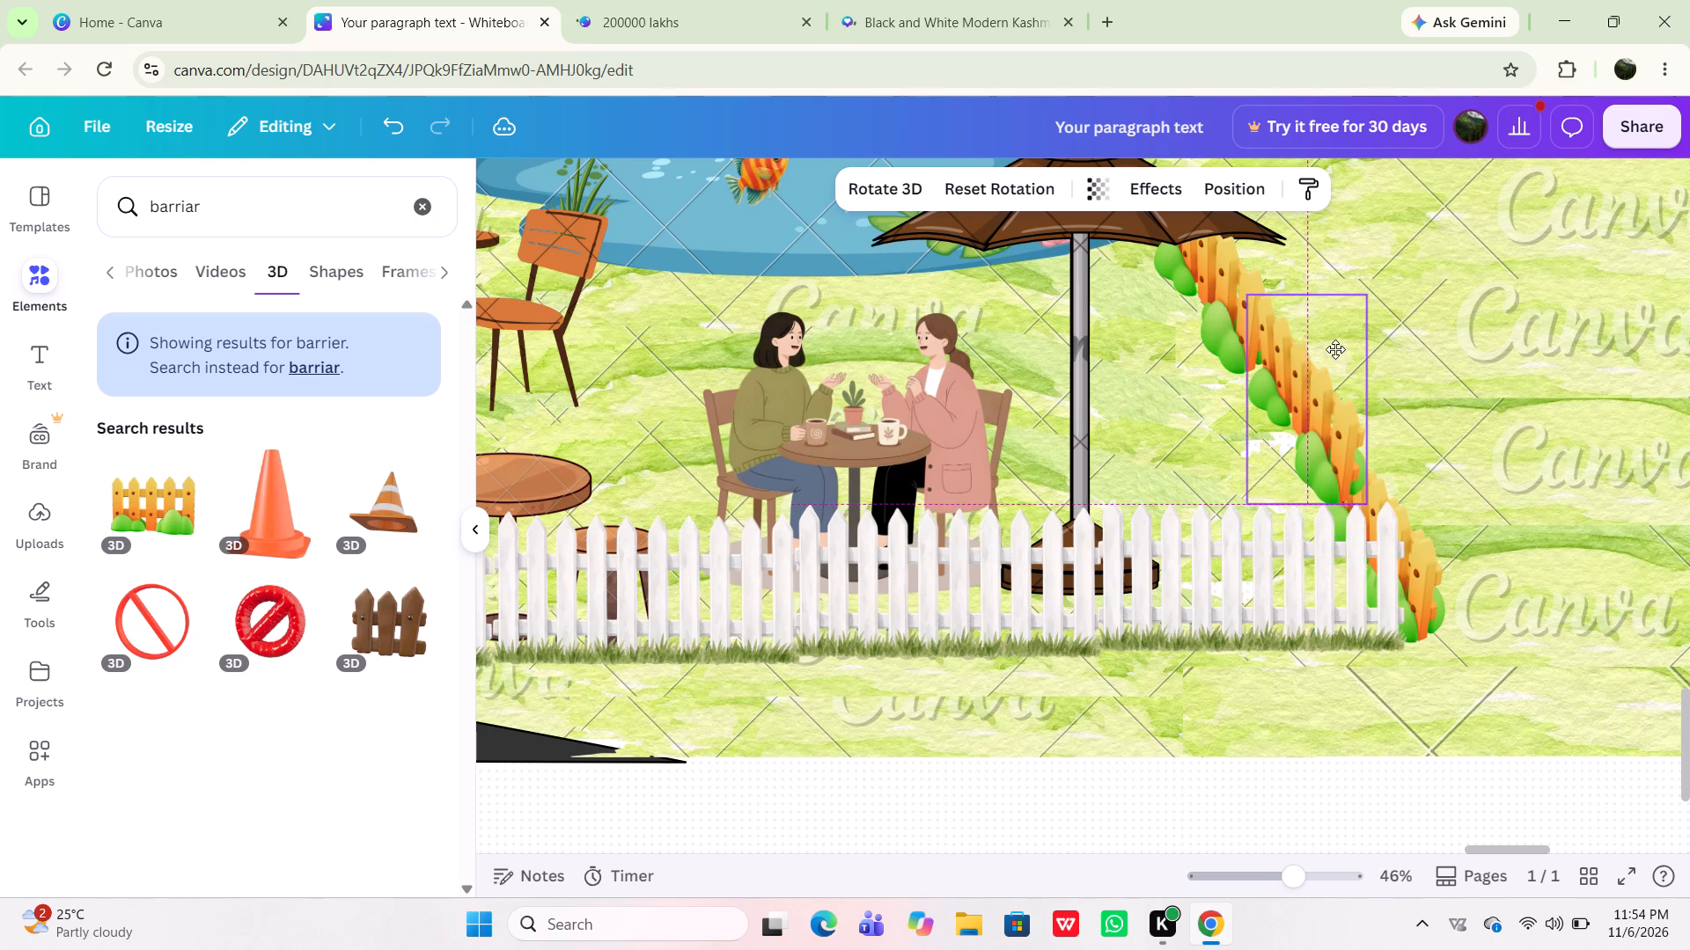
drag(1335, 349, 1330, 340)
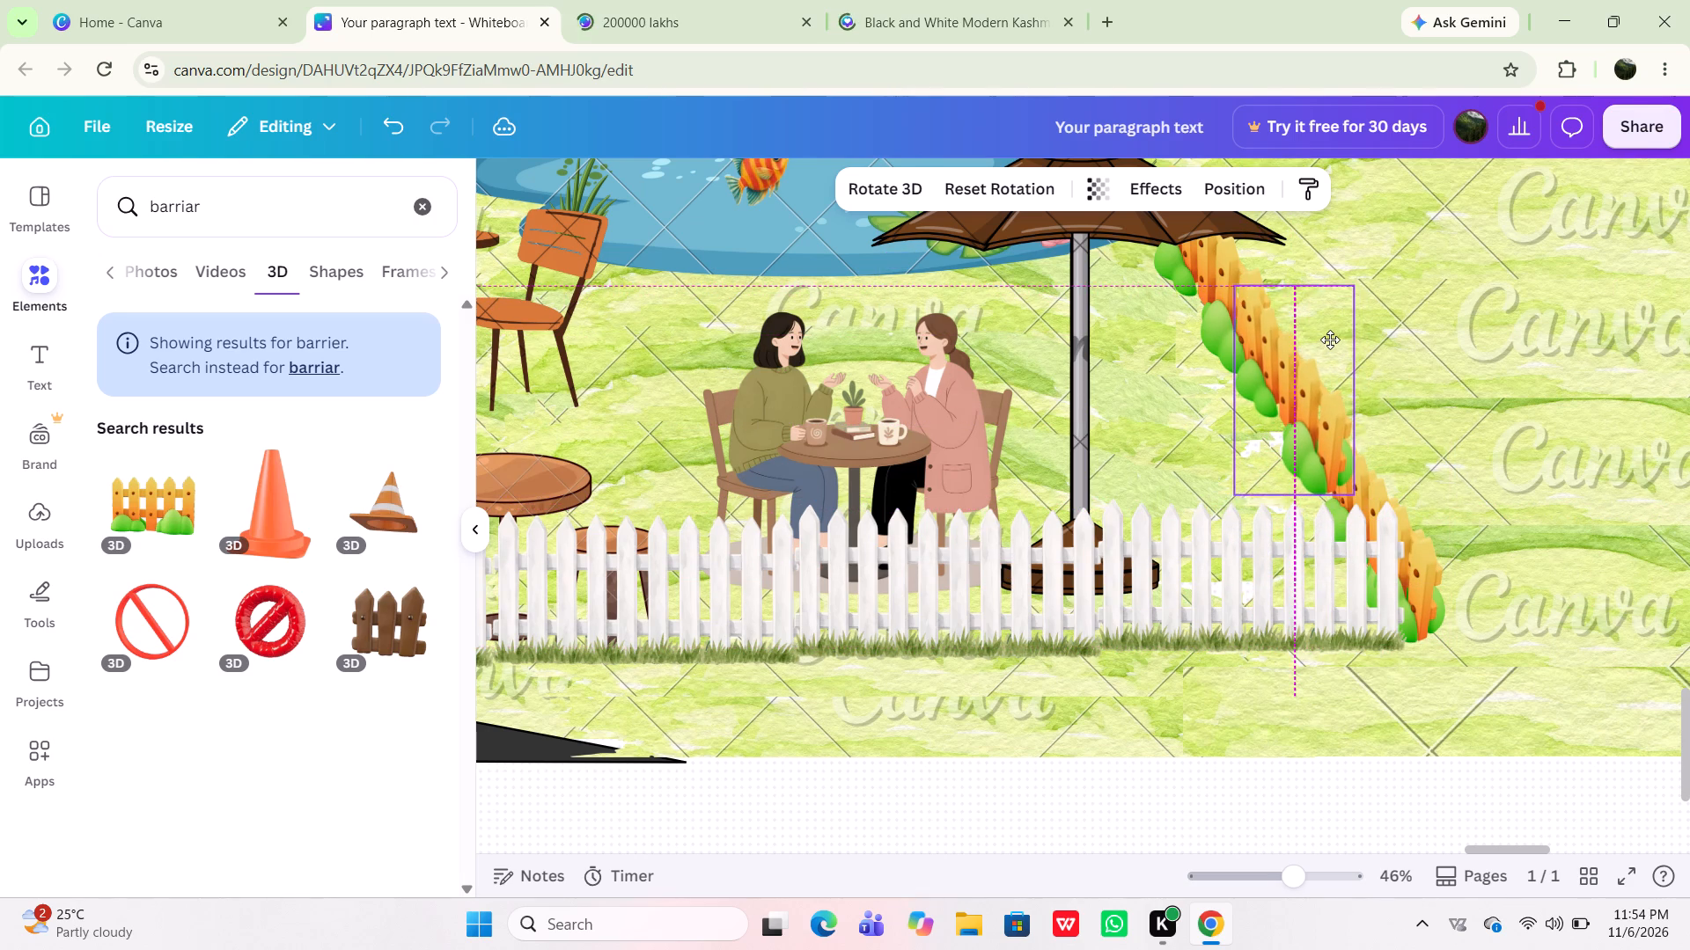
drag(1330, 340, 1333, 354)
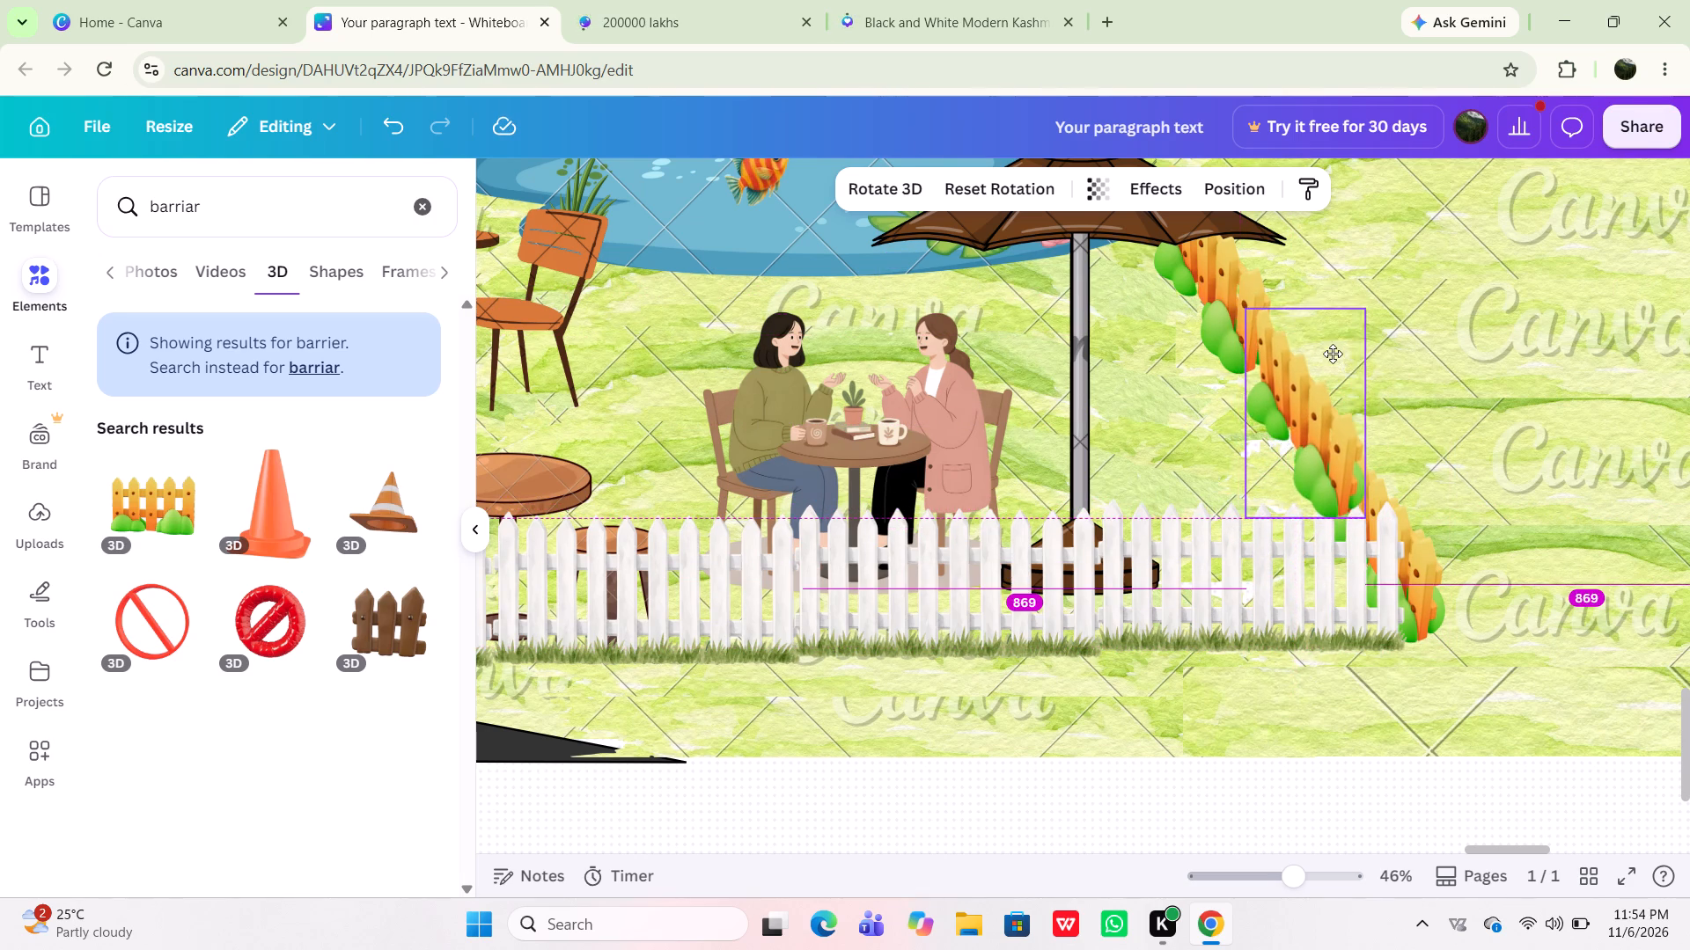
drag(1333, 354, 1330, 354)
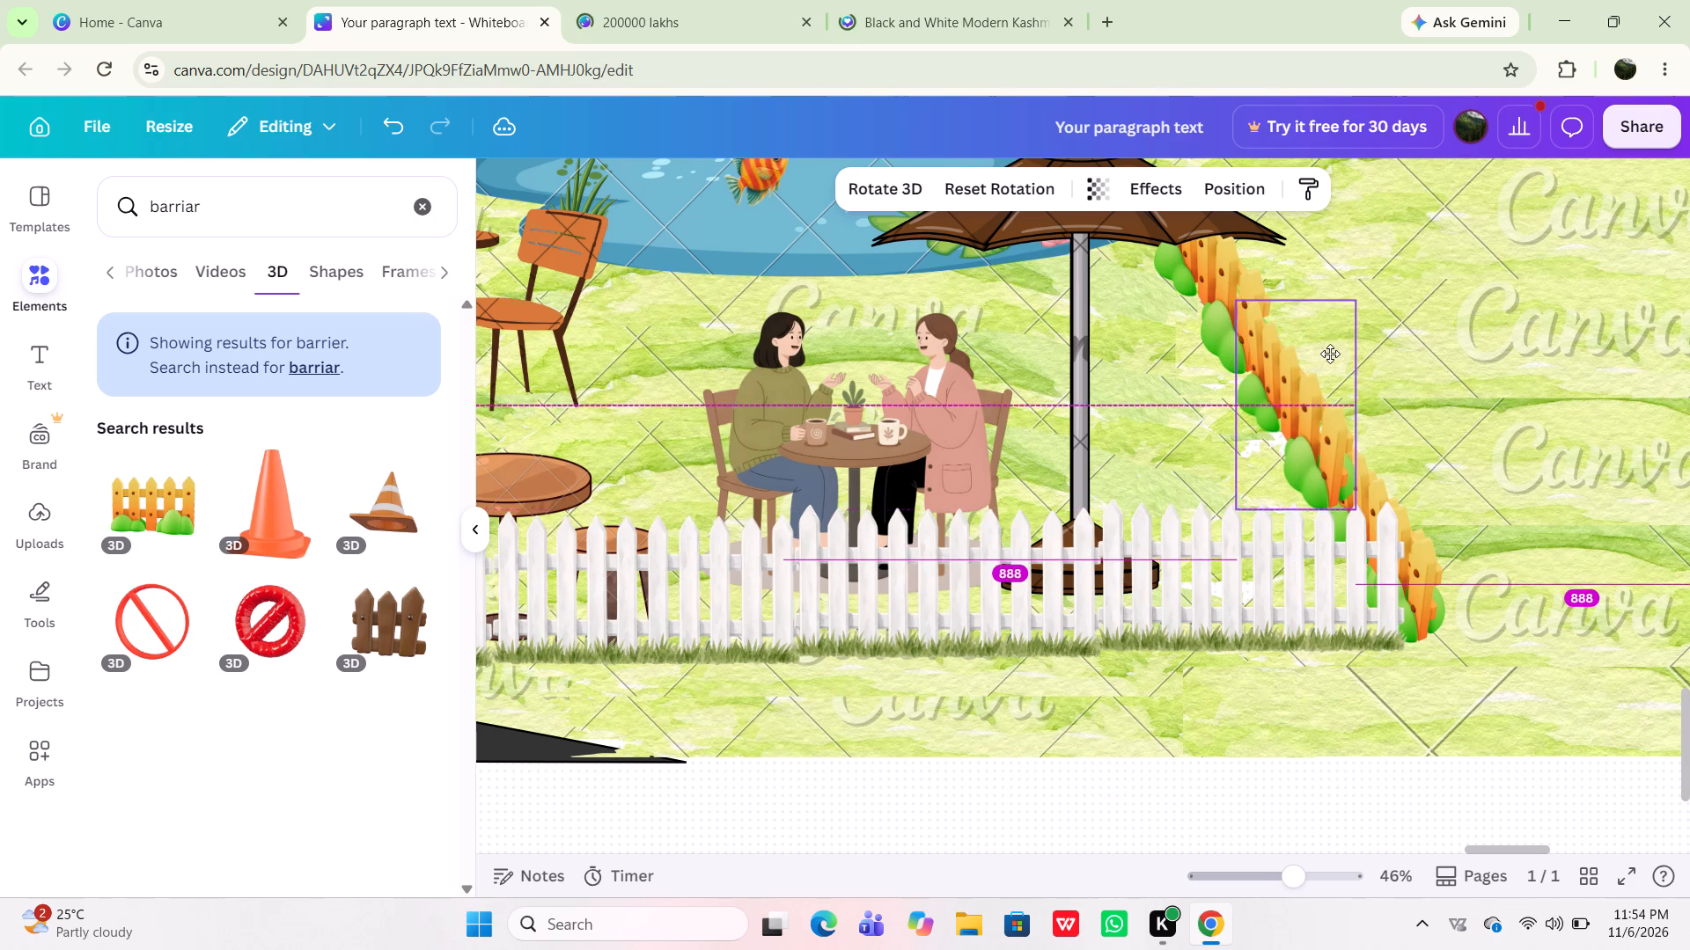
drag(1330, 354, 1544, 374)
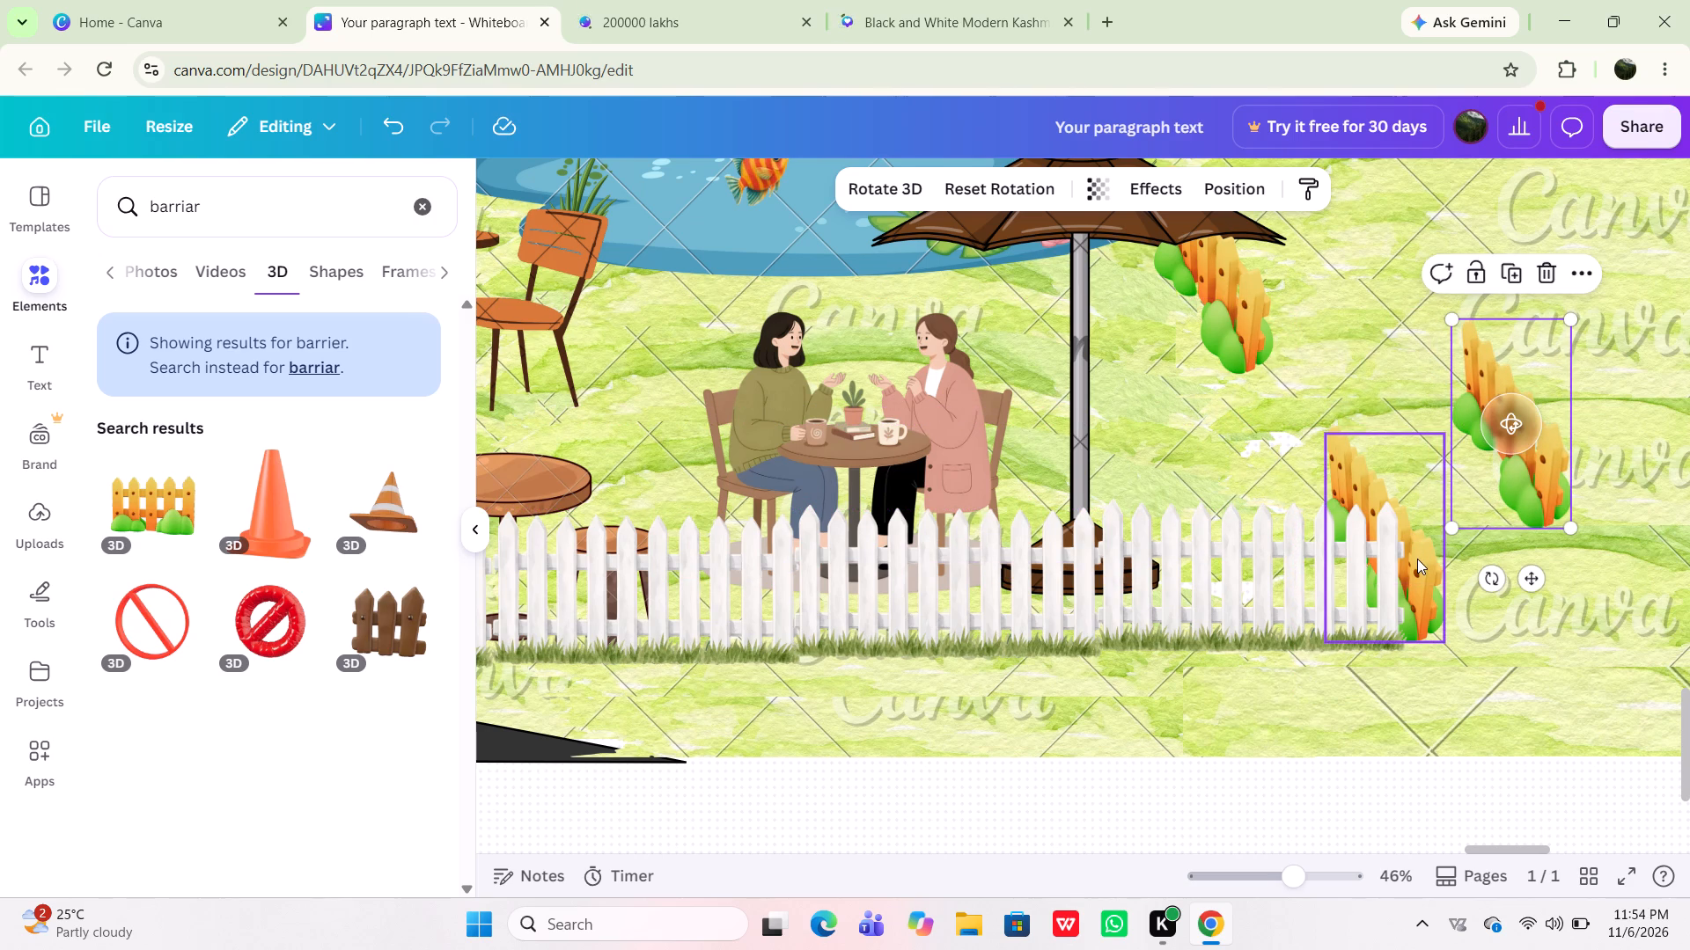
Move a yellow fence section from the end of the white fence up into the gap in the diagonal row.
drag(1417, 559, 1333, 416)
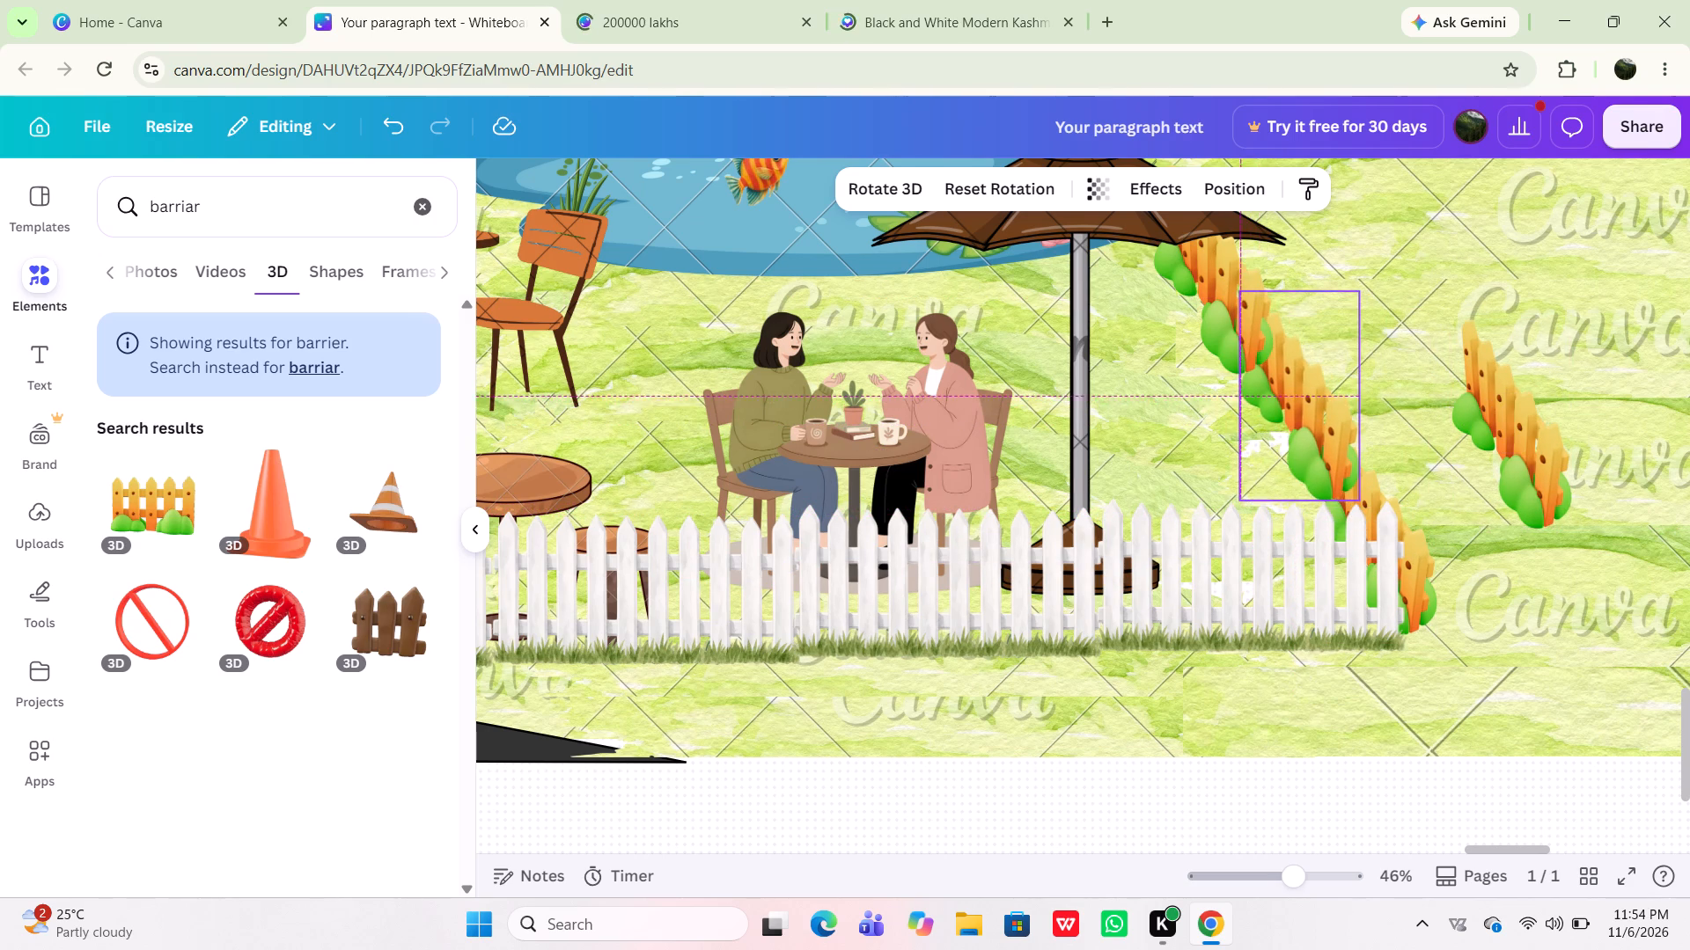
drag(1333, 416, 1334, 433)
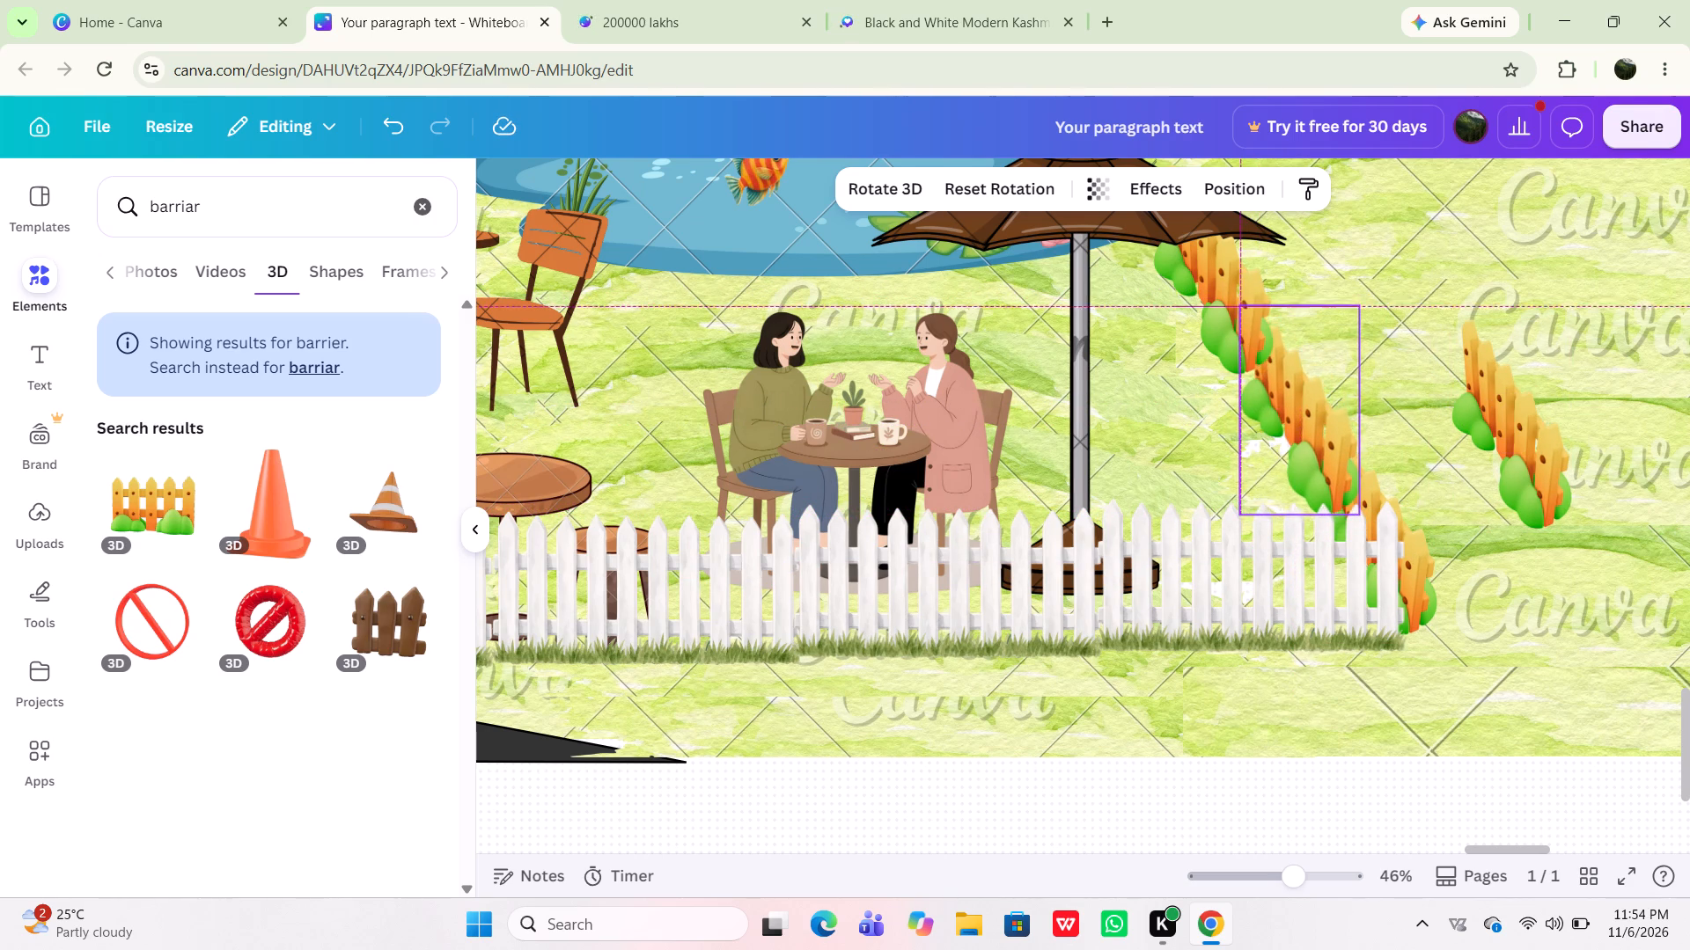
drag(1334, 433, 1334, 412)
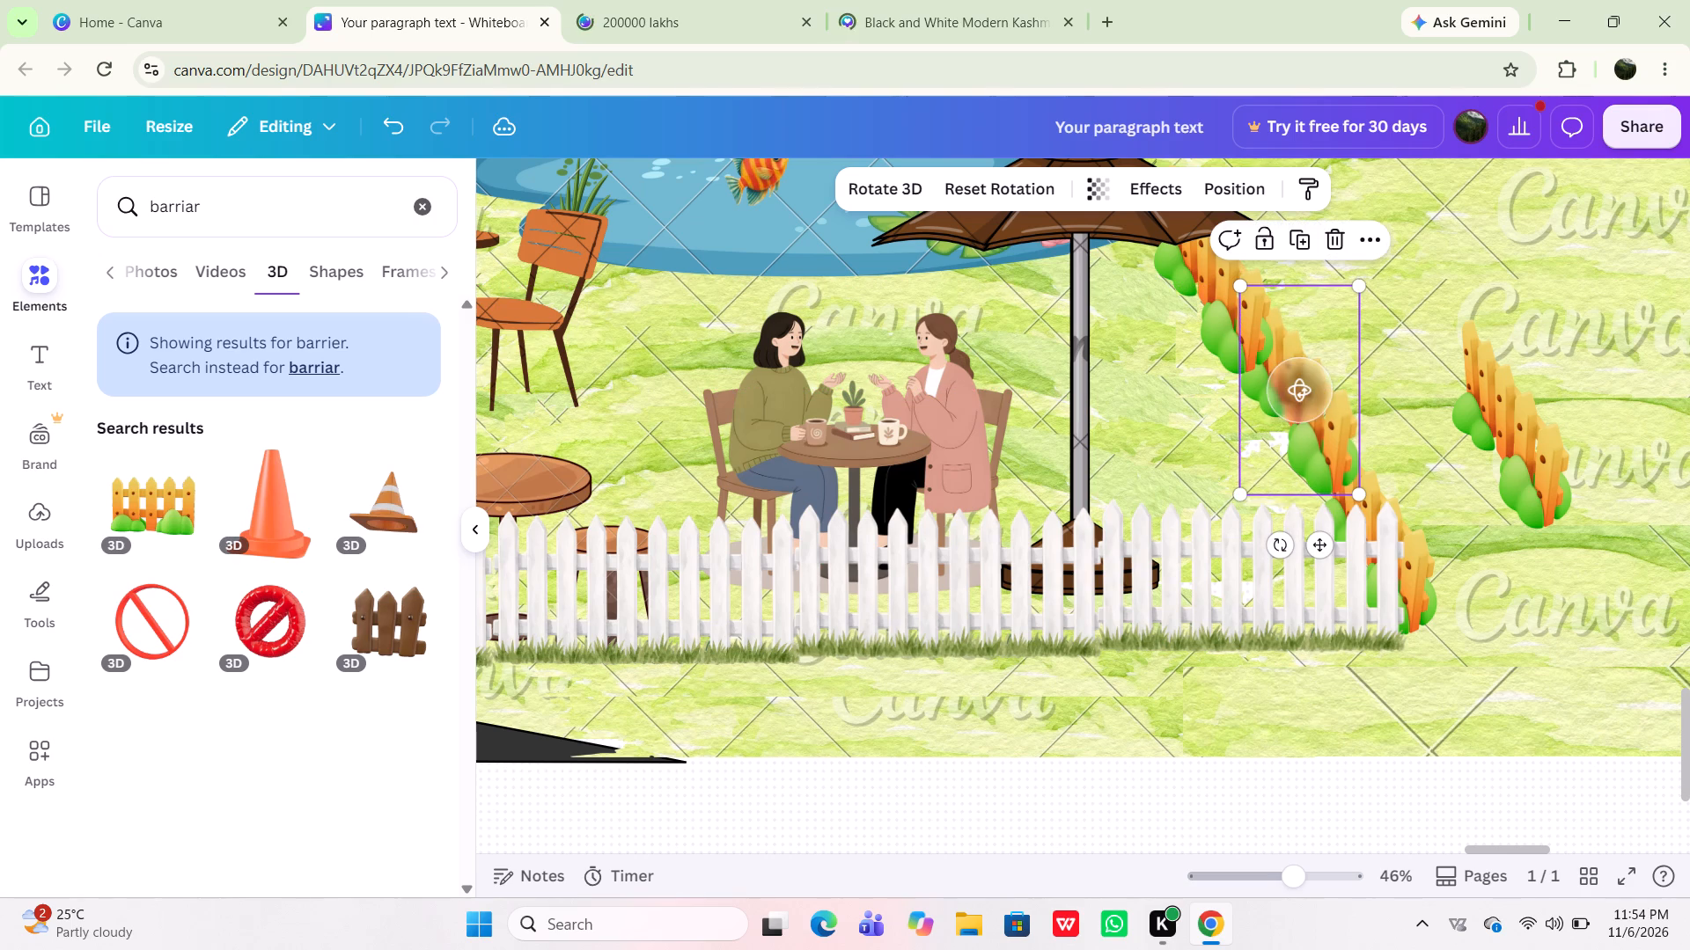
Nudge the lowest yellow fence section so it joins the diagonal row at the end of the white fence.
drag(1412, 556, 1423, 540)
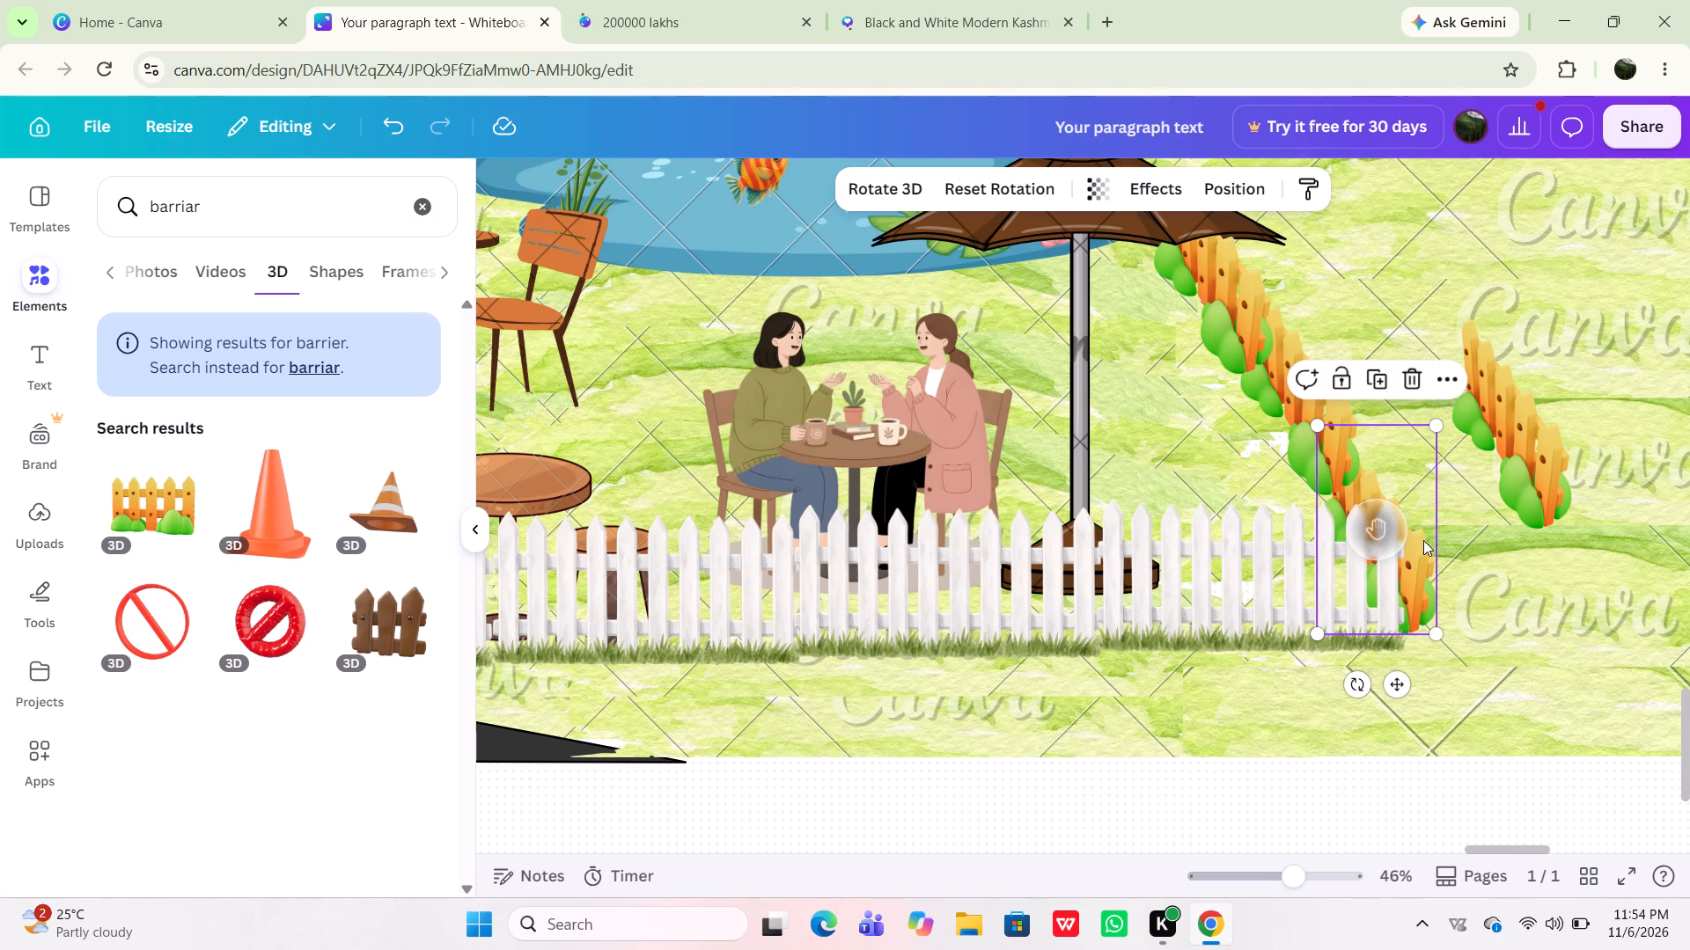
drag(1423, 540, 1442, 549)
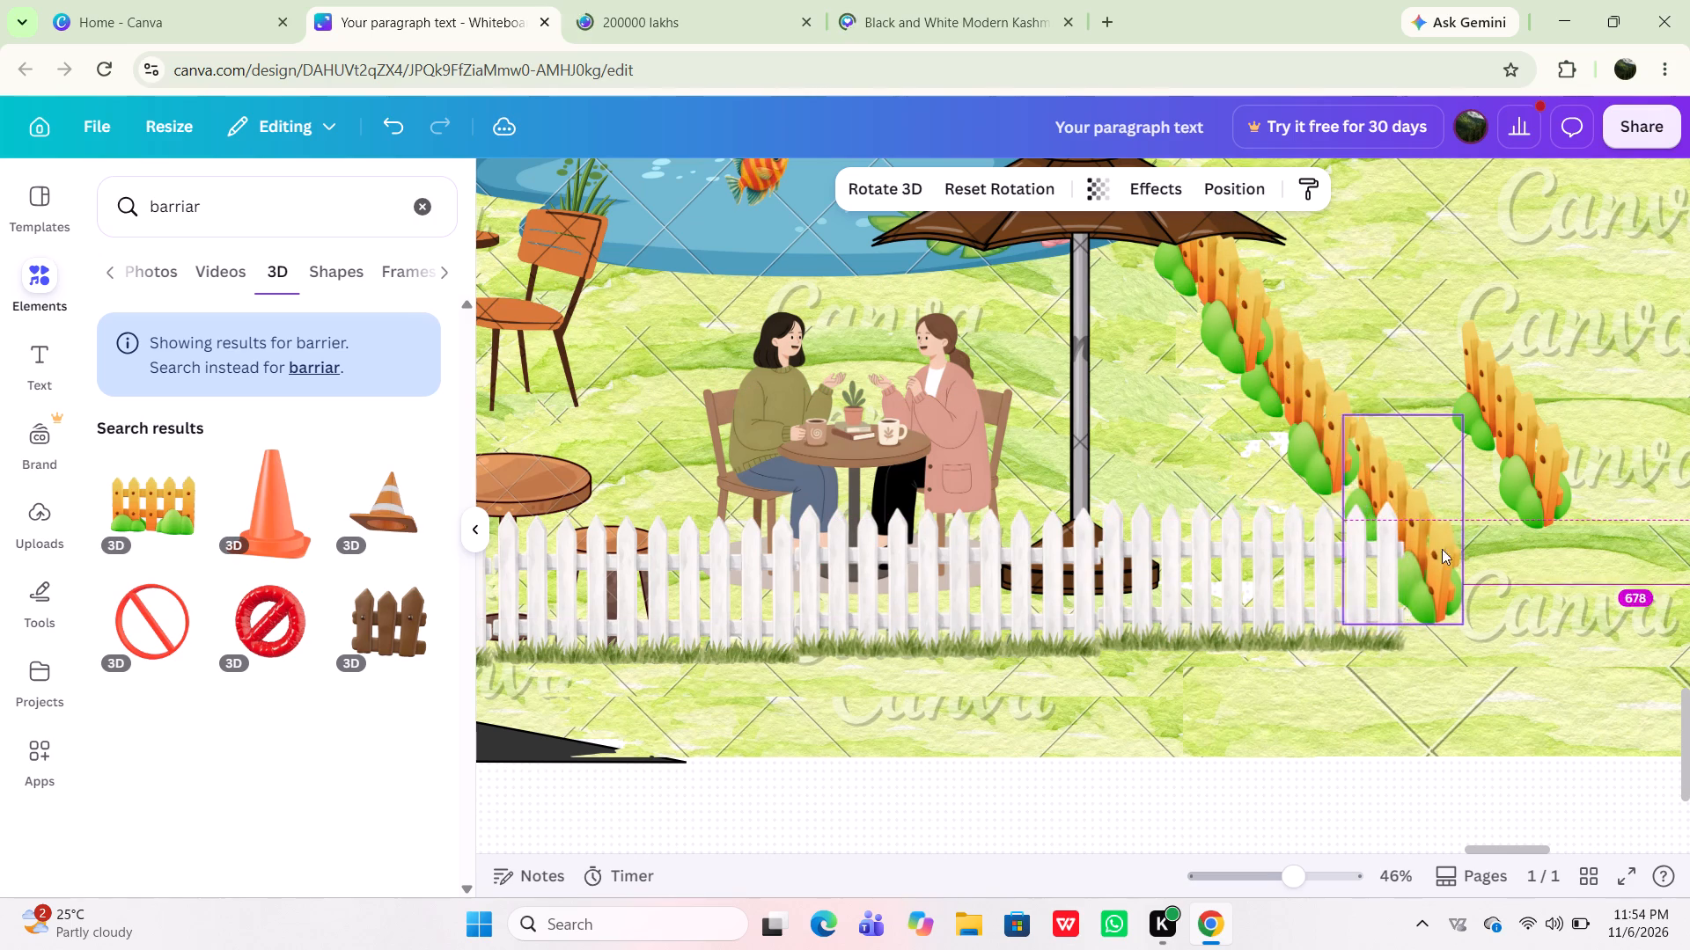
drag(1442, 549, 1431, 551)
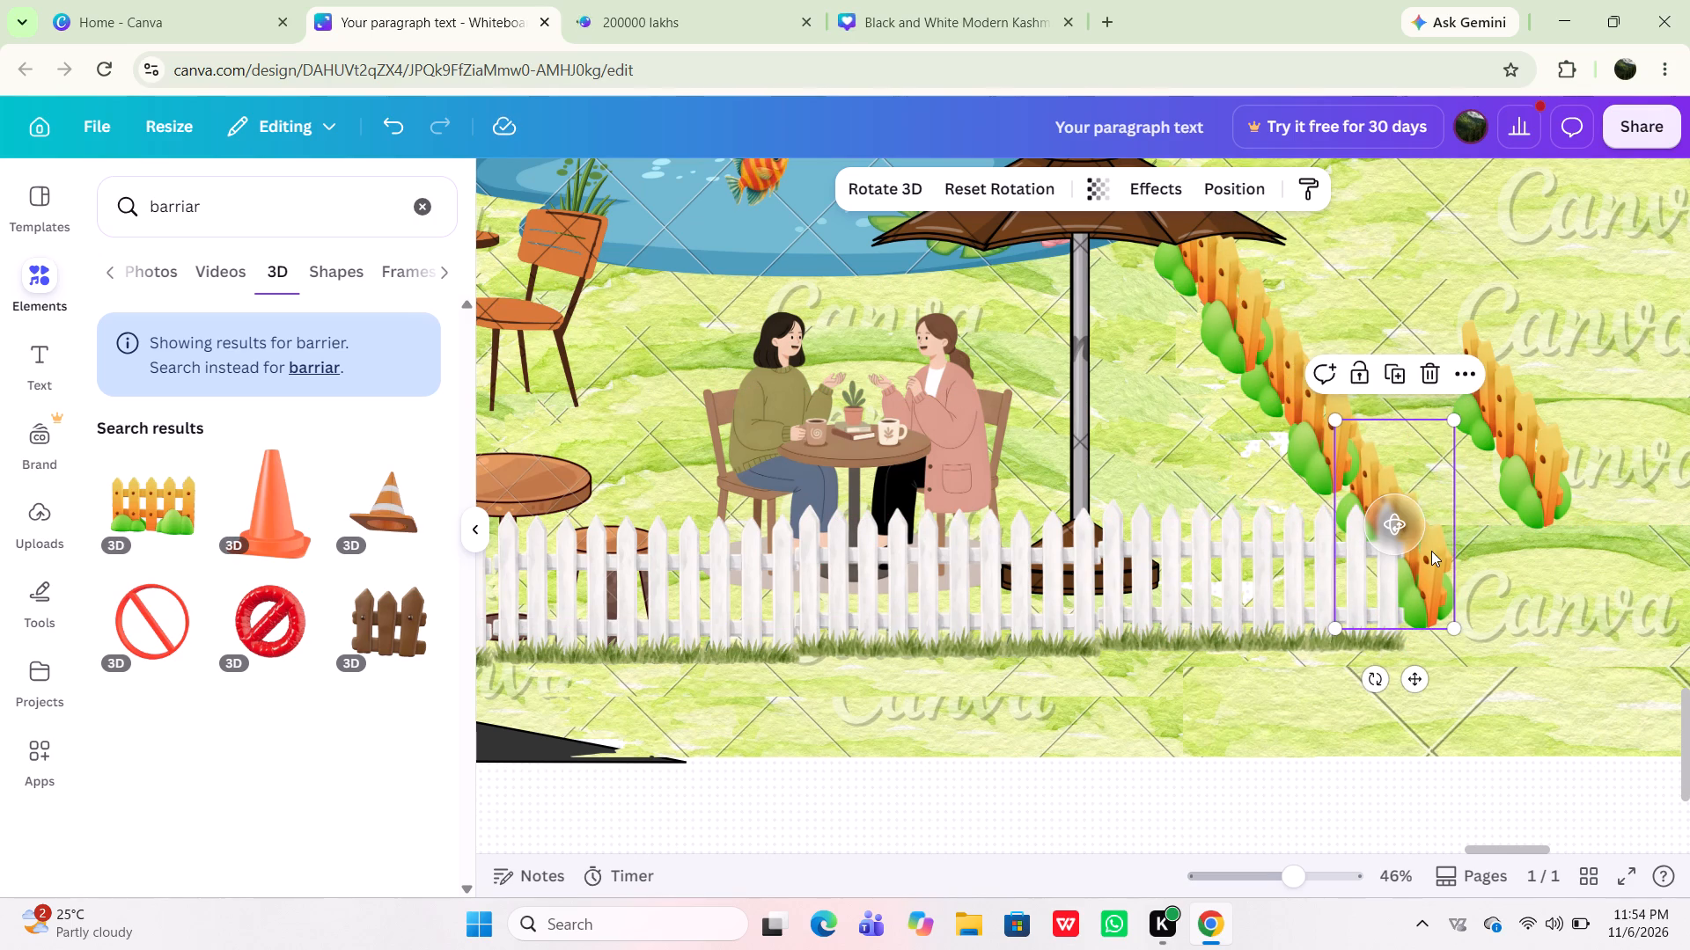
Delete the spare yellow fence section set aside on the grass beyond the diagonal row.
click(1544, 466)
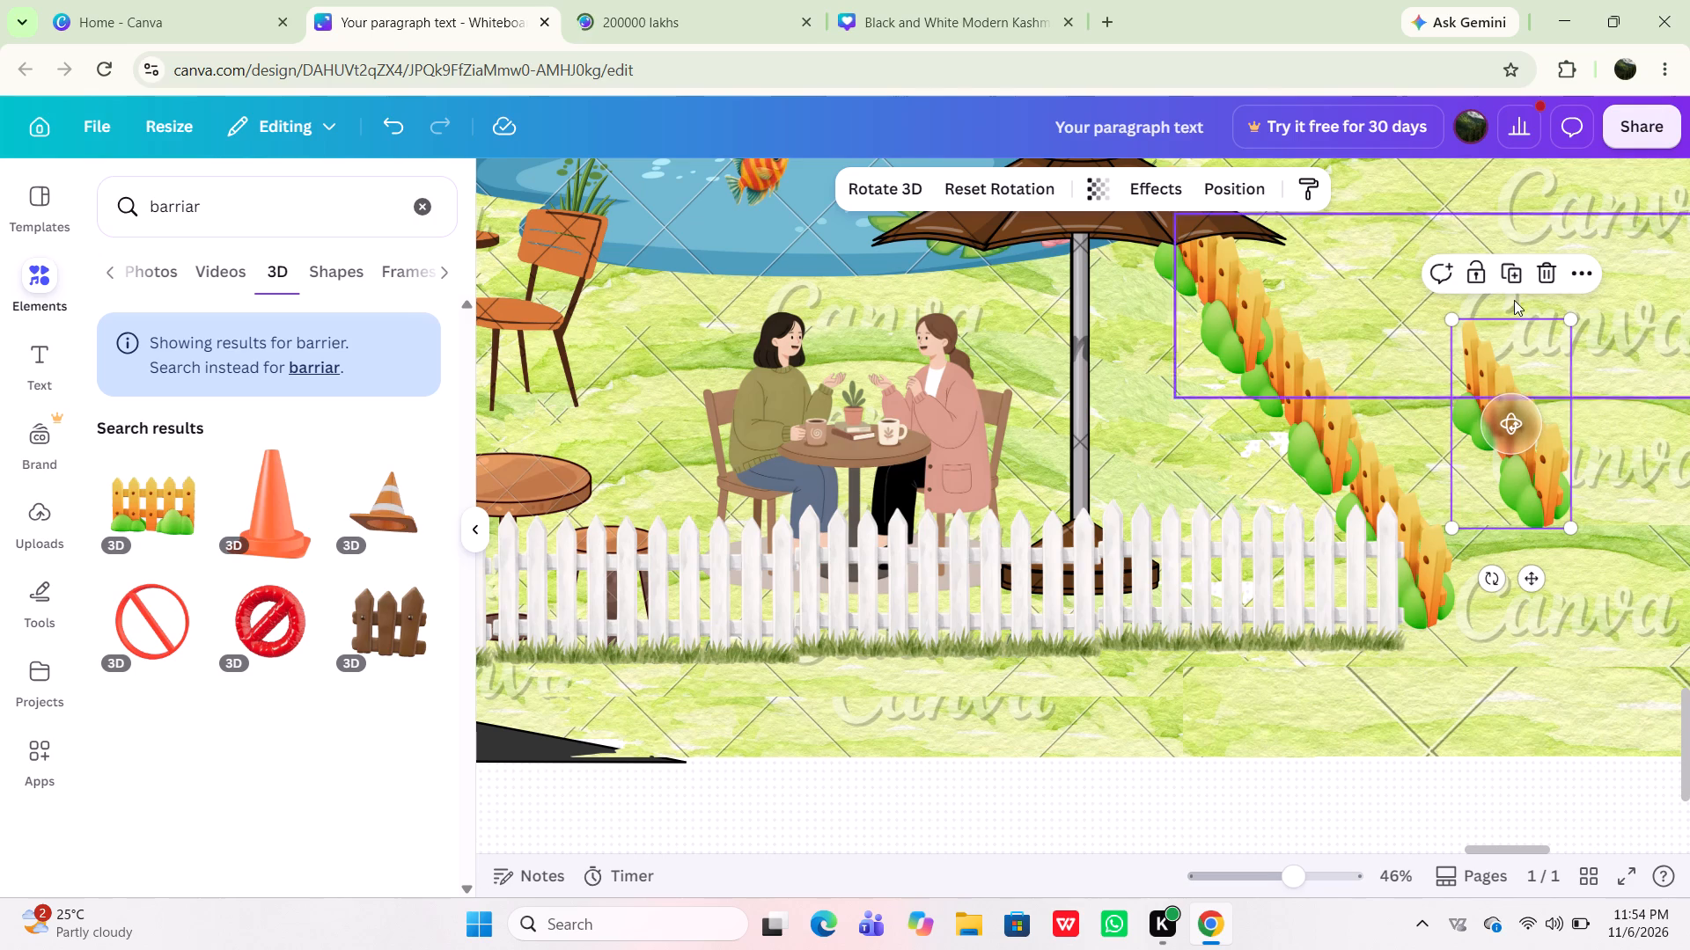
click(1539, 276)
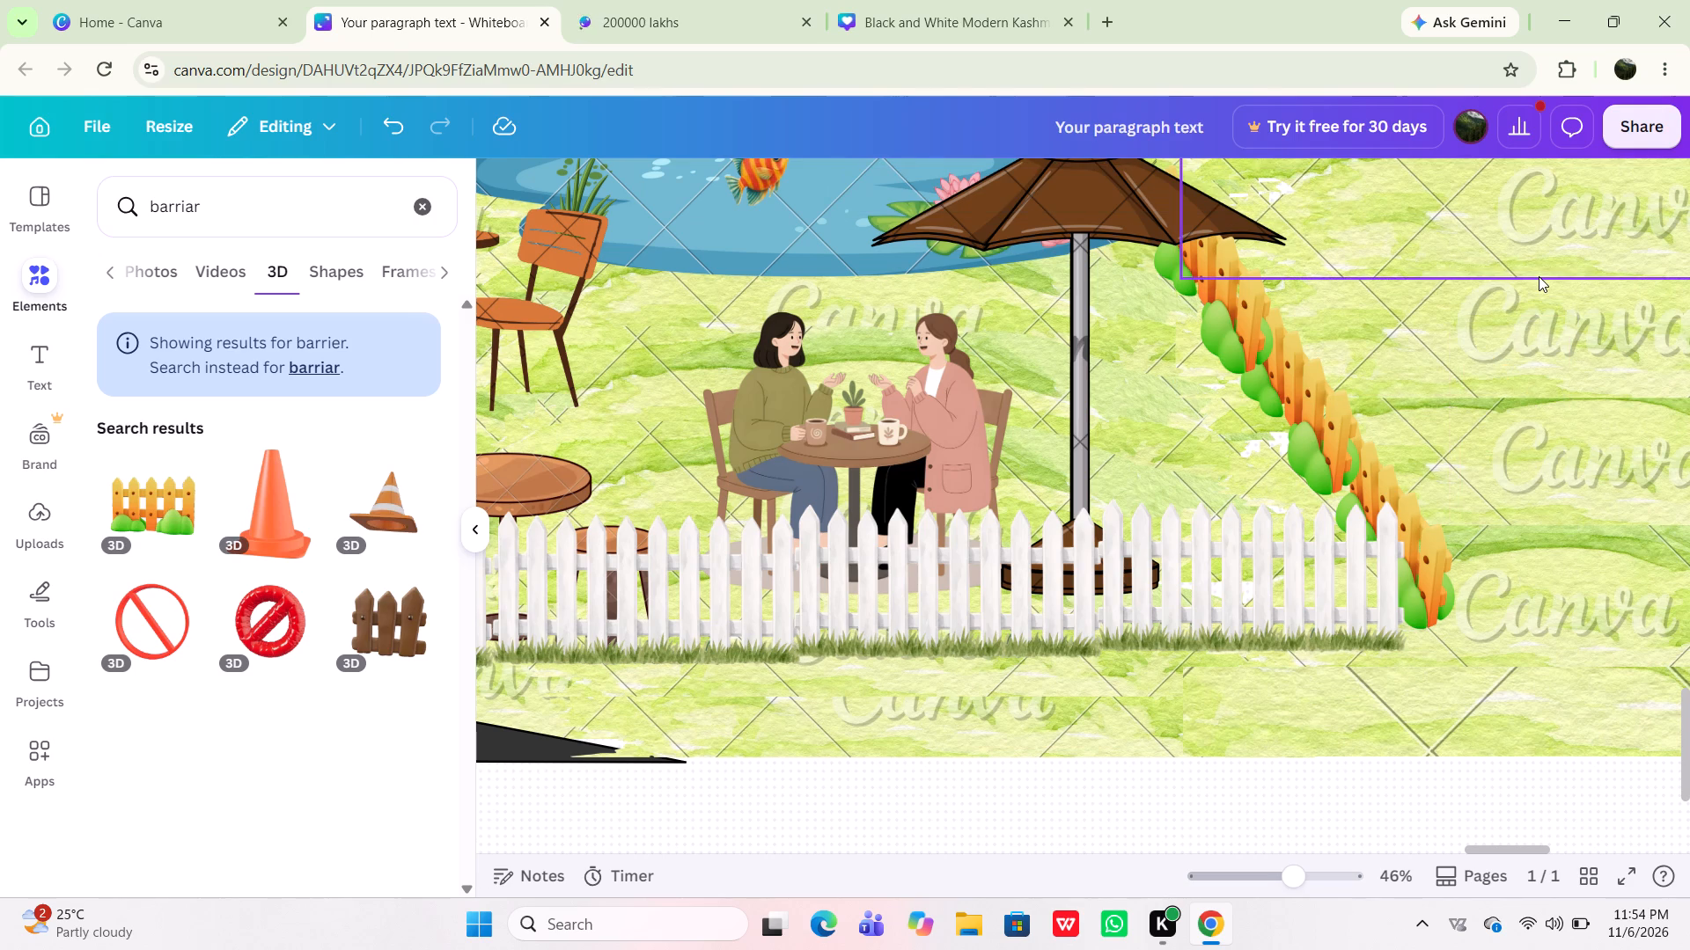
Stretch the last white fence section sideways to about 650 wide so it meets the diagonal yellow fence.
click(1310, 573)
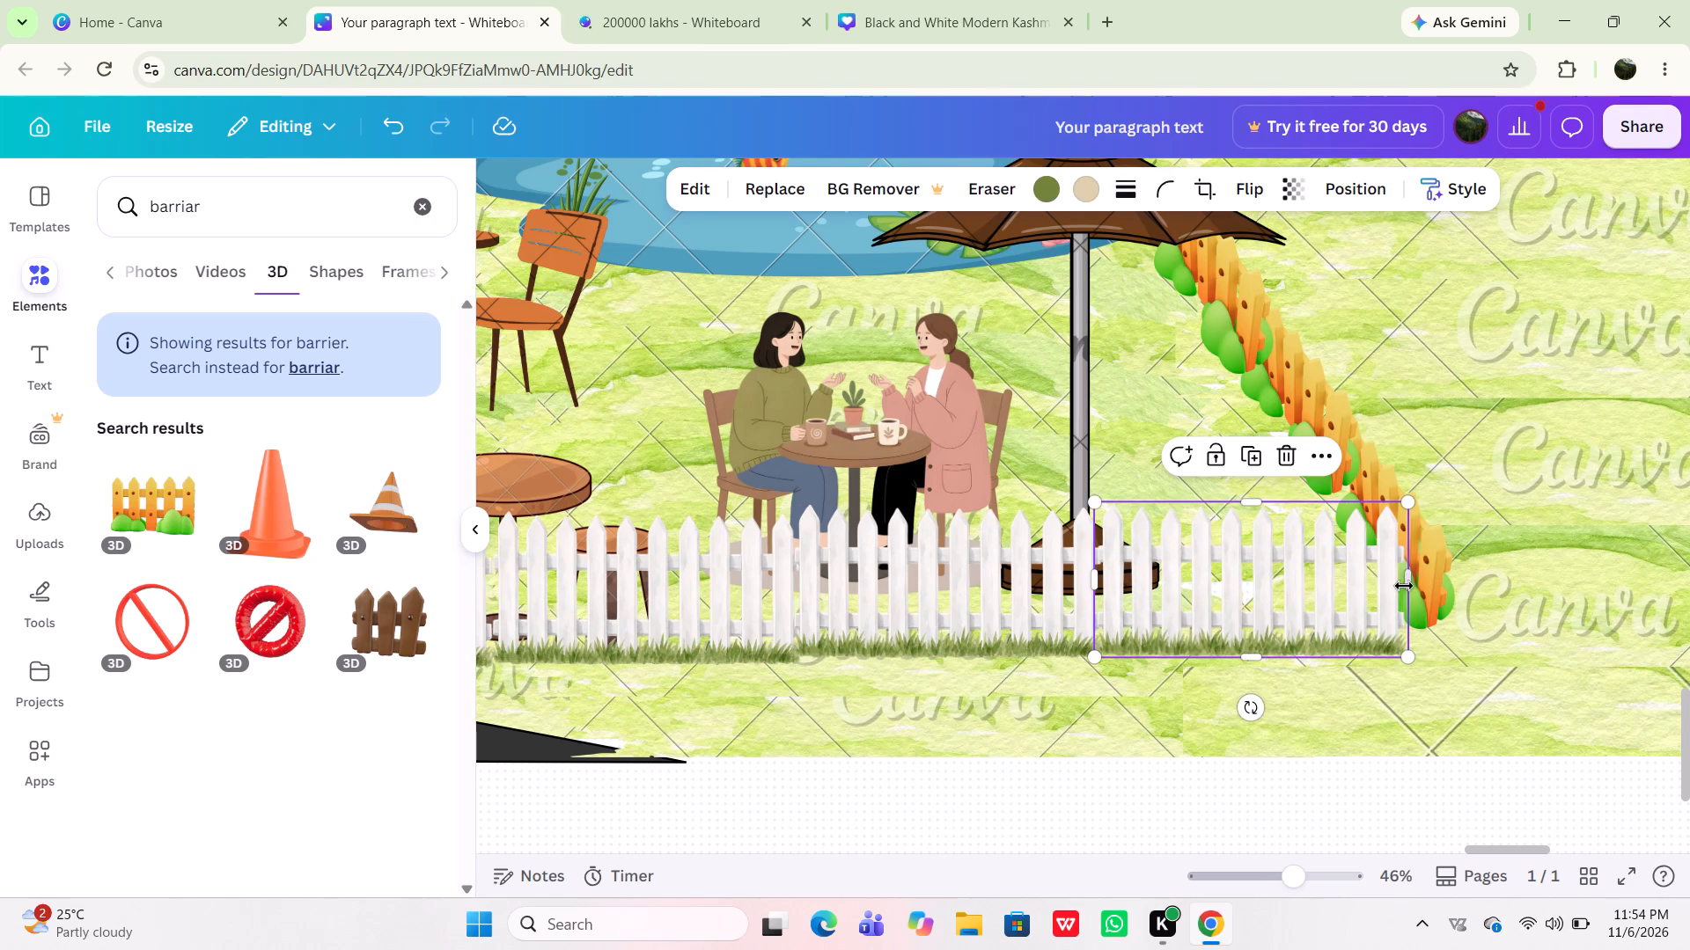
drag(1406, 581, 1423, 582)
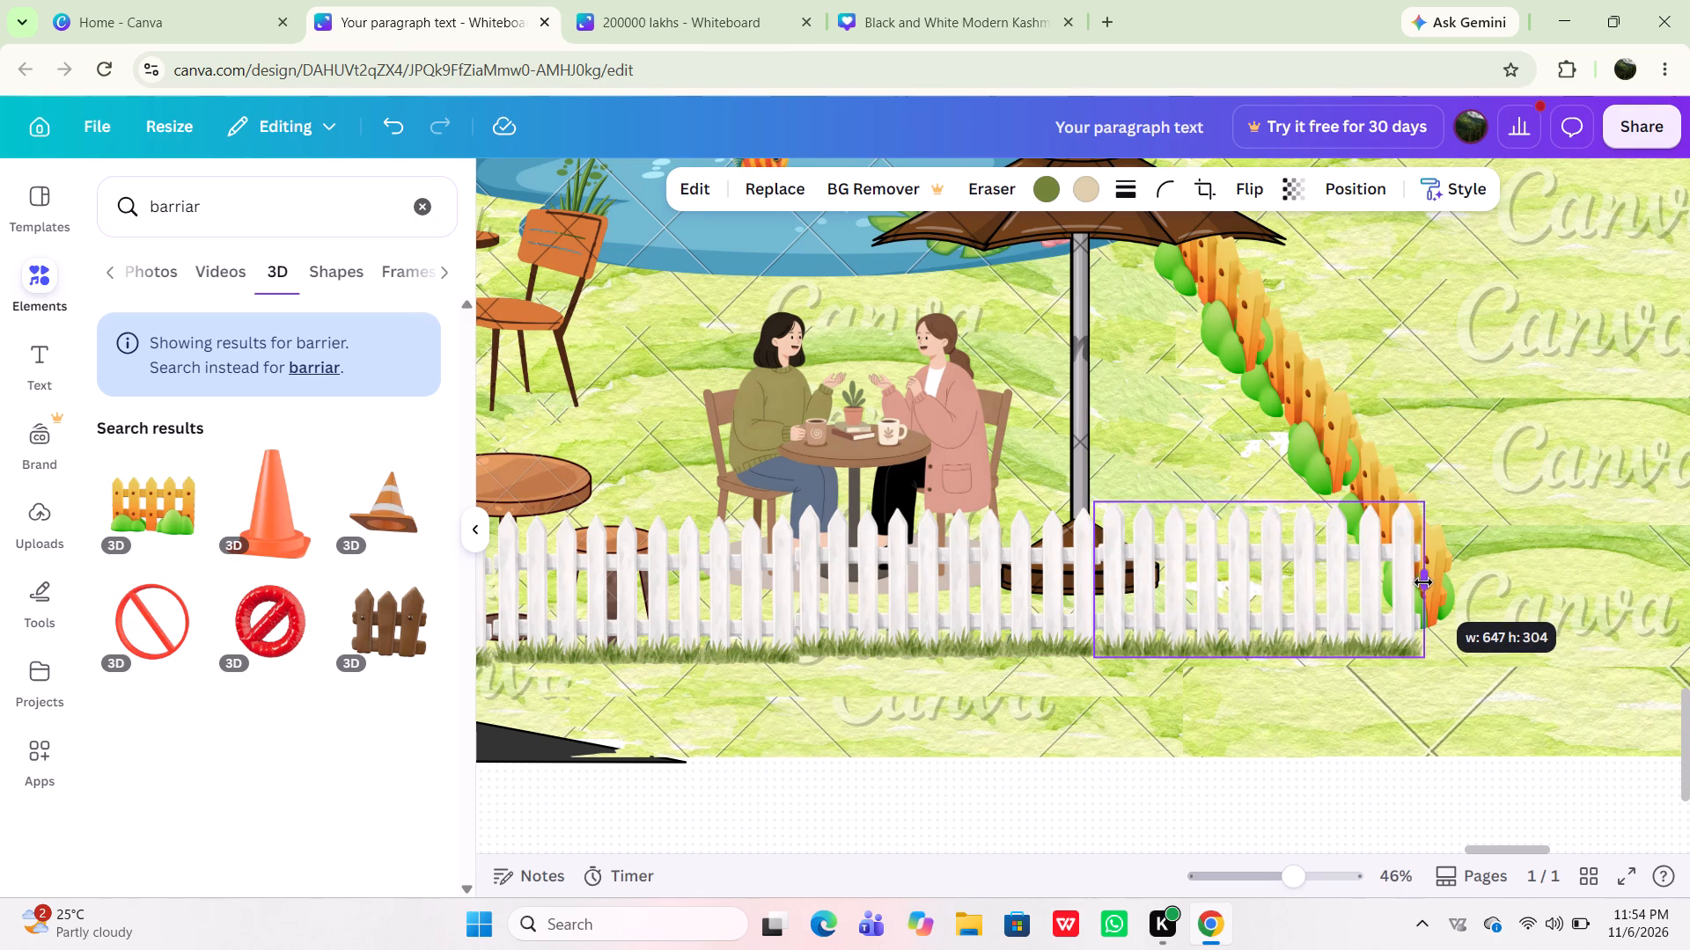
drag(1423, 582, 1427, 581)
click(1497, 654)
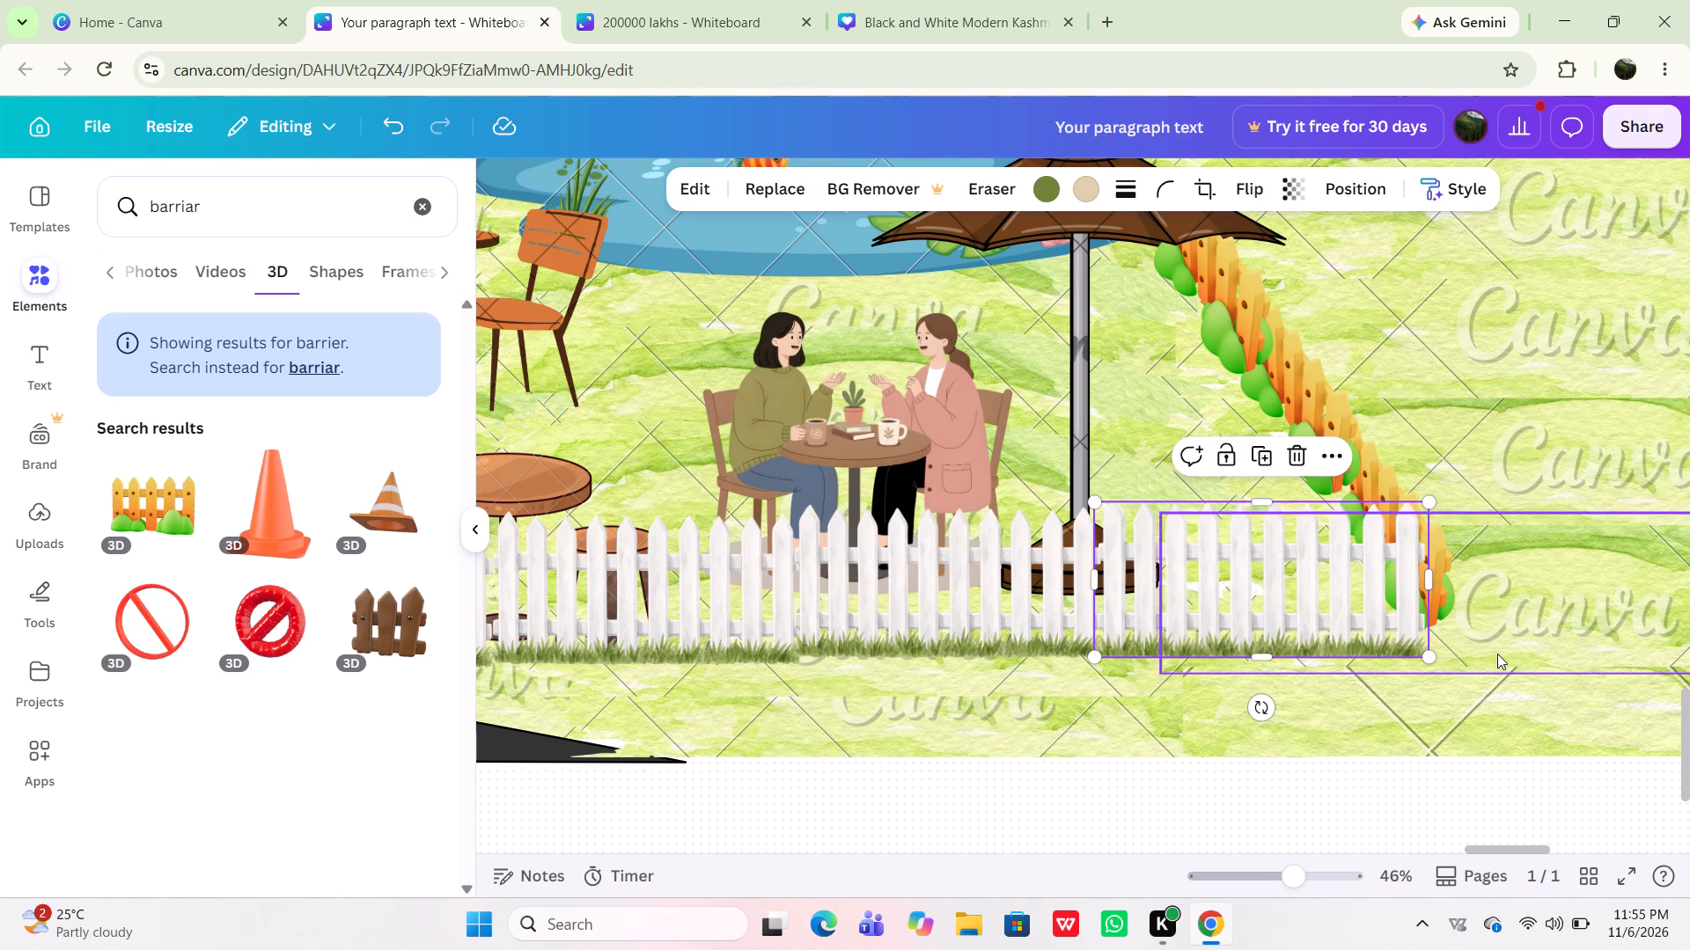
click(1326, 716)
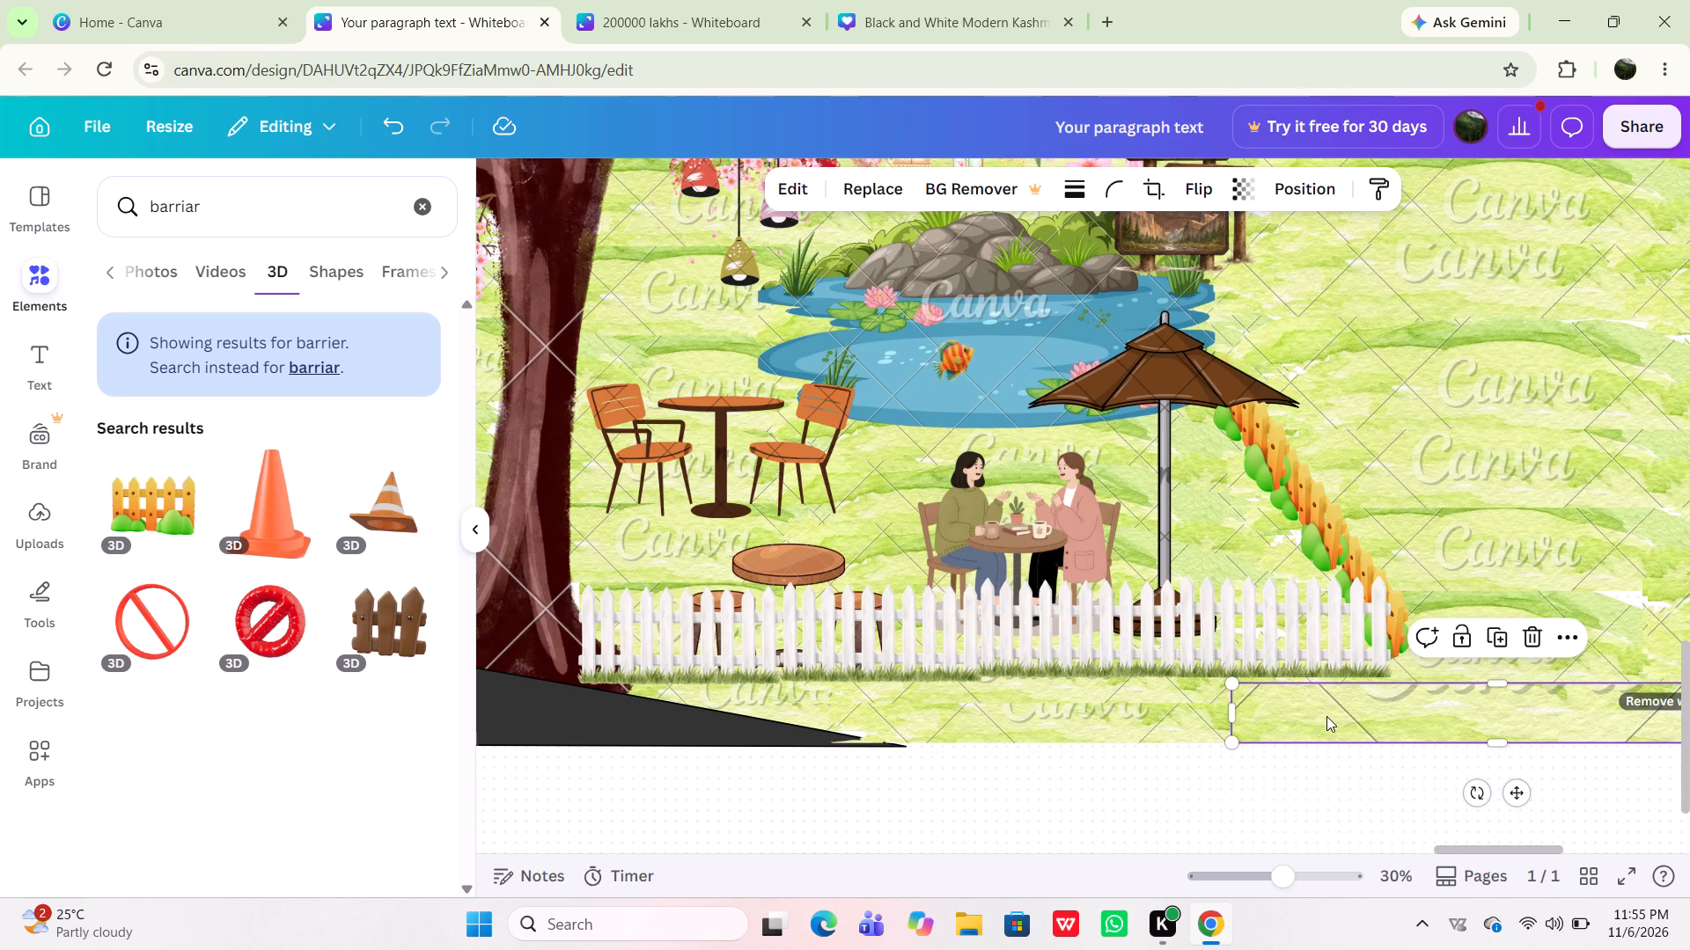
Nudge the white fence section in front of the round stool table to line it up with its neighbouring sections.
scroll(1326, 716, left, 1)
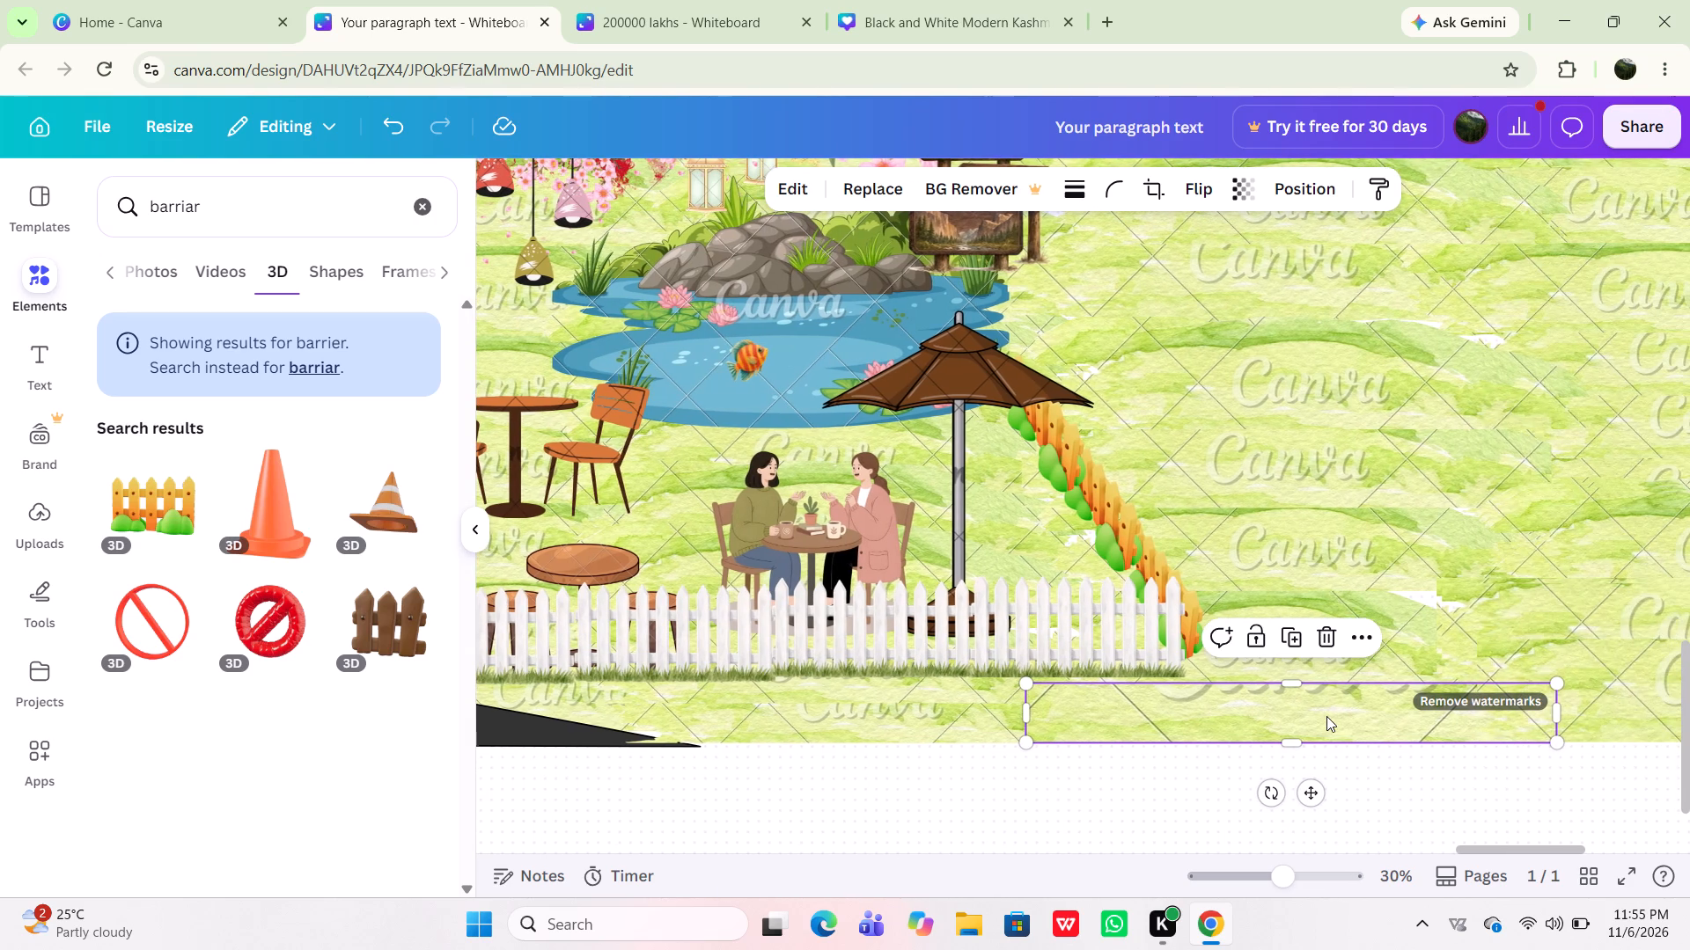
scroll(1326, 716, left, 2)
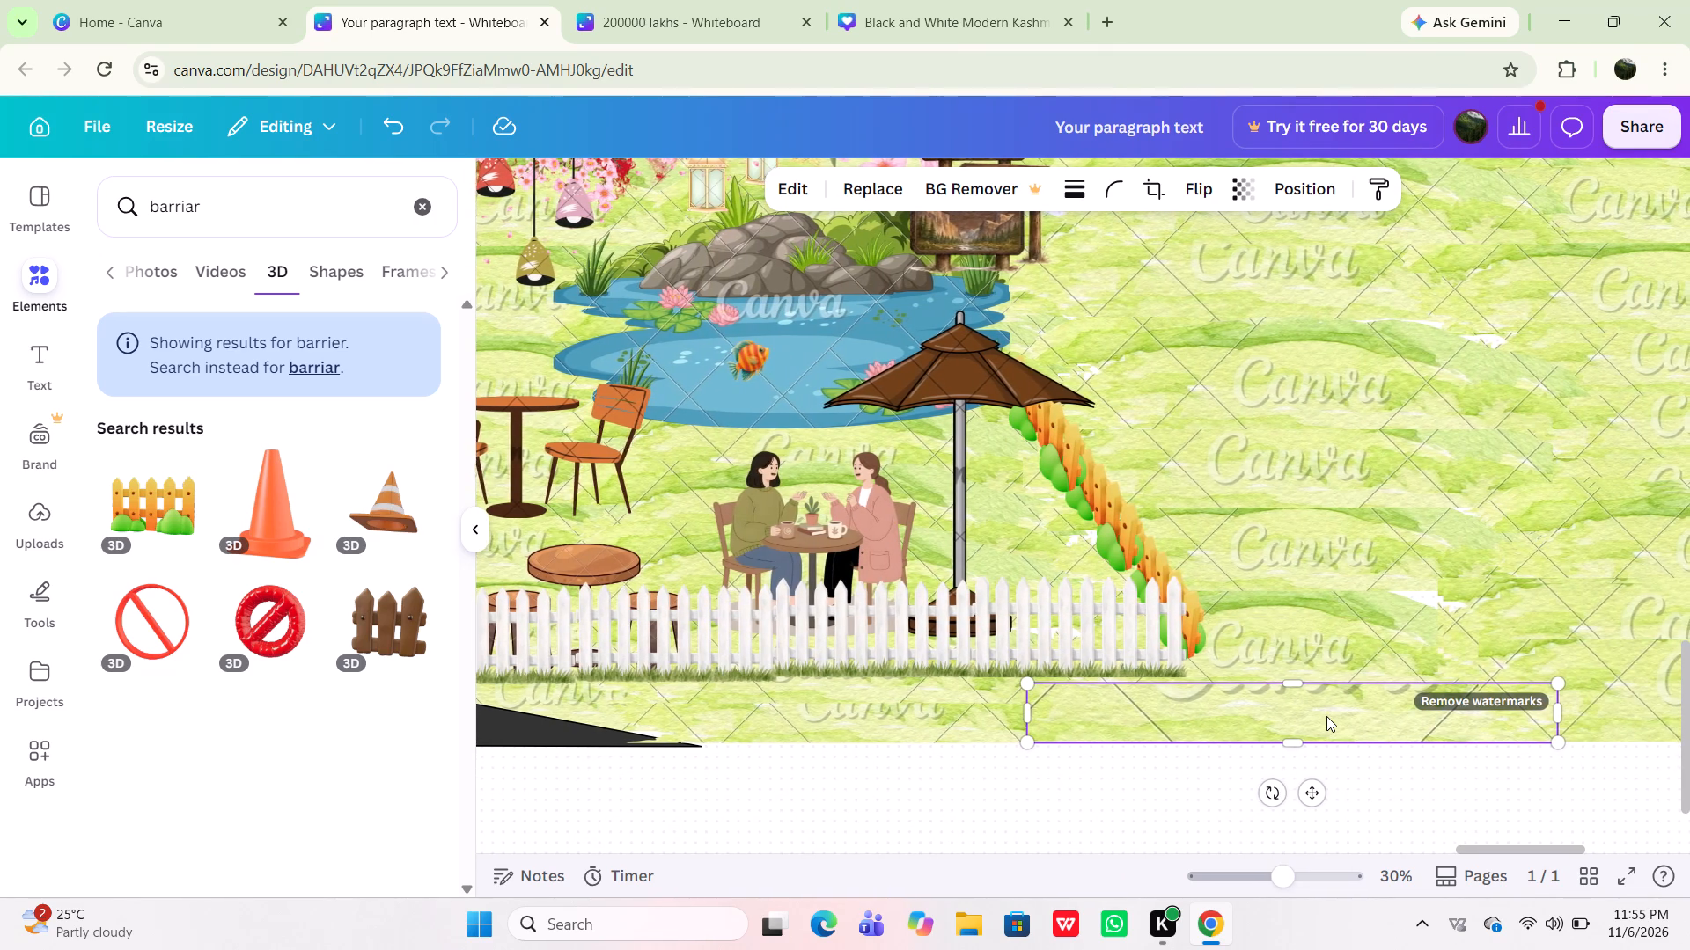
scroll(1326, 716, left, 1)
scroll(1326, 716, right, 4)
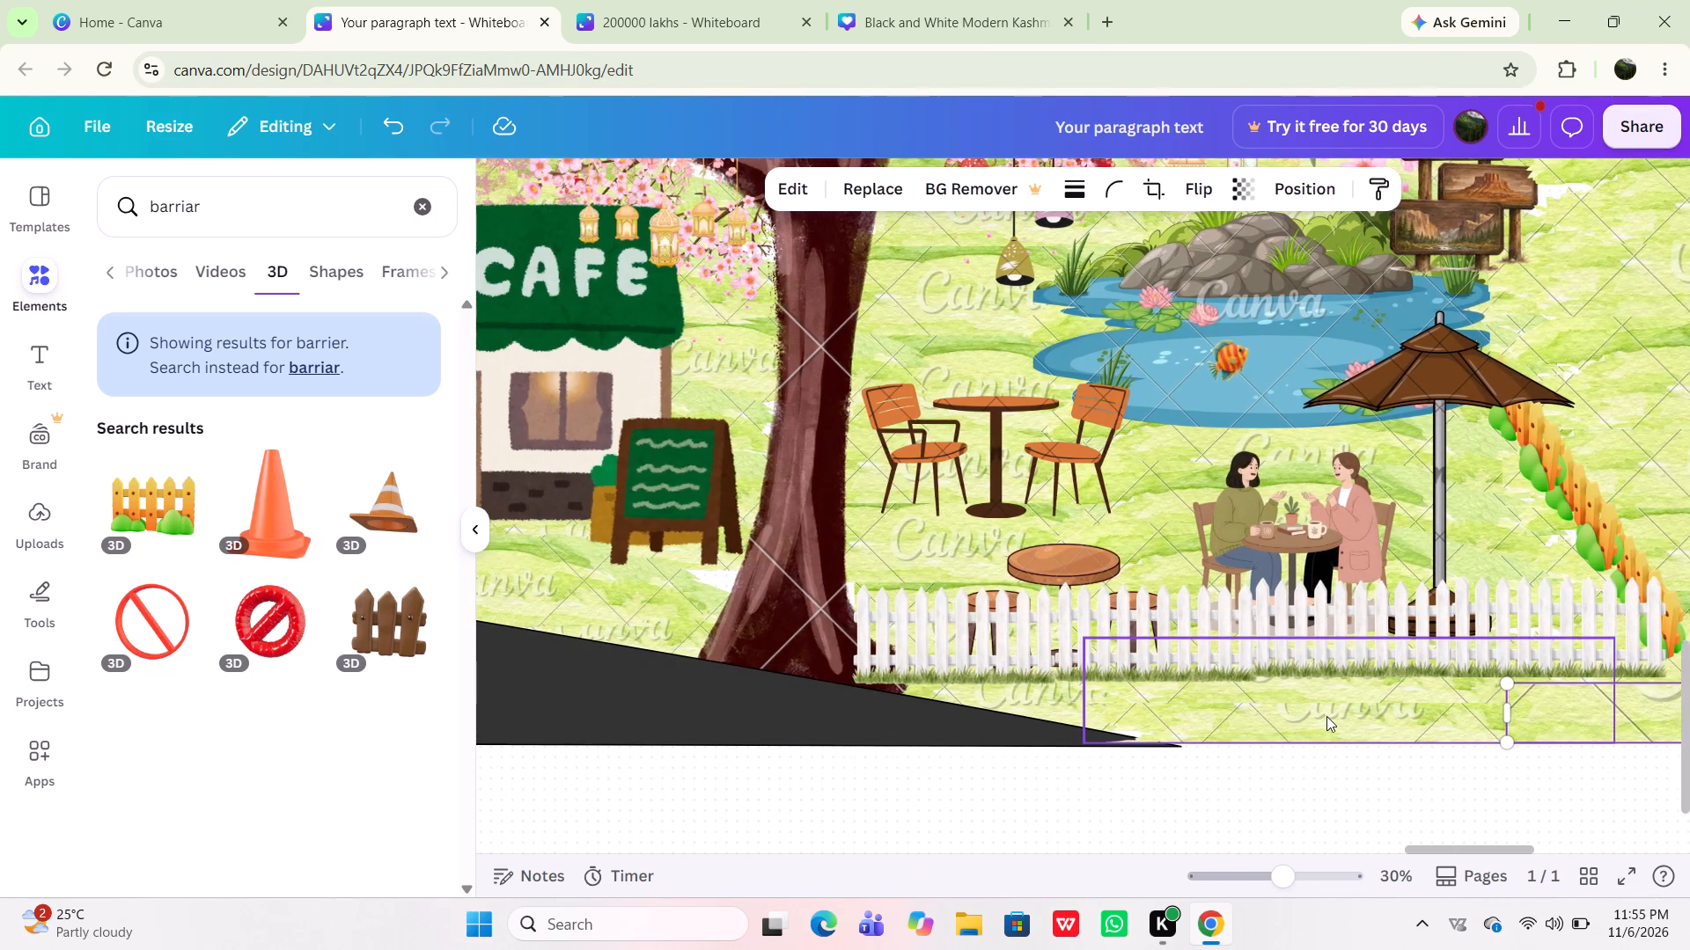
scroll(1326, 716, right, 1)
scroll(1326, 716, left, 2)
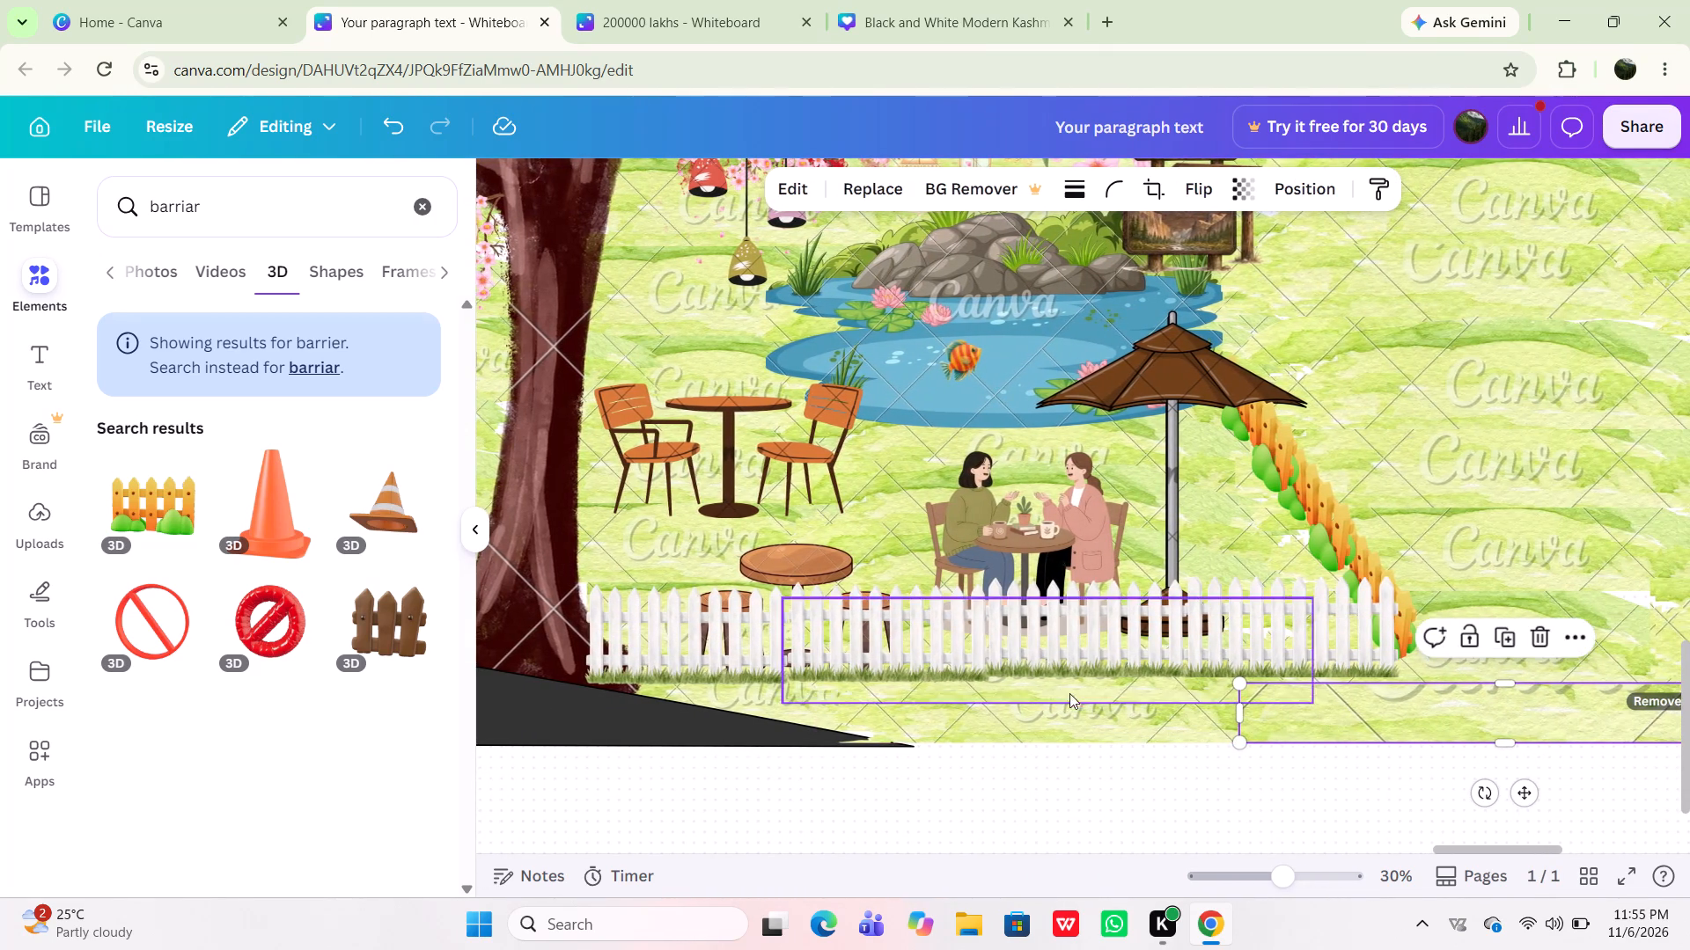
click(879, 645)
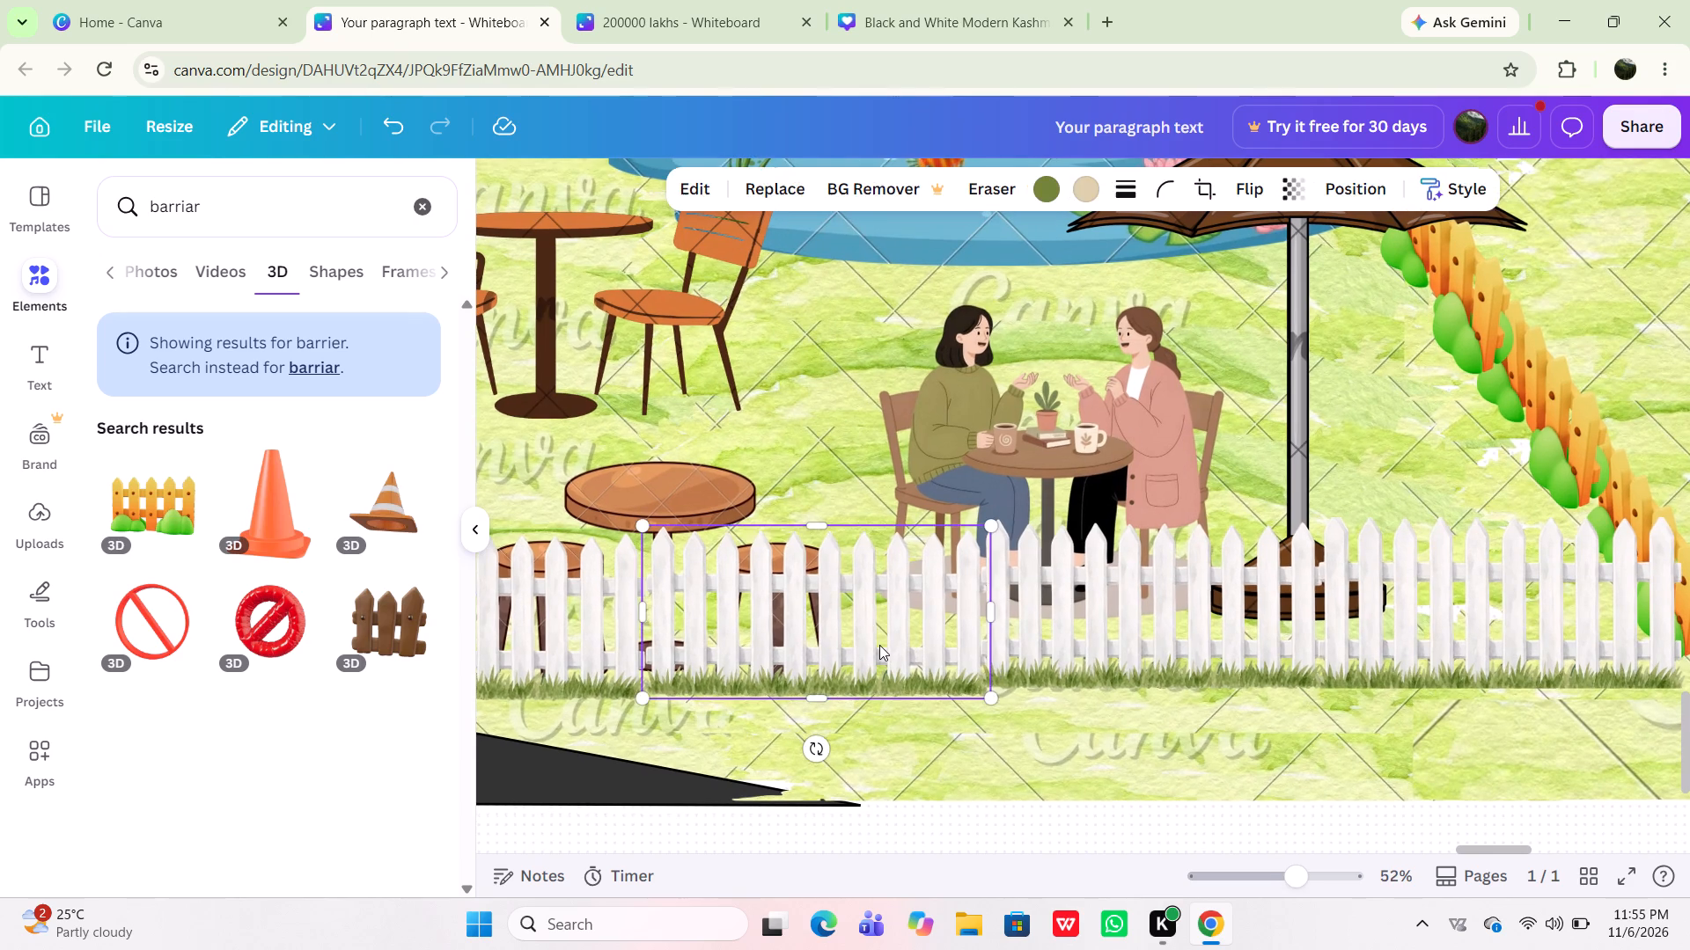
click(879, 641)
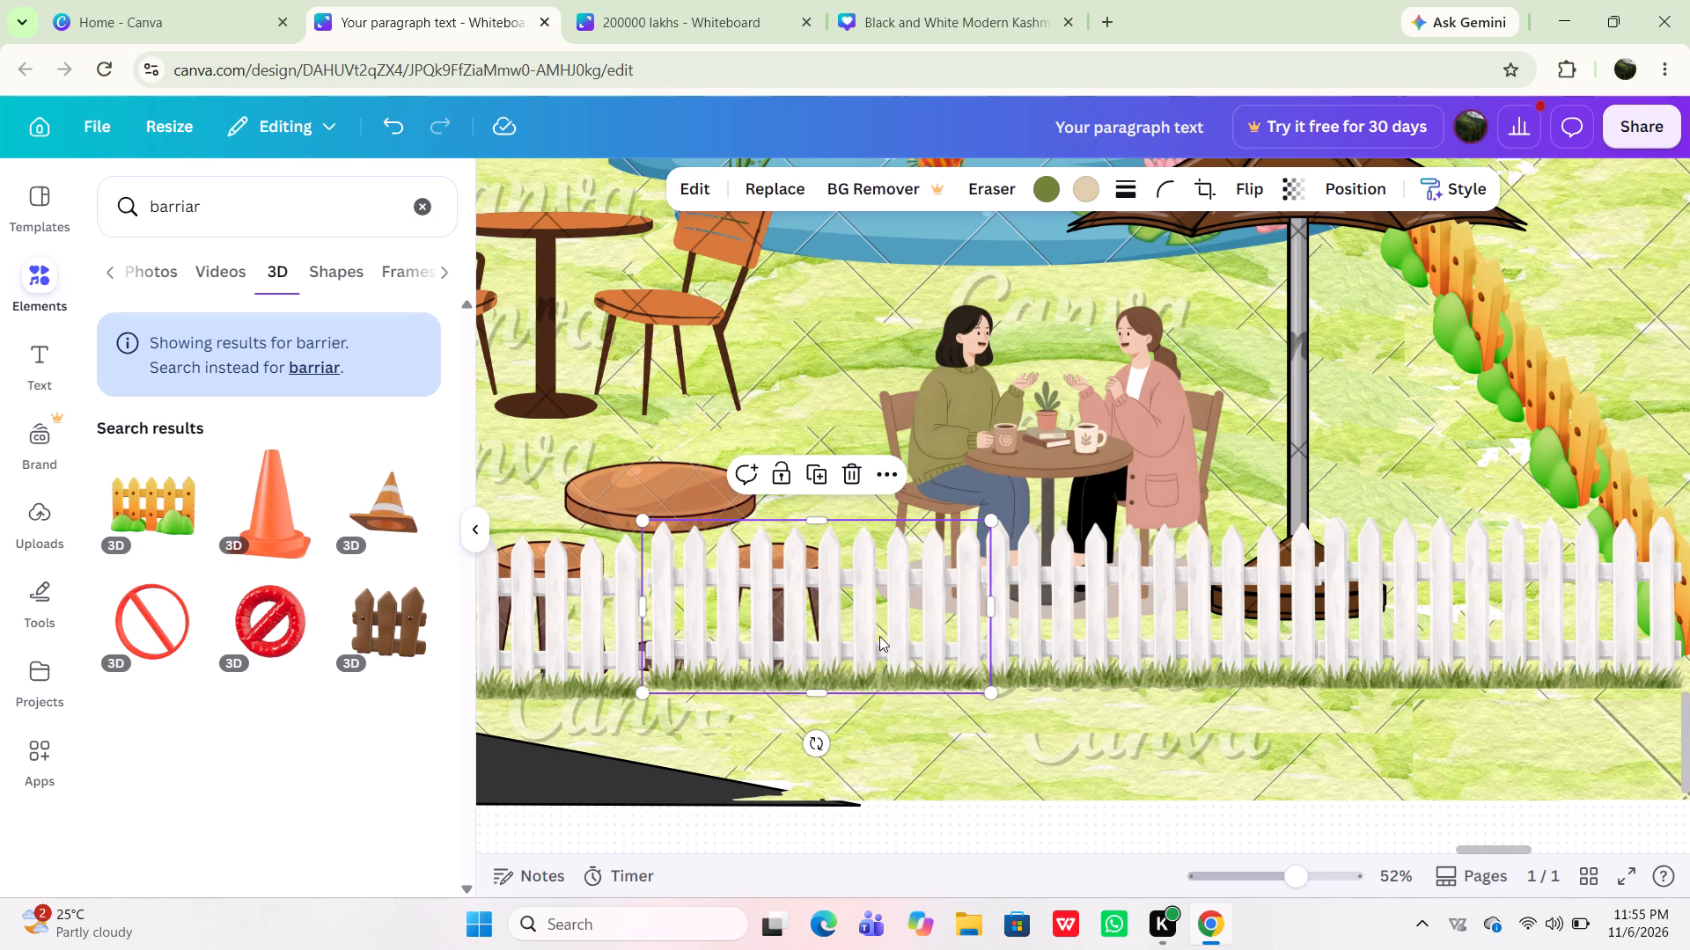
click(851, 637)
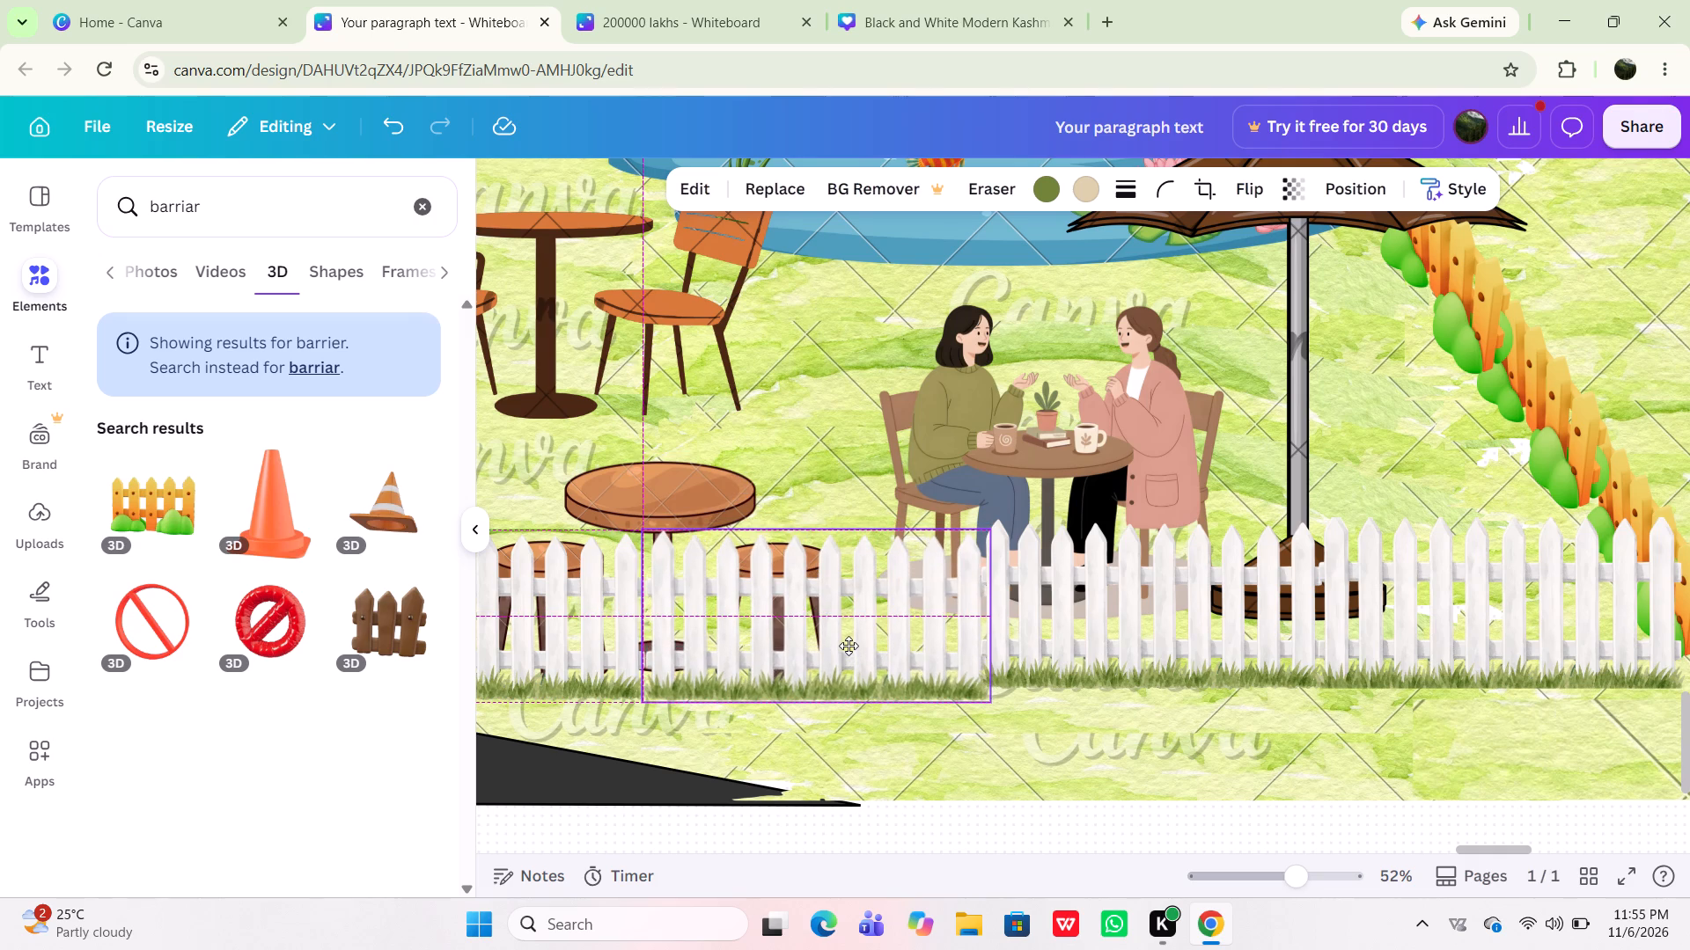
click(957, 768)
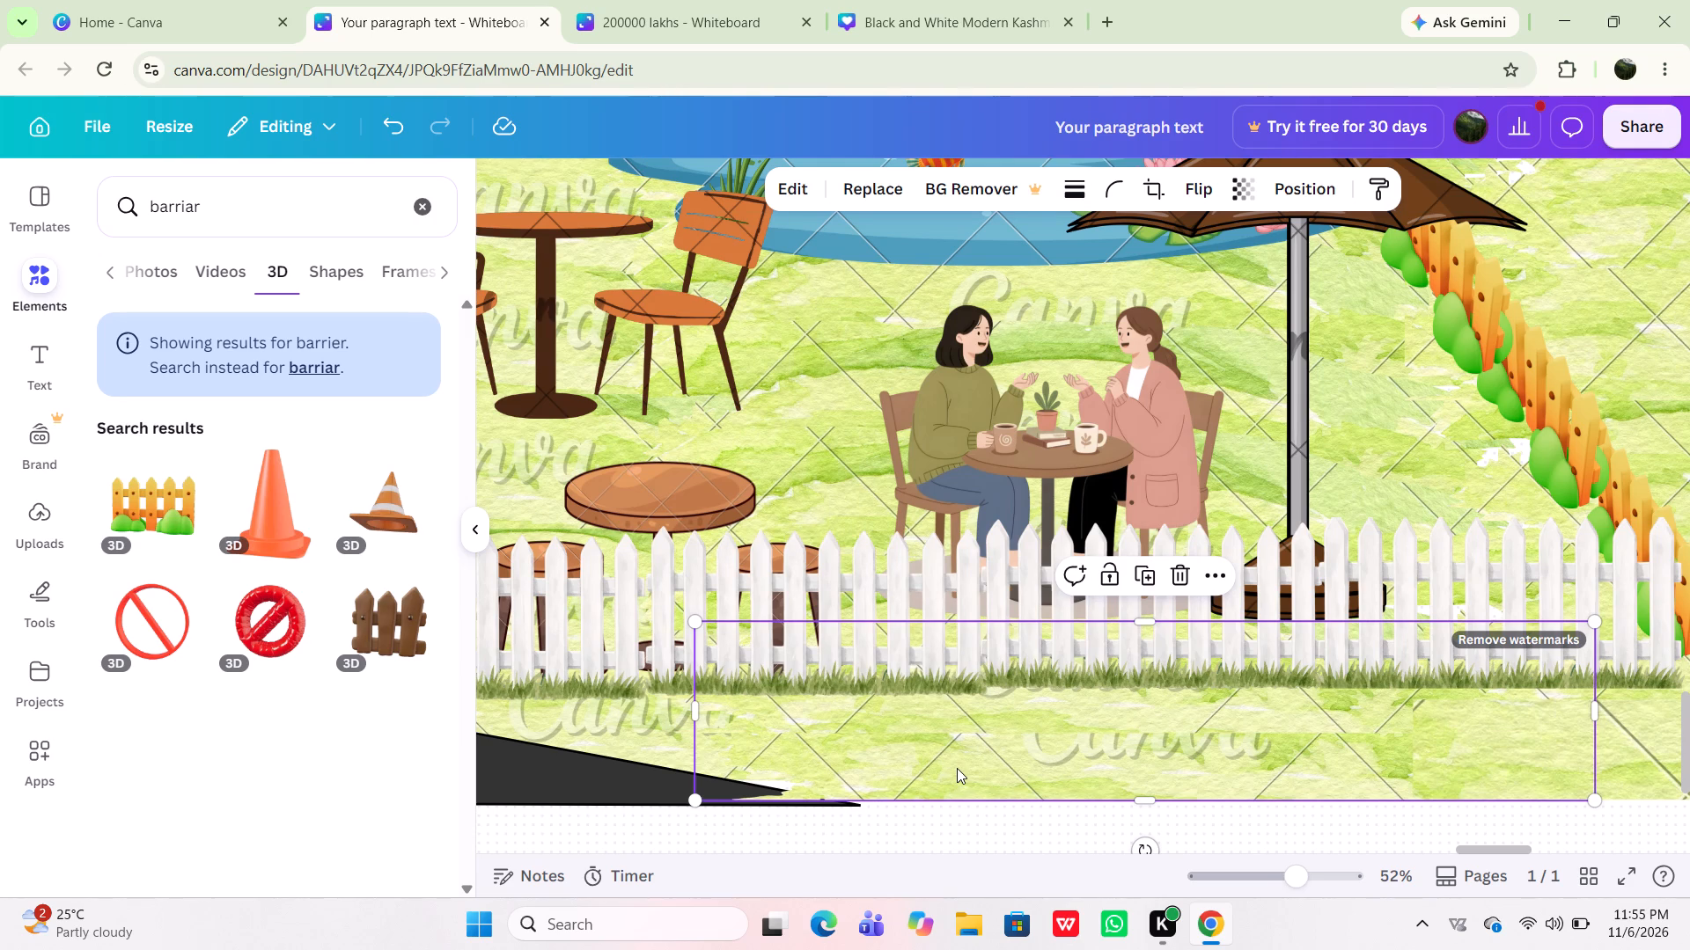
Add the brown wooden 3D fence from the barrier results and shrink it to about 205 by 192.
scroll(957, 768, up, 1)
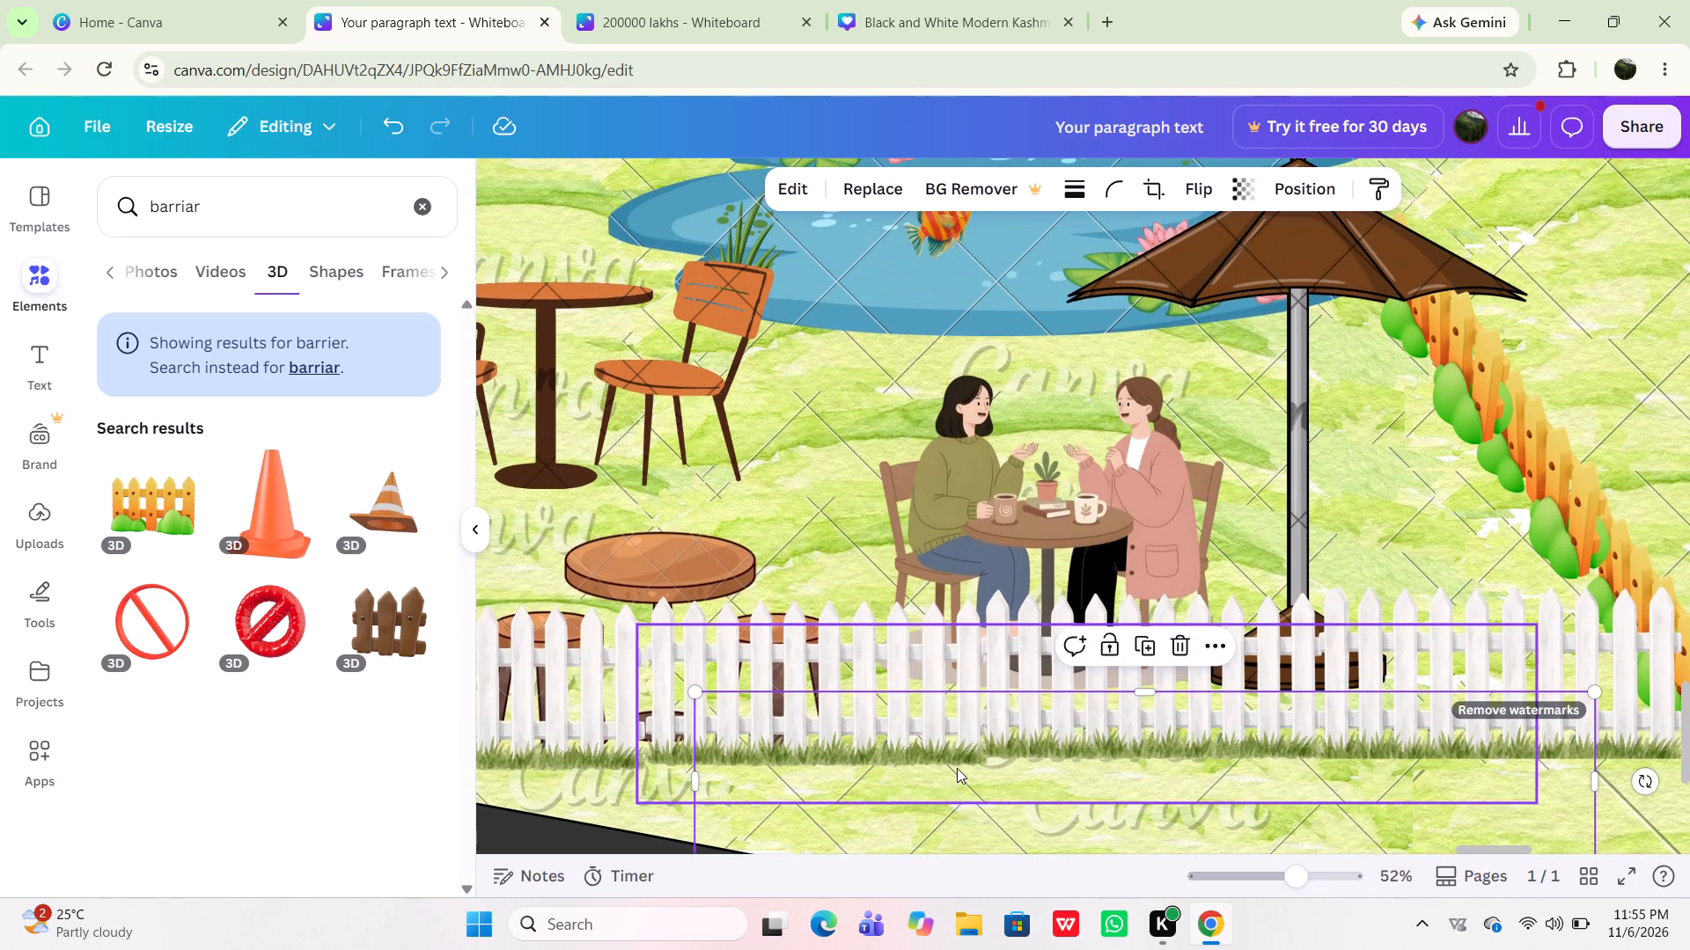
scroll(957, 768, up, 1)
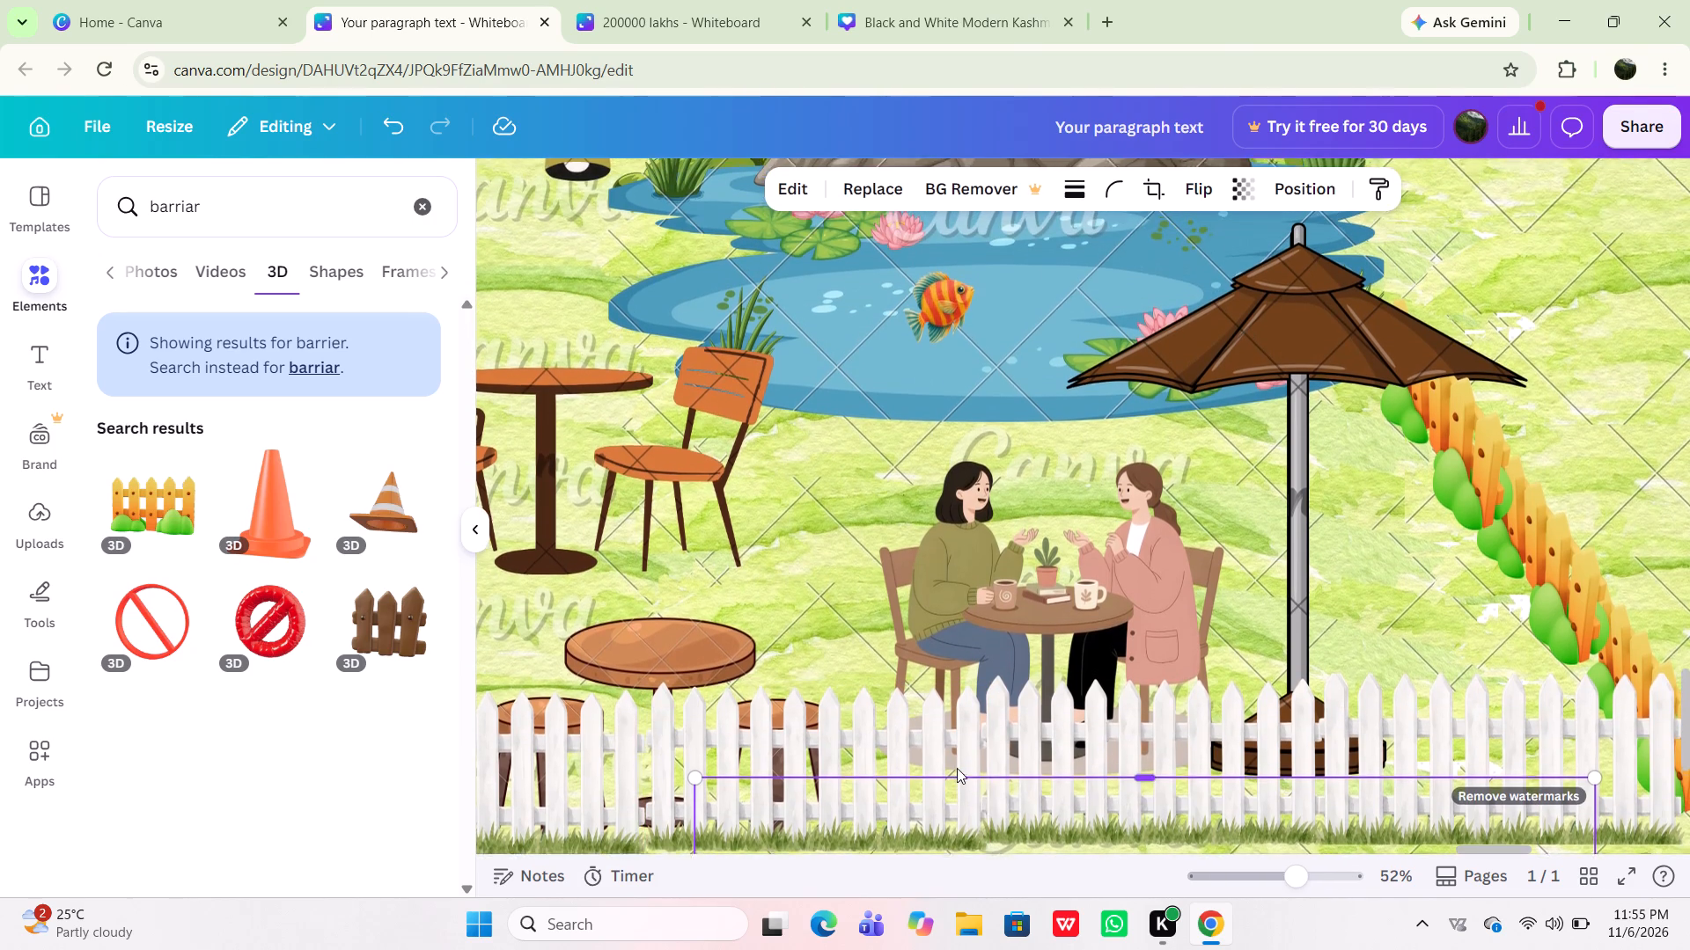
scroll(957, 768, up, 1)
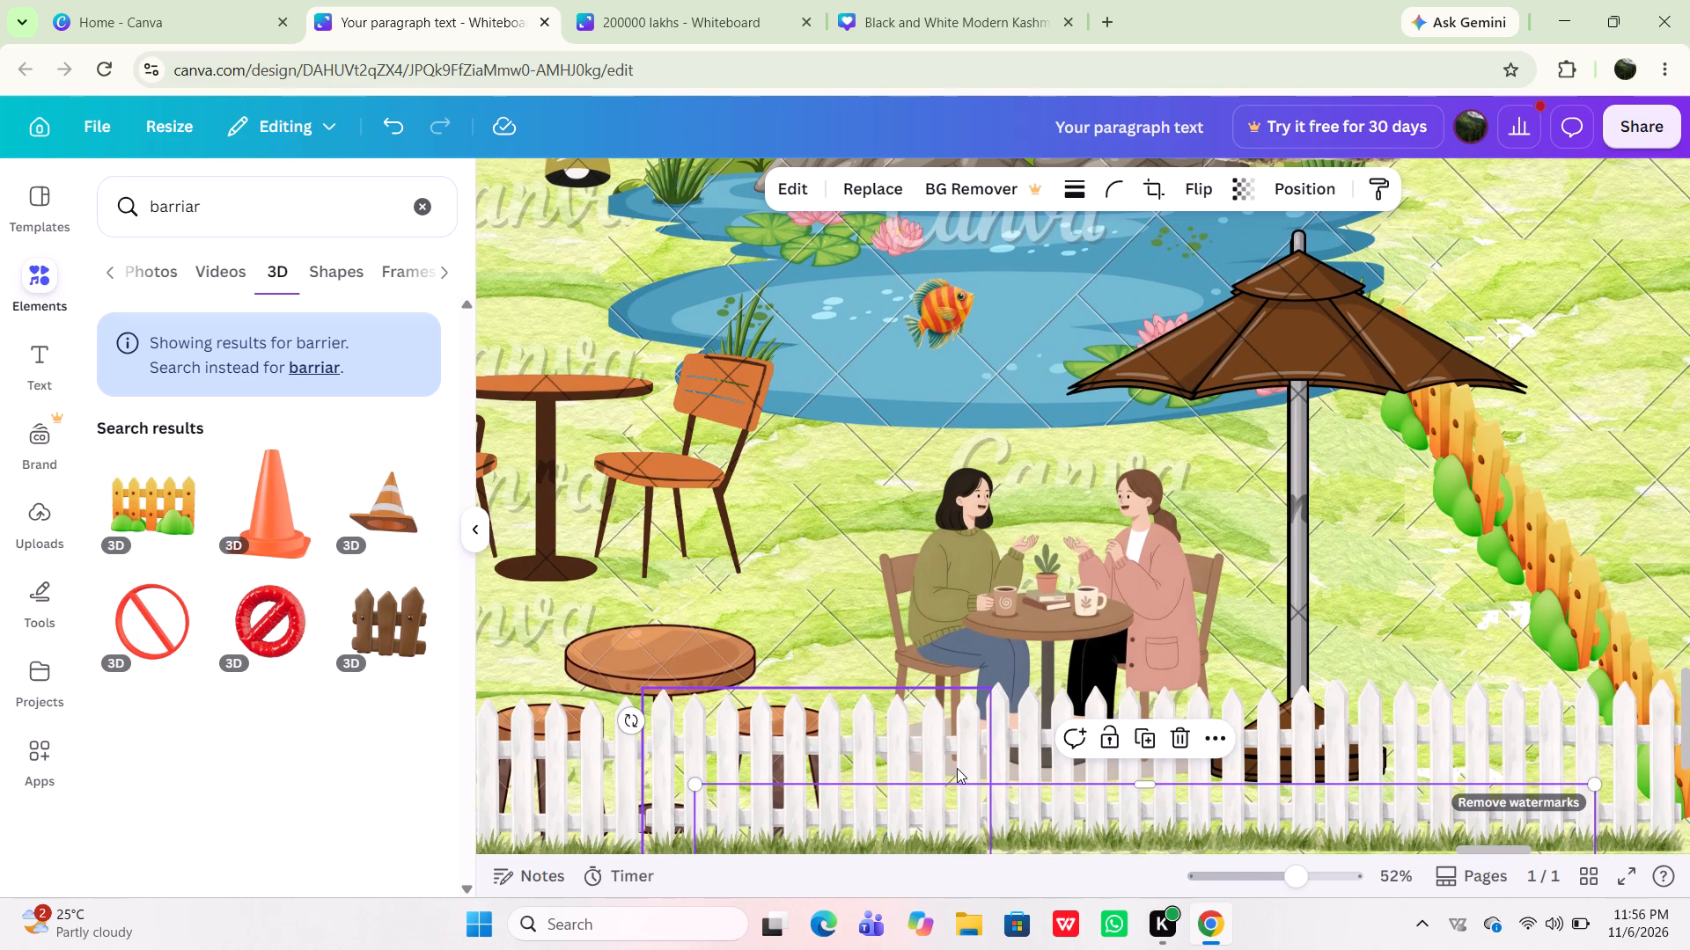
scroll(957, 768, down, 1)
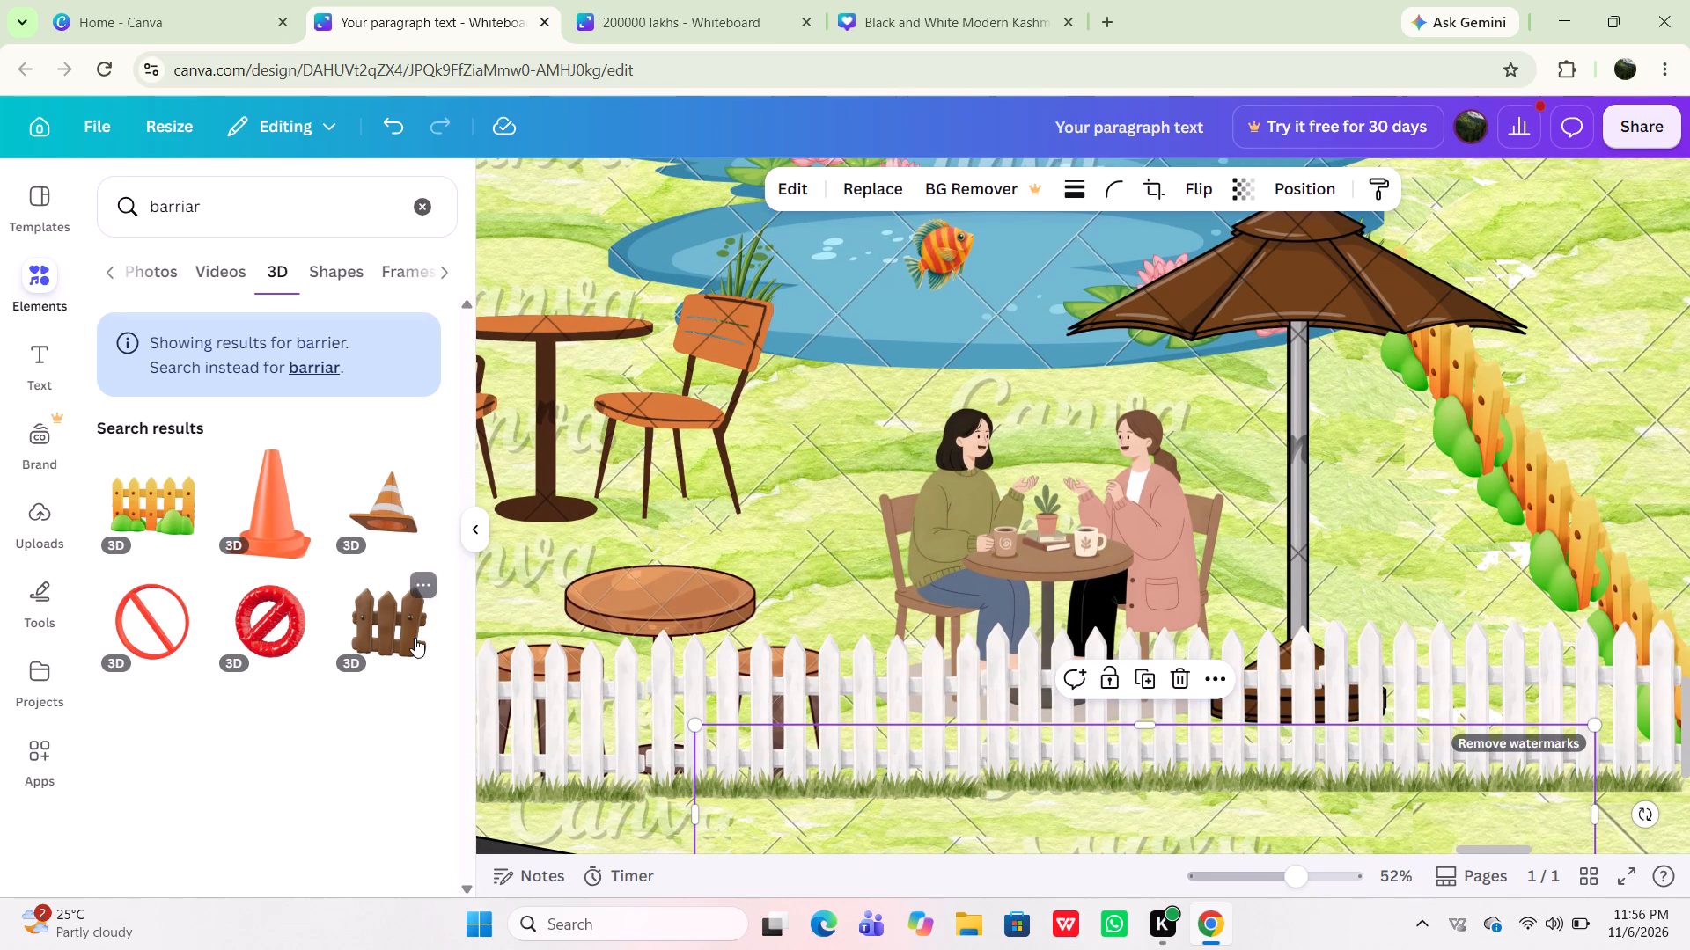
scroll(863, 599, up, 1)
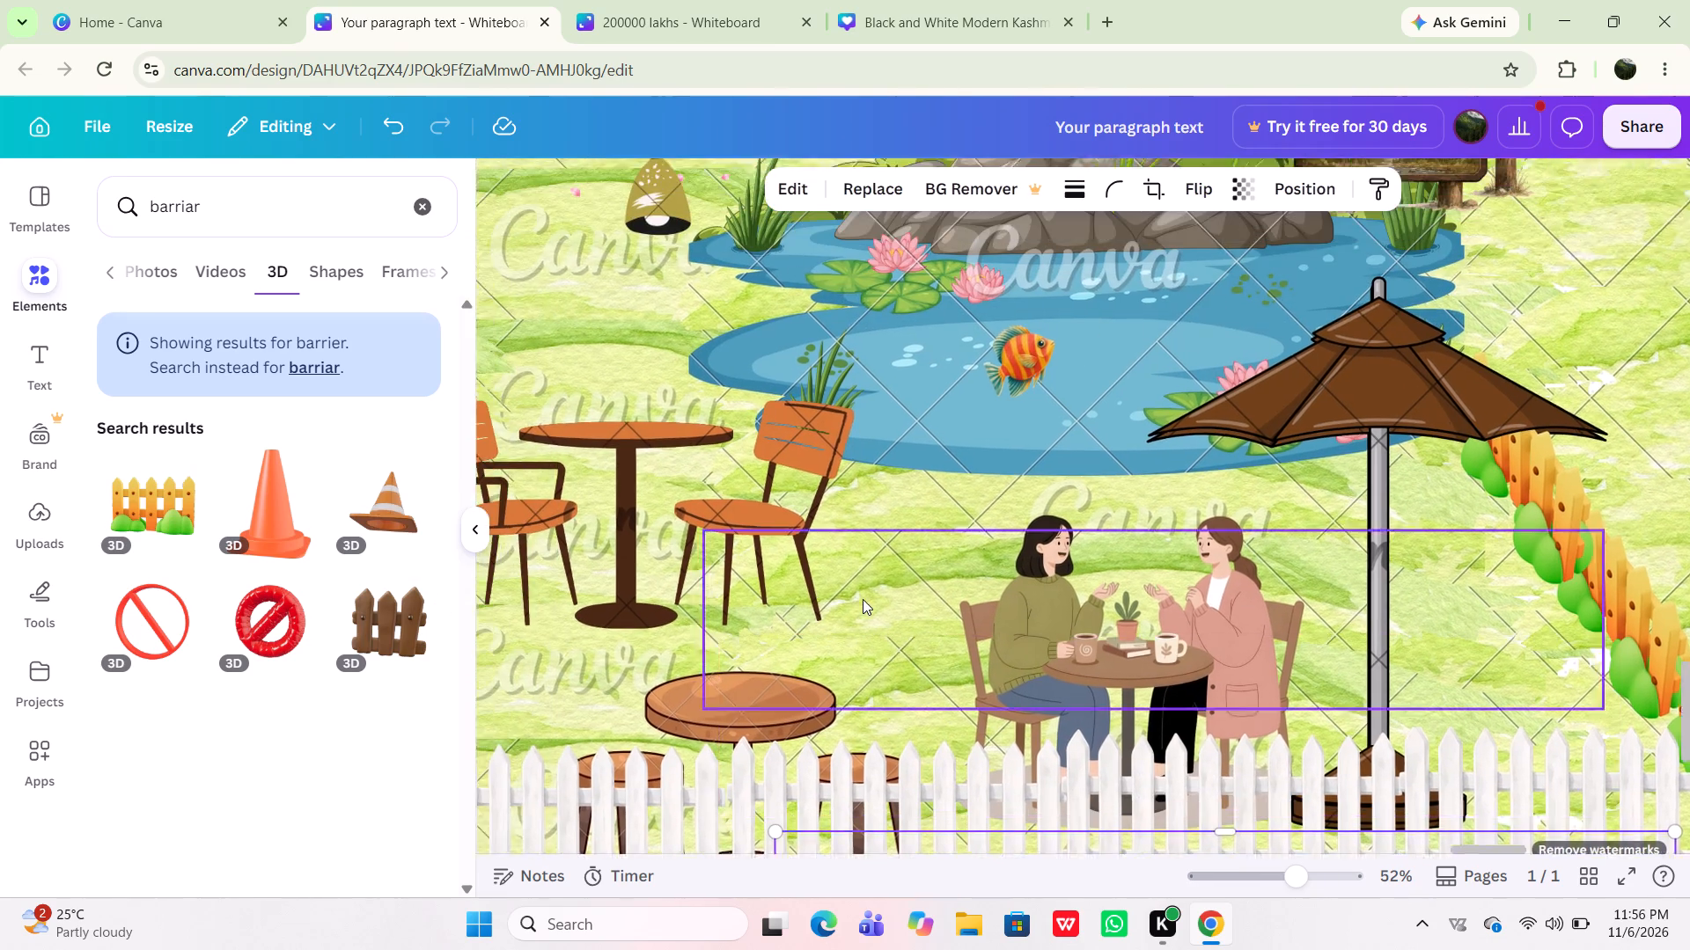
scroll(863, 599, right, 3)
scroll(863, 599, up, 1)
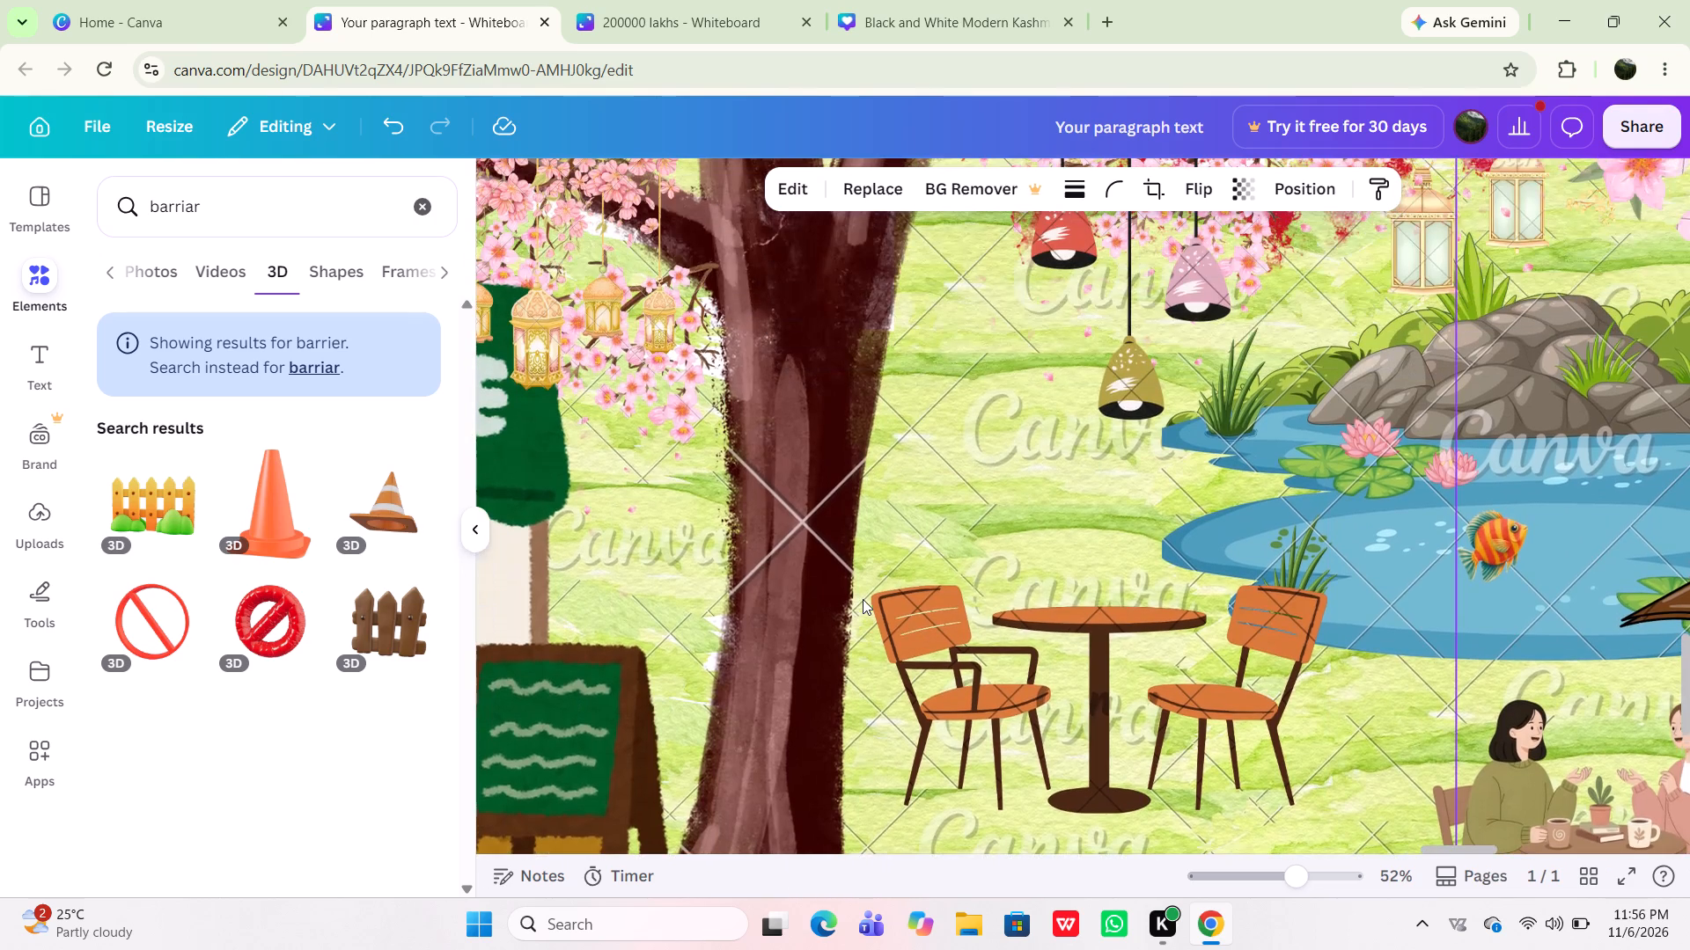
click(394, 638)
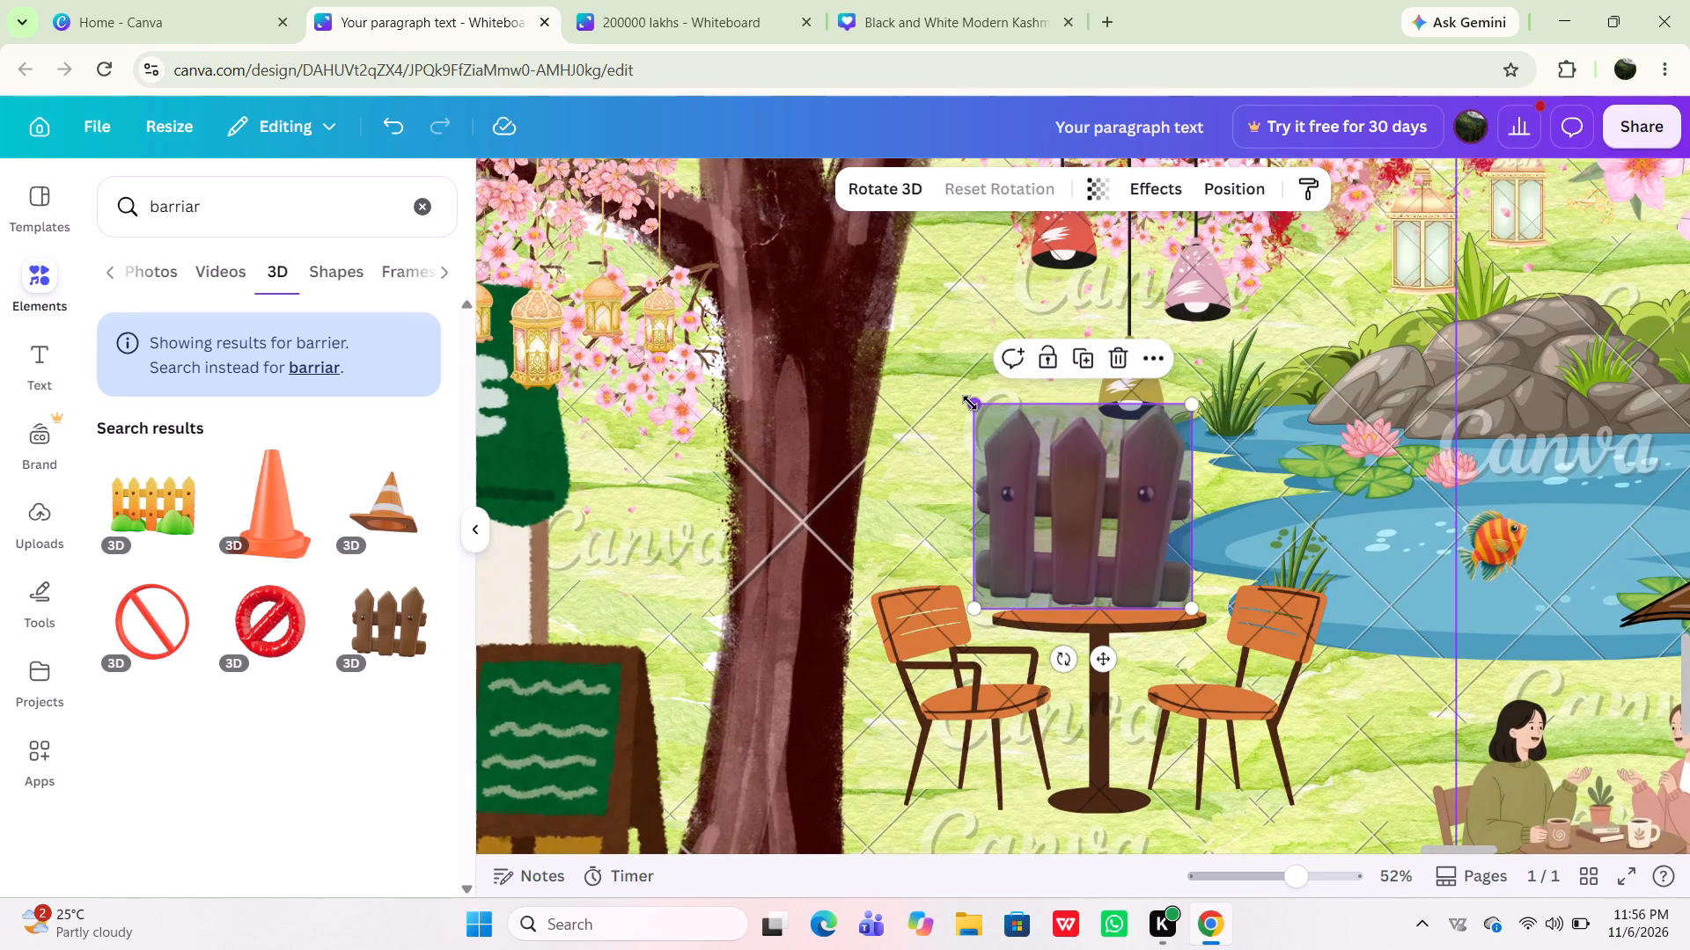
drag(974, 405, 1027, 452)
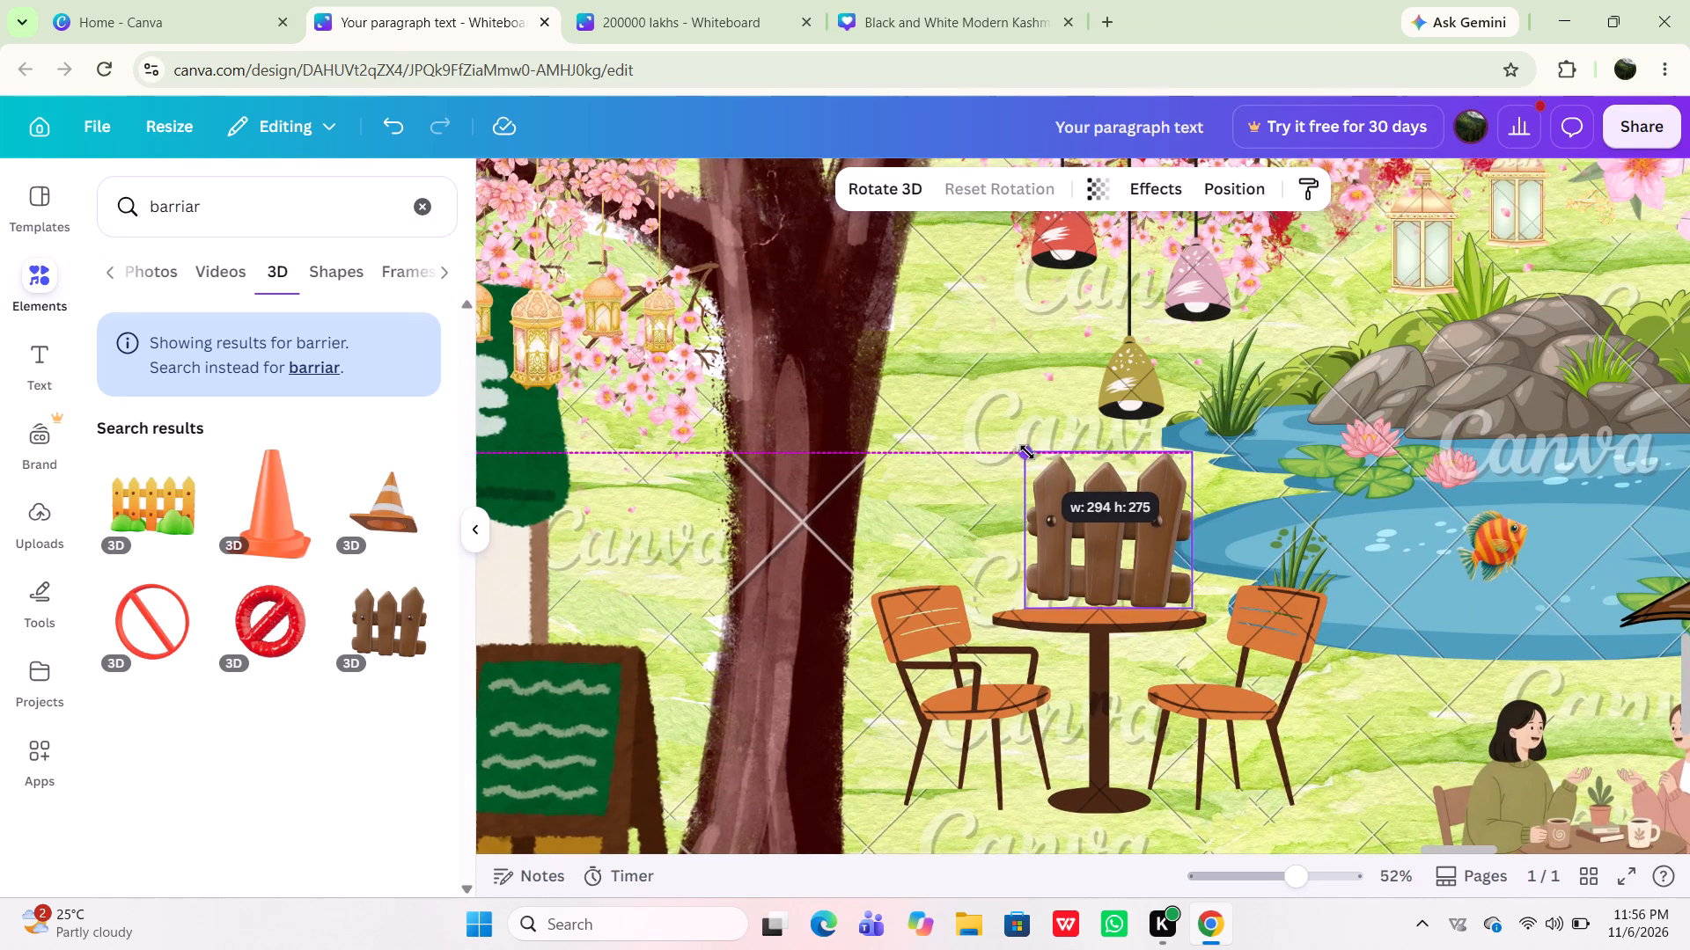
drag(1027, 452, 1084, 492)
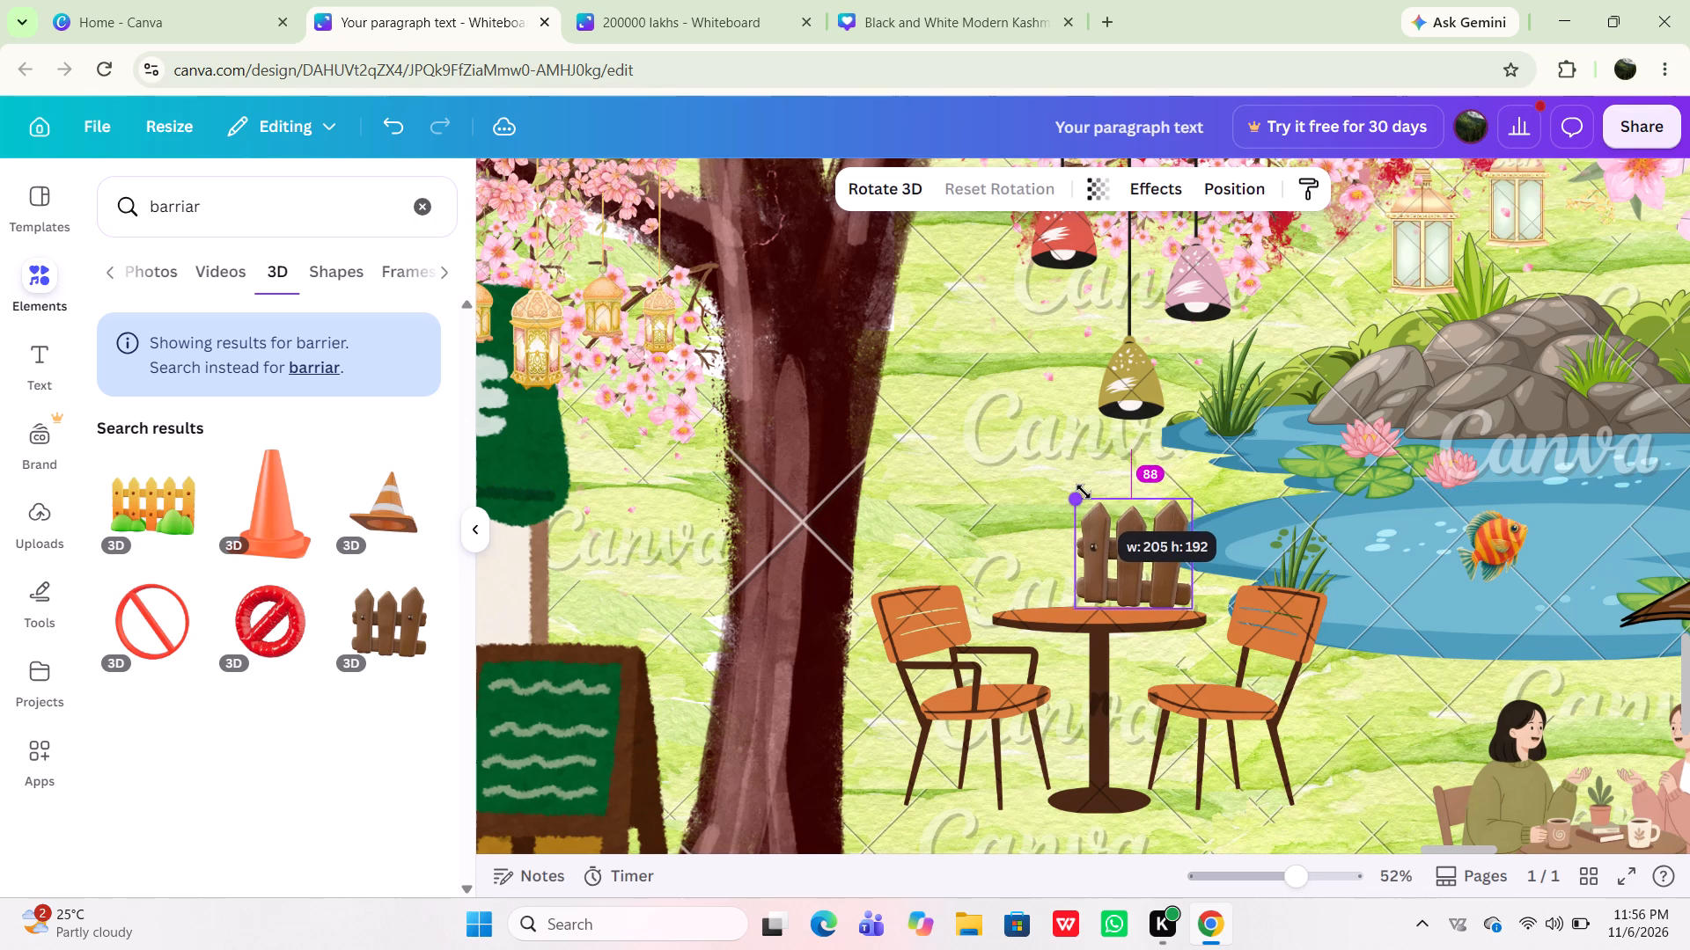
Move the brown fence to the pond's edge by the reeds below the hanging lamps and shrink it to about 137 by 129.
drag(1144, 577, 1194, 486)
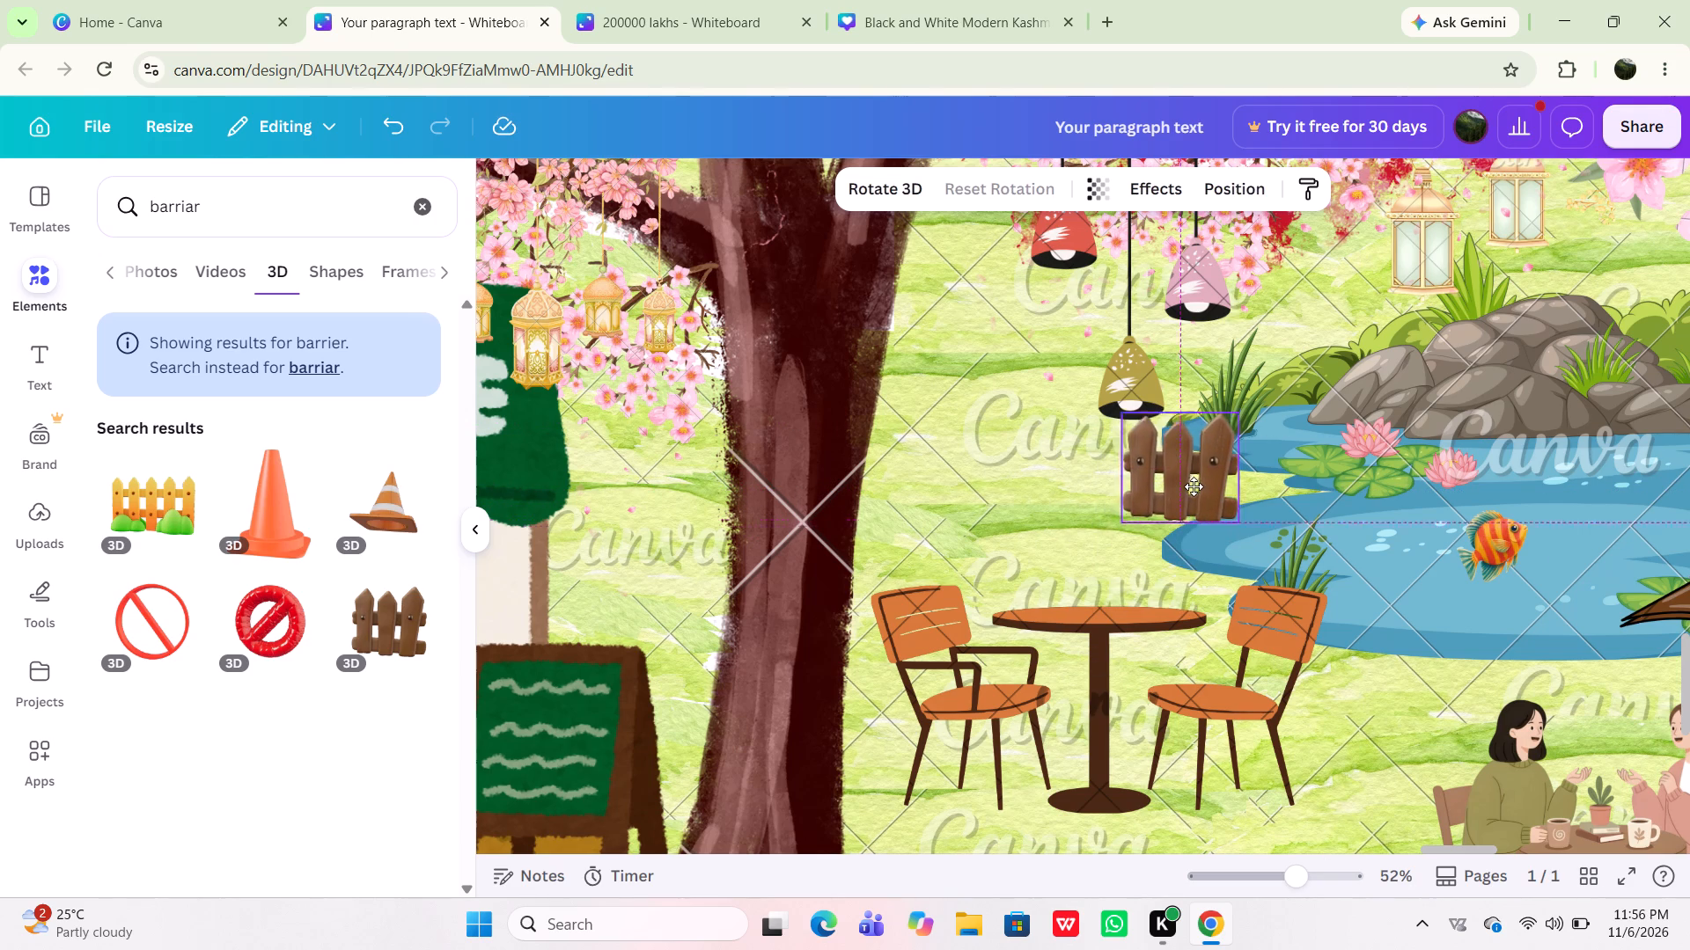
drag(1194, 486, 1238, 469)
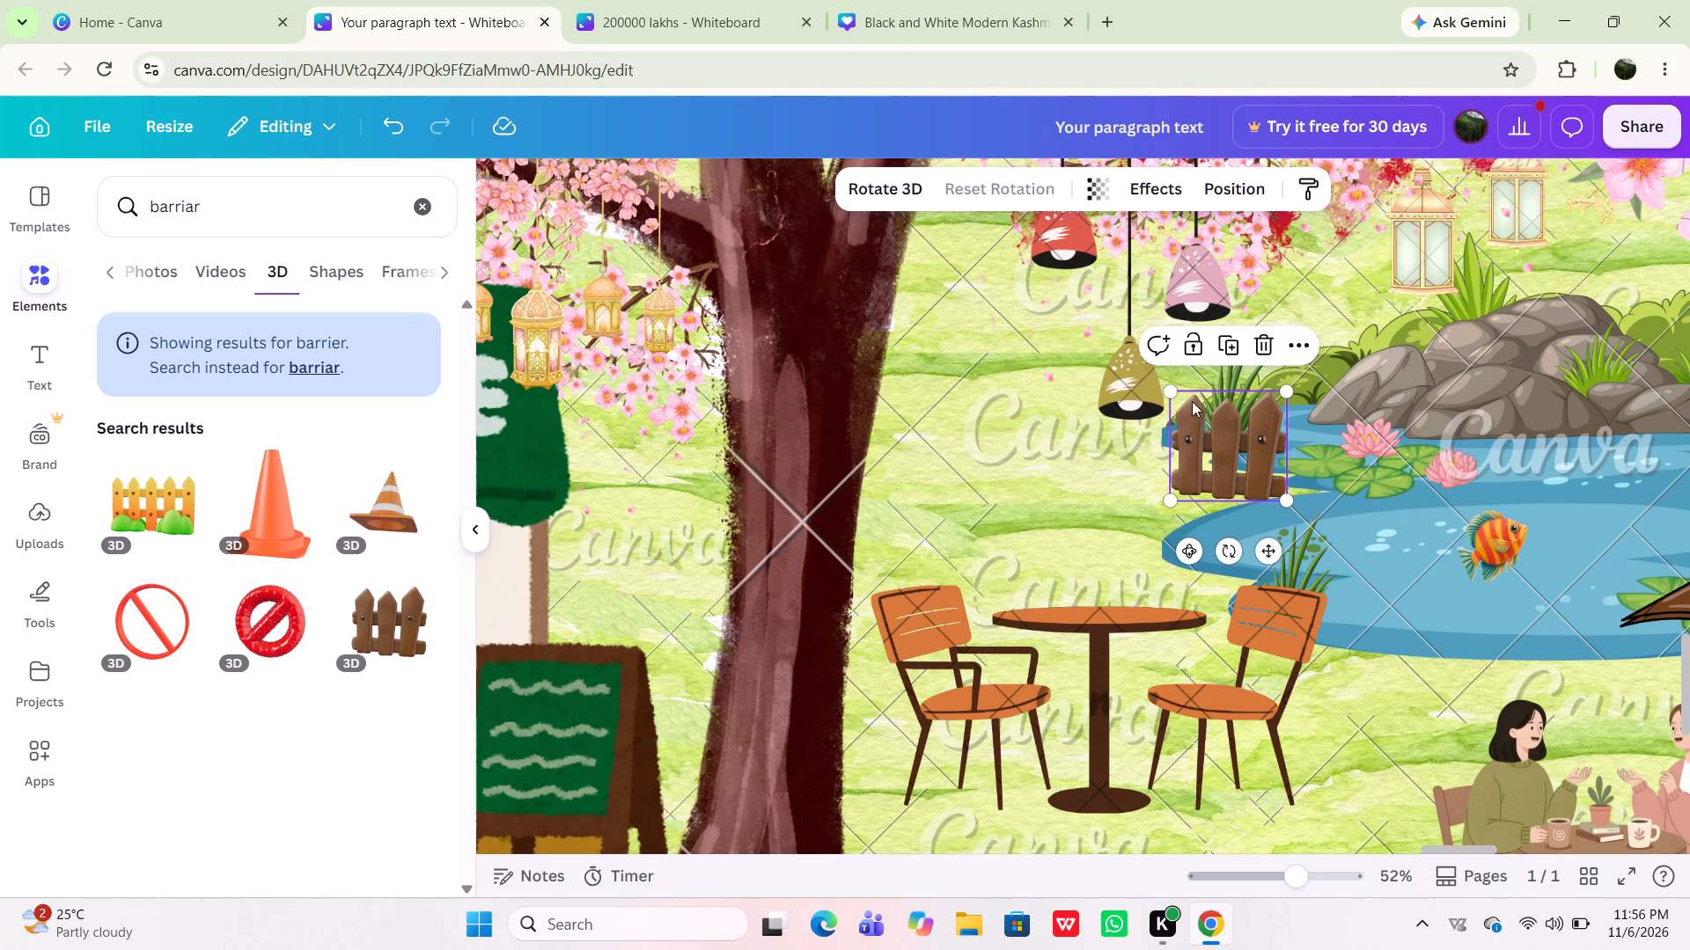
drag(1171, 392, 1209, 430)
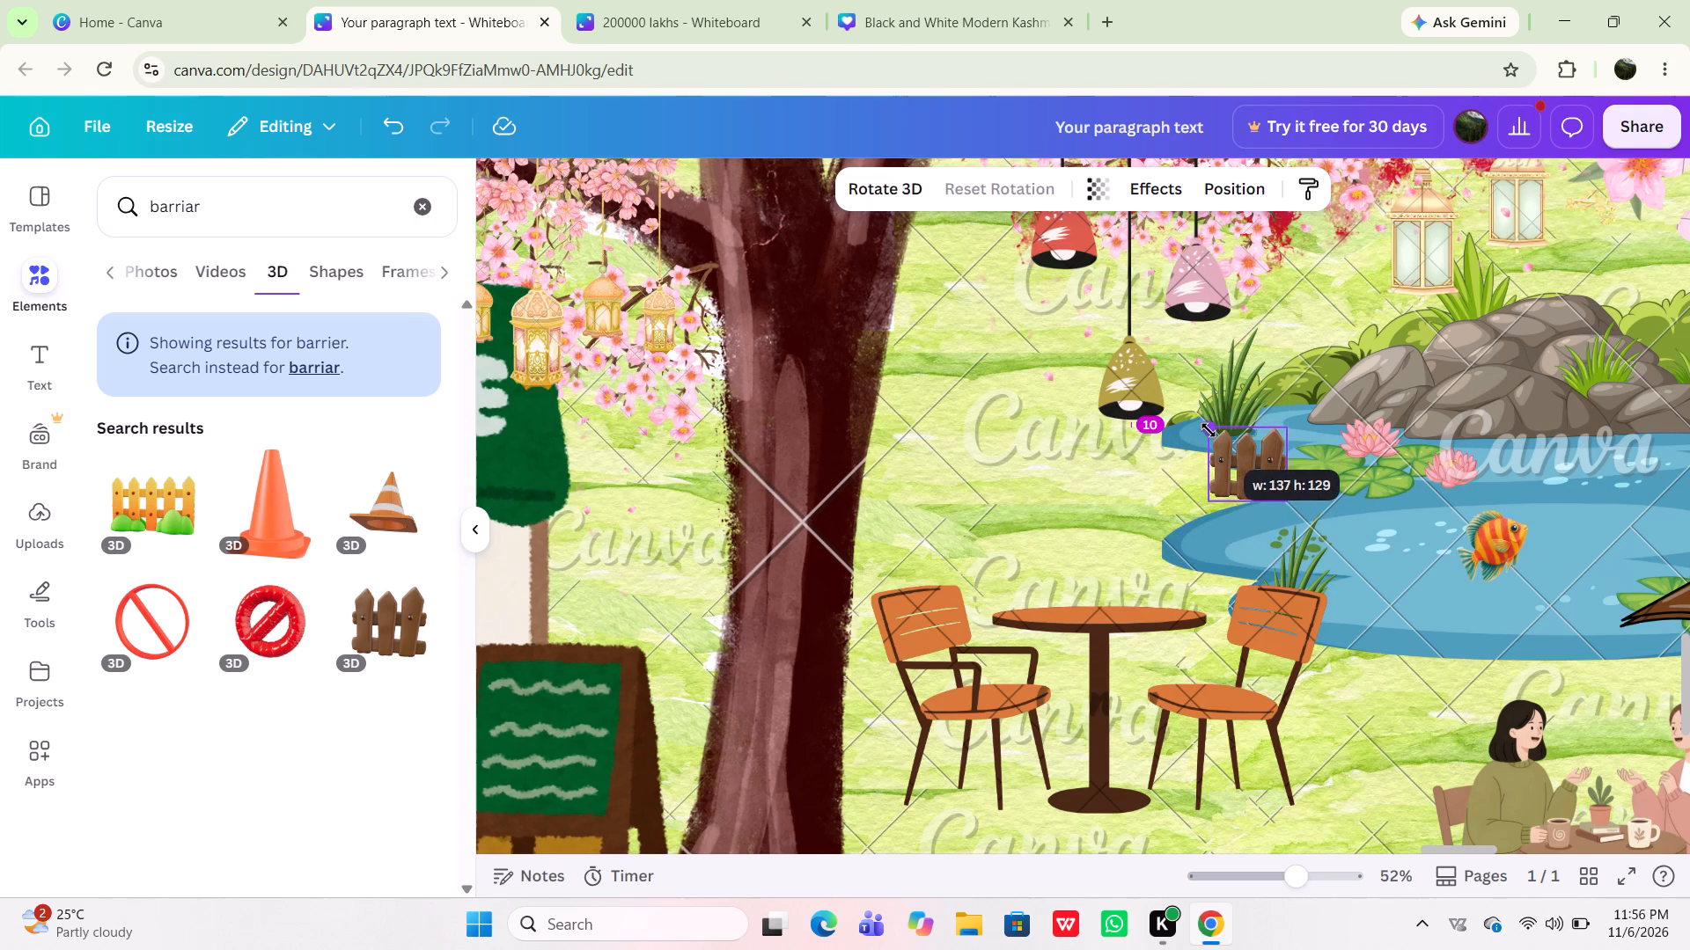
click(1259, 463)
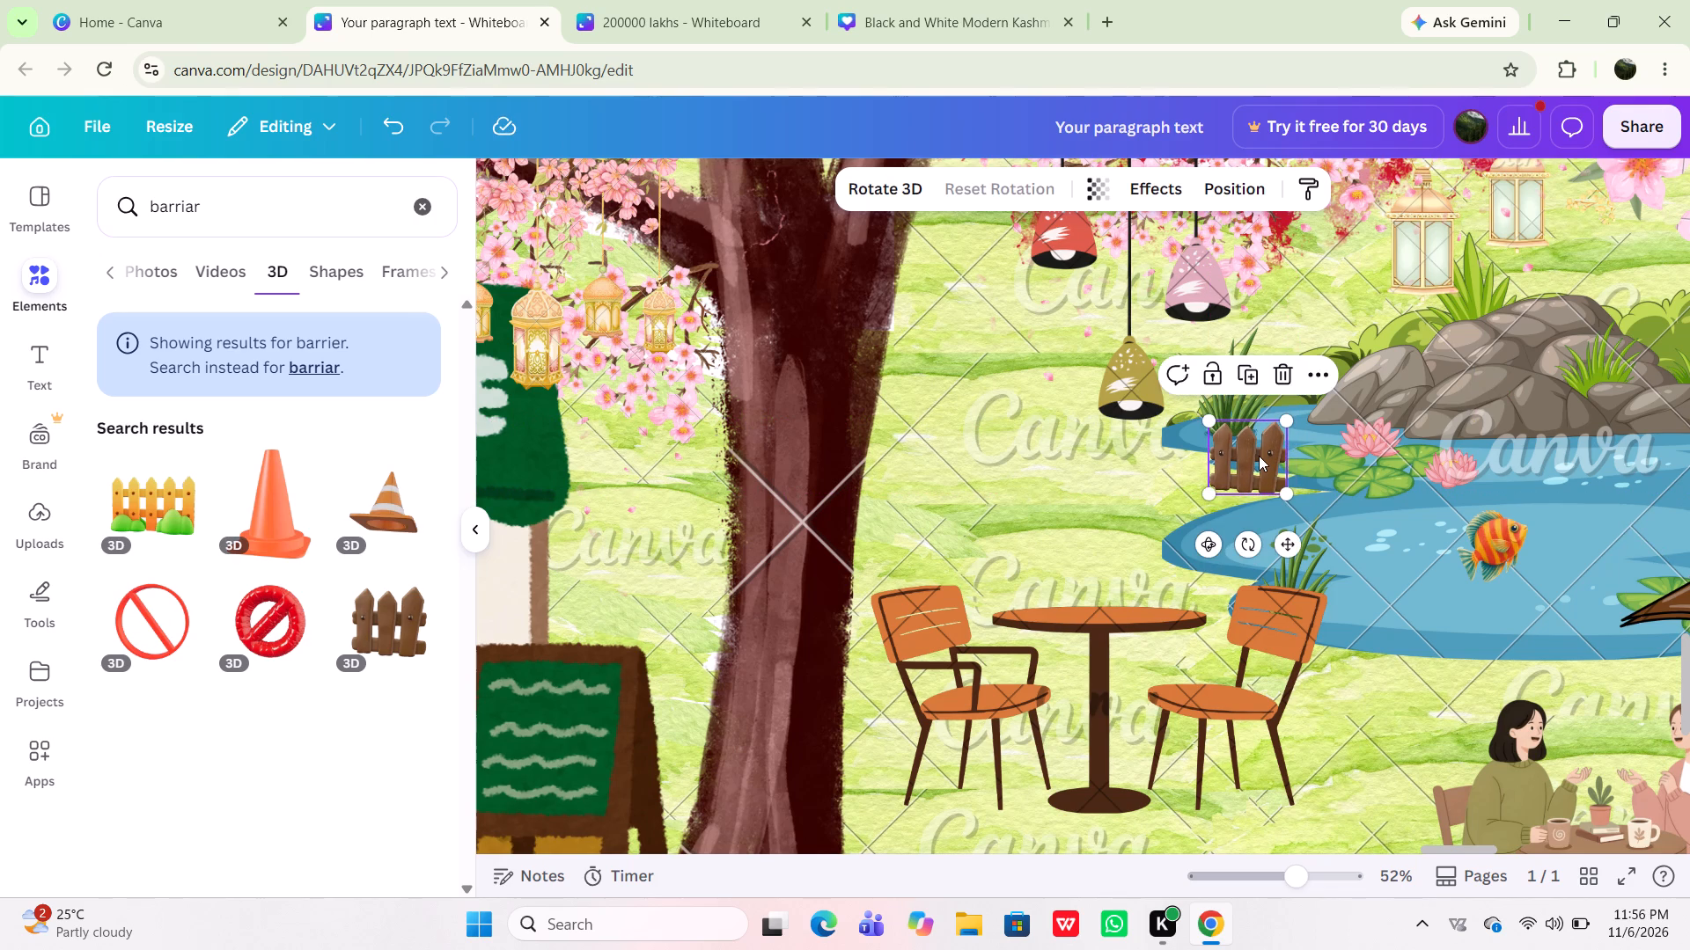
click(1243, 460)
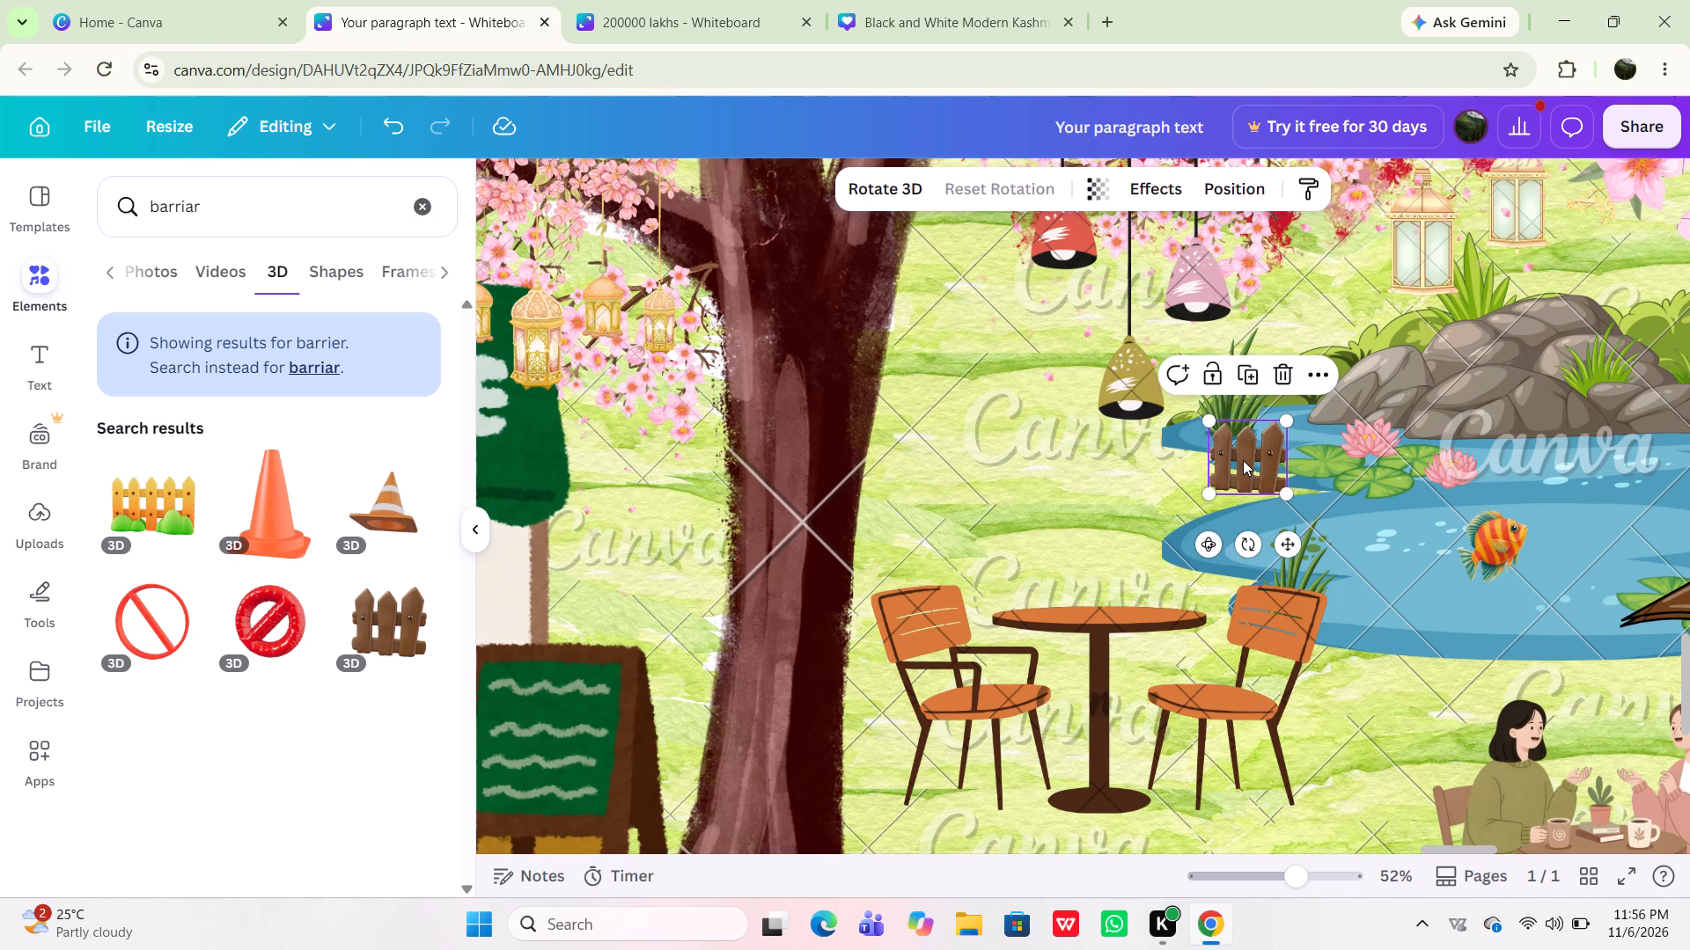
click(1243, 460)
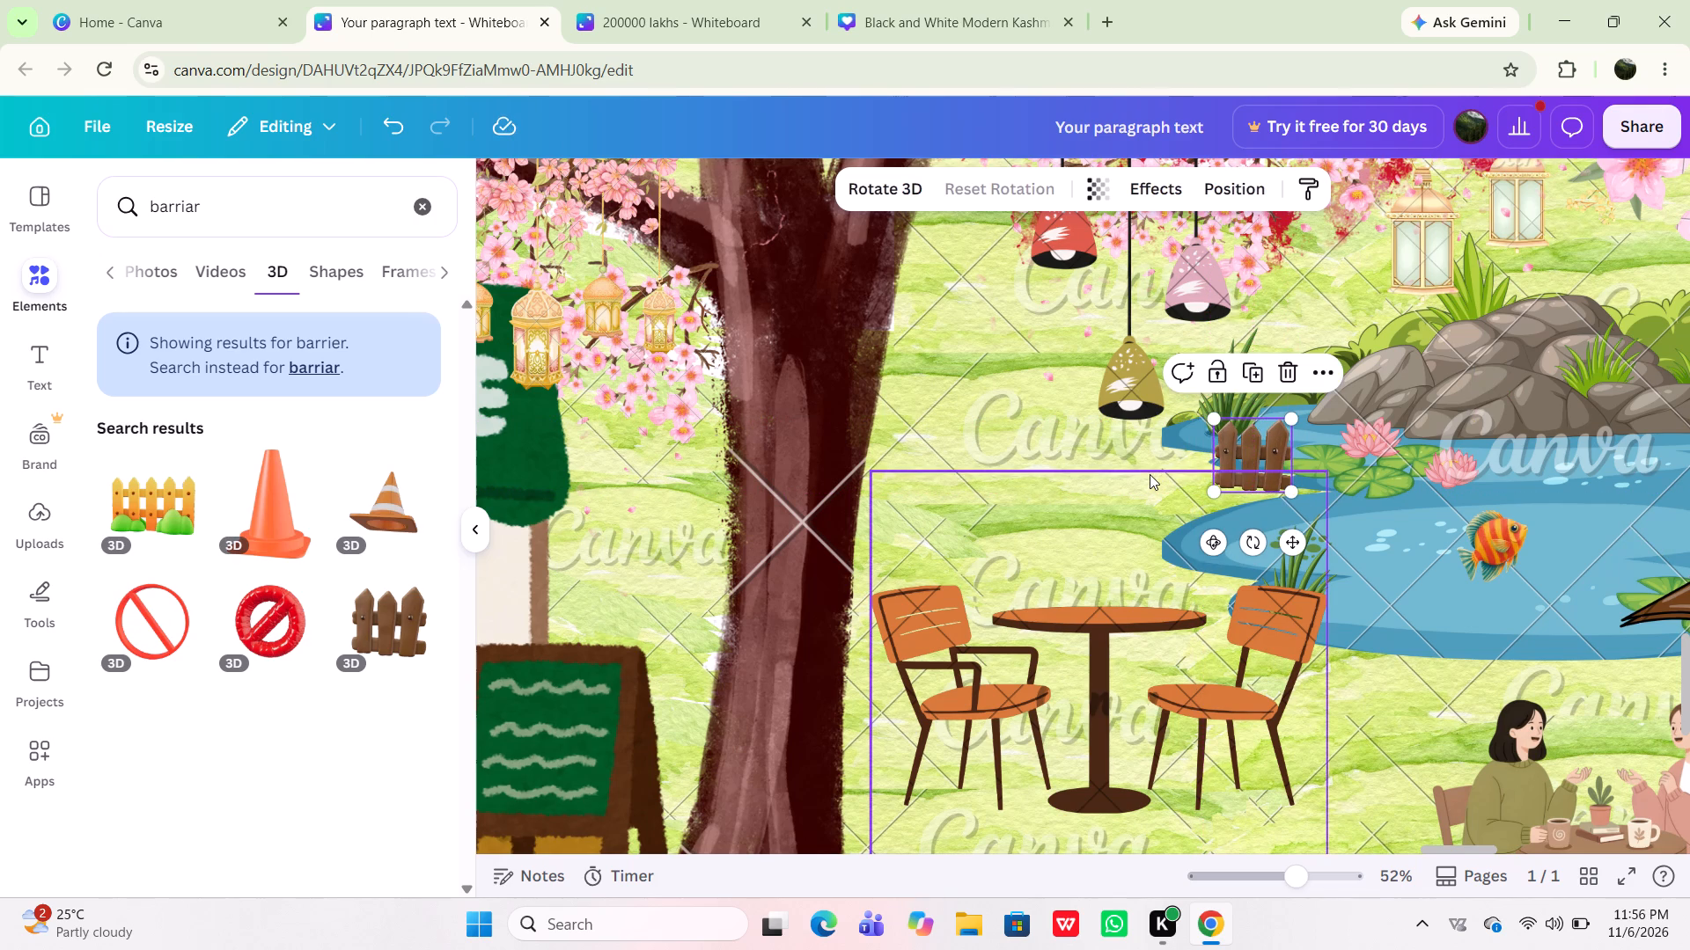
click(1150, 474)
click(1231, 440)
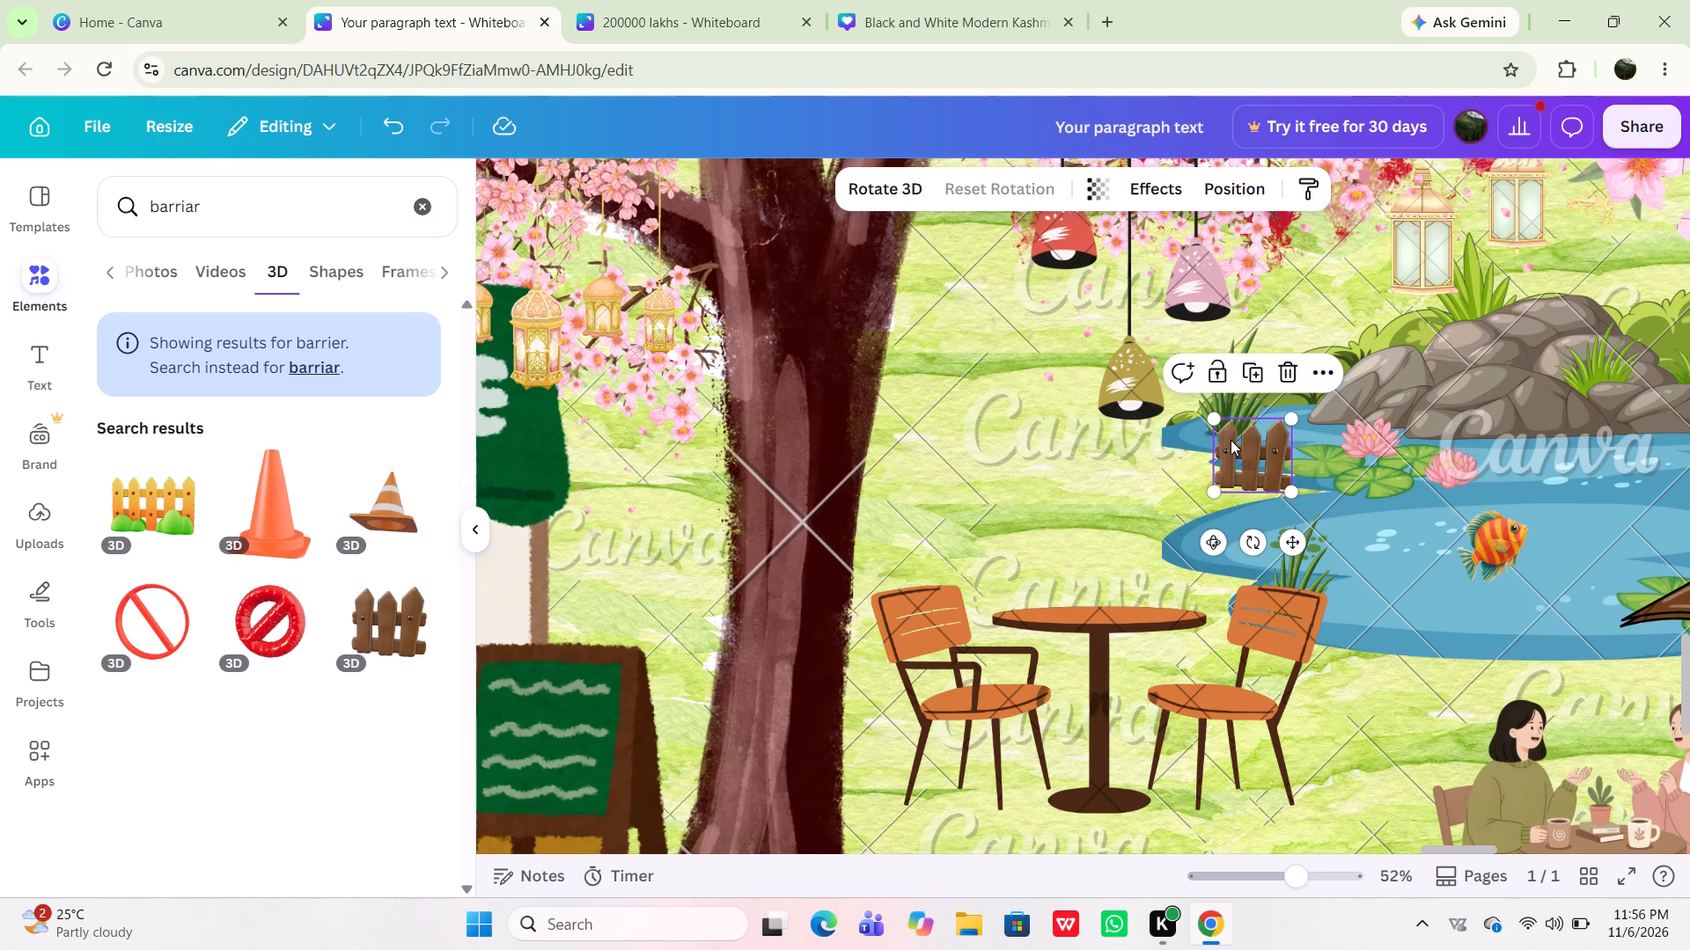
click(1210, 536)
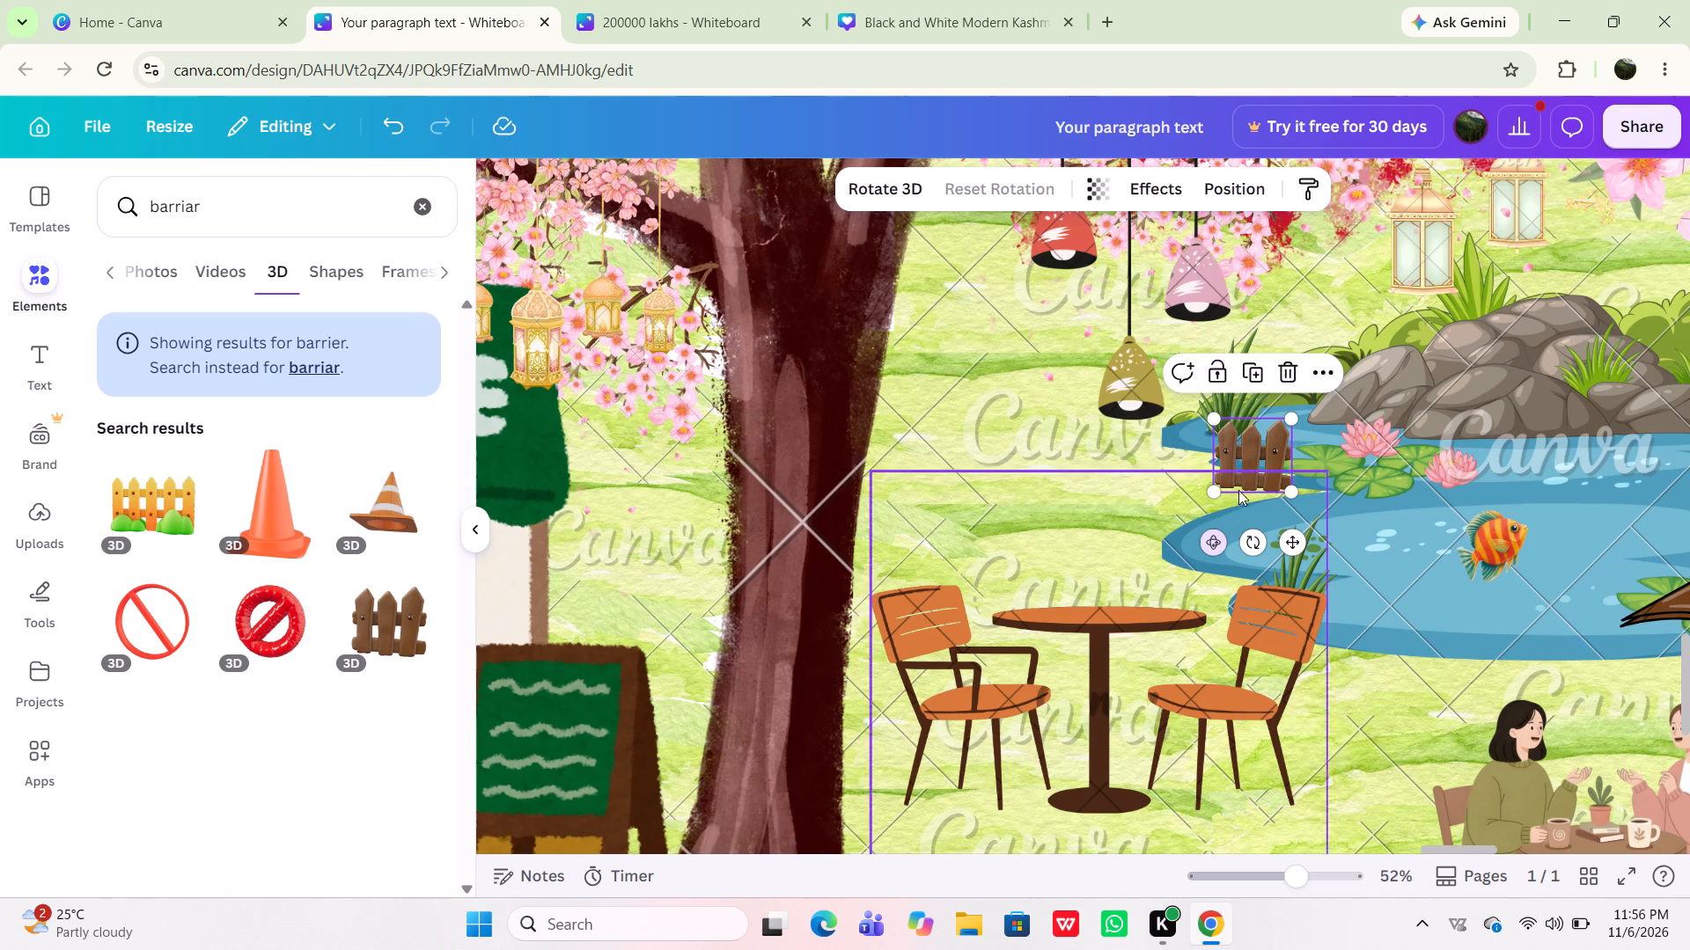
drag(1252, 457, 1244, 460)
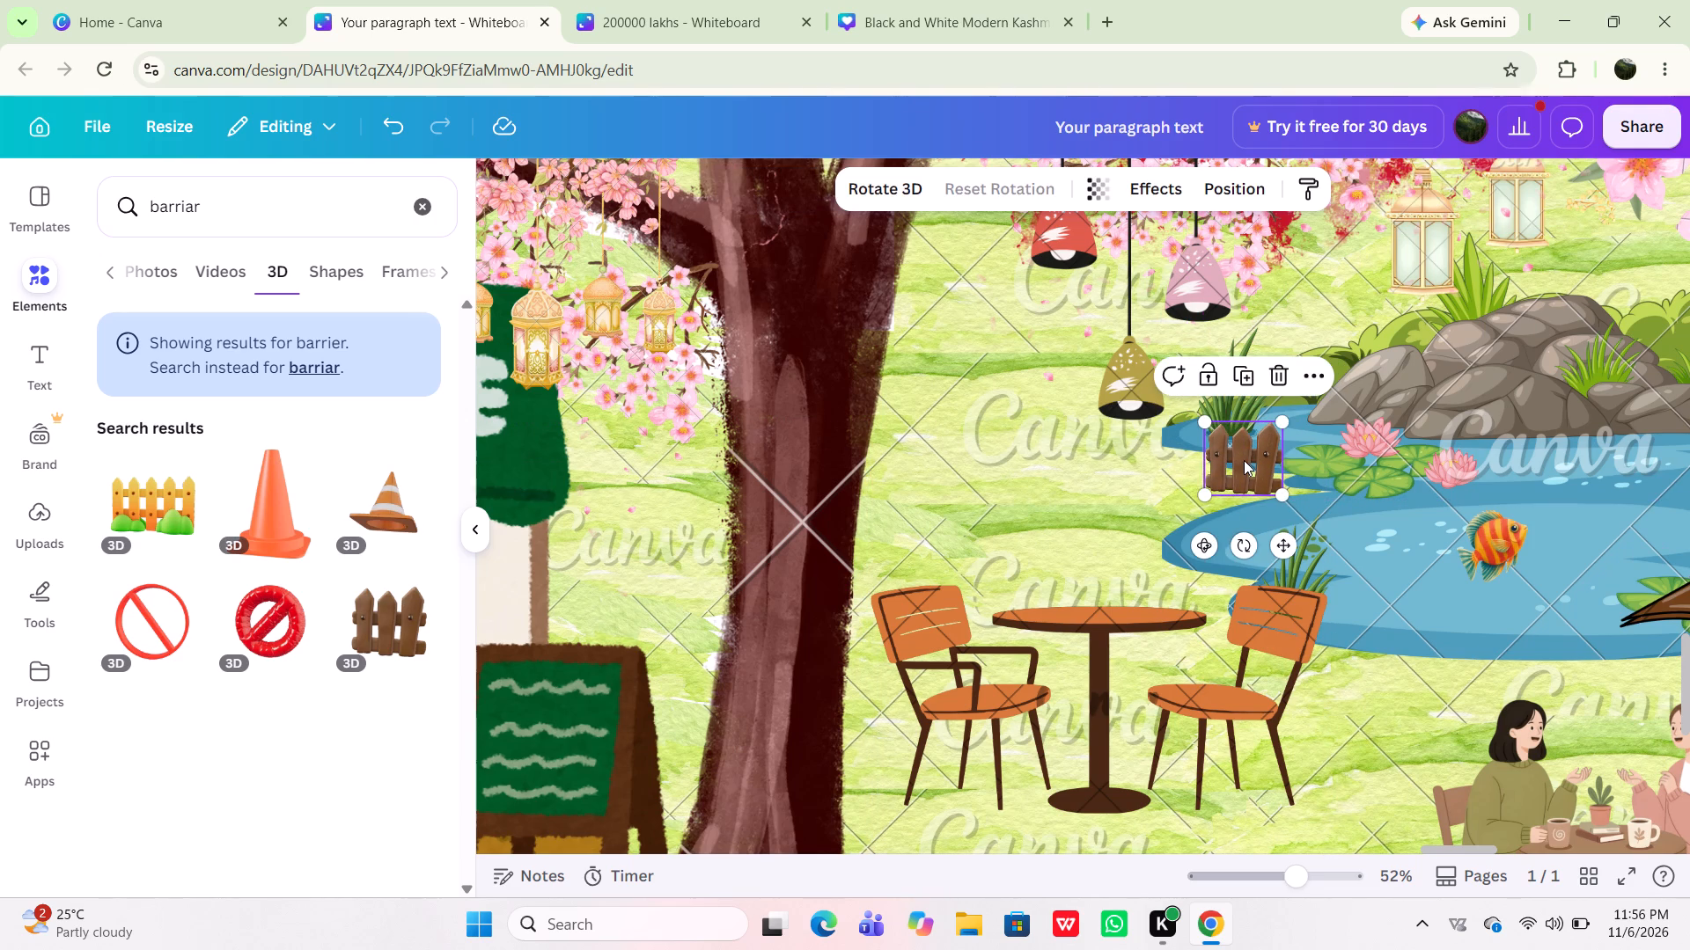
Rotate the small brown fence in 3D so it stands almost edge-on beside the reeds at the pond's edge.
click(1206, 563)
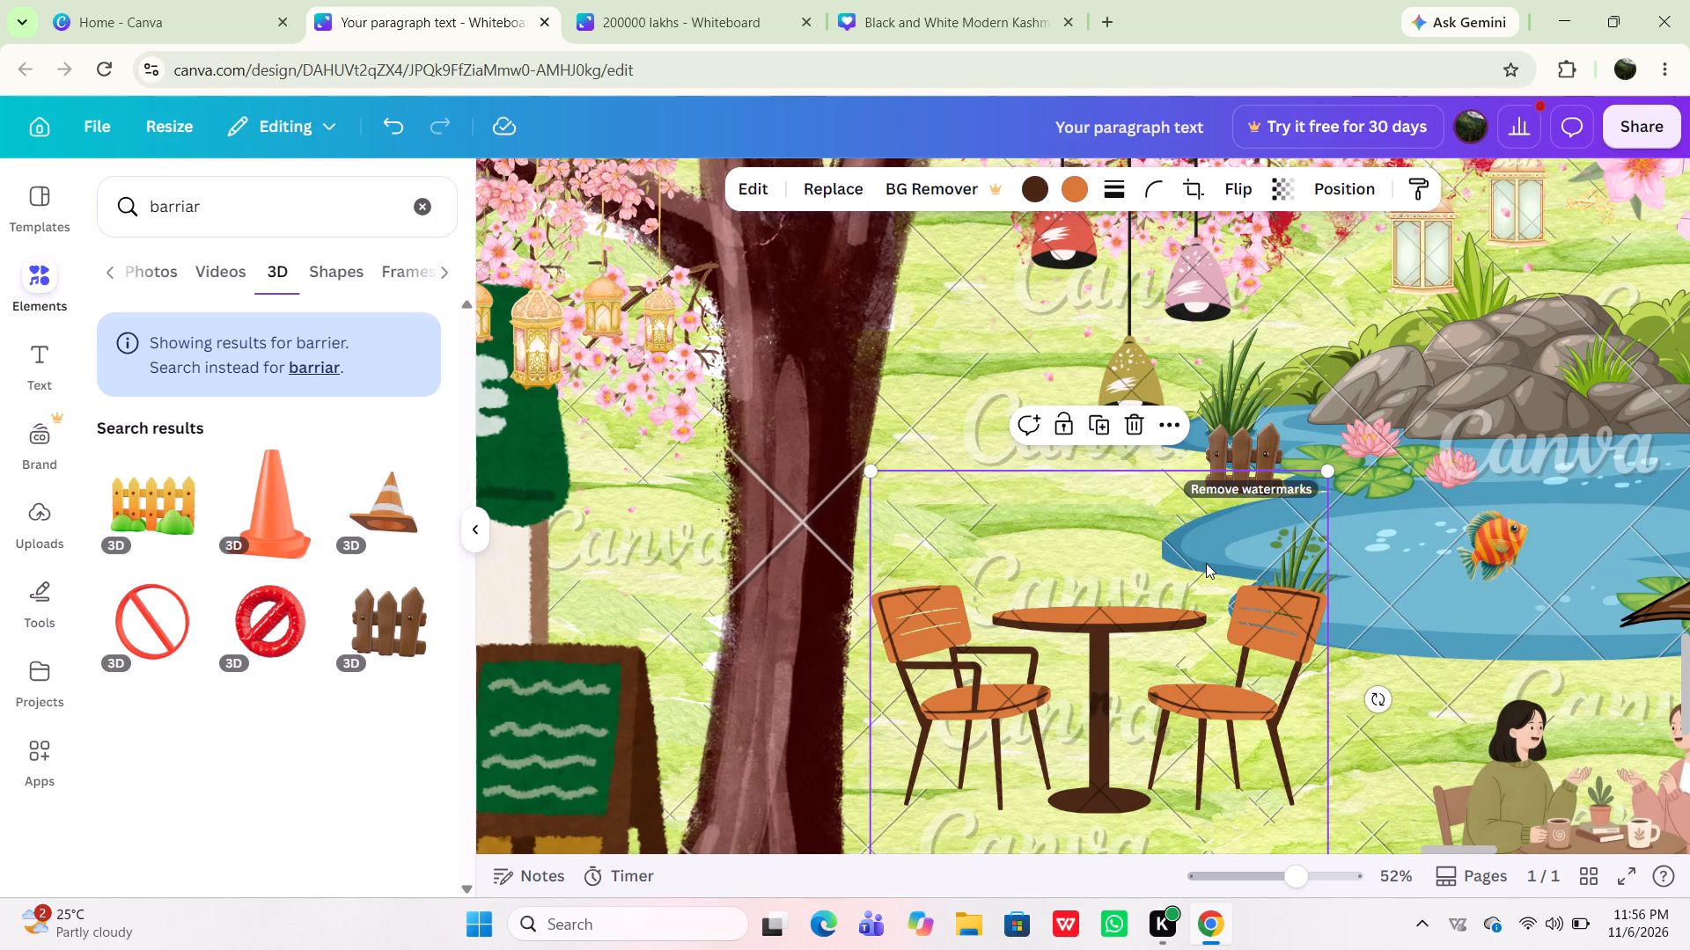
click(1255, 458)
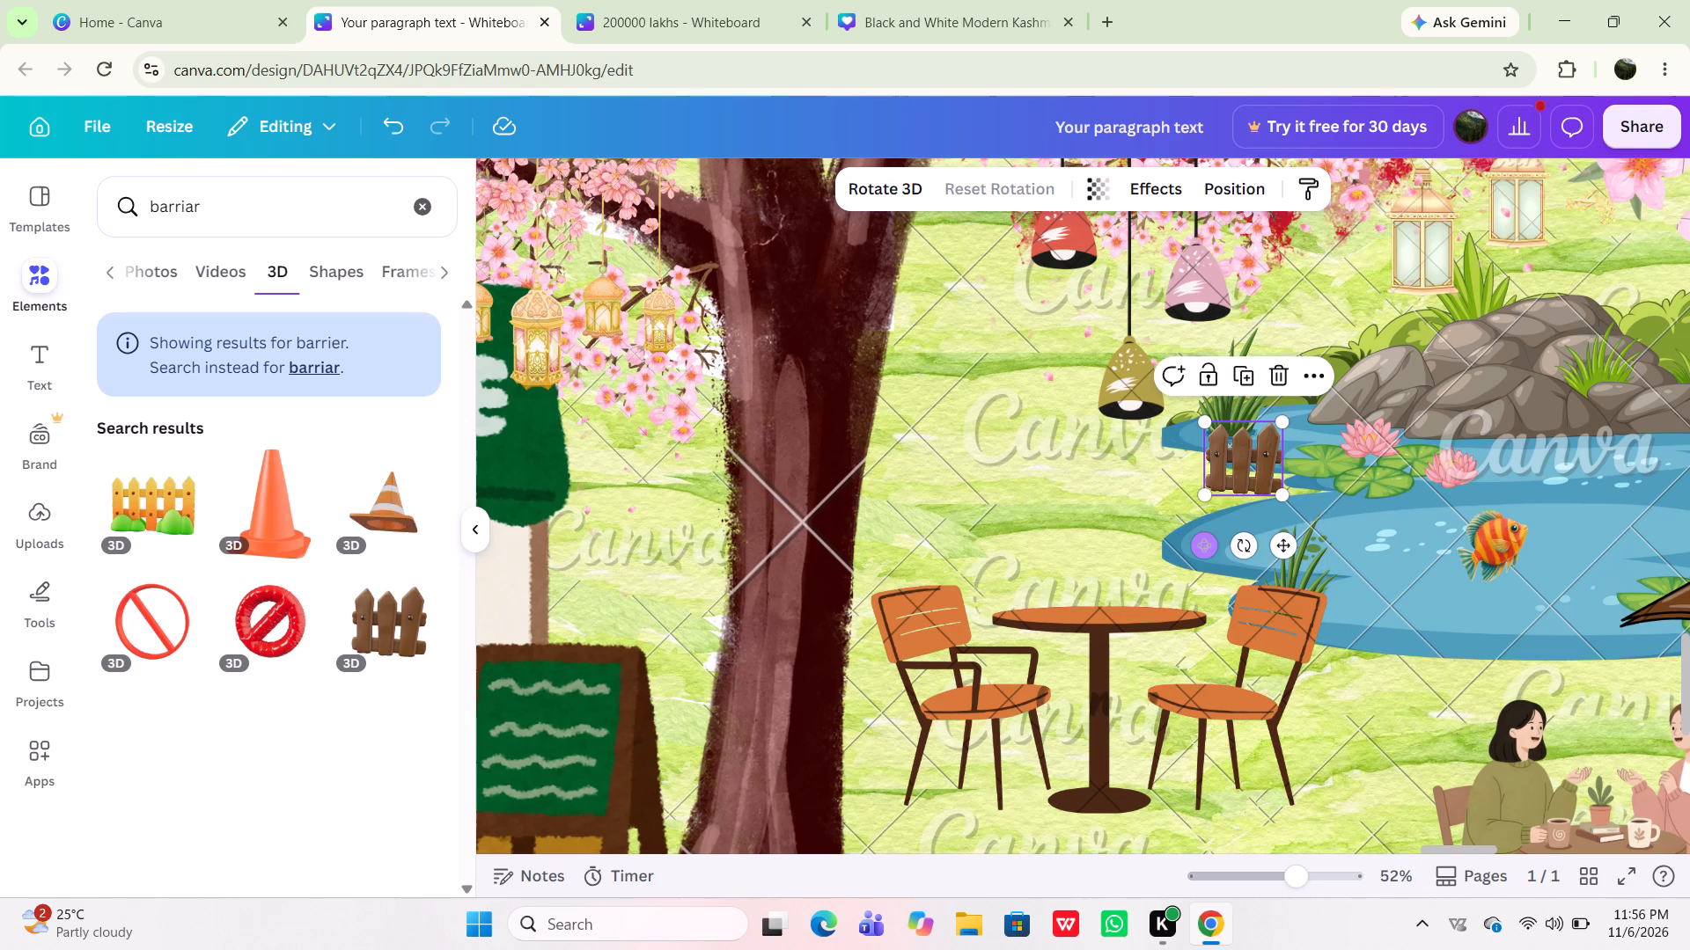
click(1205, 550)
drag(1203, 548, 1174, 538)
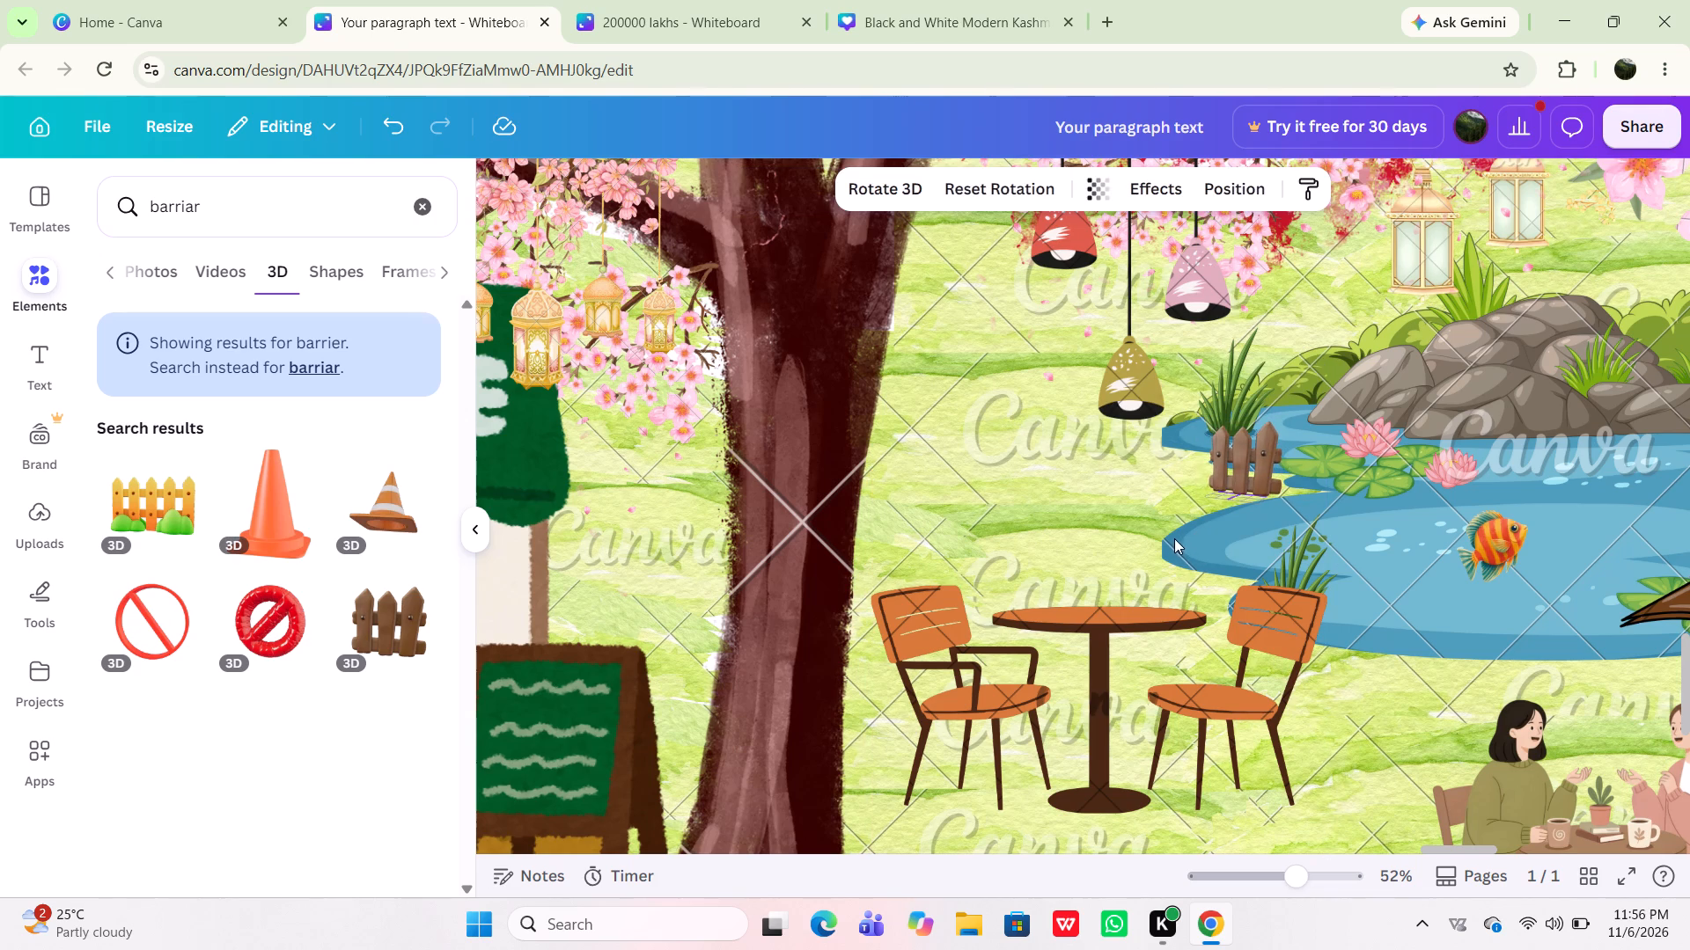
drag(1174, 538, 1074, 595)
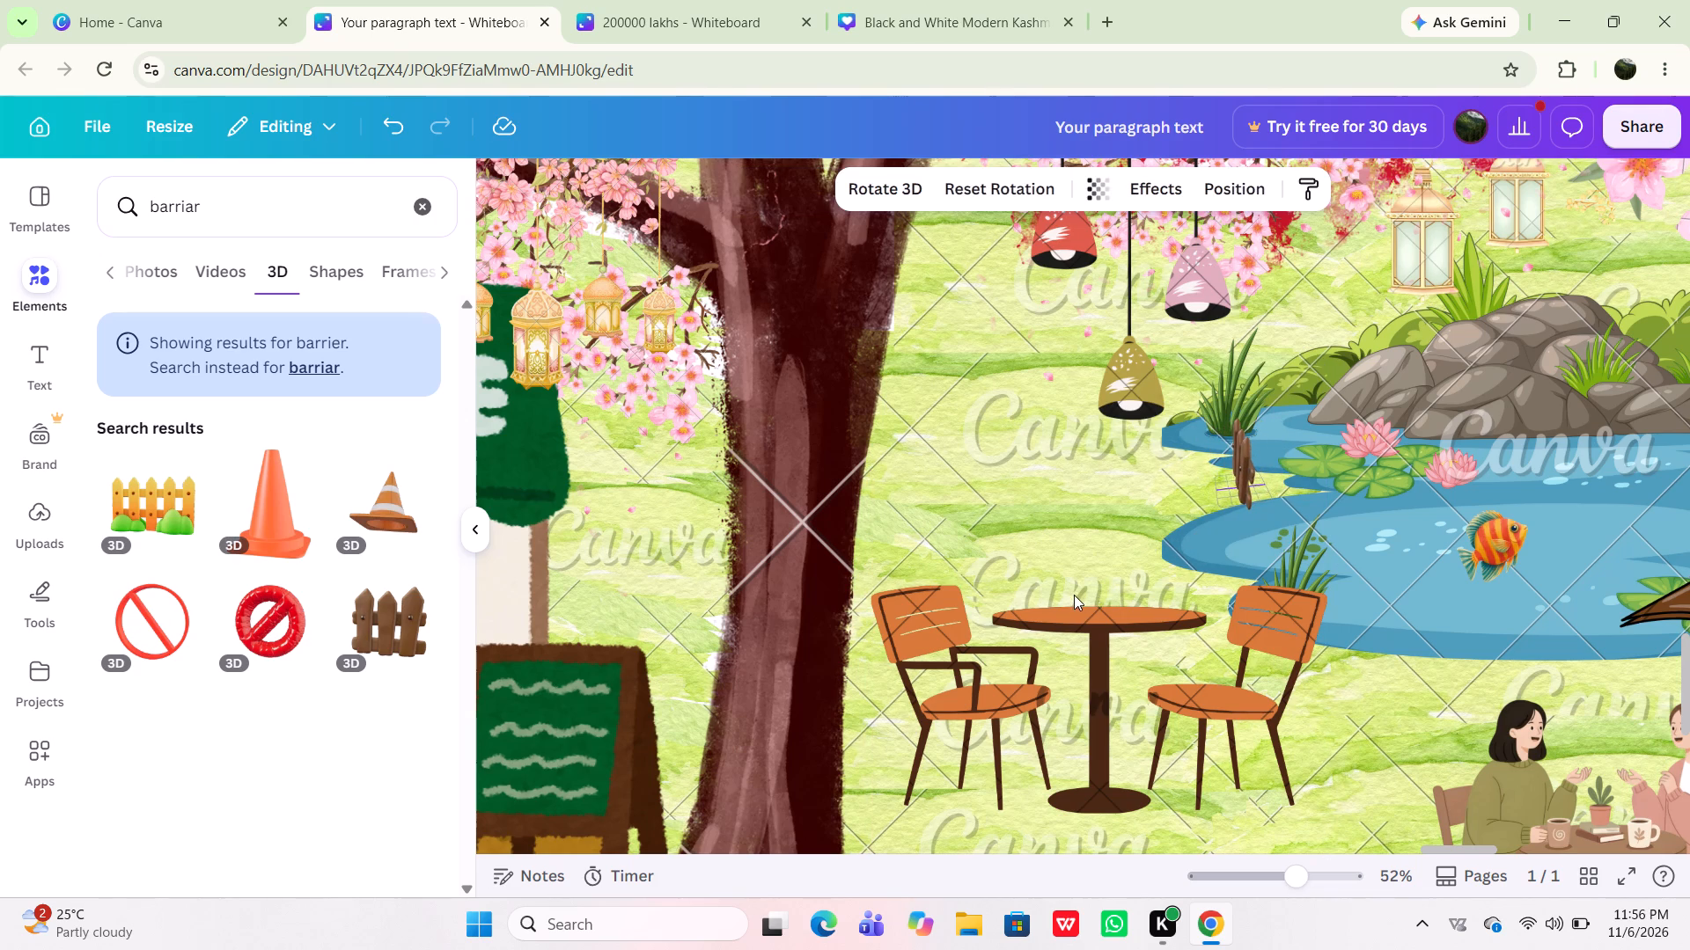
drag(1074, 595, 1095, 603)
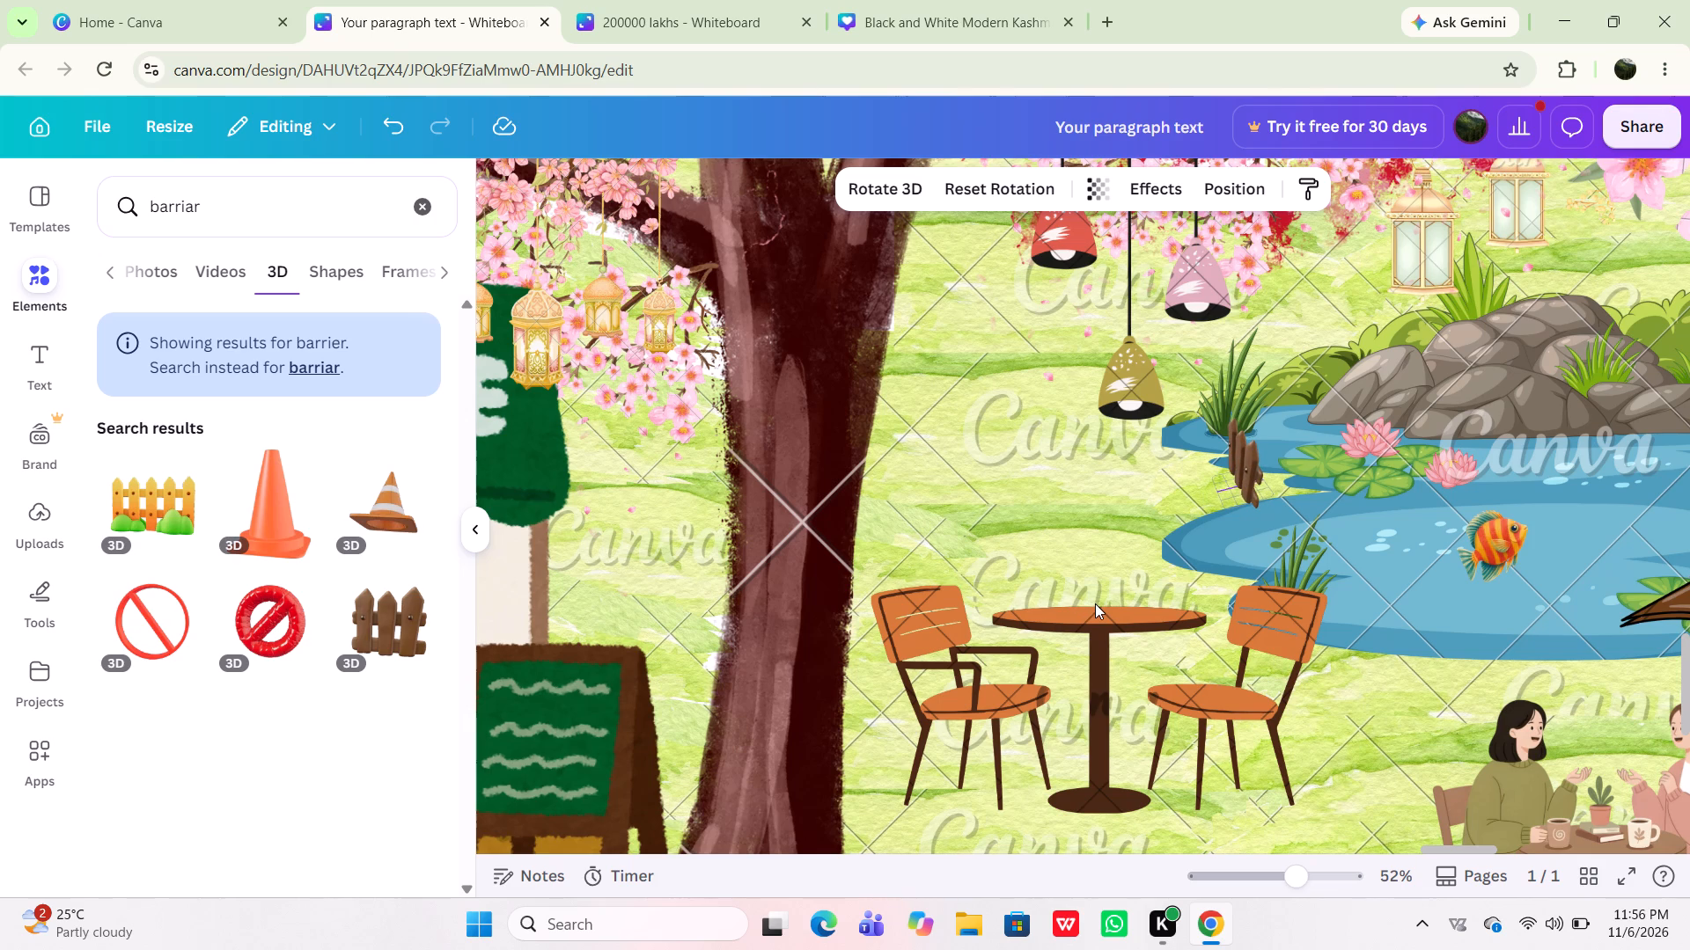
drag(1095, 603, 1102, 604)
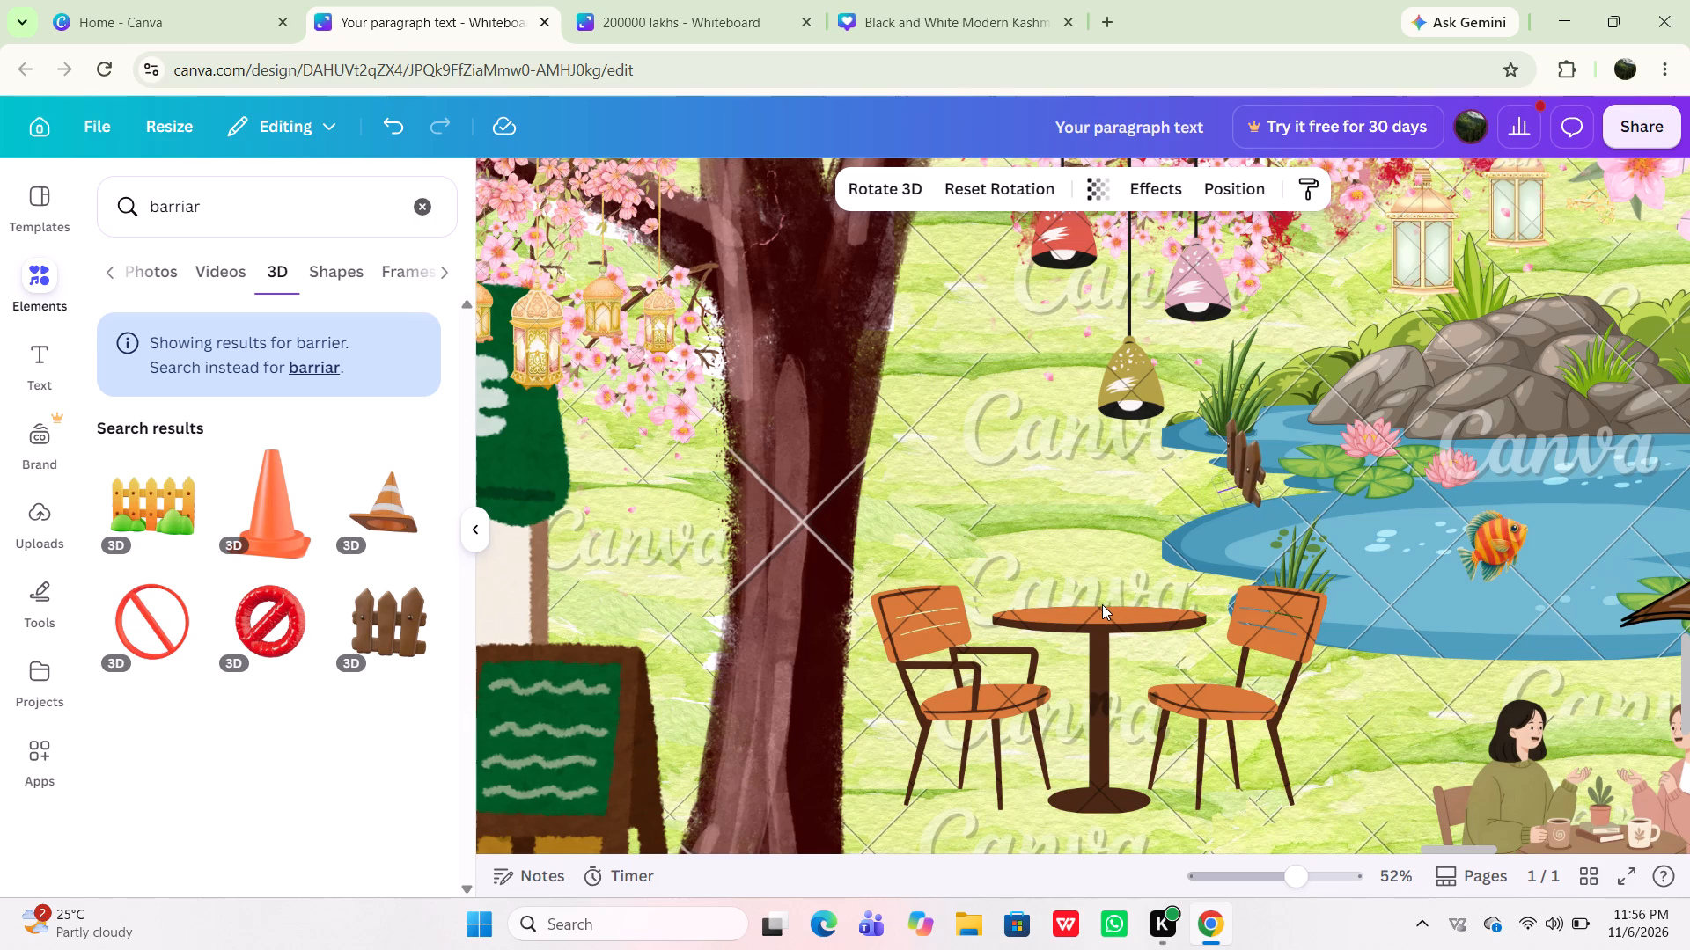
click(1075, 464)
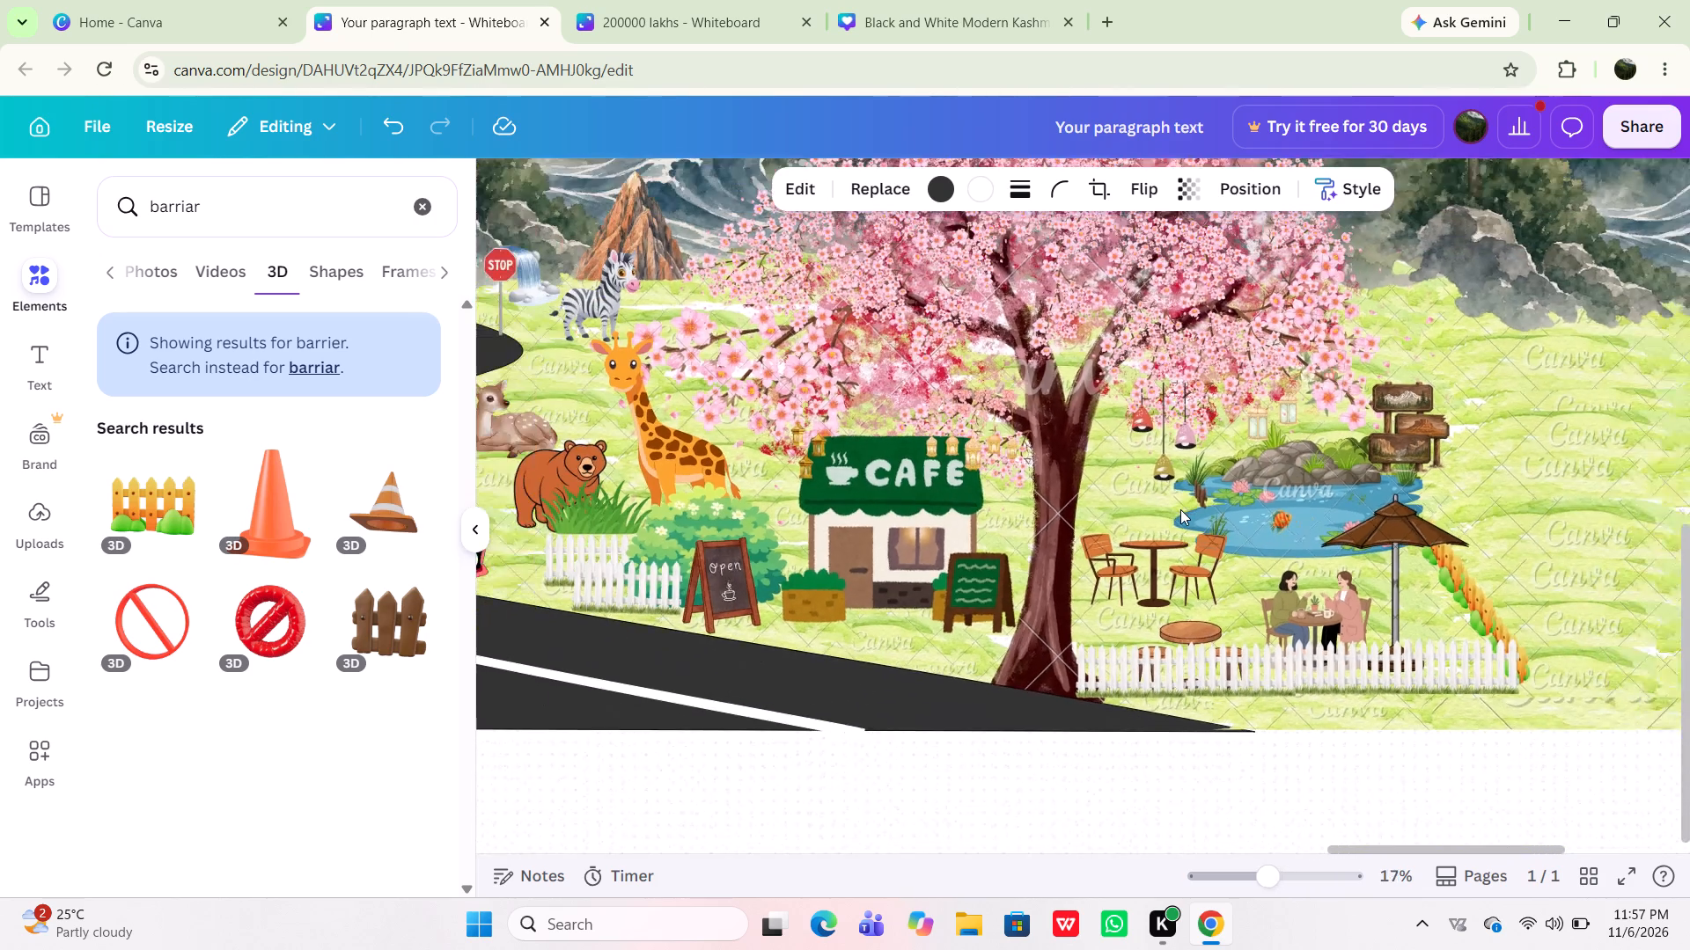
Look over the landscape from the café seating area and pond across the road, house and mountains for areas needing more decoration.
scroll(1180, 509, up, 1)
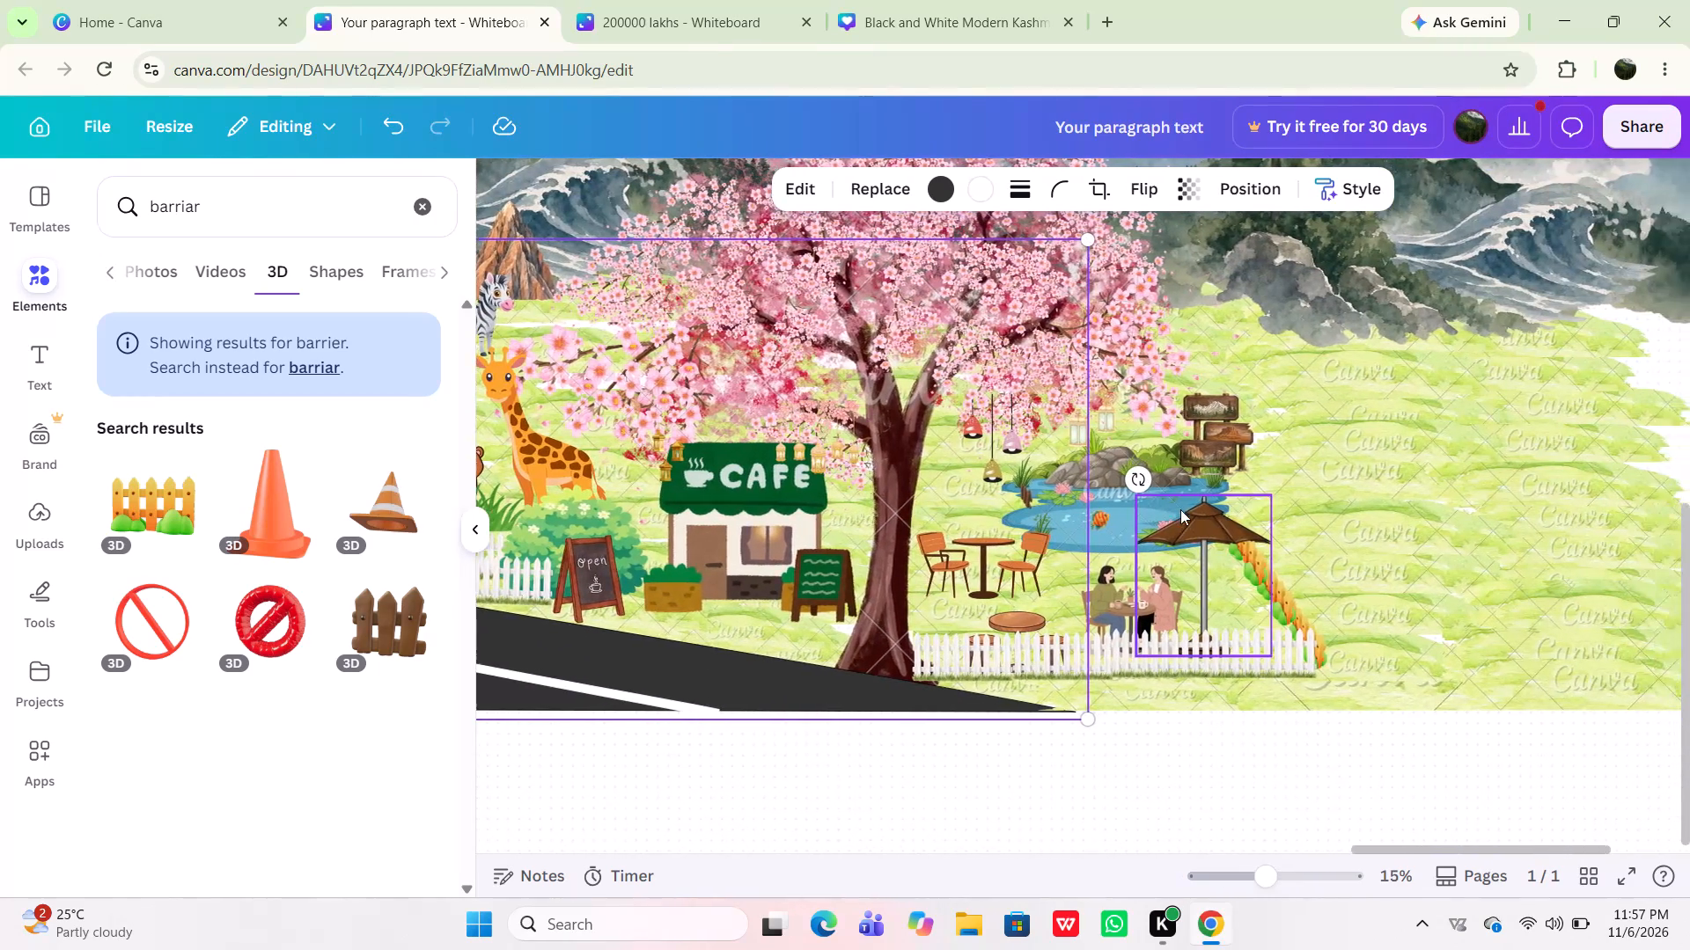
scroll(1180, 509, up, 1)
scroll(1180, 509, left, 2)
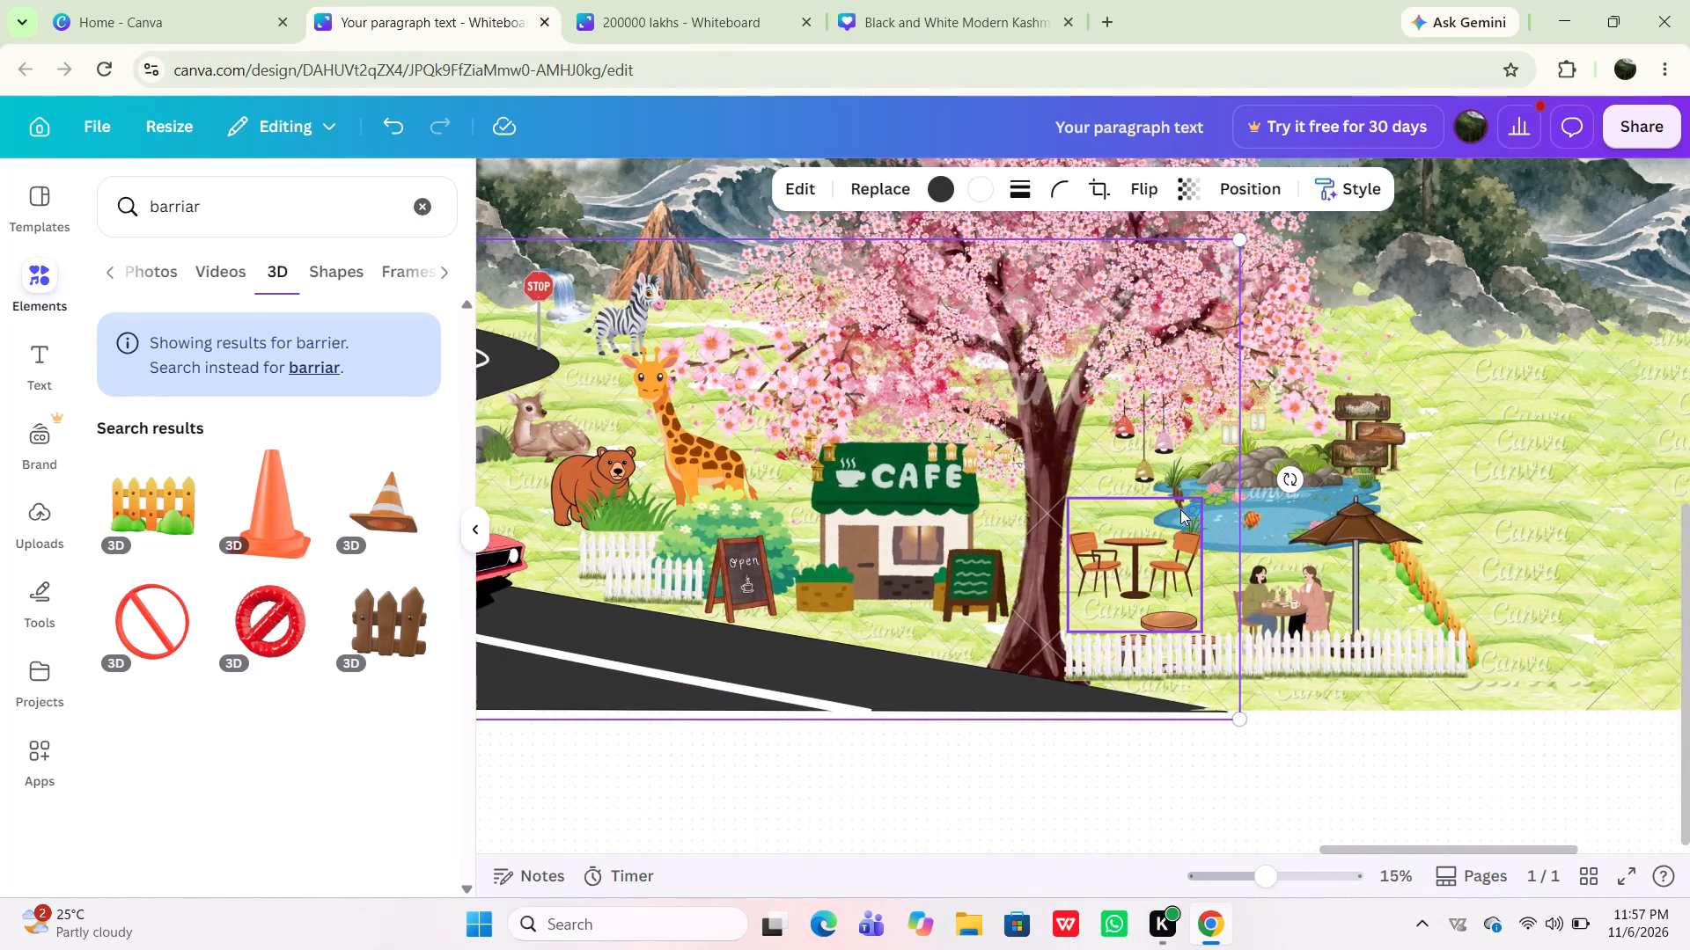
scroll(1180, 509, left, 2)
scroll(1180, 509, right, 5)
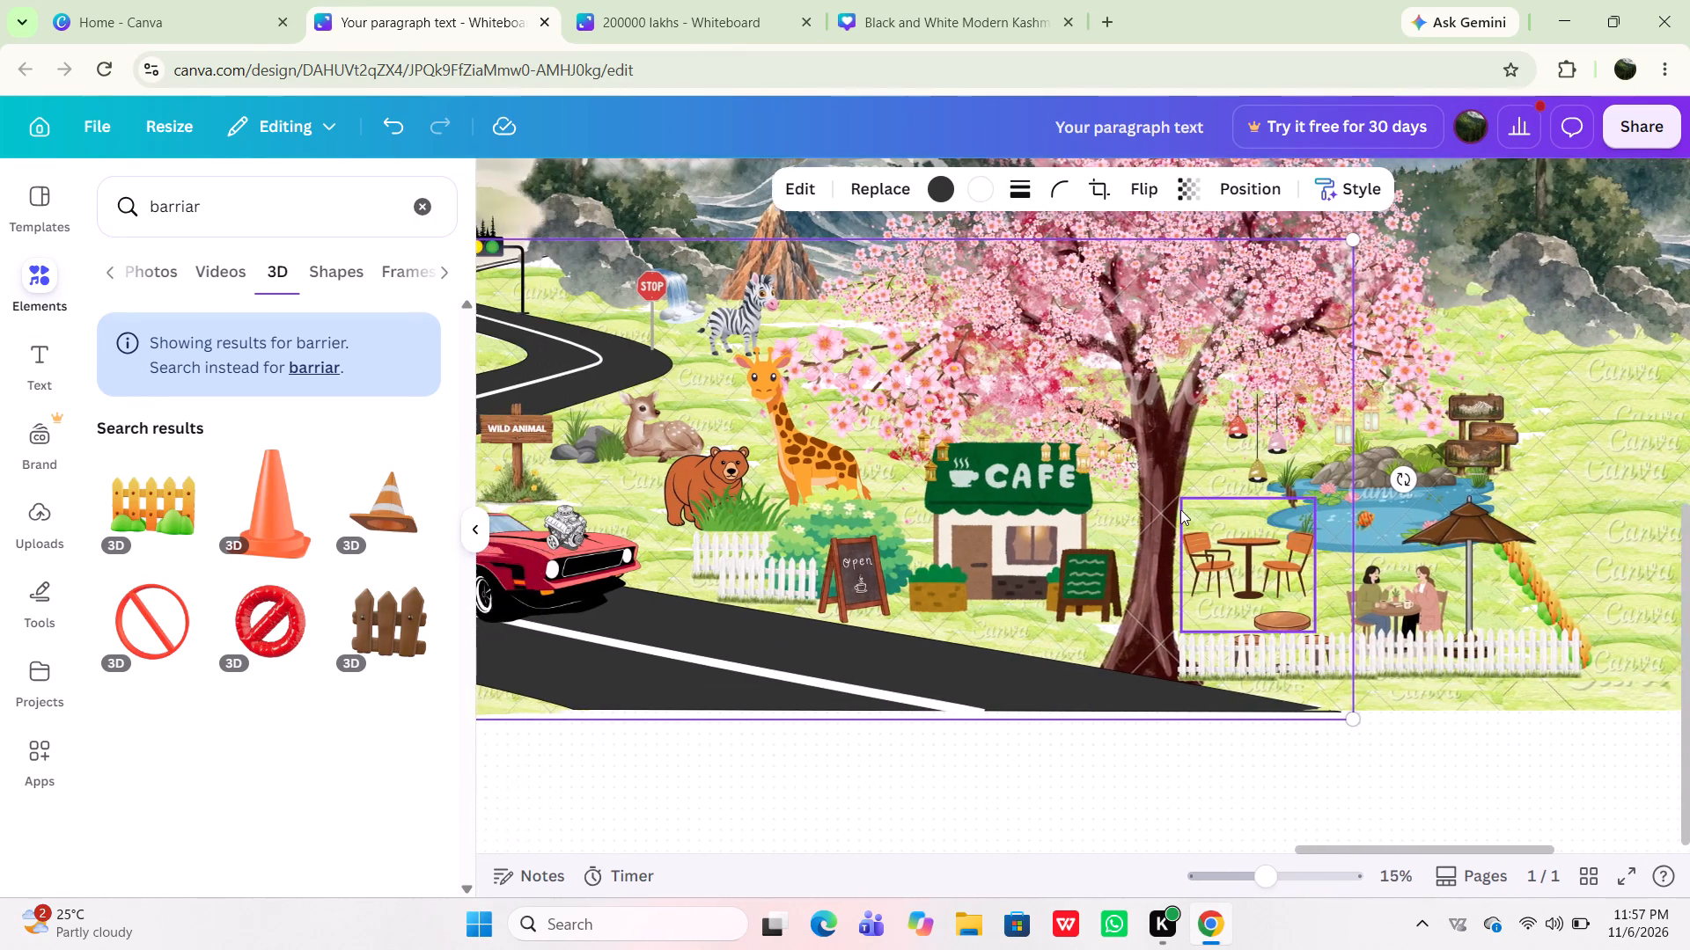
scroll(1180, 509, right, 1)
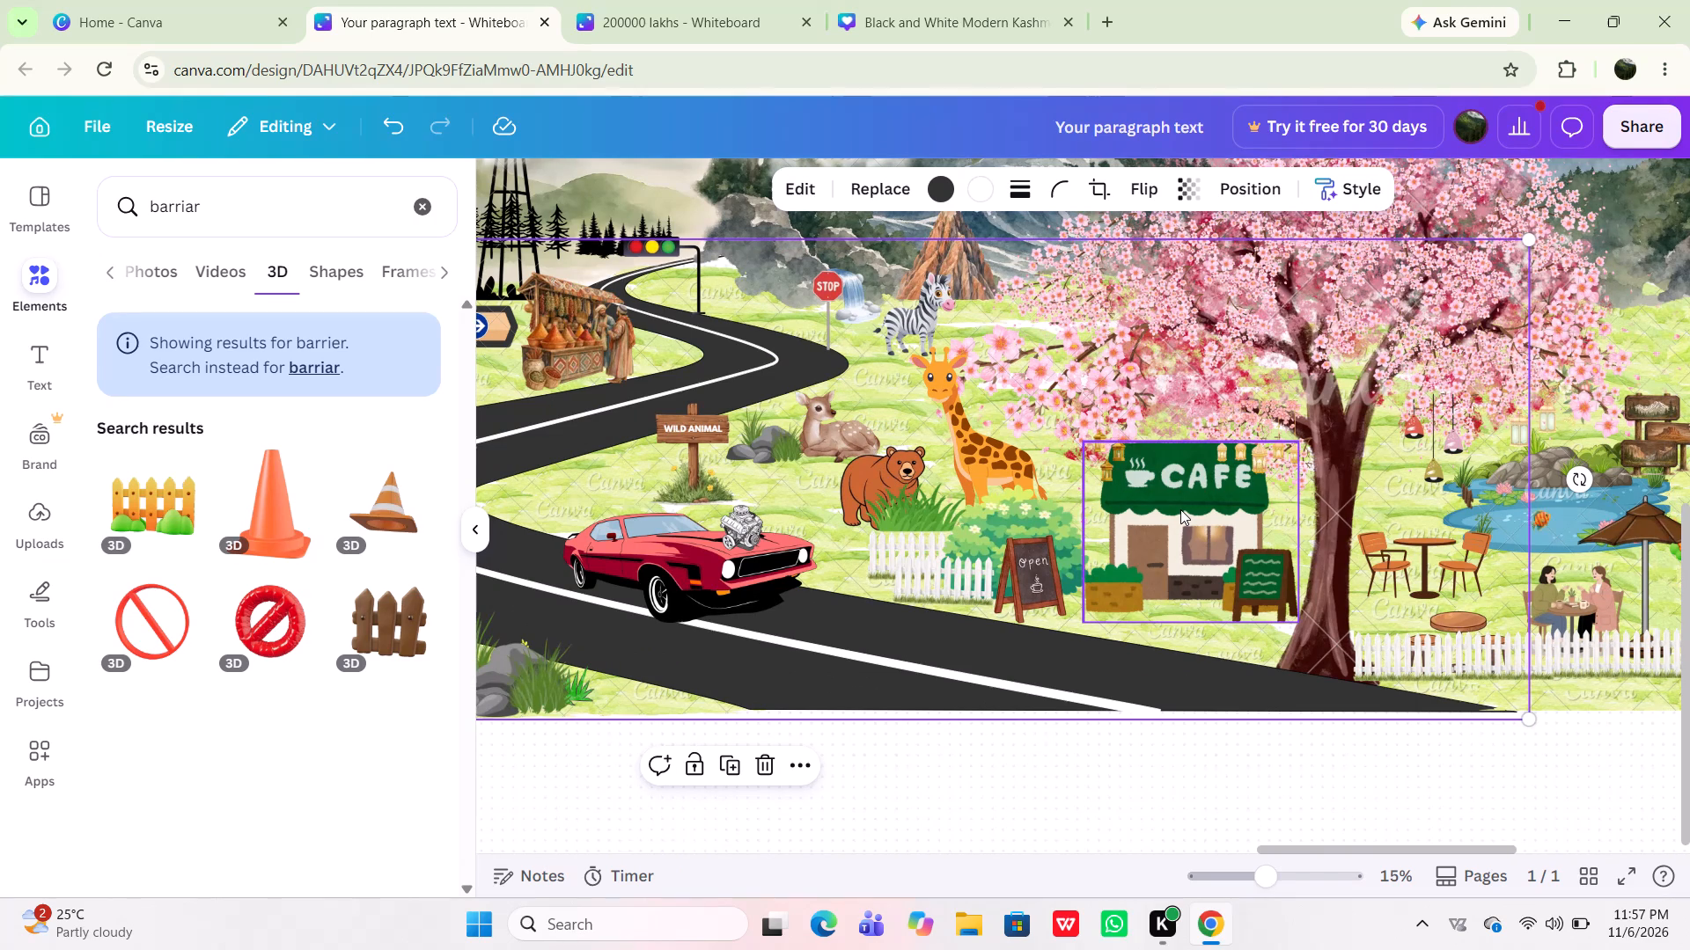
scroll(1180, 509, right, 3)
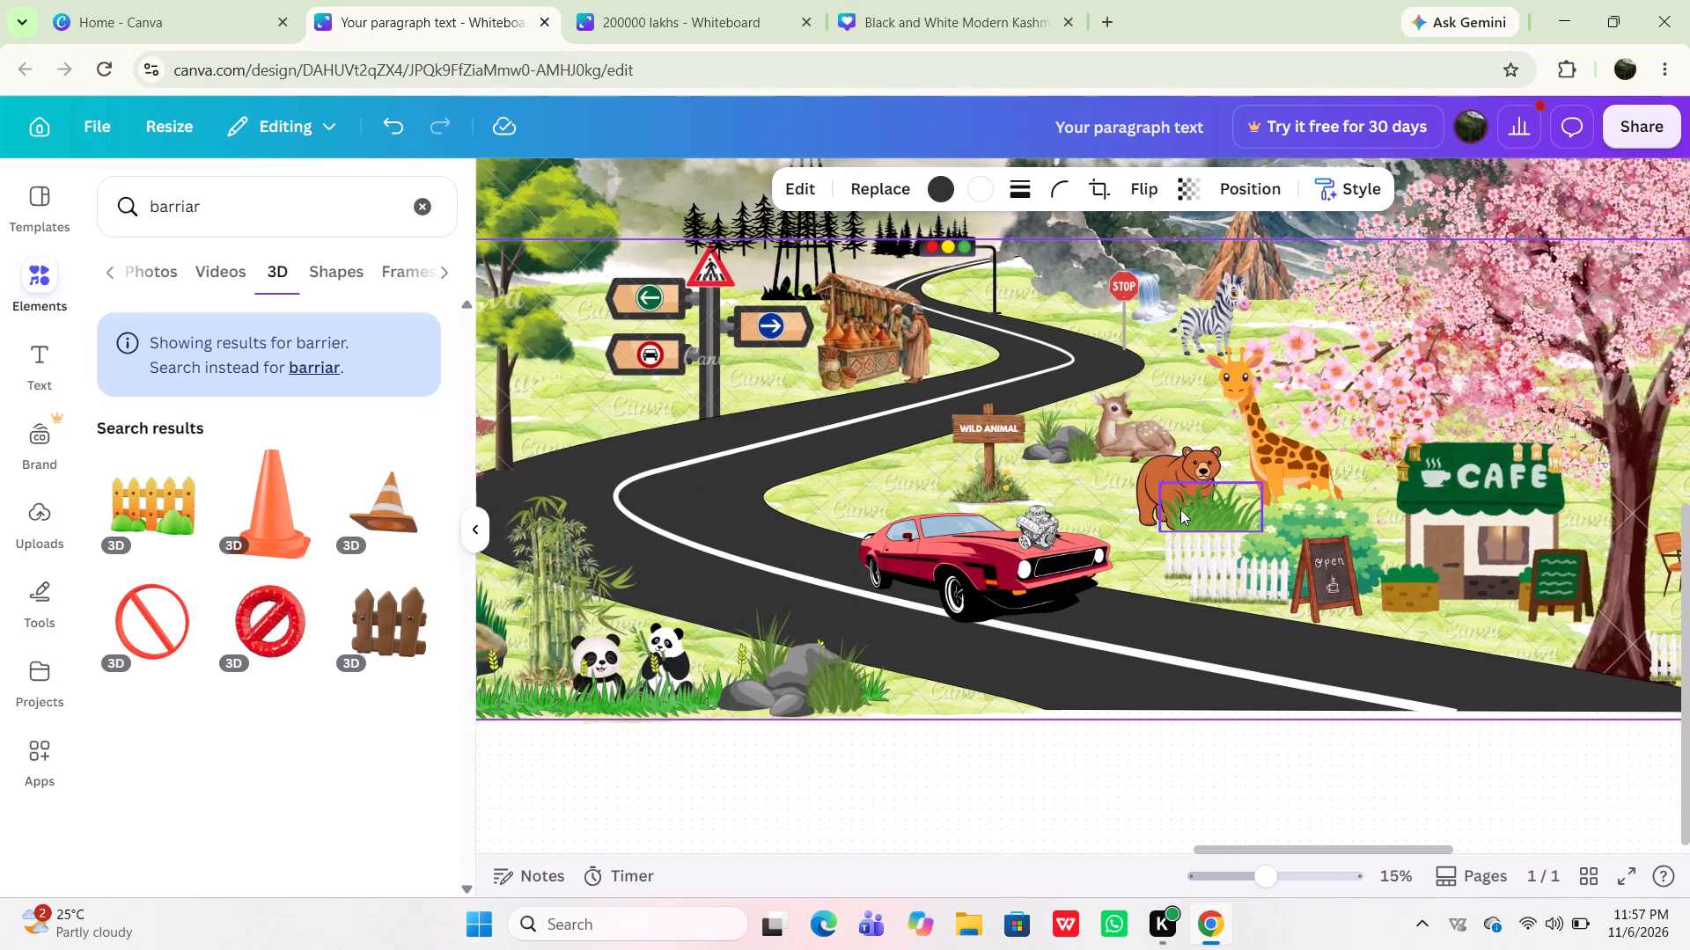
scroll(1180, 509, right, 5)
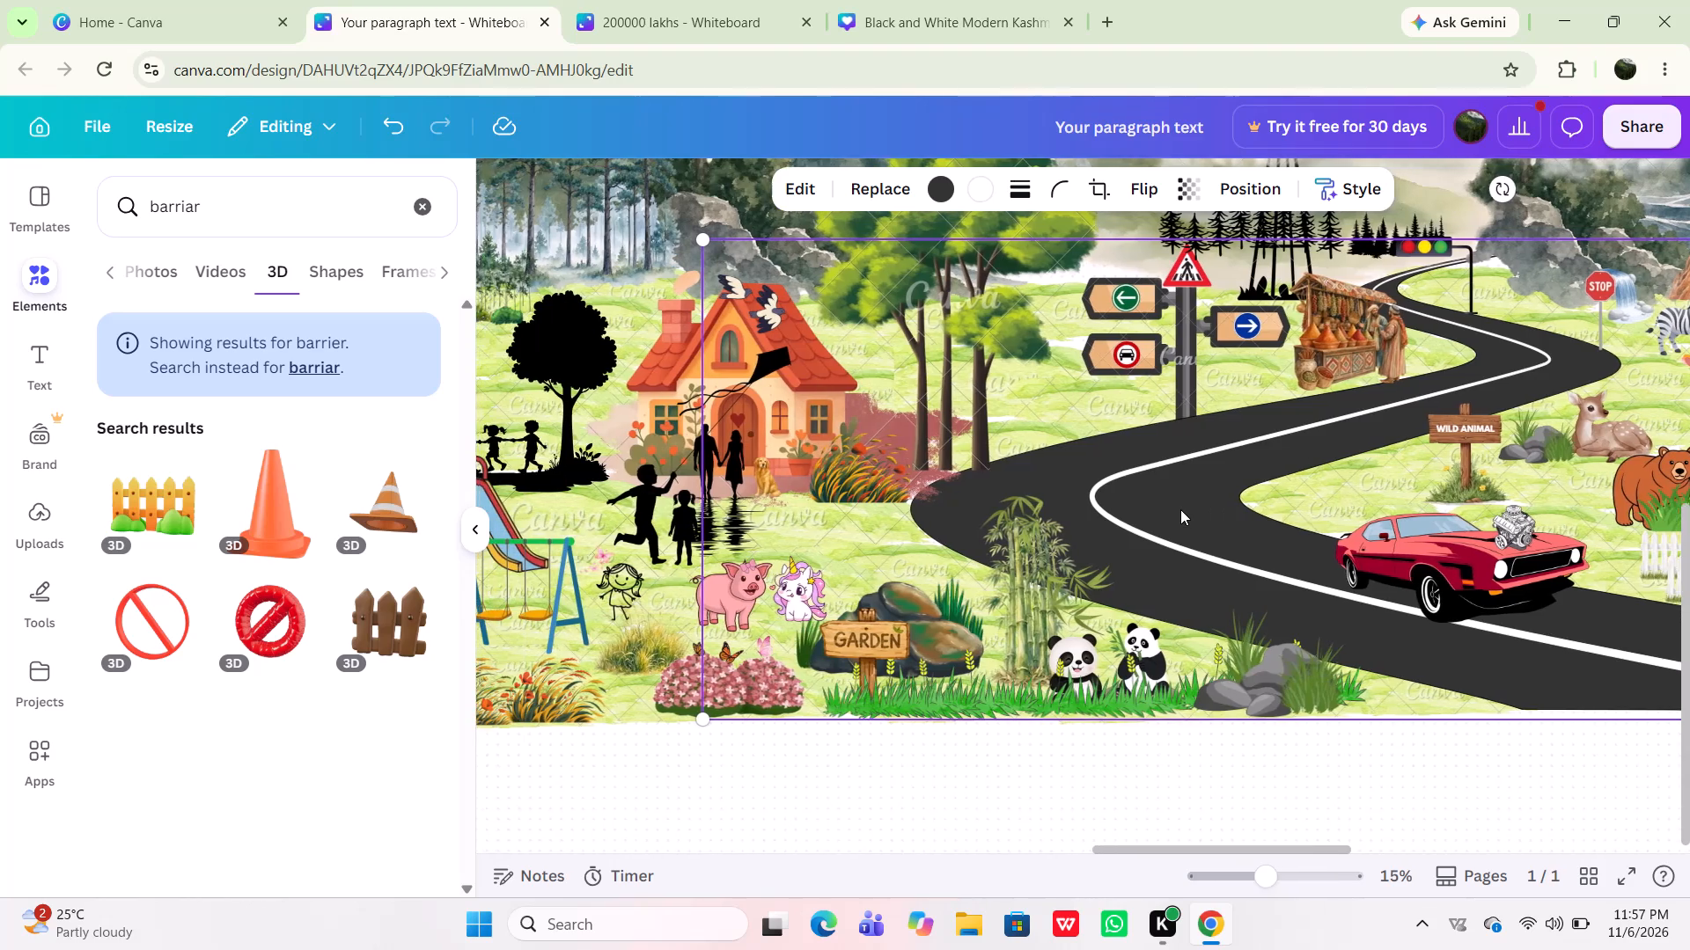
scroll(1180, 509, up, 3)
scroll(1180, 509, left, 1)
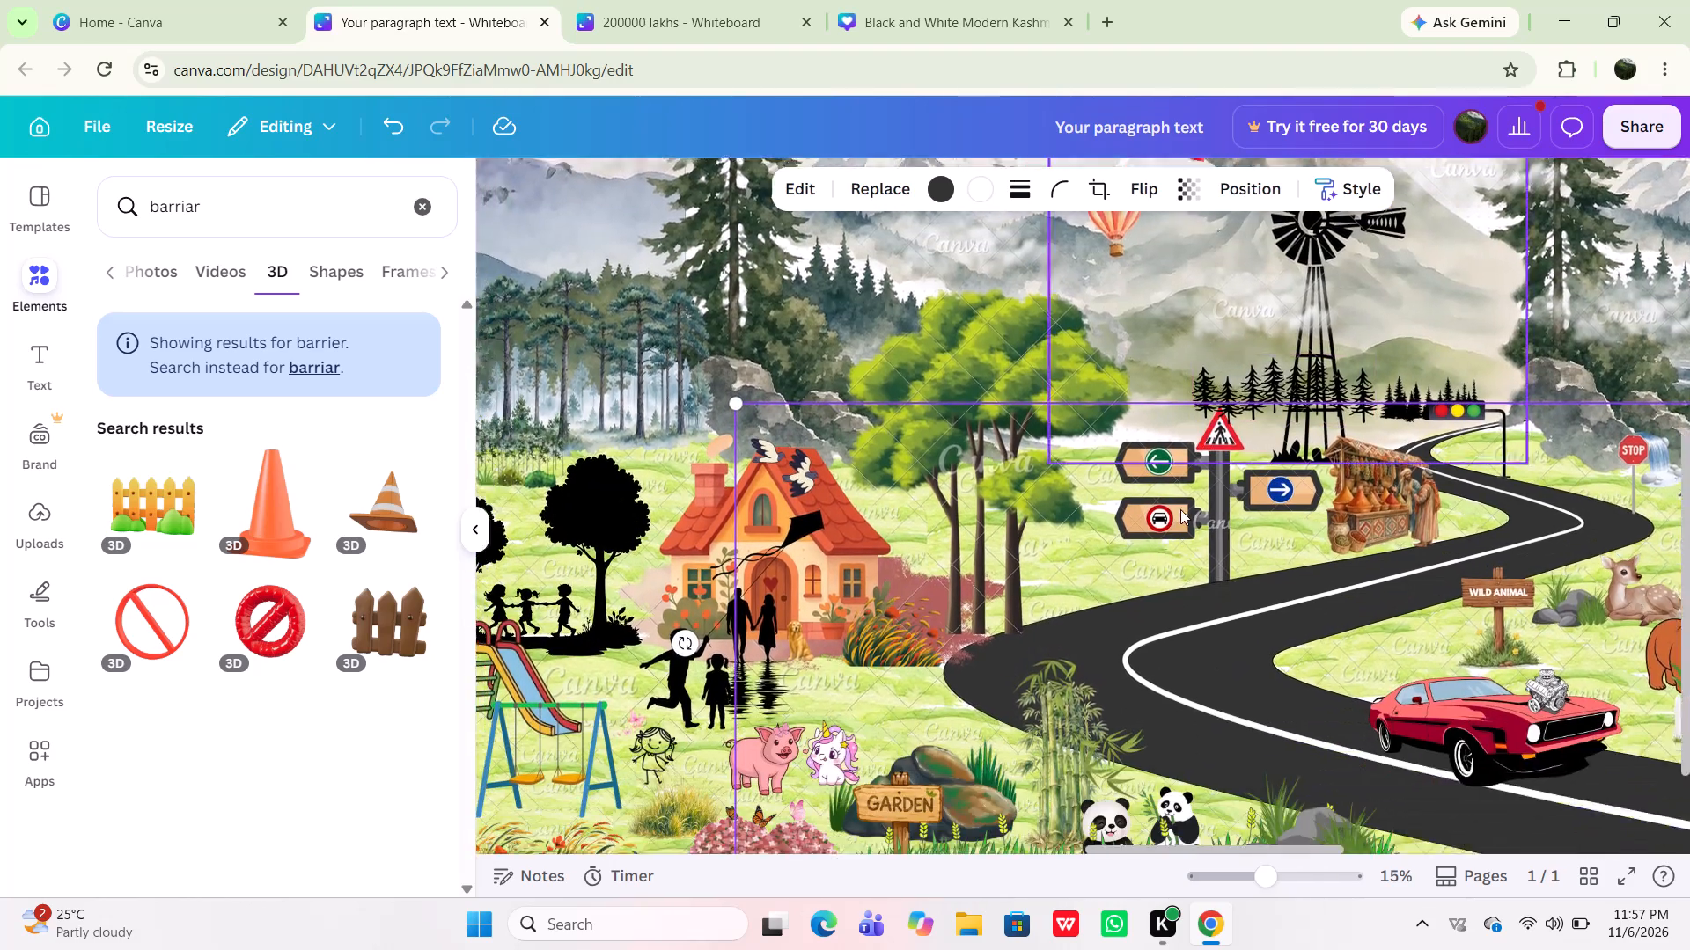
scroll(1180, 509, left, 6)
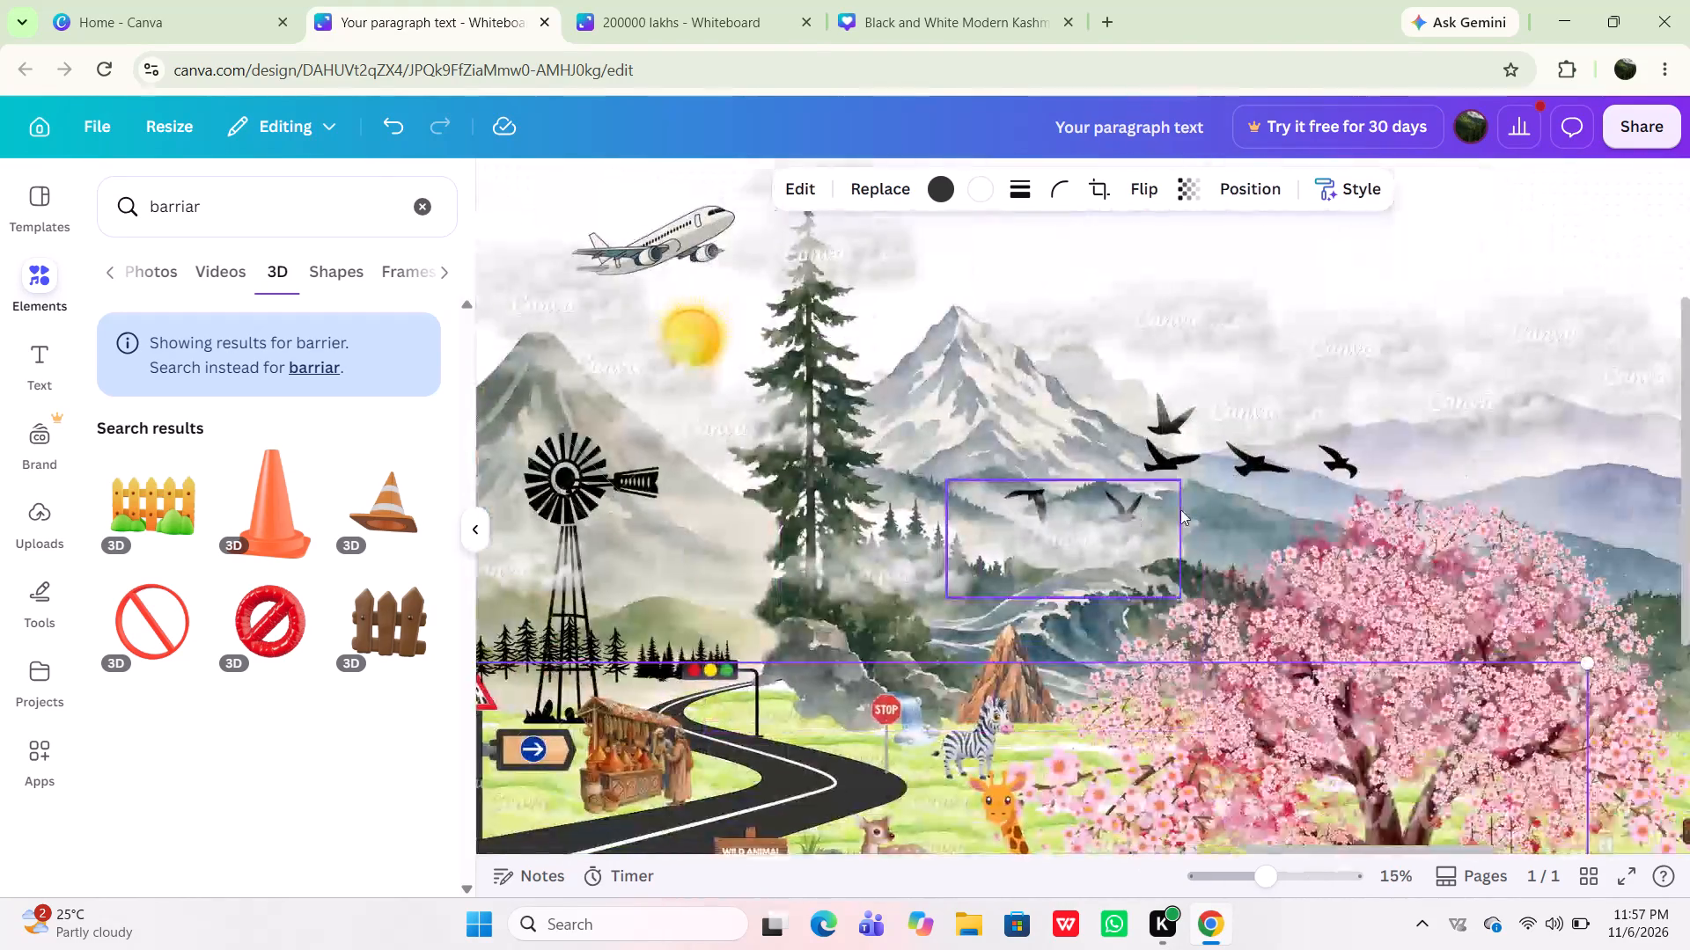
scroll(1180, 509, left, 3)
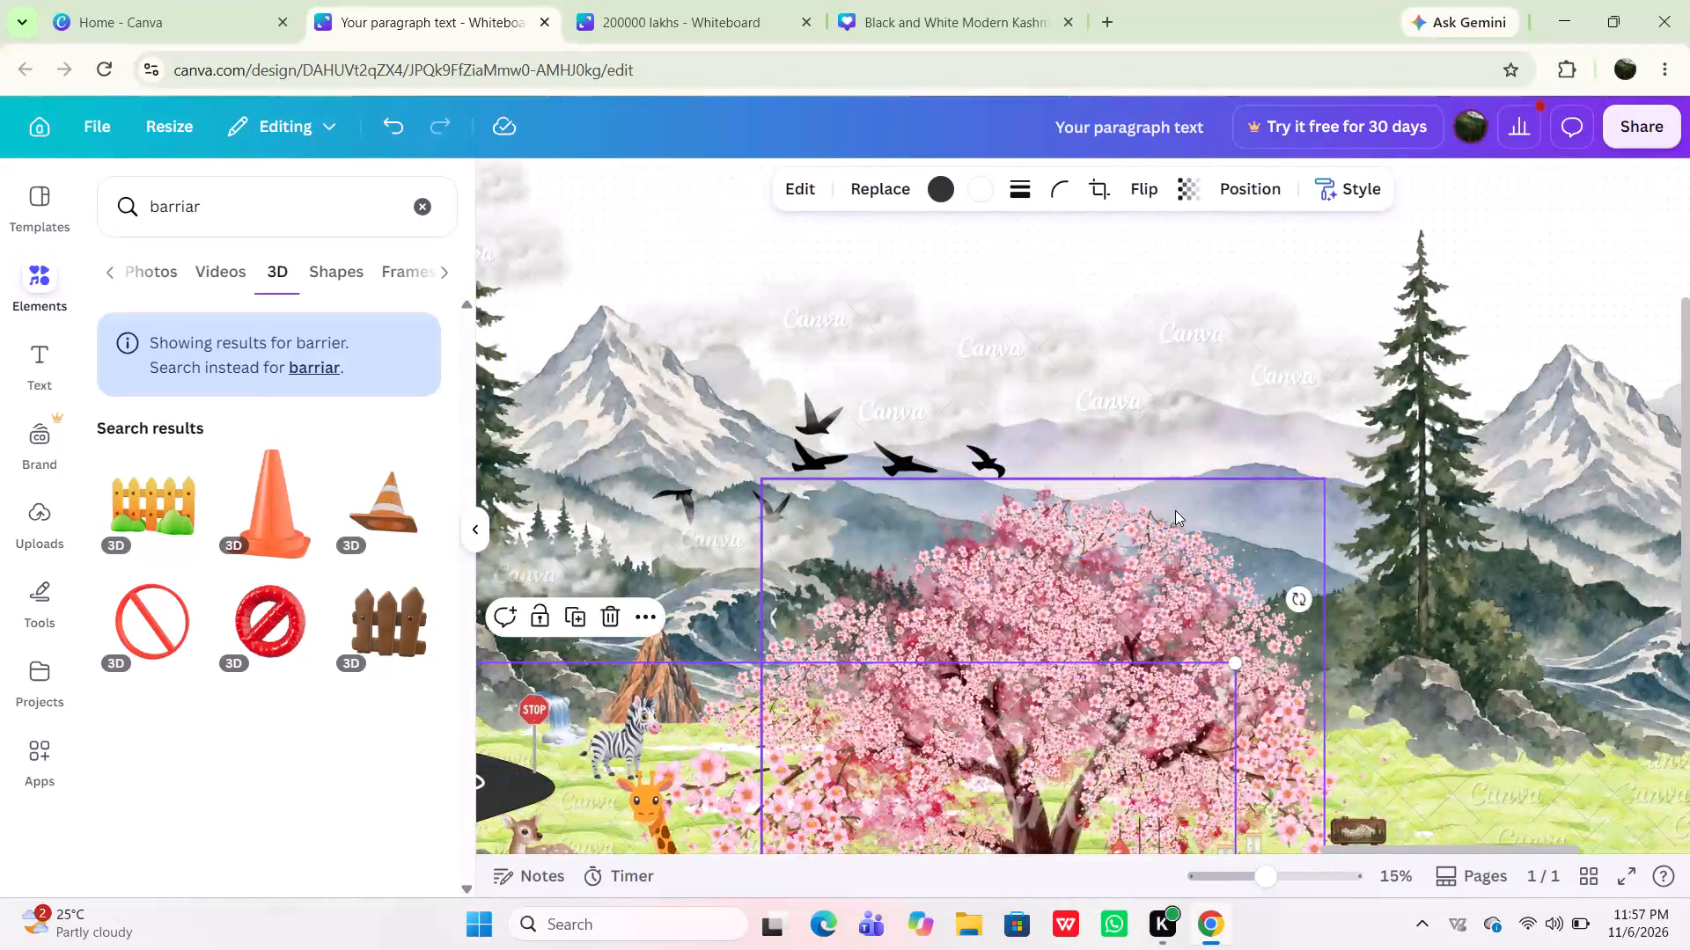
scroll(1175, 510, left, 8)
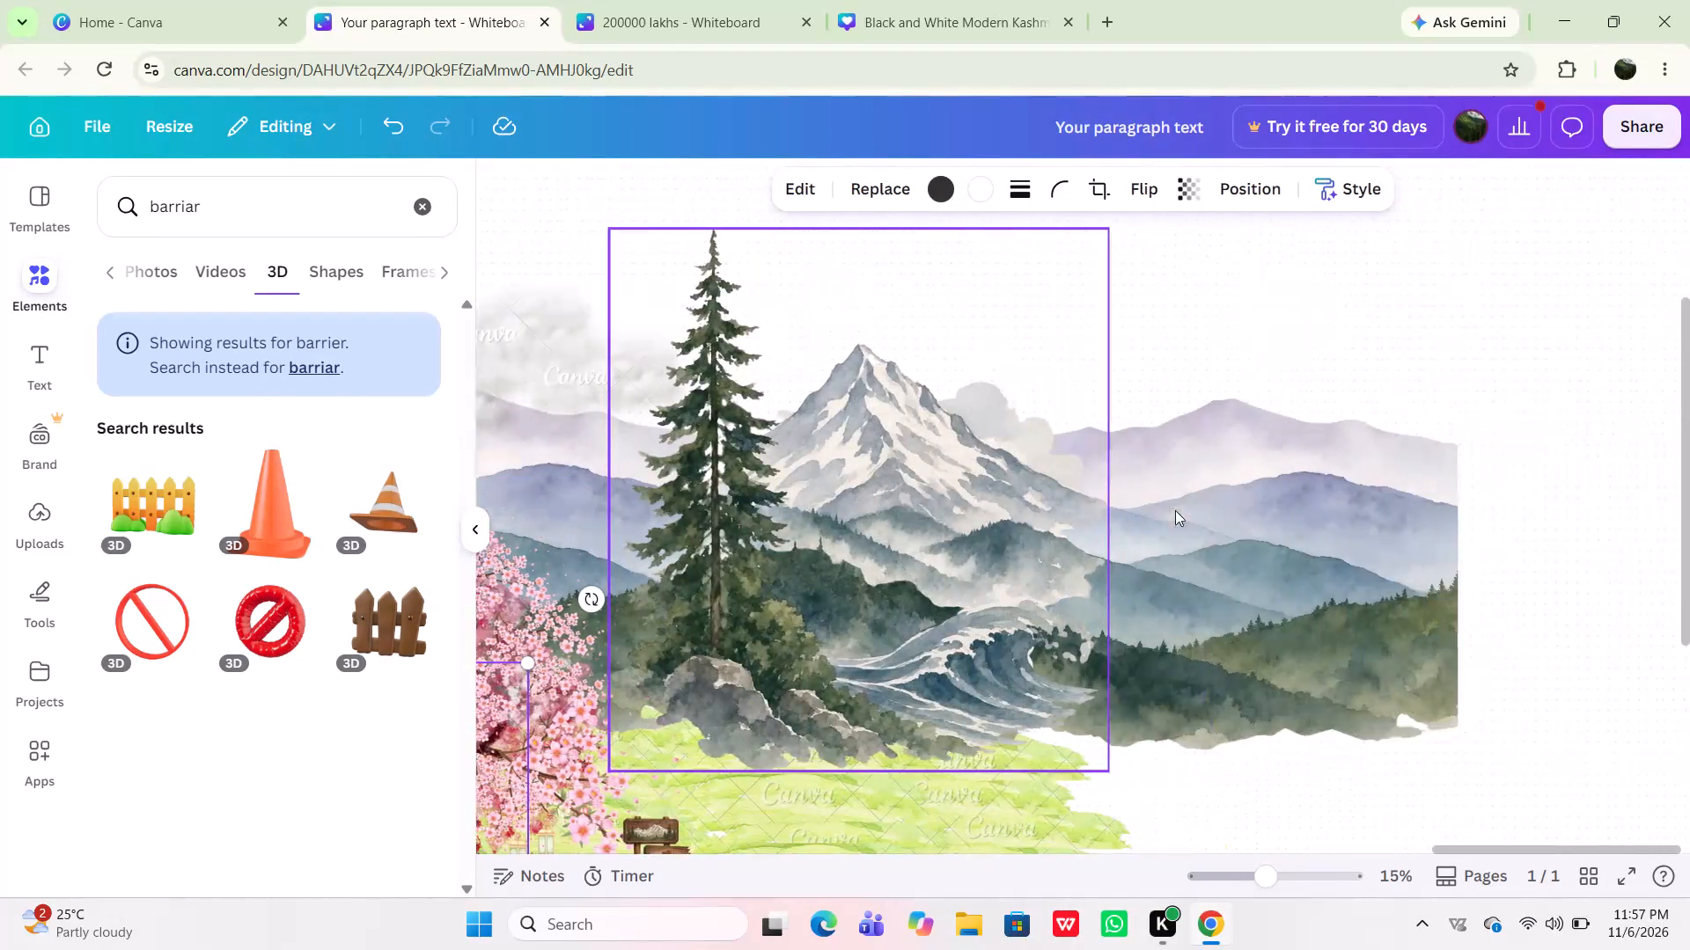
scroll(1175, 510, left, 1)
scroll(1175, 510, right, 4)
scroll(1175, 510, down, 2)
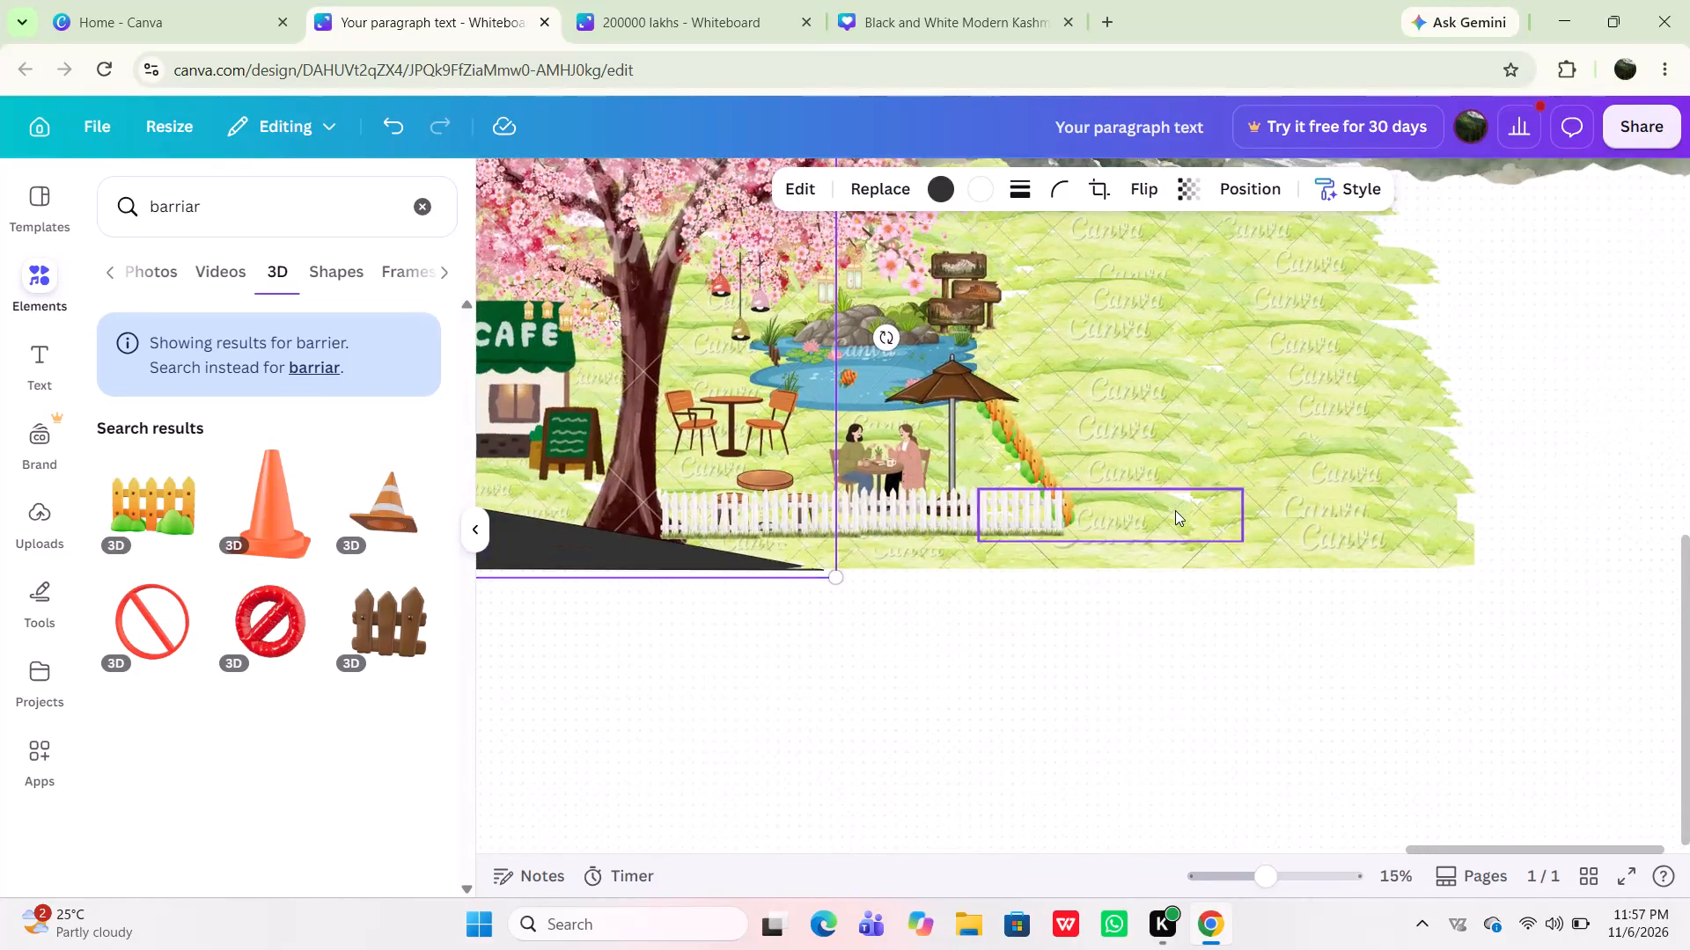
scroll(1175, 510, up, 1)
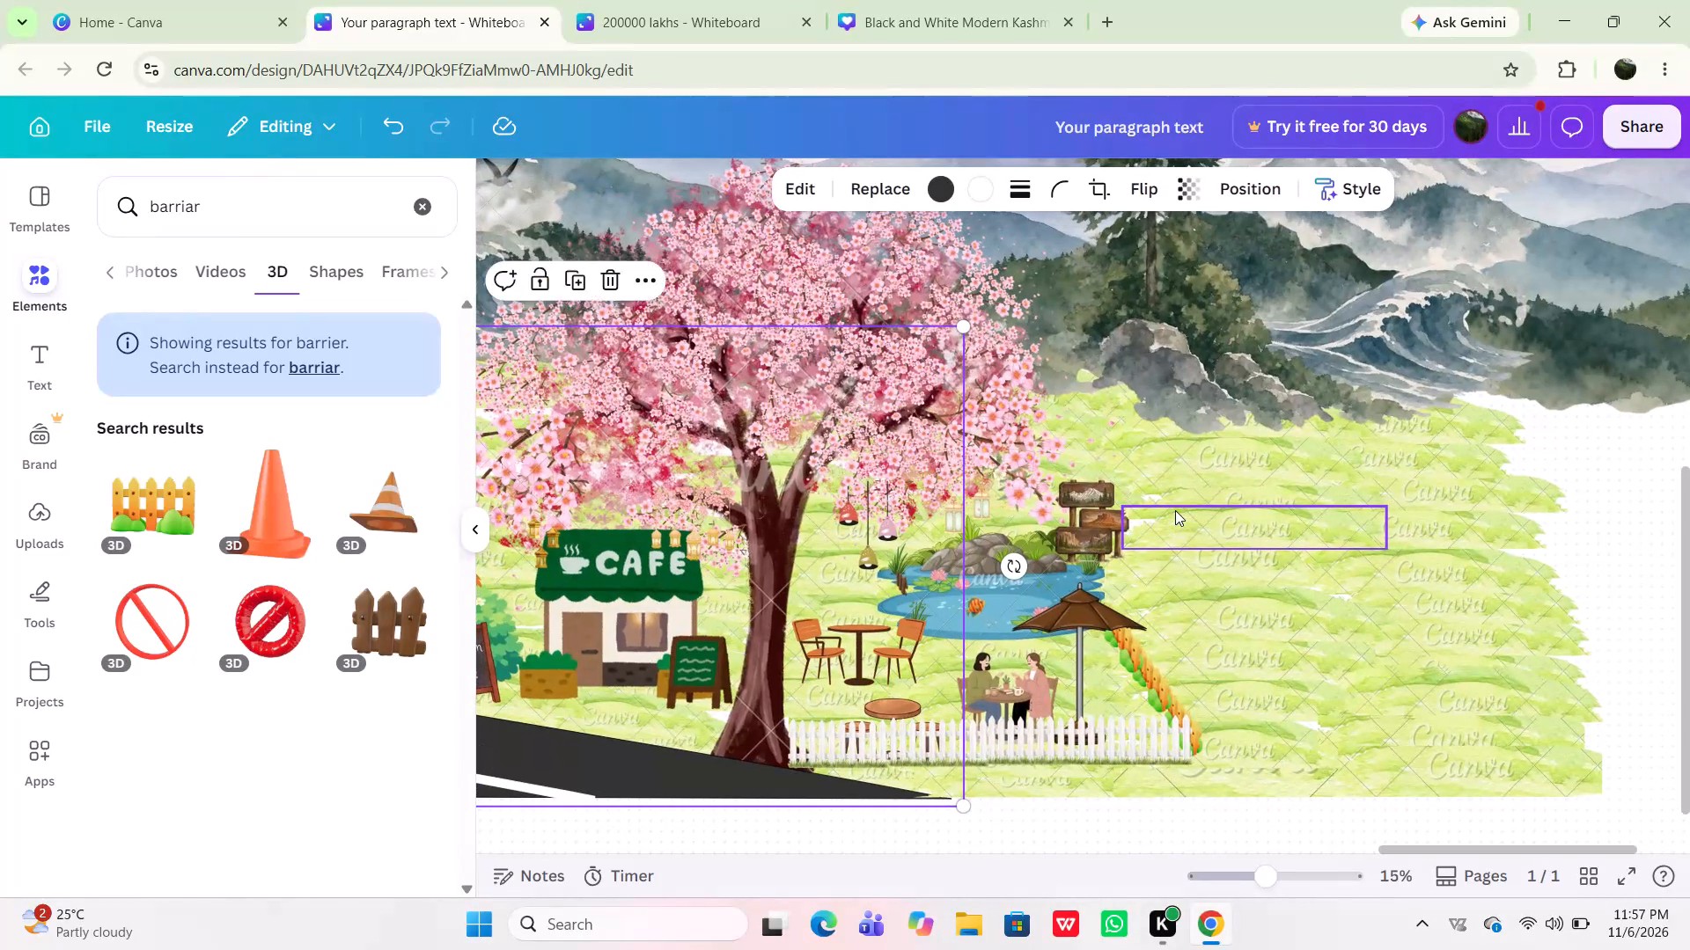
scroll(1175, 510, right, 1)
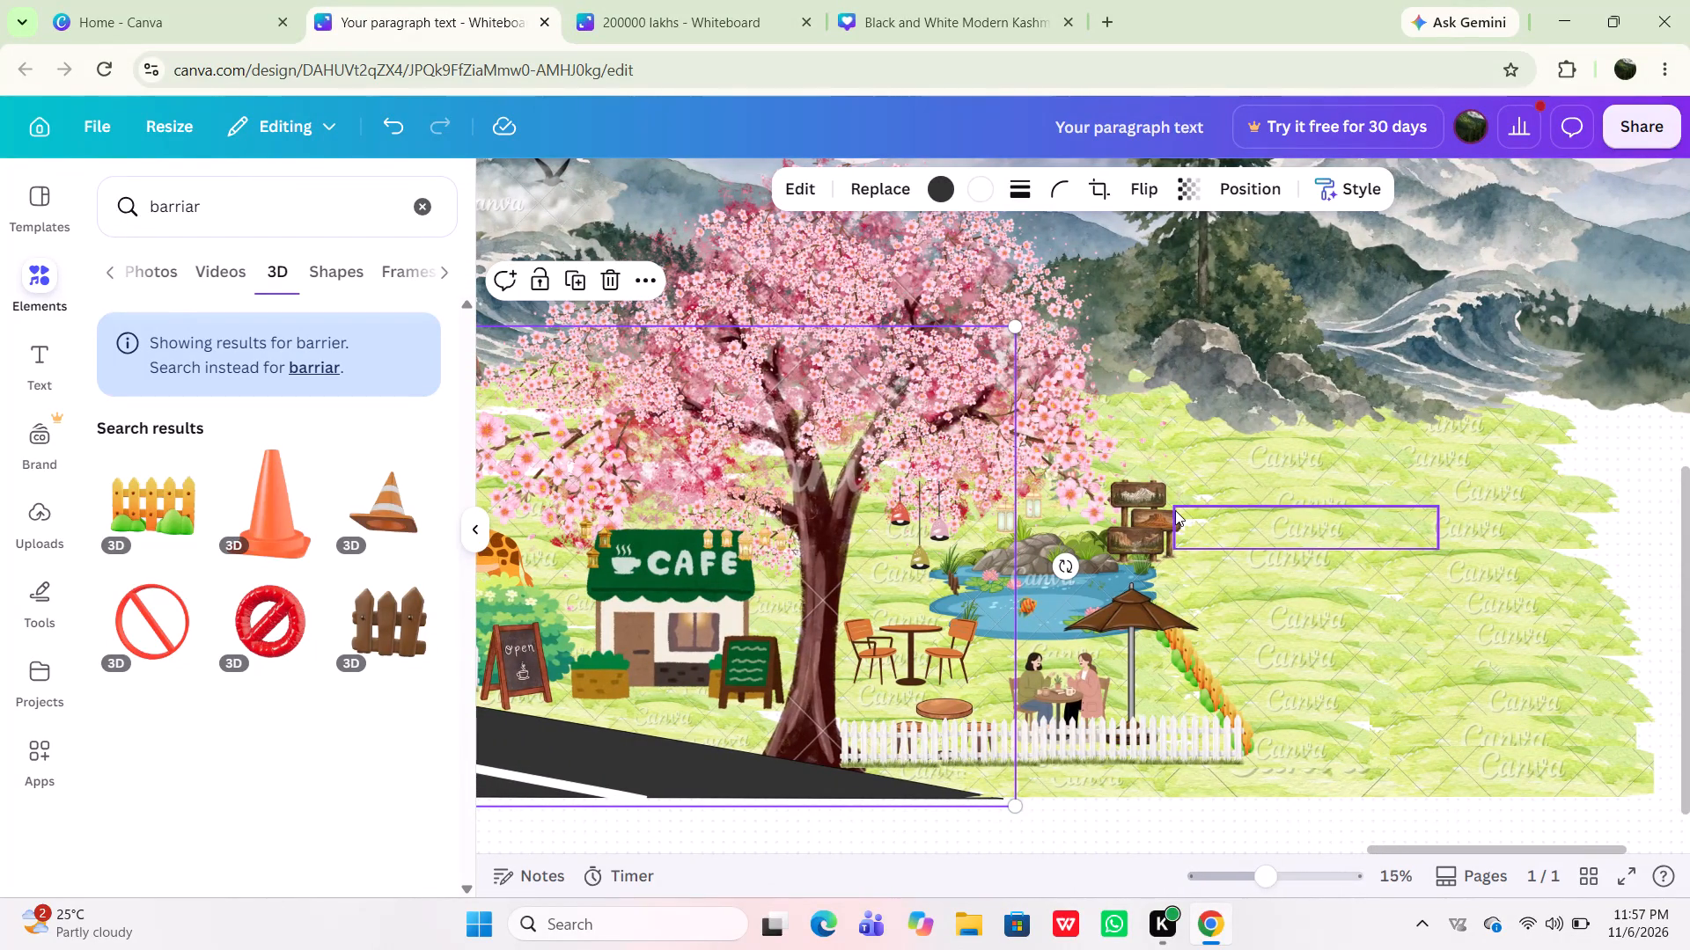
scroll(1175, 510, right, 1)
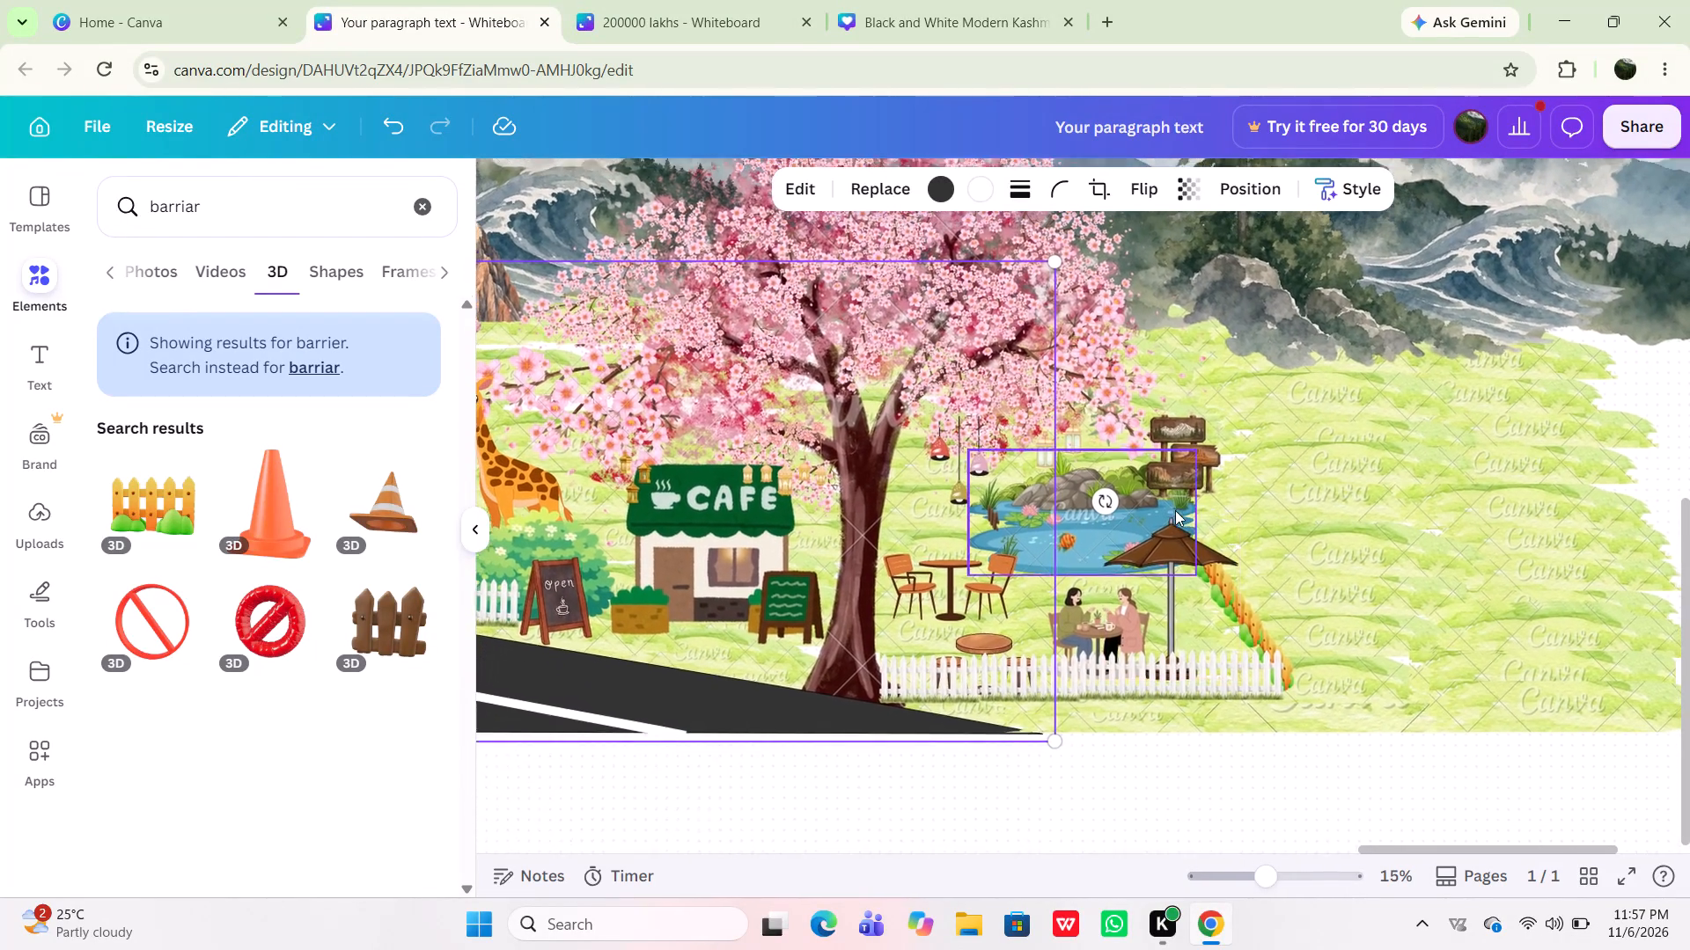
scroll(1175, 510, right, 1)
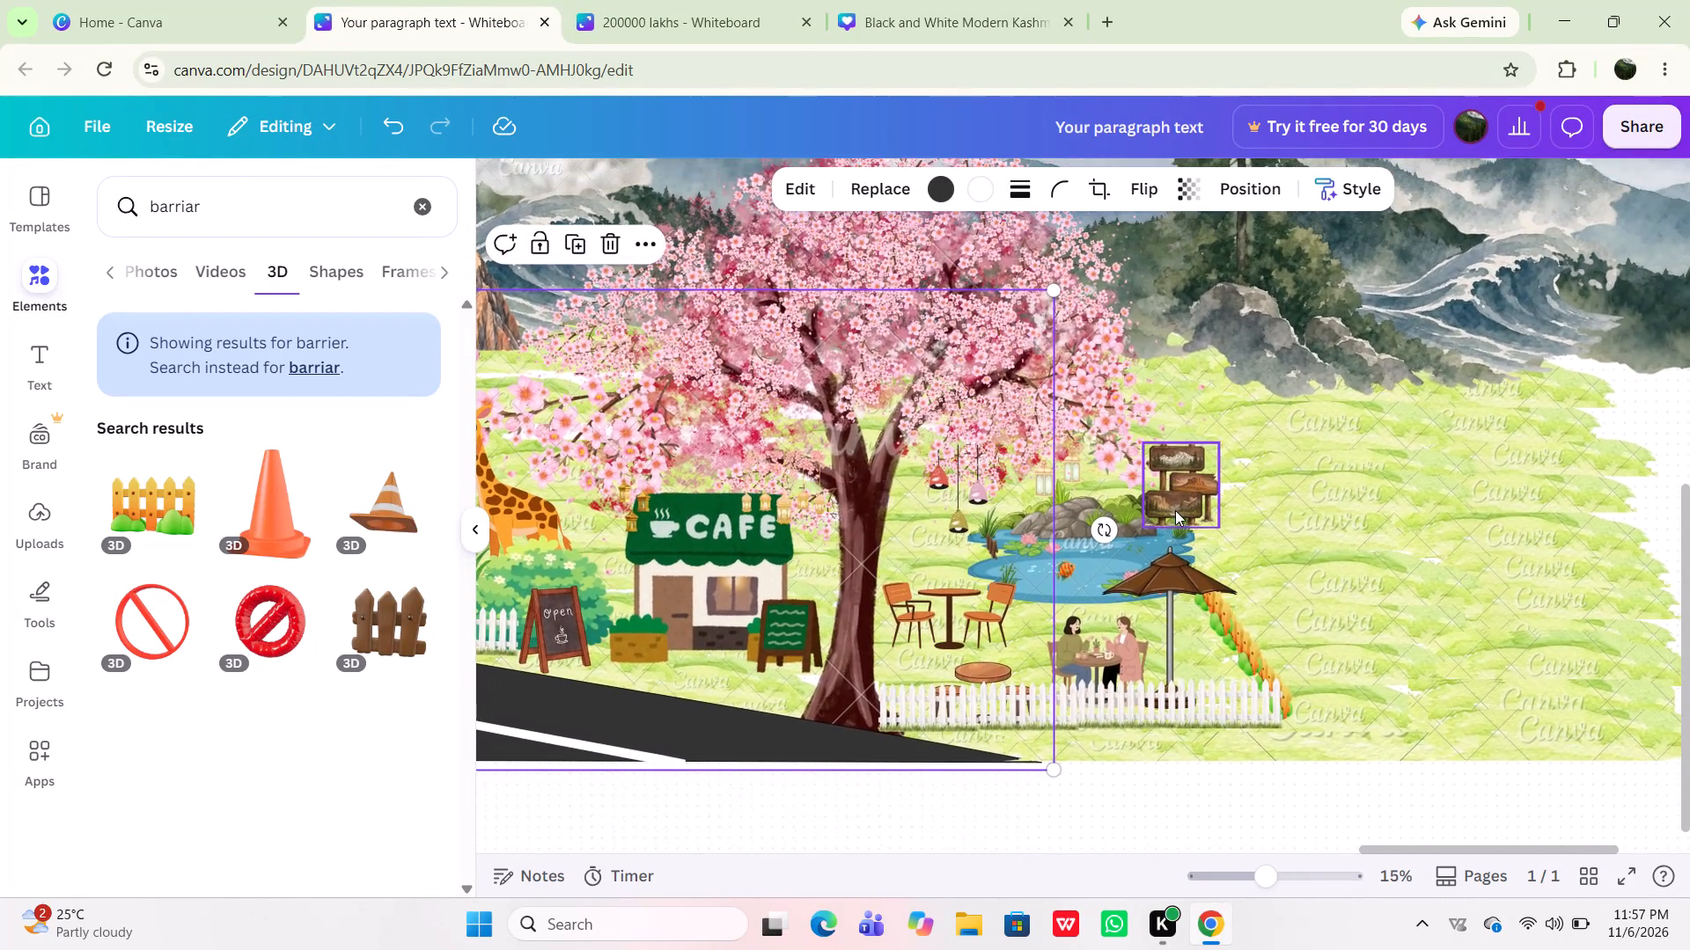
scroll(1175, 510, right, 1)
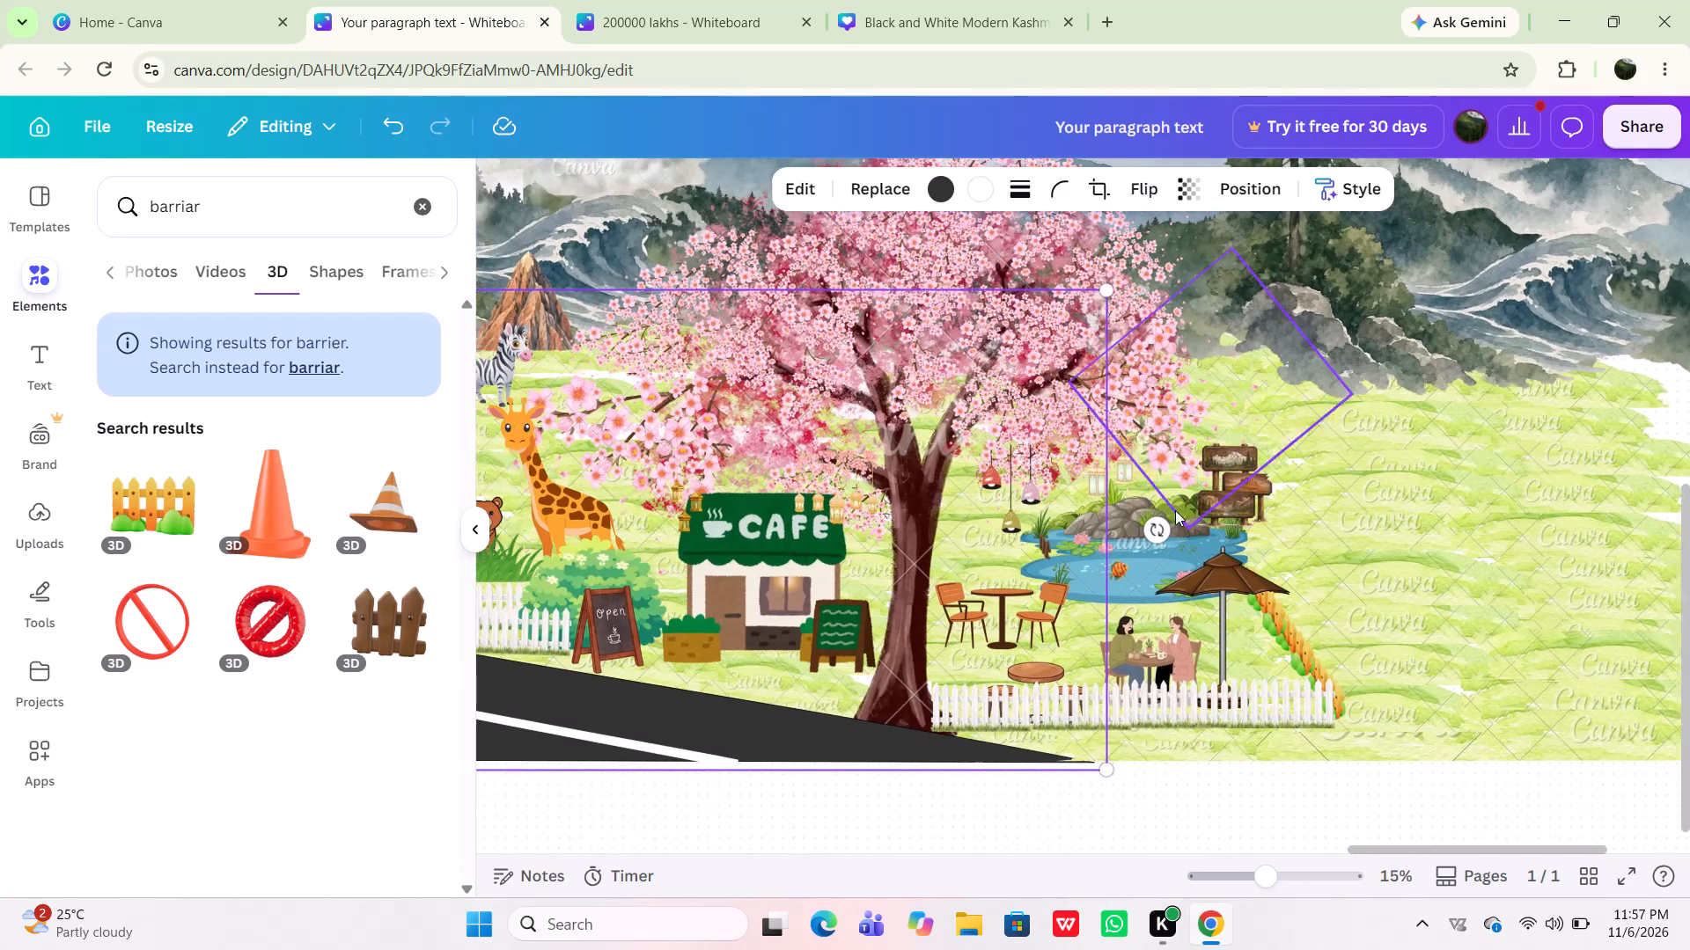
scroll(1175, 510, right, 1)
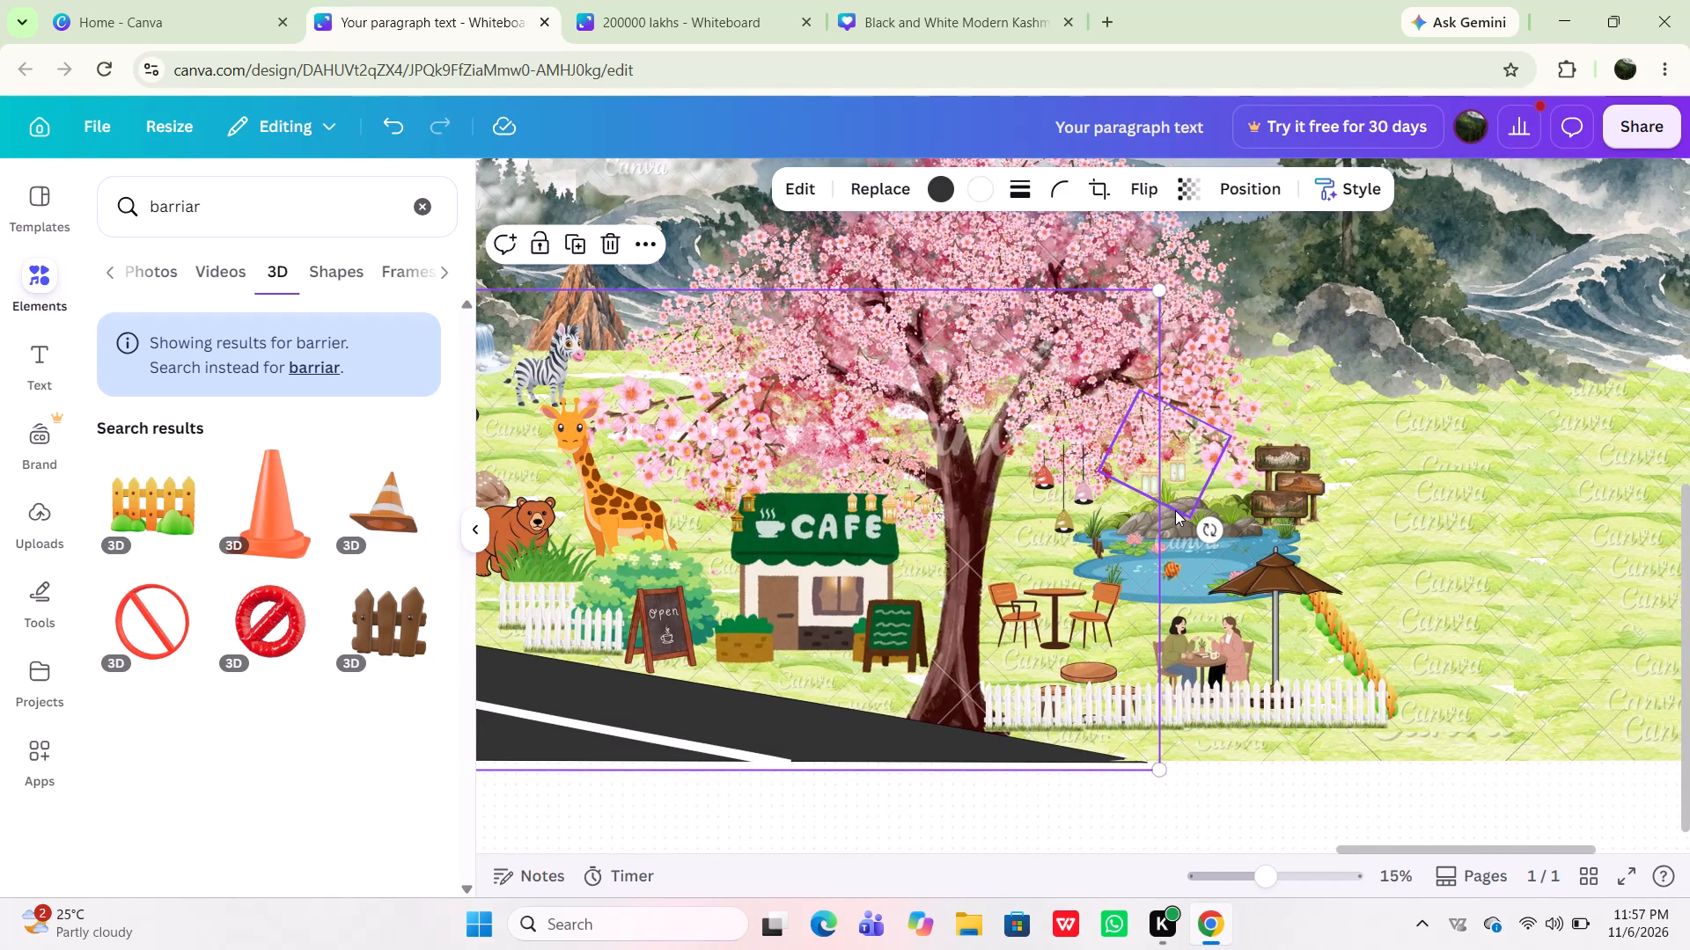
scroll(1175, 510, right, 1)
scroll(1175, 510, up, 1)
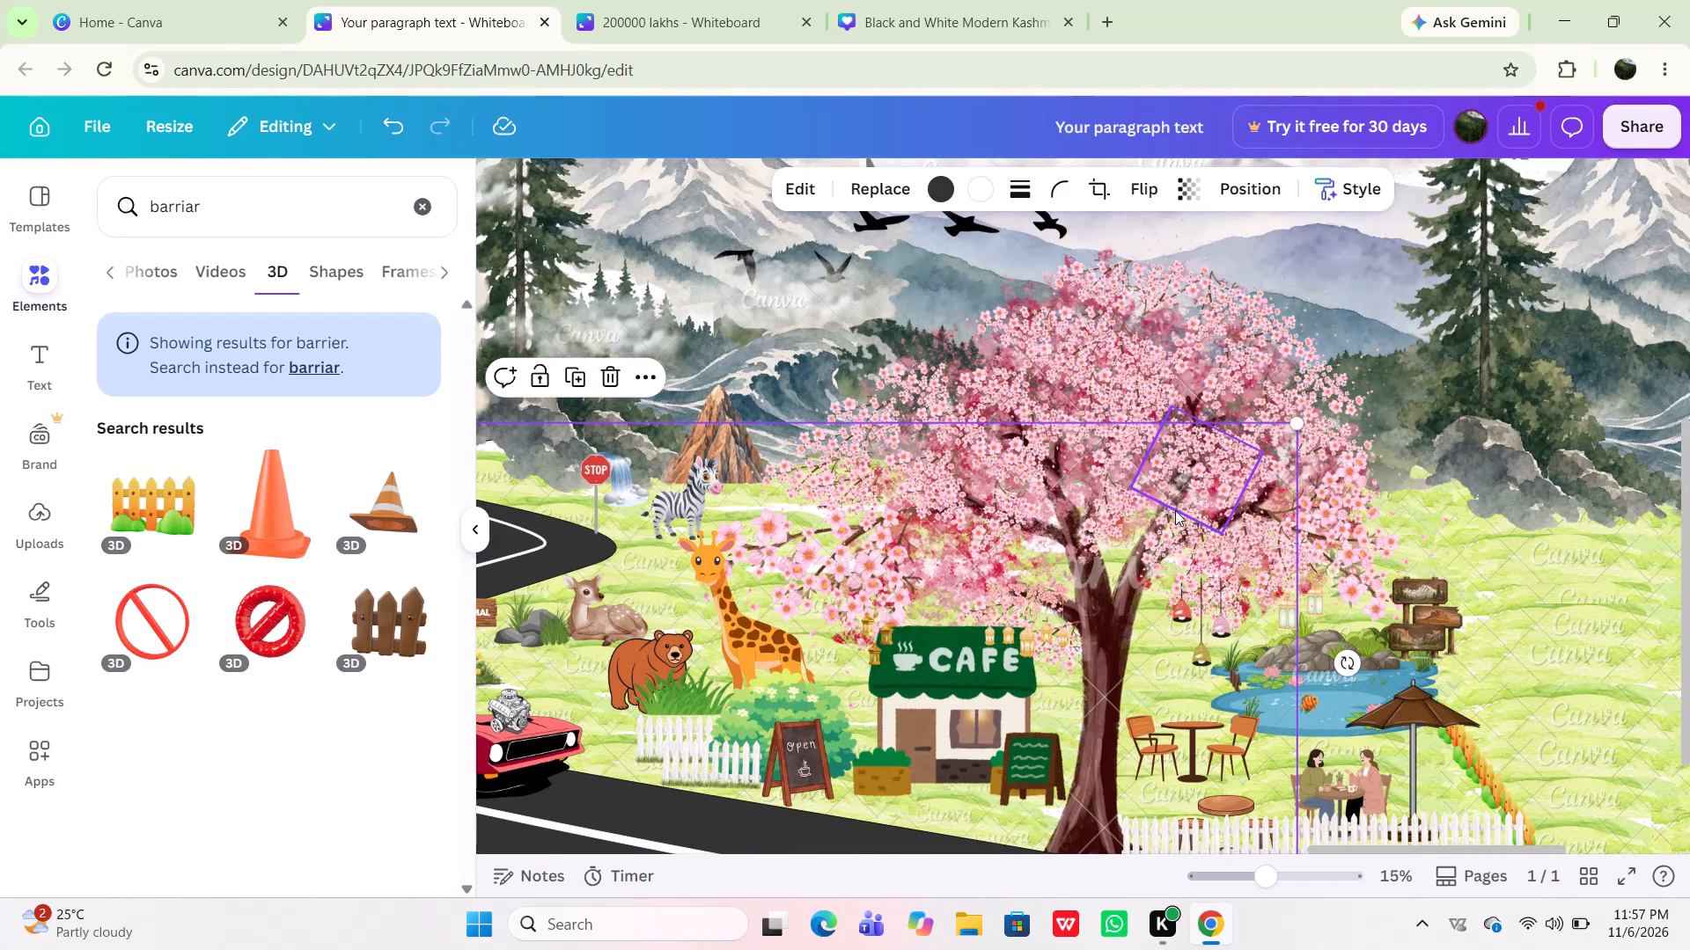
scroll(1175, 510, right, 2)
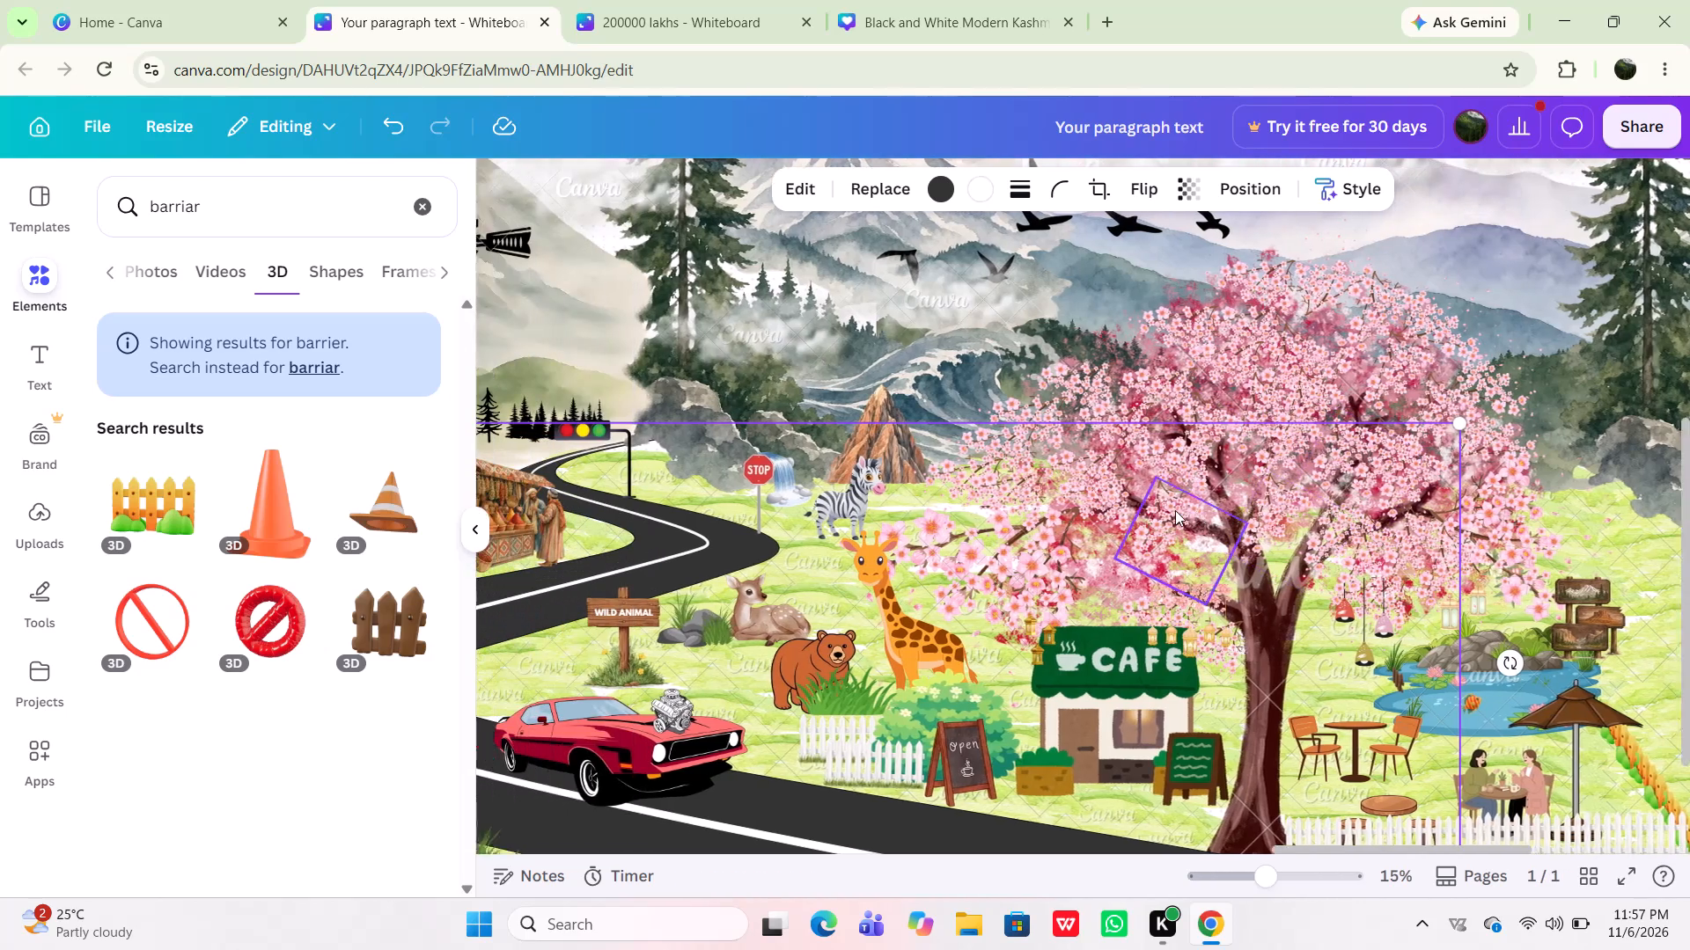
scroll(1175, 510, right, 1)
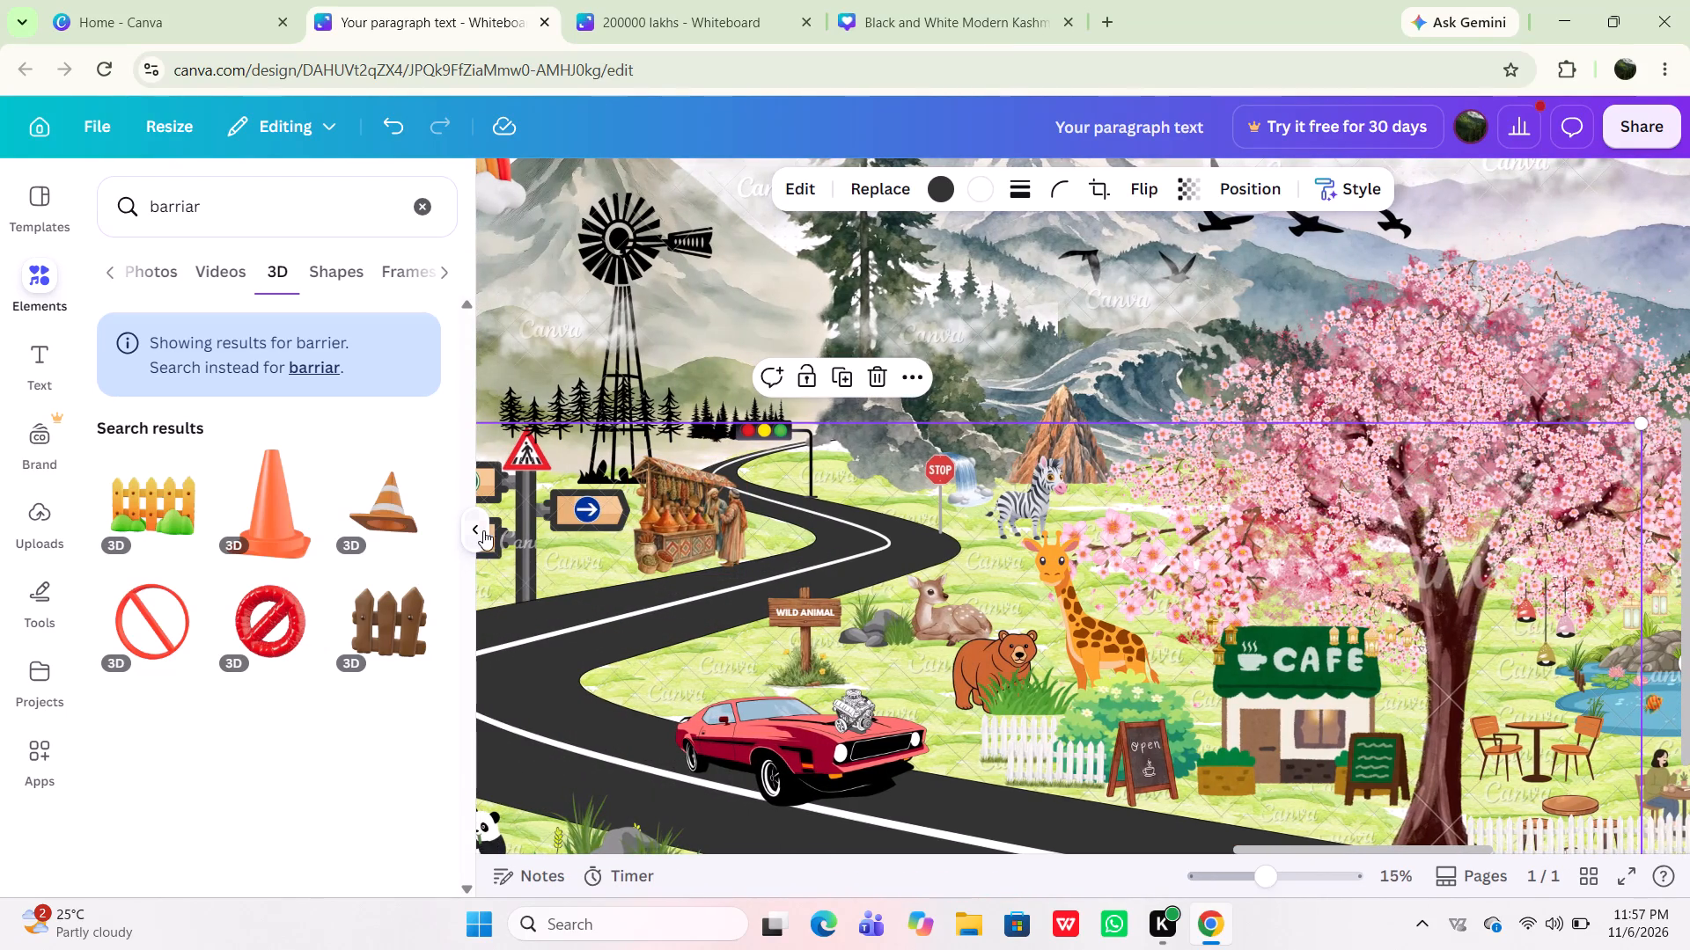
Hide the element search results and review the wider scene from the house and garden to the café and pond.
click(478, 526)
scroll(1047, 552, up, 1)
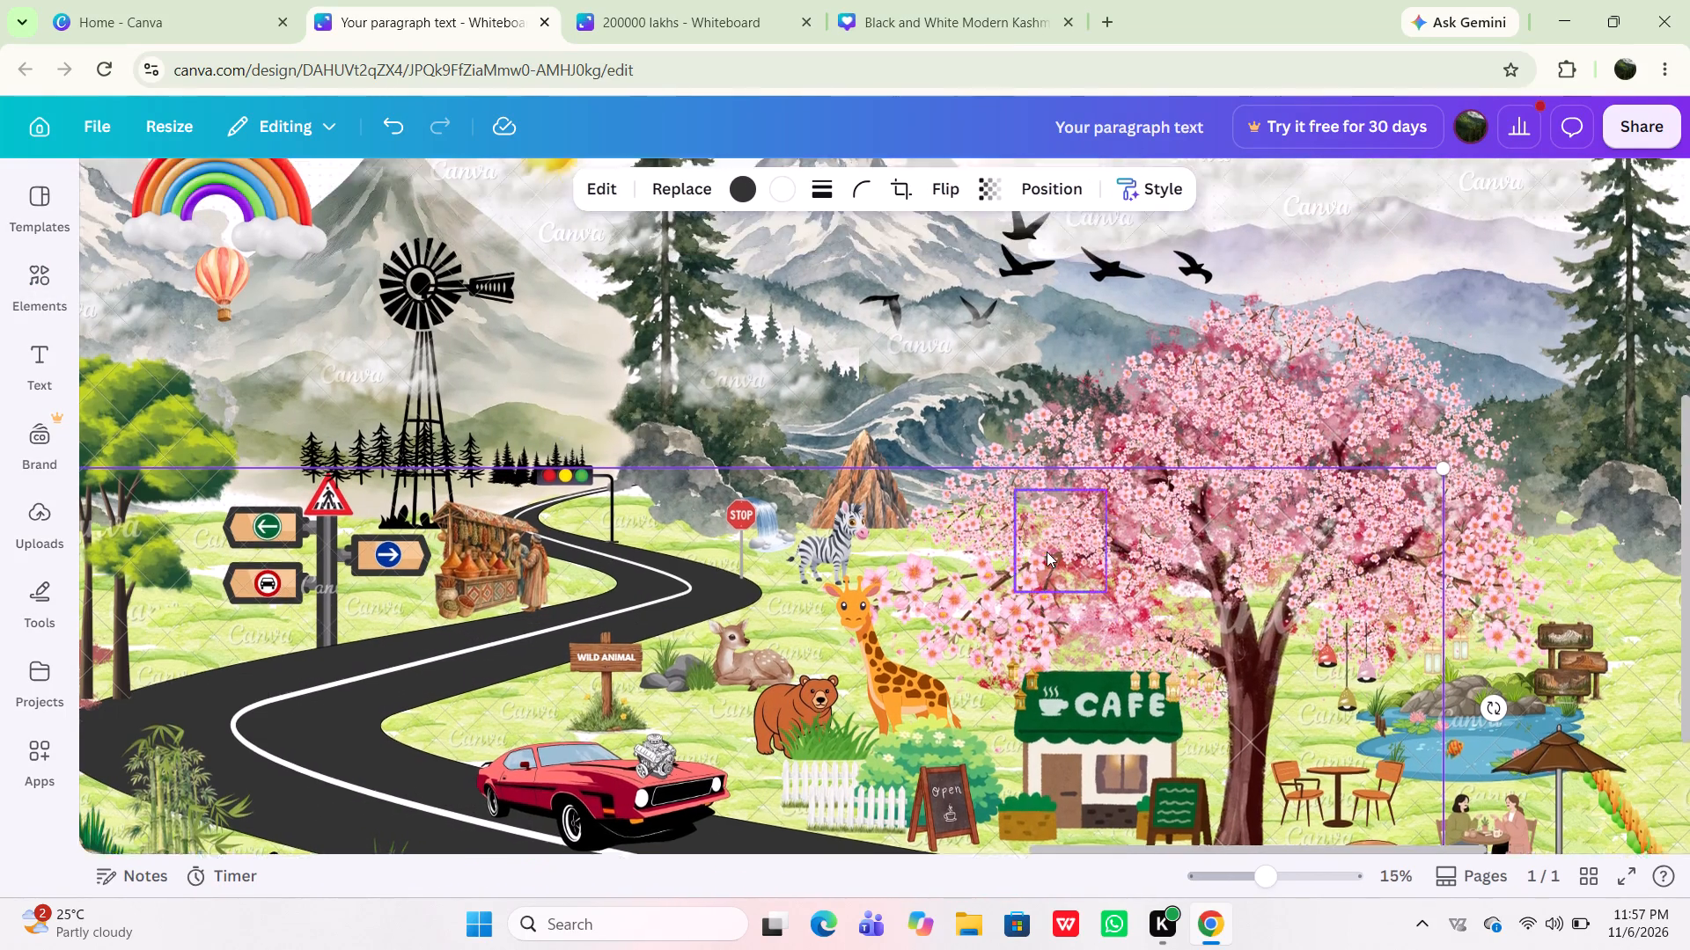
scroll(1047, 552, up, 1)
scroll(1047, 552, right, 6)
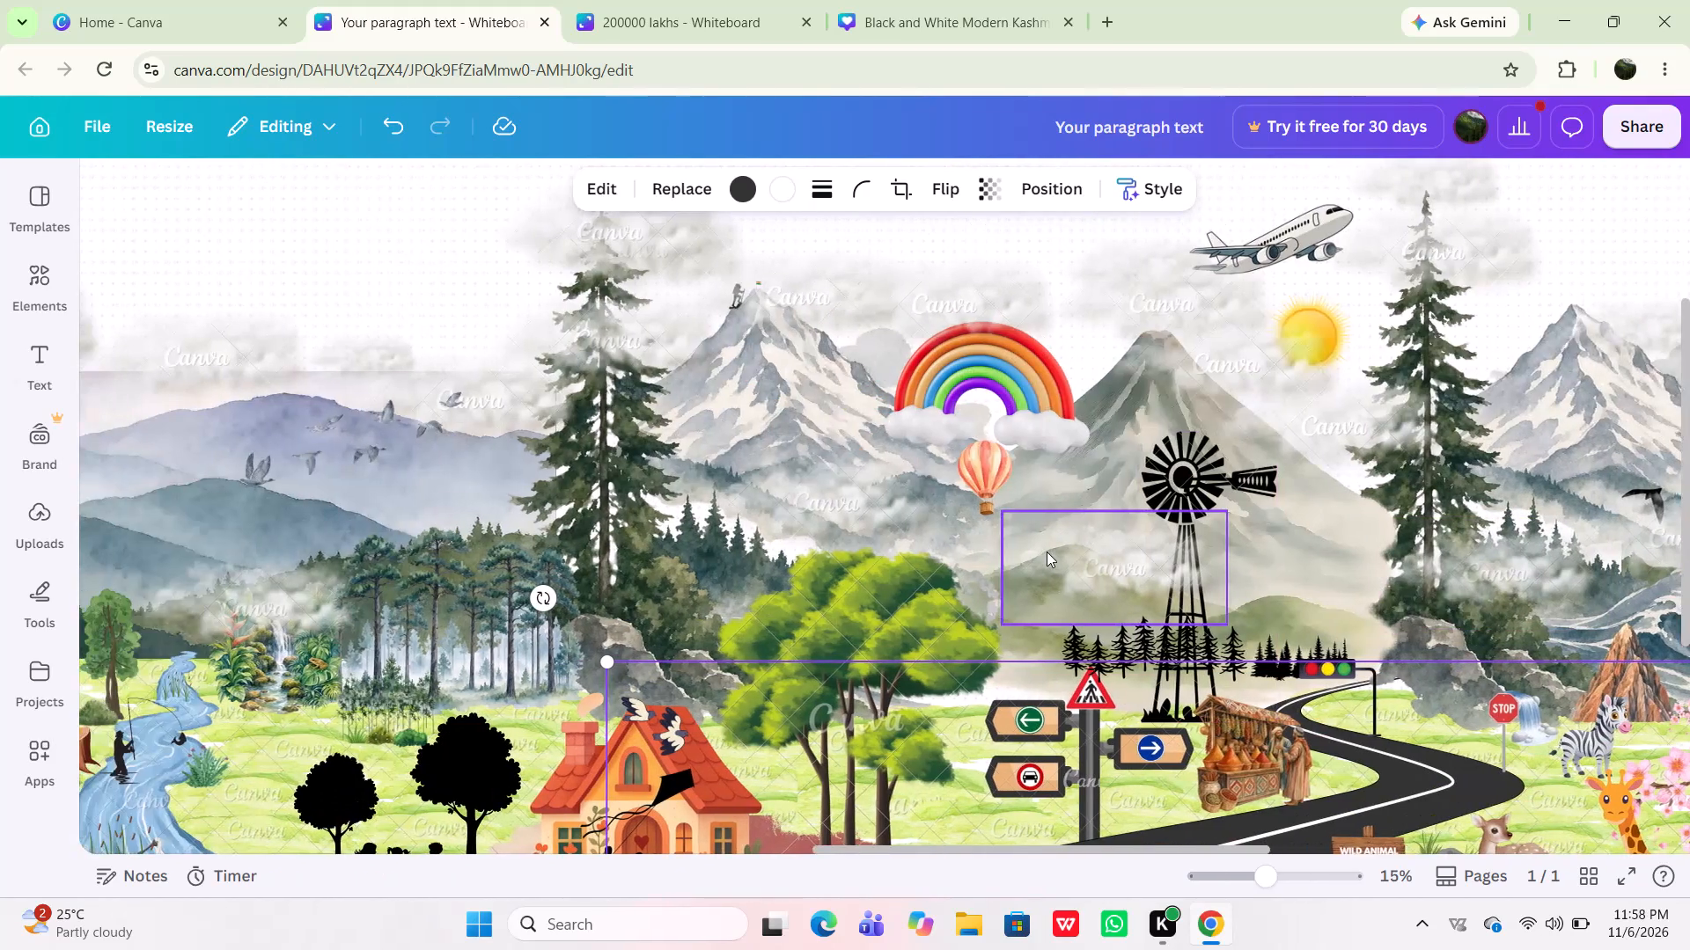
scroll(1047, 552, down, 2)
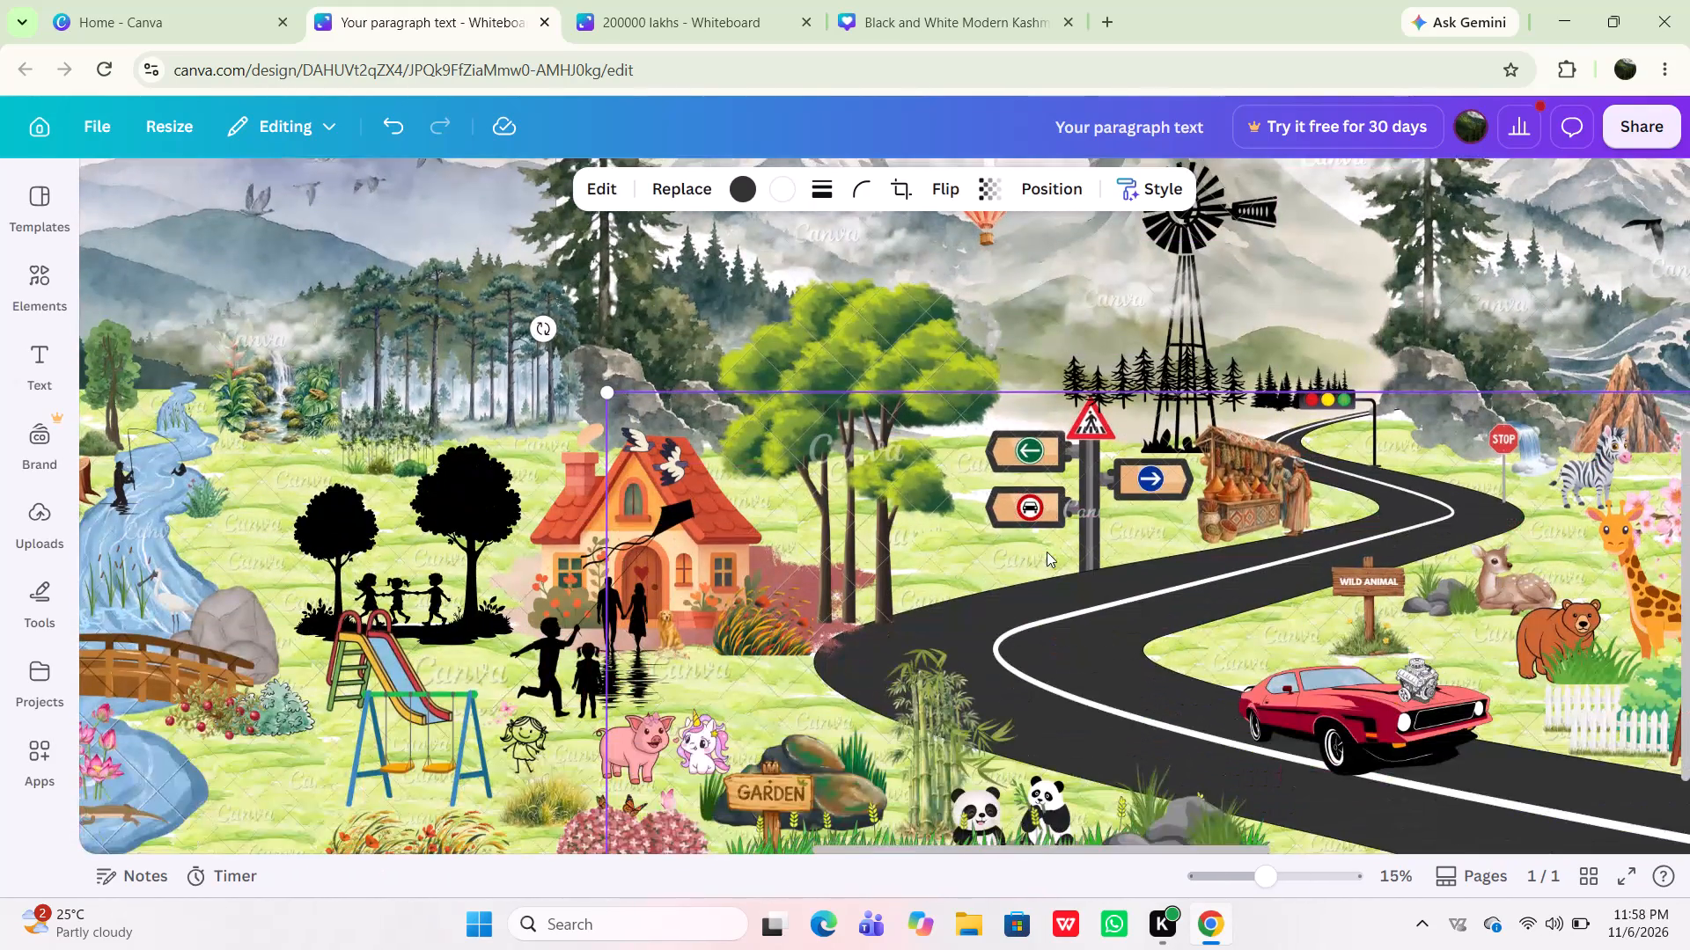
scroll(1047, 552, down, 1)
scroll(1047, 552, up, 1)
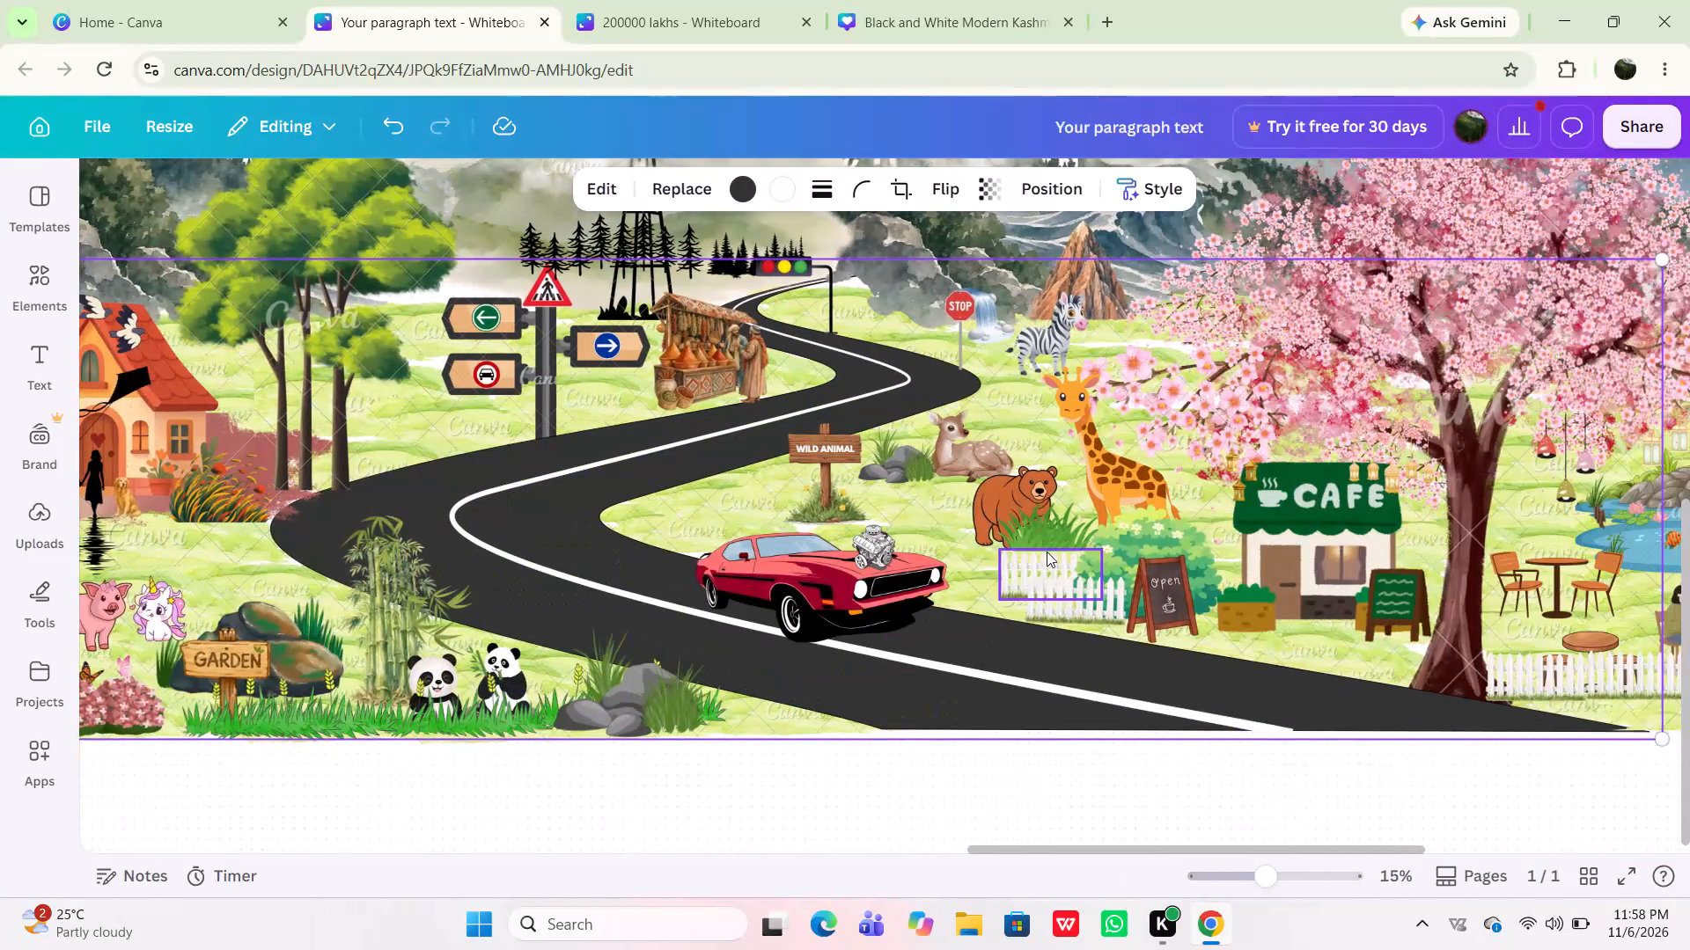
scroll(1047, 552, up, 1)
scroll(1047, 552, left, 1)
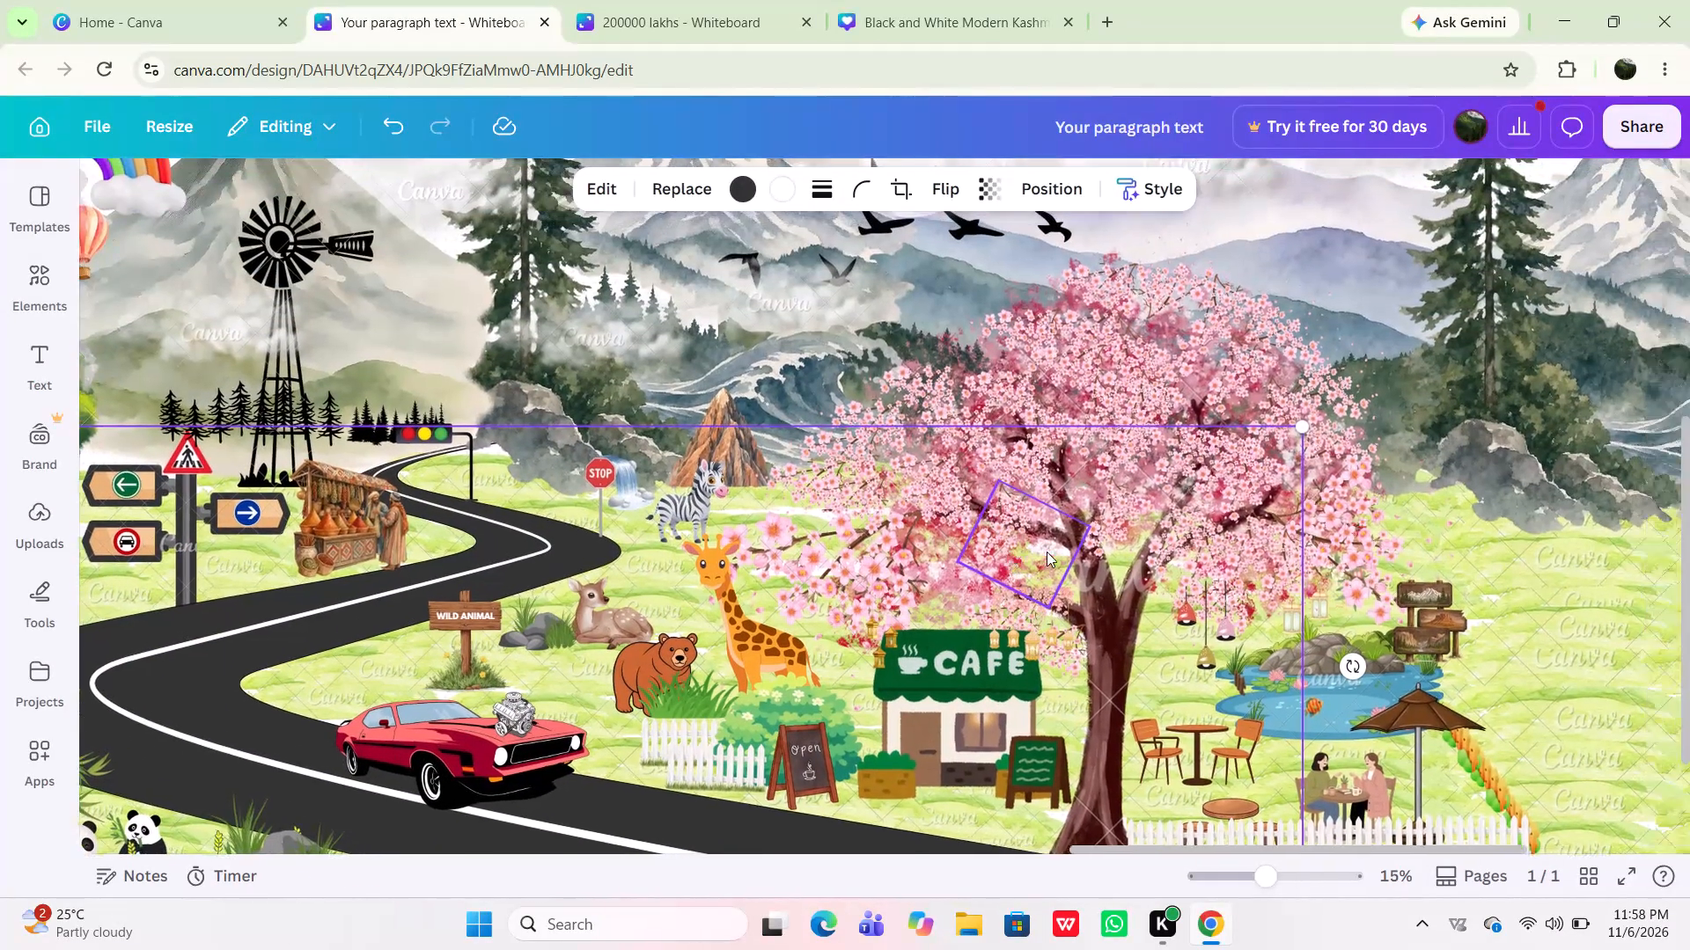
scroll(1047, 552, left, 2)
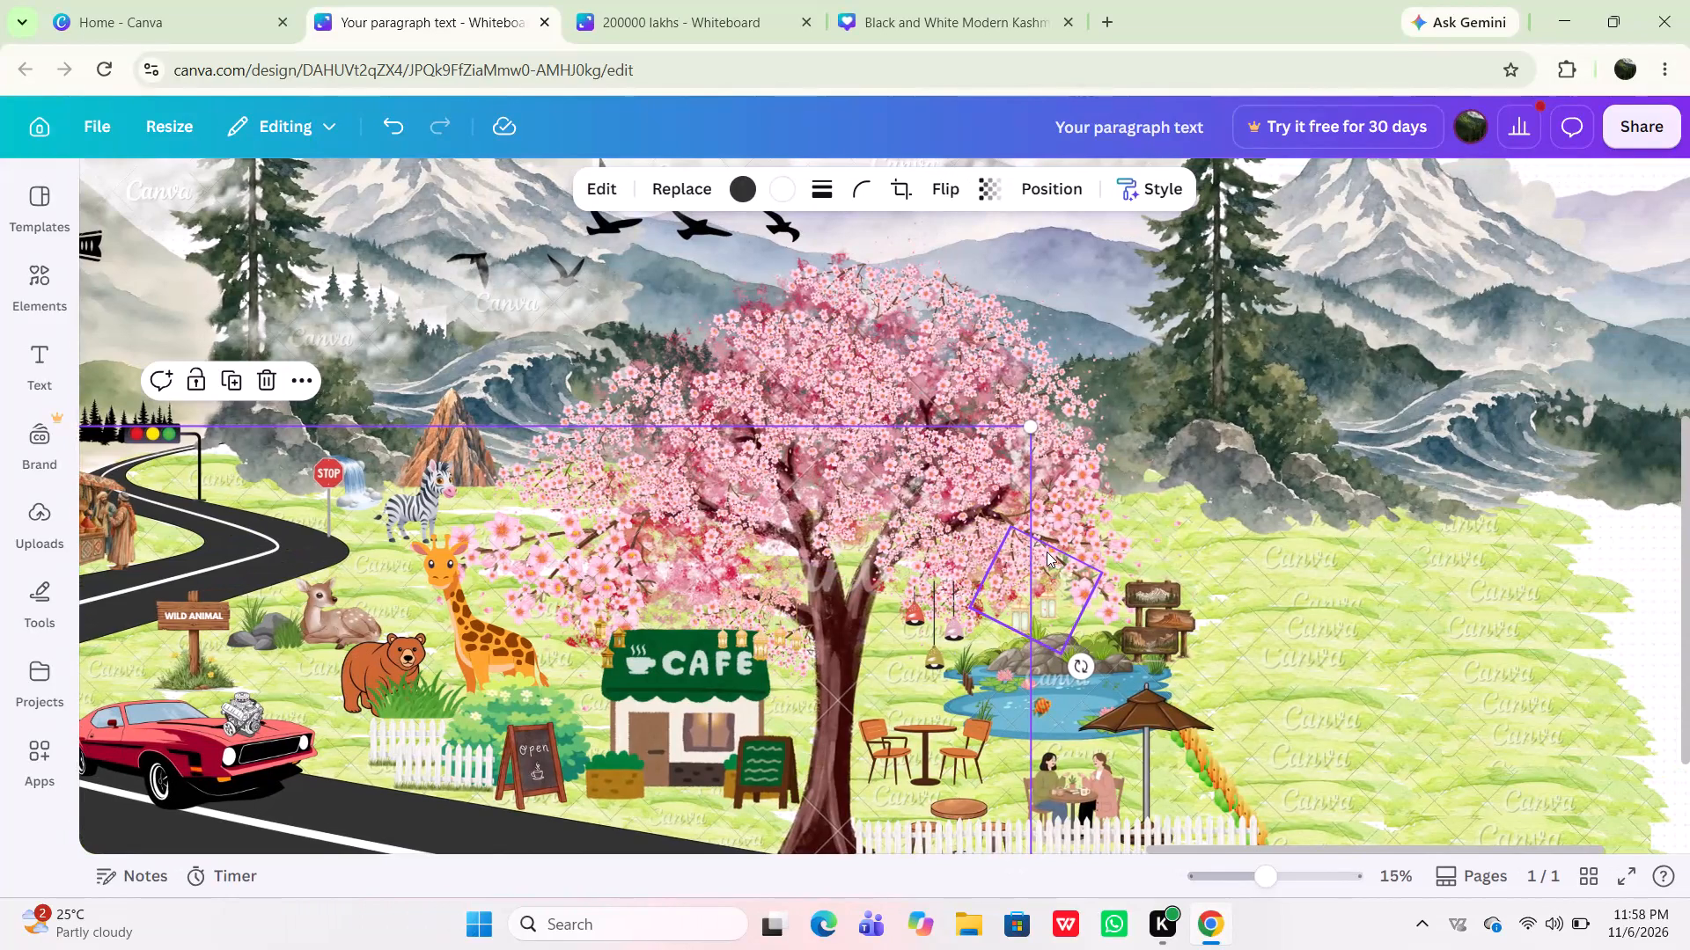
scroll(1047, 552, down, 1)
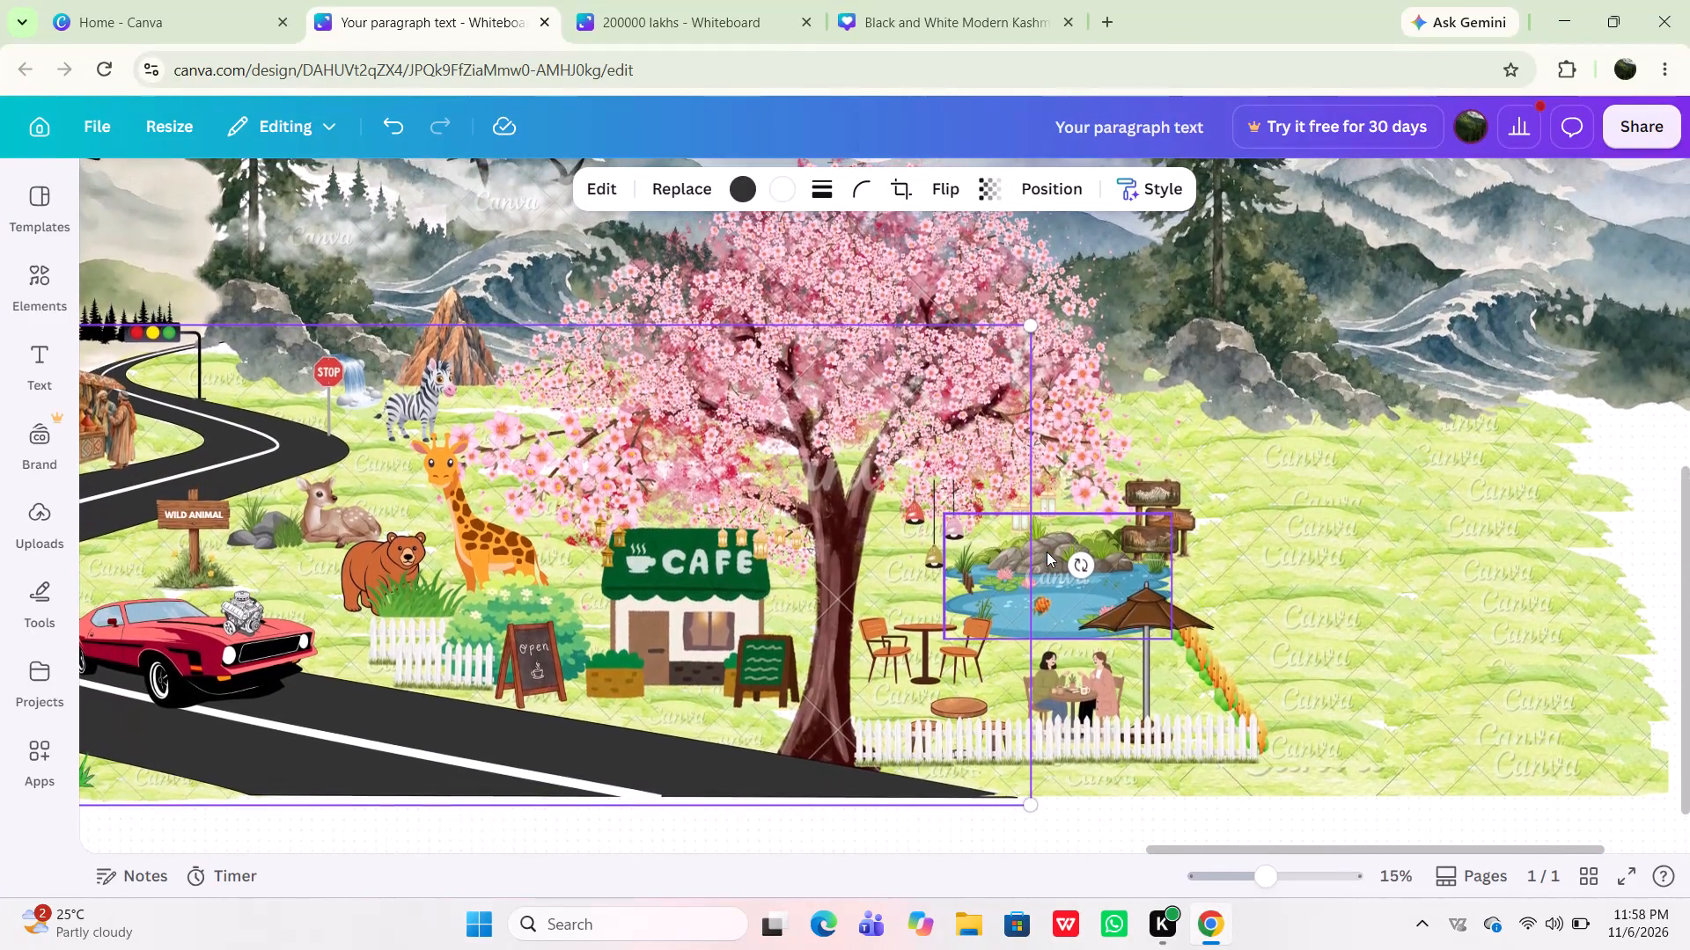
Examine the whole landscape, from the café, pond and unfinished mountain edge back across the road to the house and river.
scroll(1047, 552, down, 1)
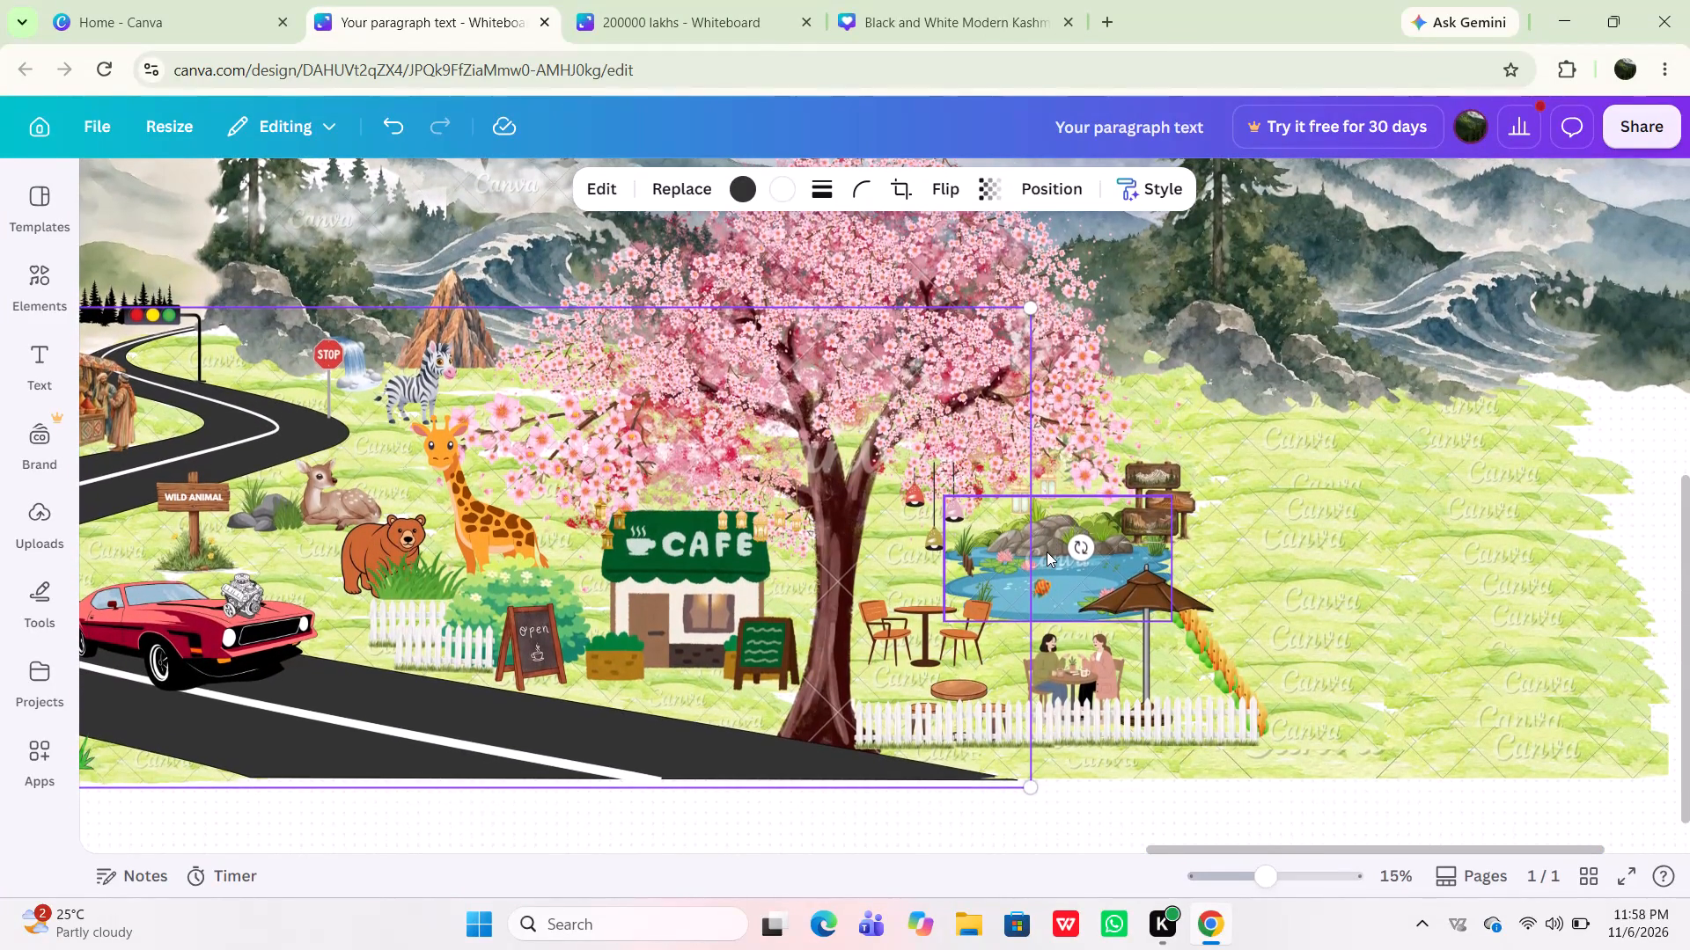
scroll(1047, 552, down, 1)
scroll(1047, 552, right, 4)
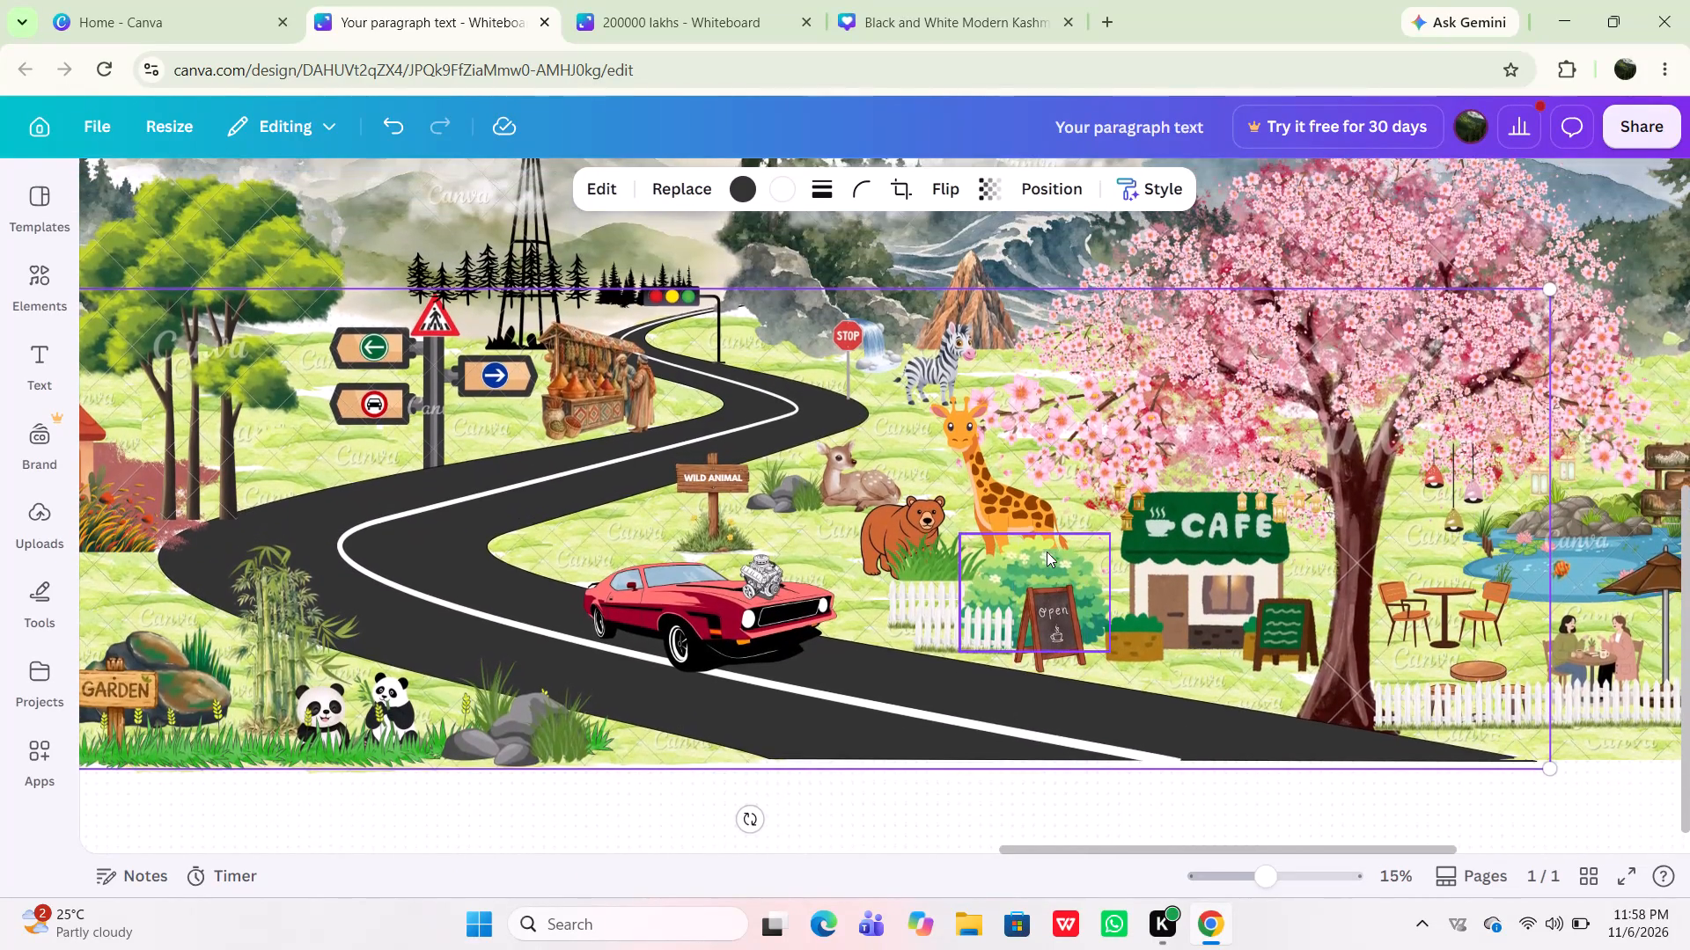
scroll(1047, 552, up, 1)
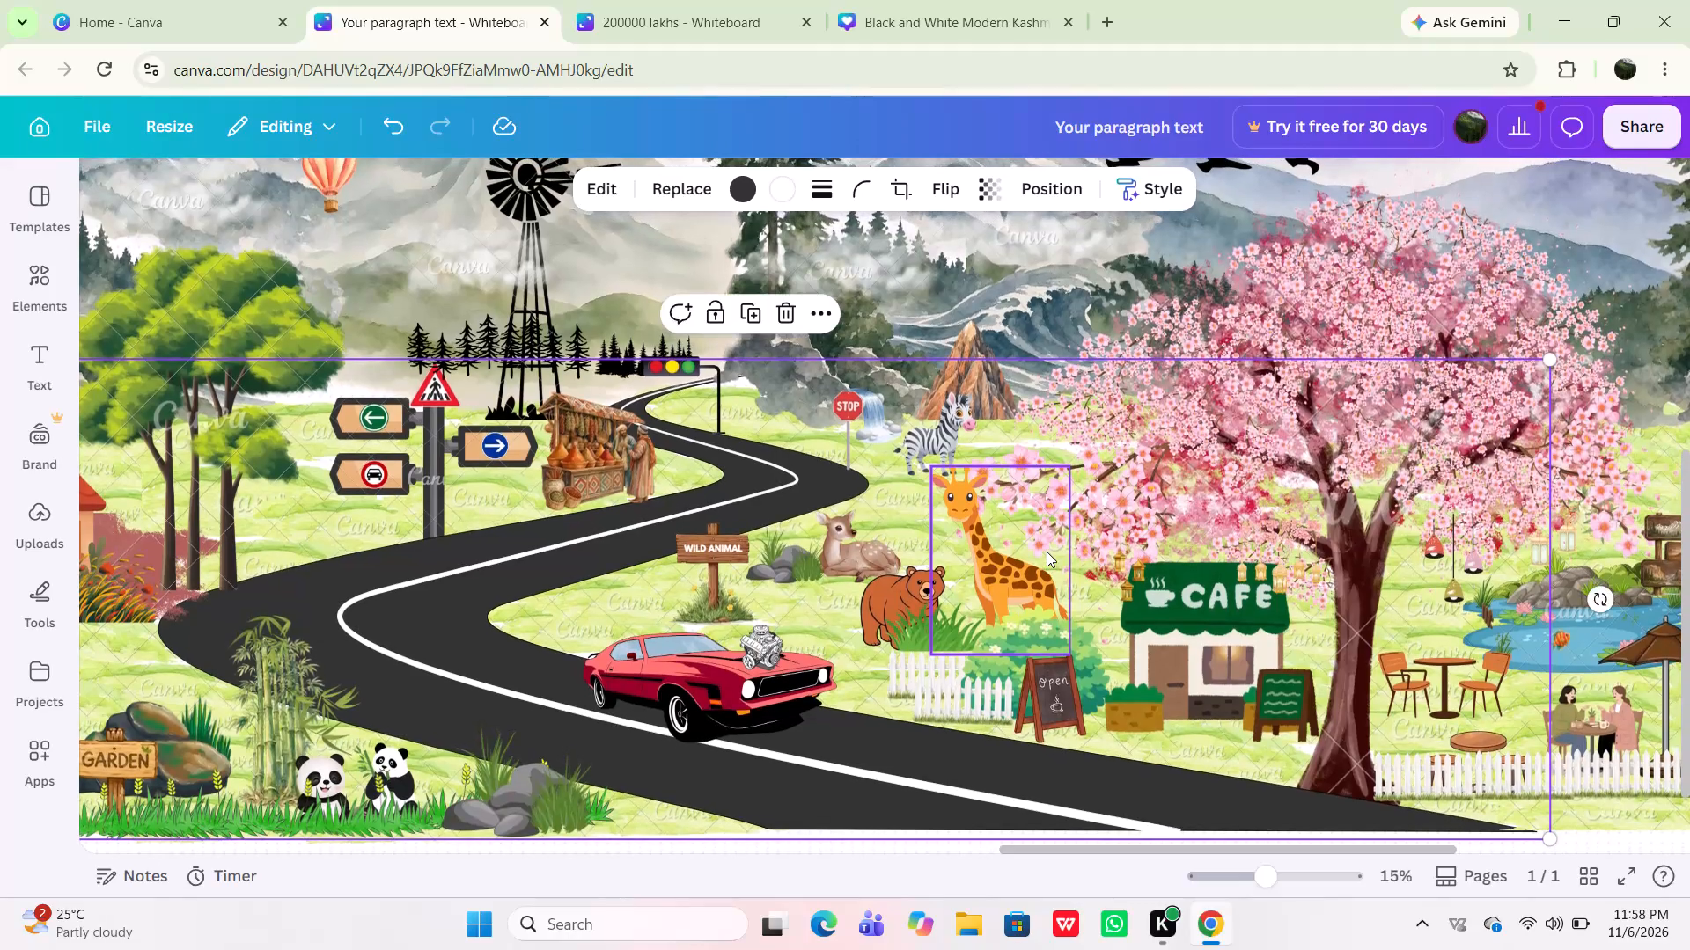
scroll(1047, 552, up, 1)
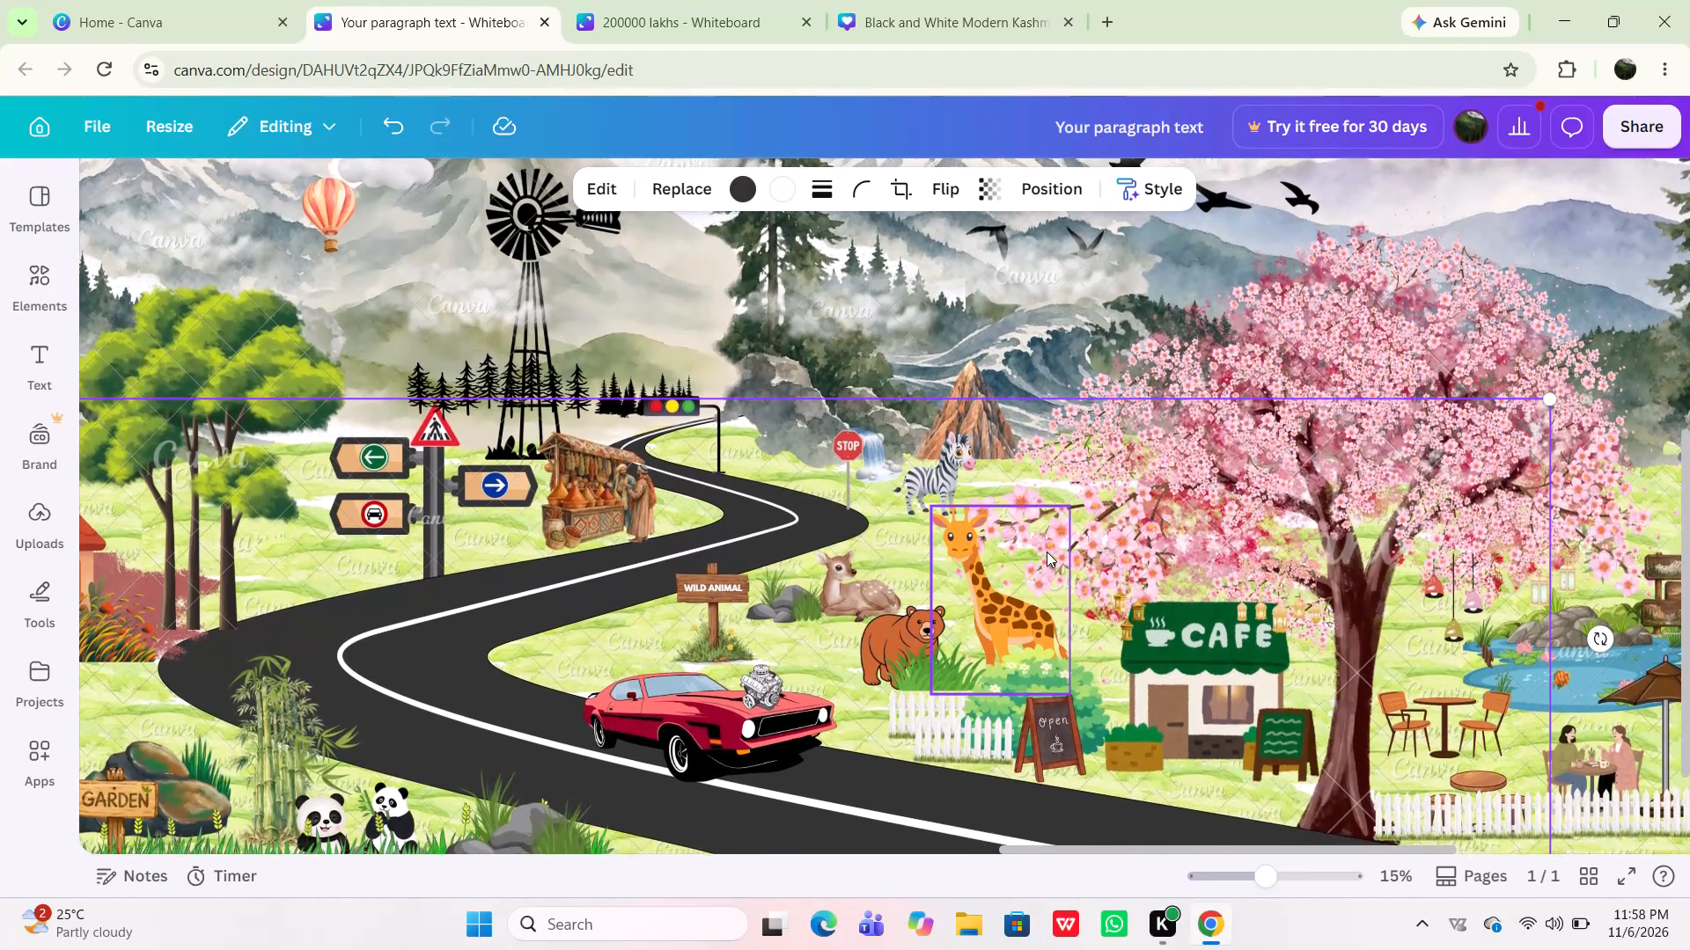
scroll(1047, 552, up, 1)
scroll(1047, 552, right, 2)
scroll(1047, 552, up, 2)
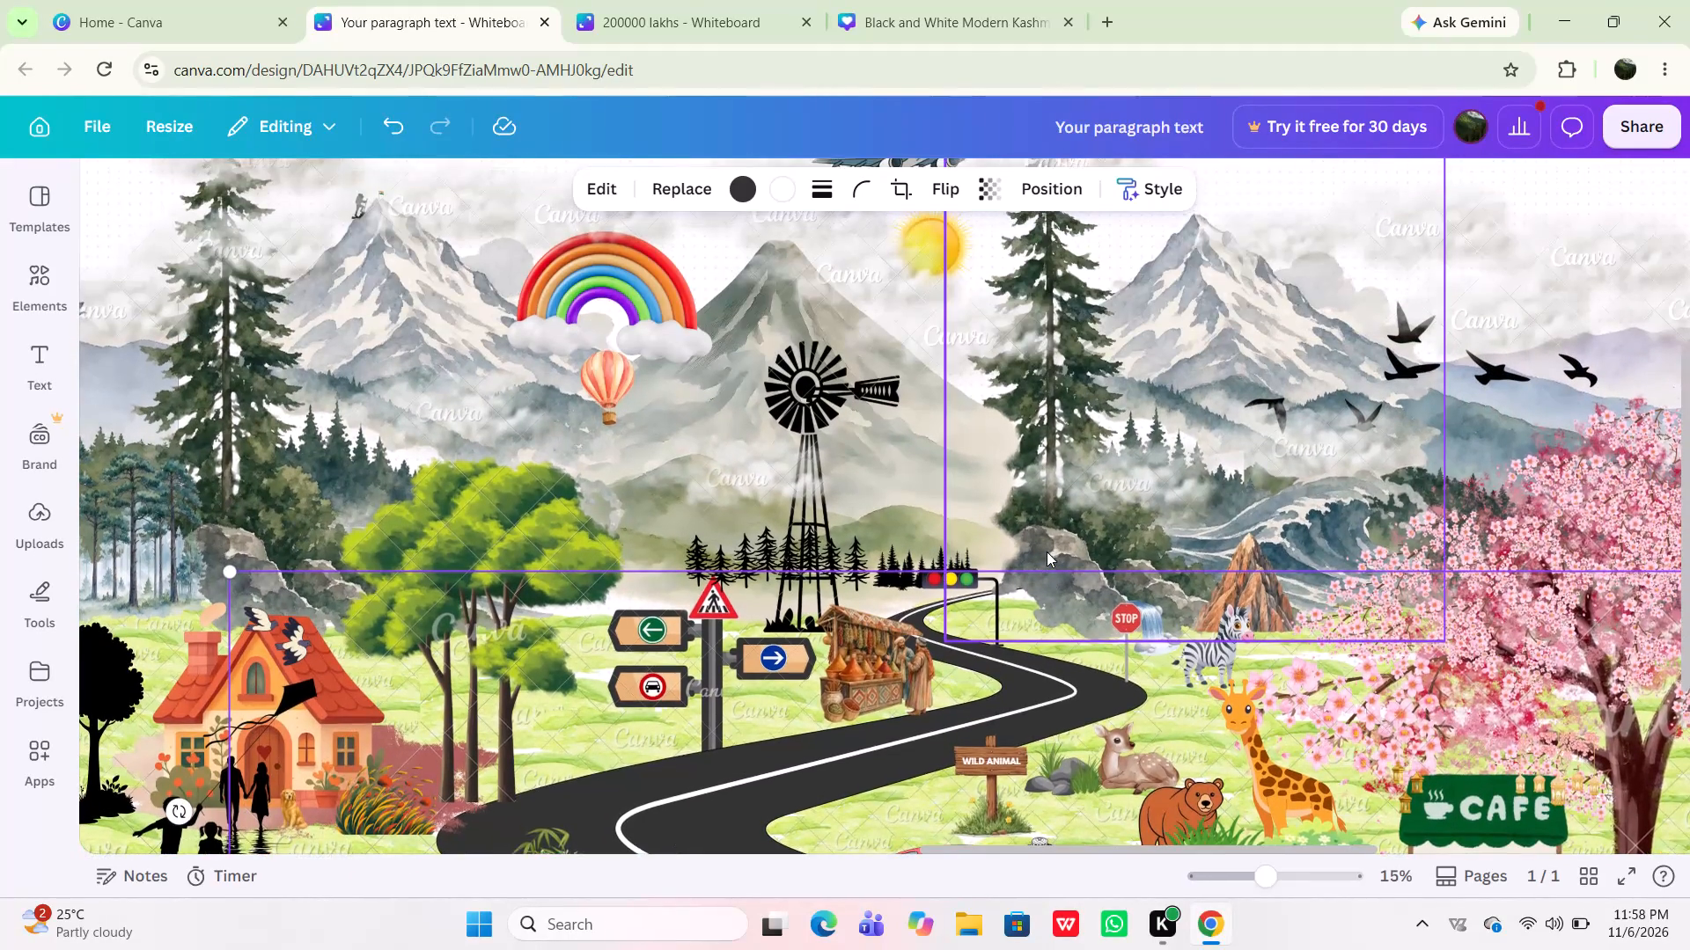
scroll(1047, 552, up, 1)
scroll(1047, 552, left, 8)
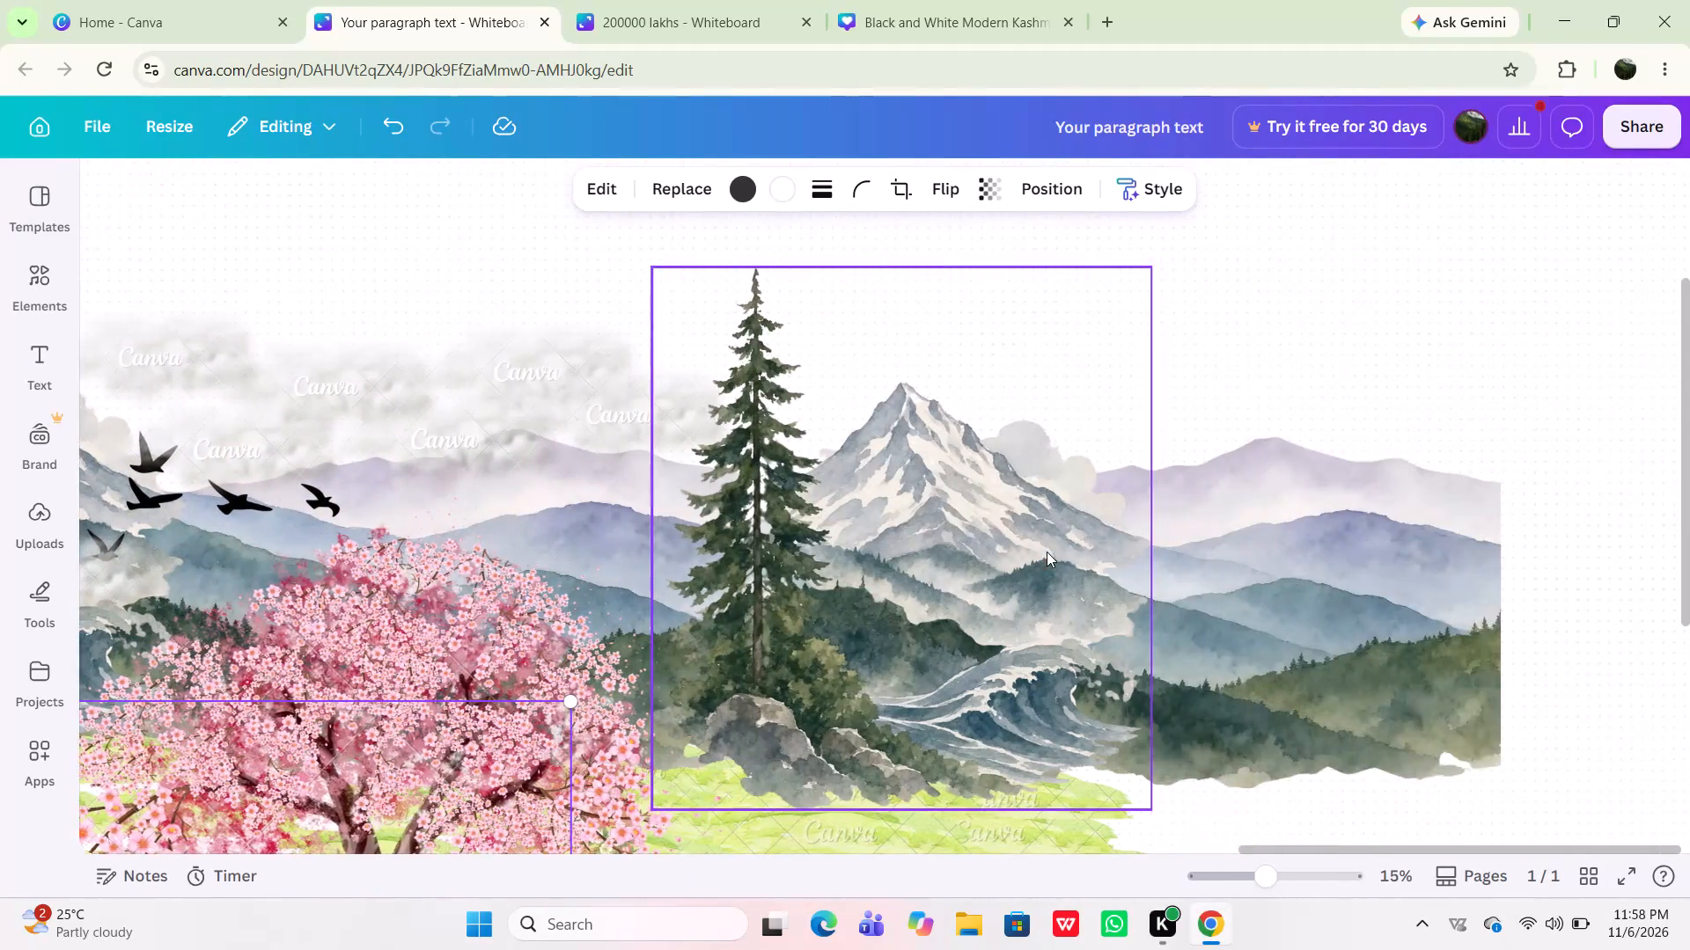
scroll(1047, 552, left, 5)
scroll(1047, 552, right, 3)
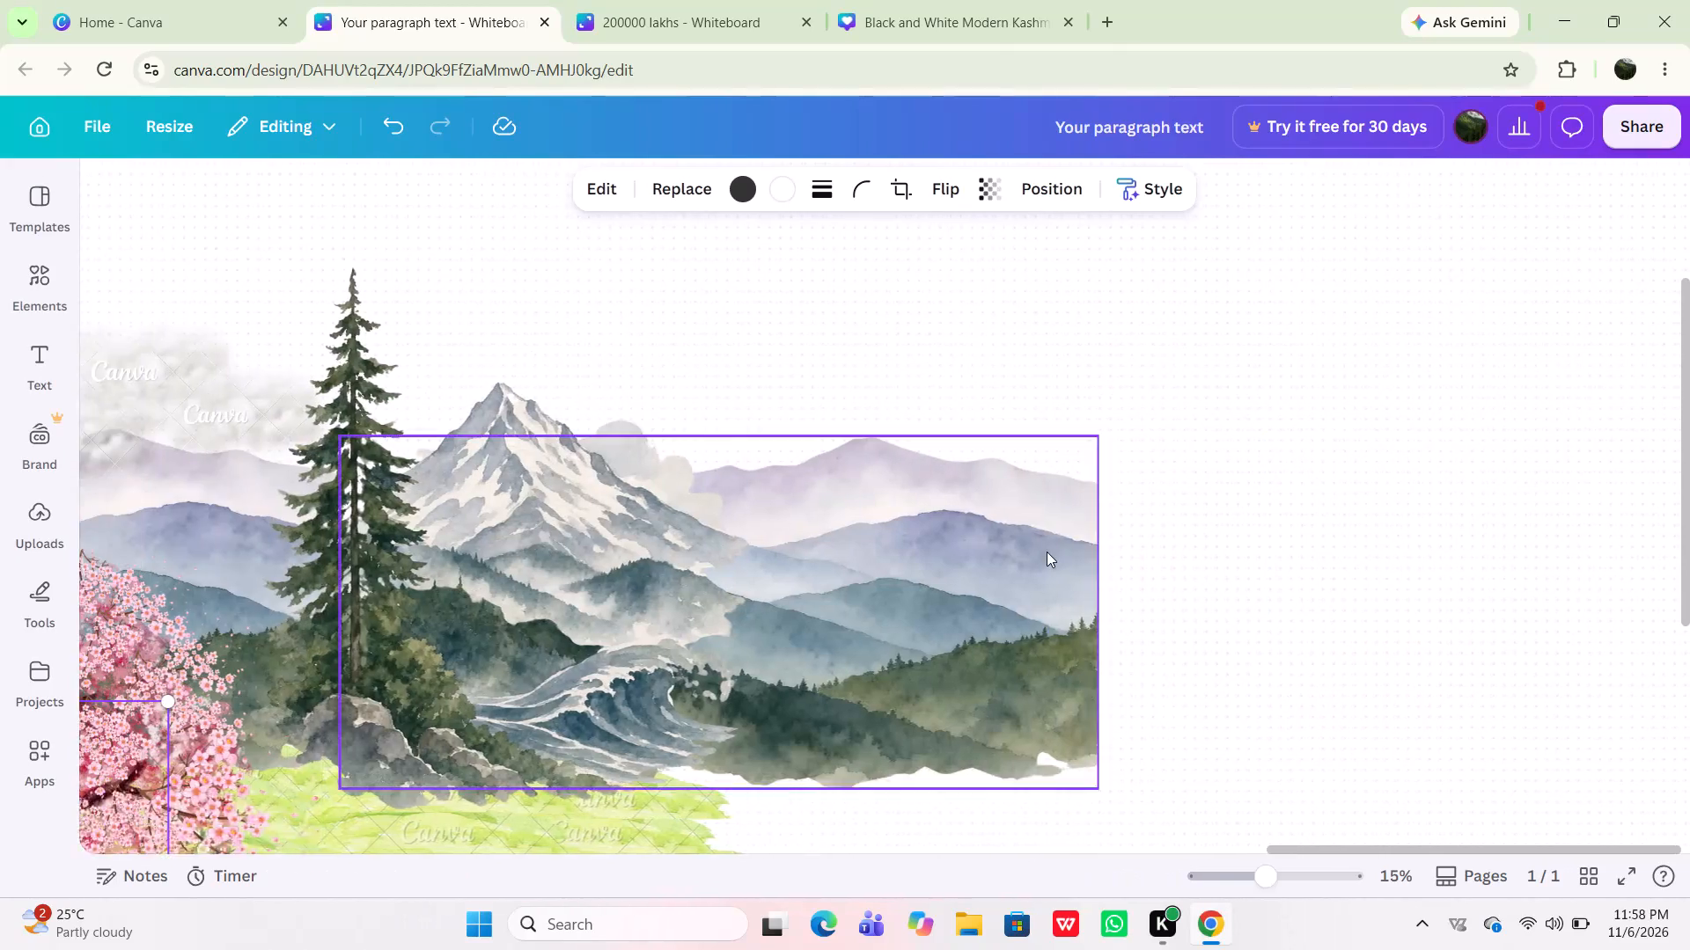
scroll(1047, 552, right, 3)
scroll(1047, 552, down, 3)
scroll(1047, 552, right, 3)
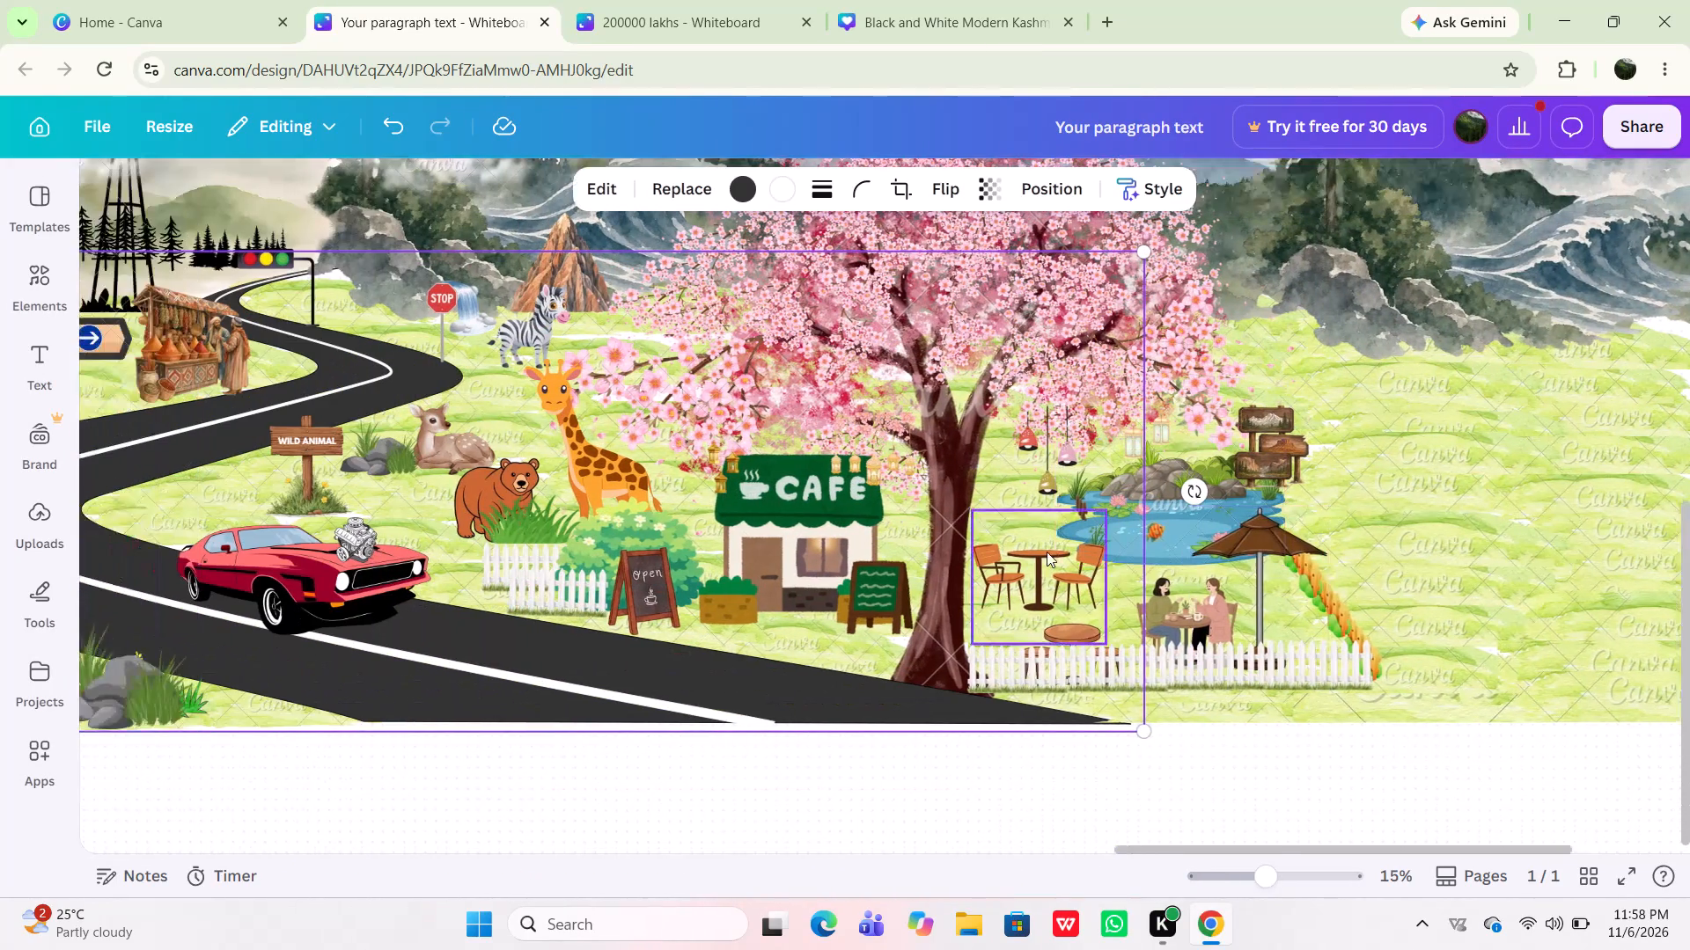
scroll(1047, 552, right, 2)
scroll(1047, 552, up, 3)
scroll(1047, 552, right, 5)
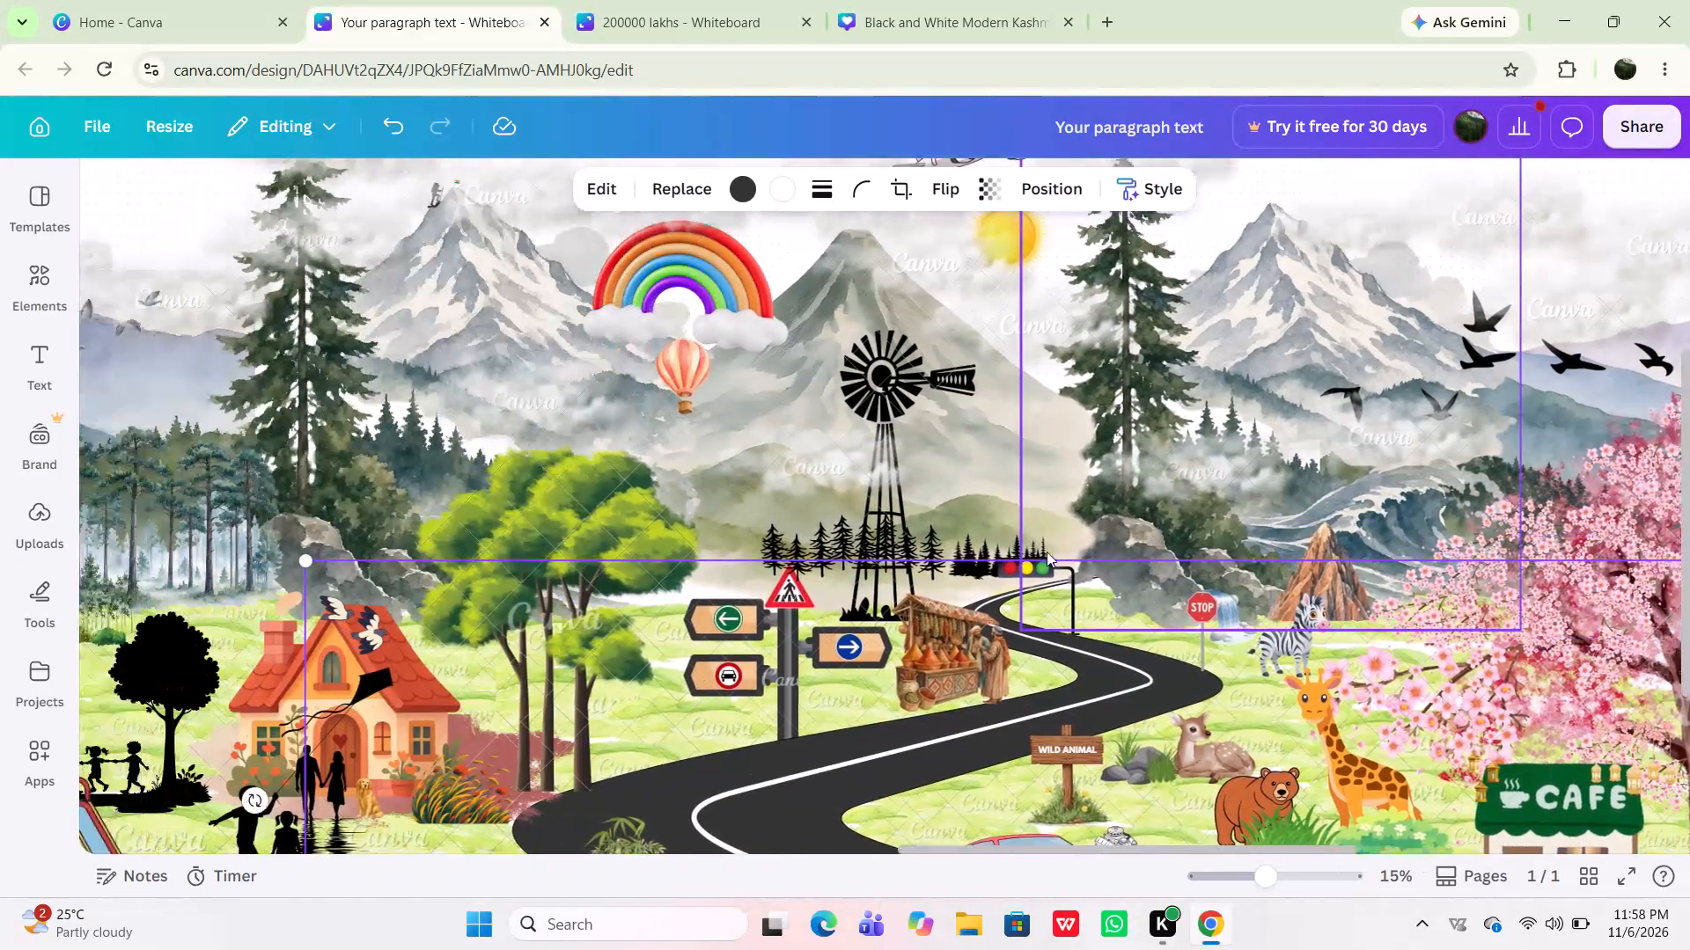
scroll(1047, 552, right, 3)
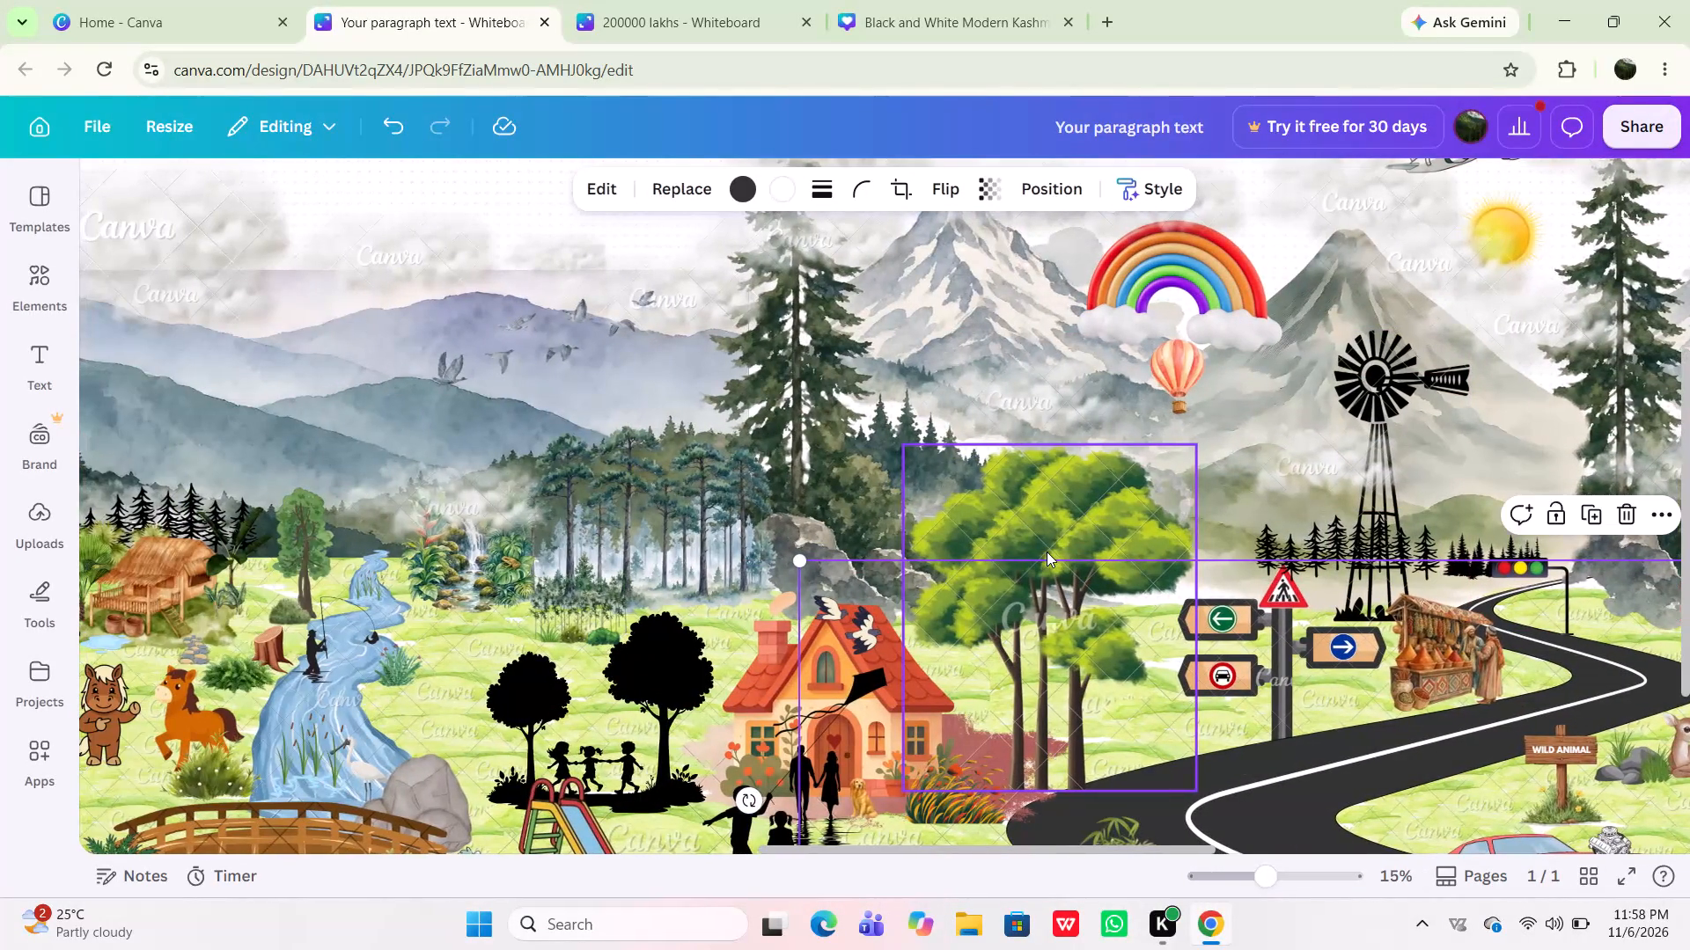
Examine the flag and climber on the snowy peak, and the full landscape from the sea to the café.
scroll(1047, 552, up, 2)
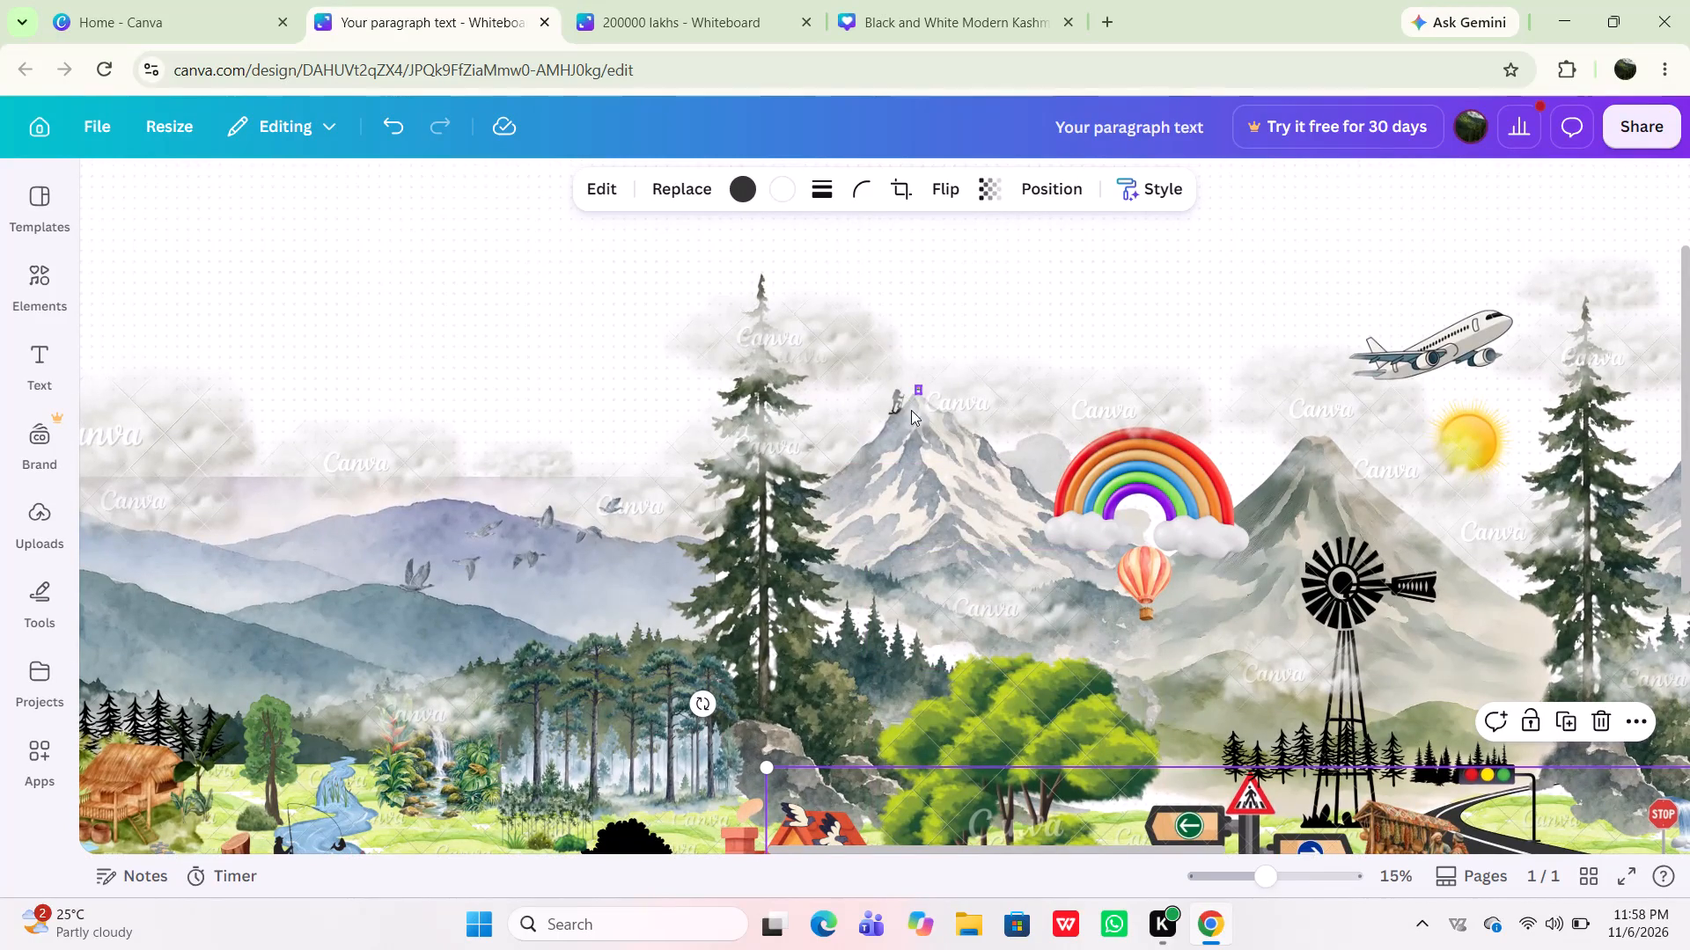
scroll(915, 386, up, 1)
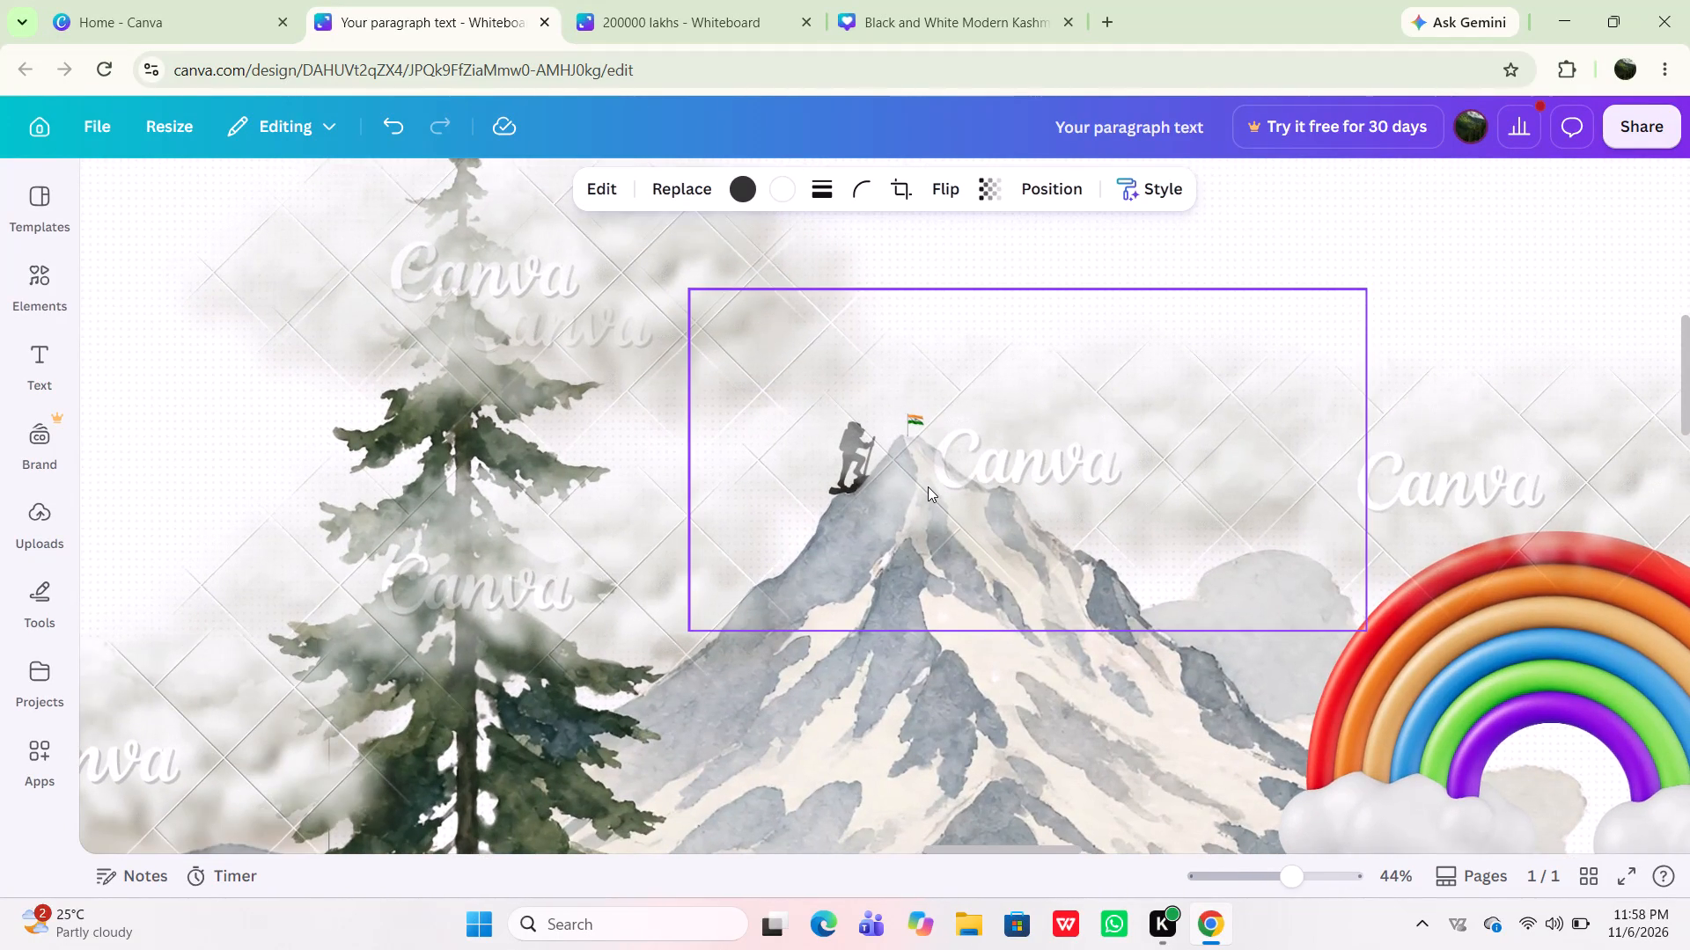
scroll(928, 486, up, 1)
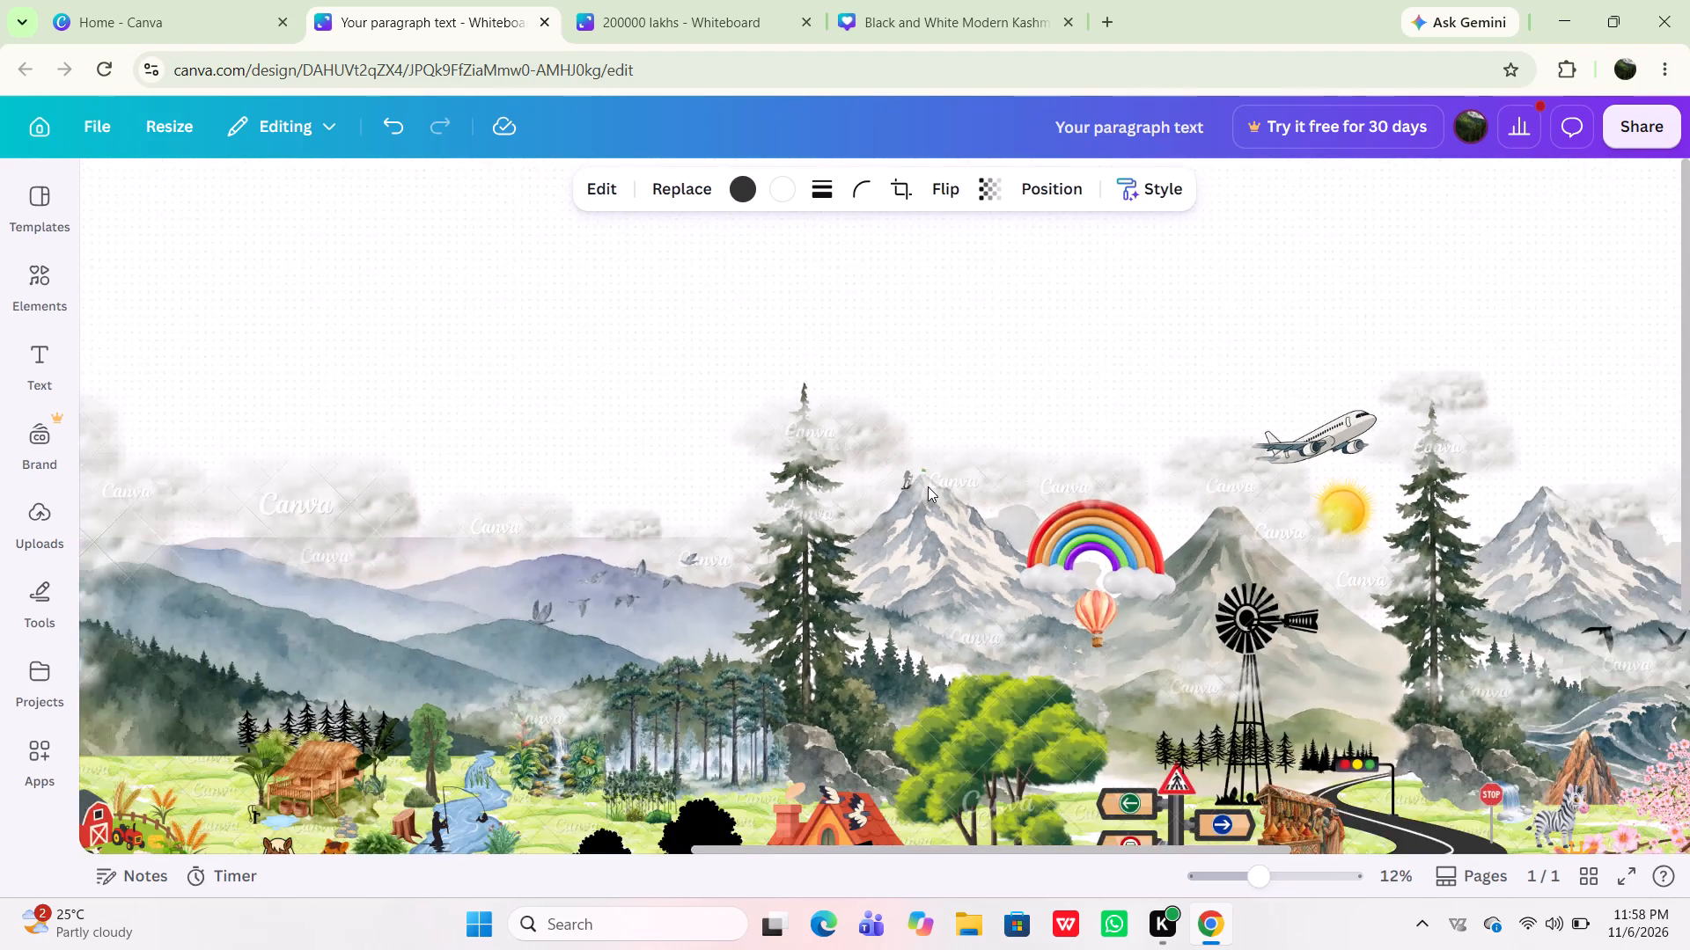
scroll(1059, 691, down, 2)
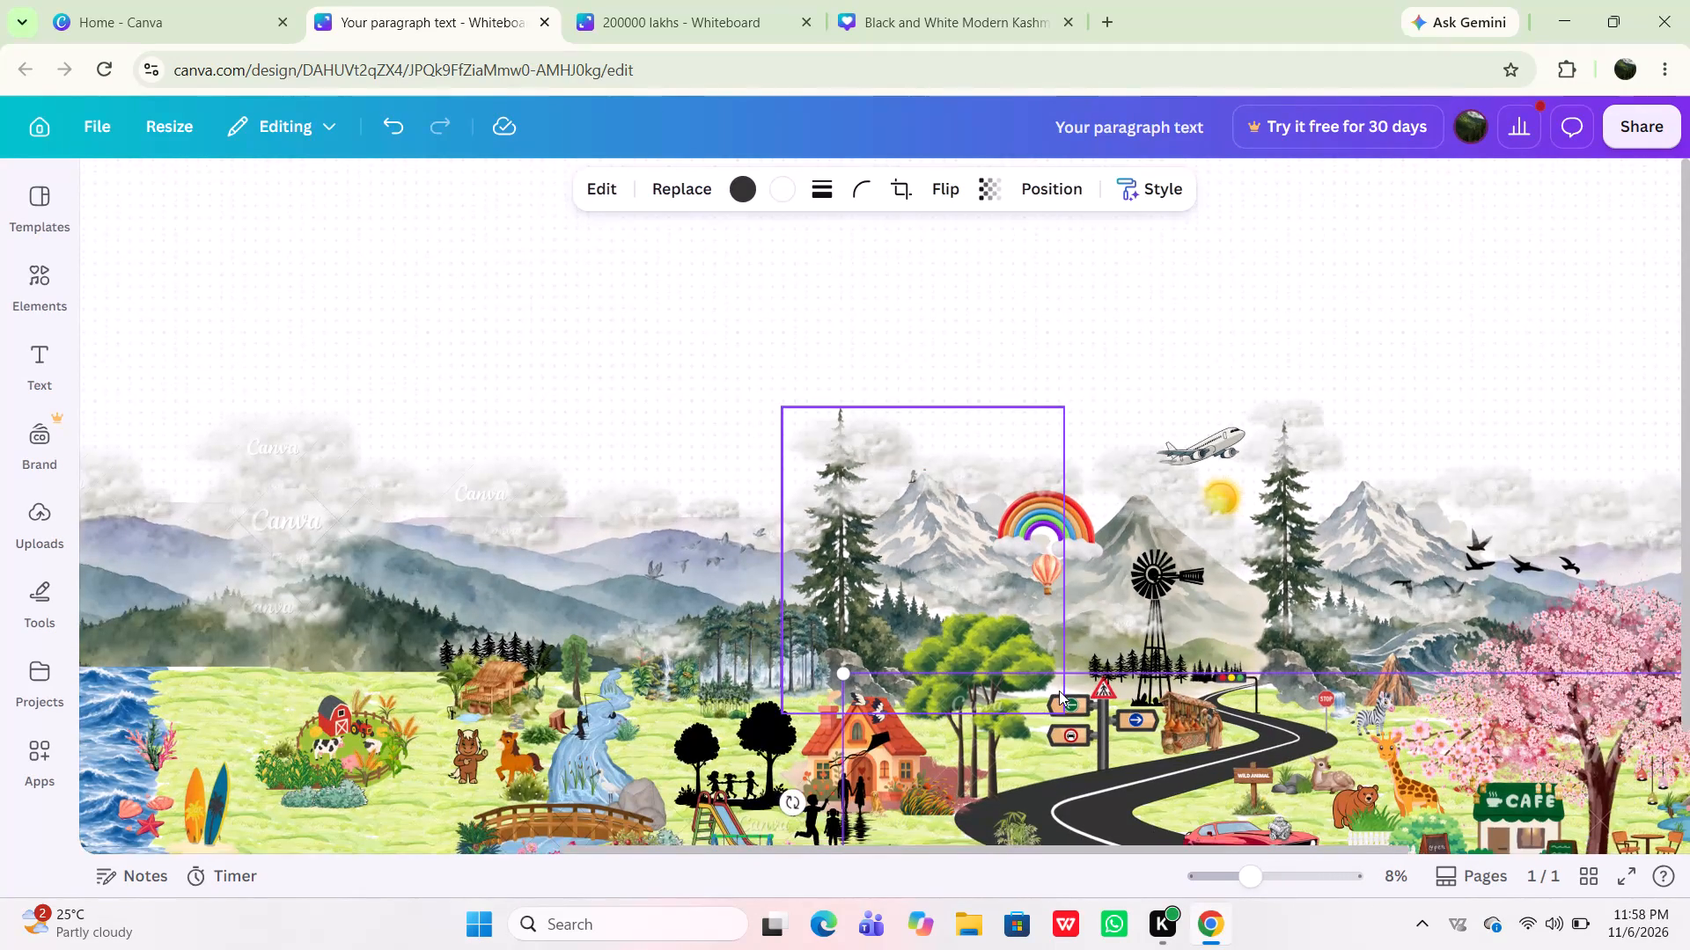
scroll(1059, 691, up, 1)
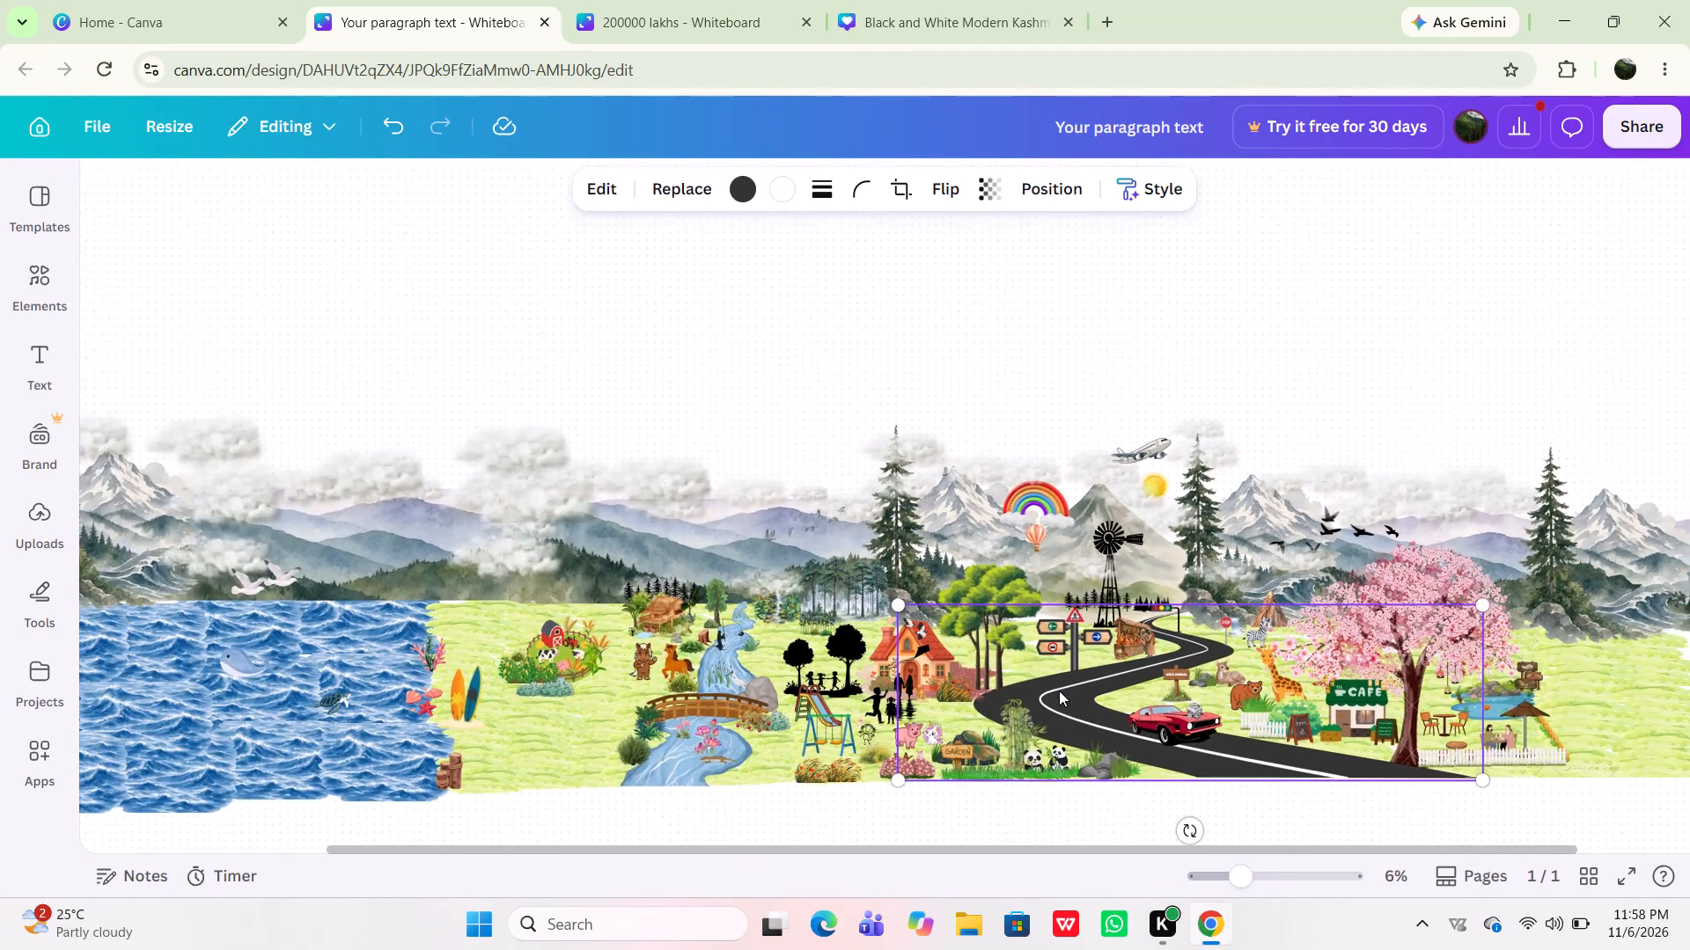
scroll(1059, 691, up, 1)
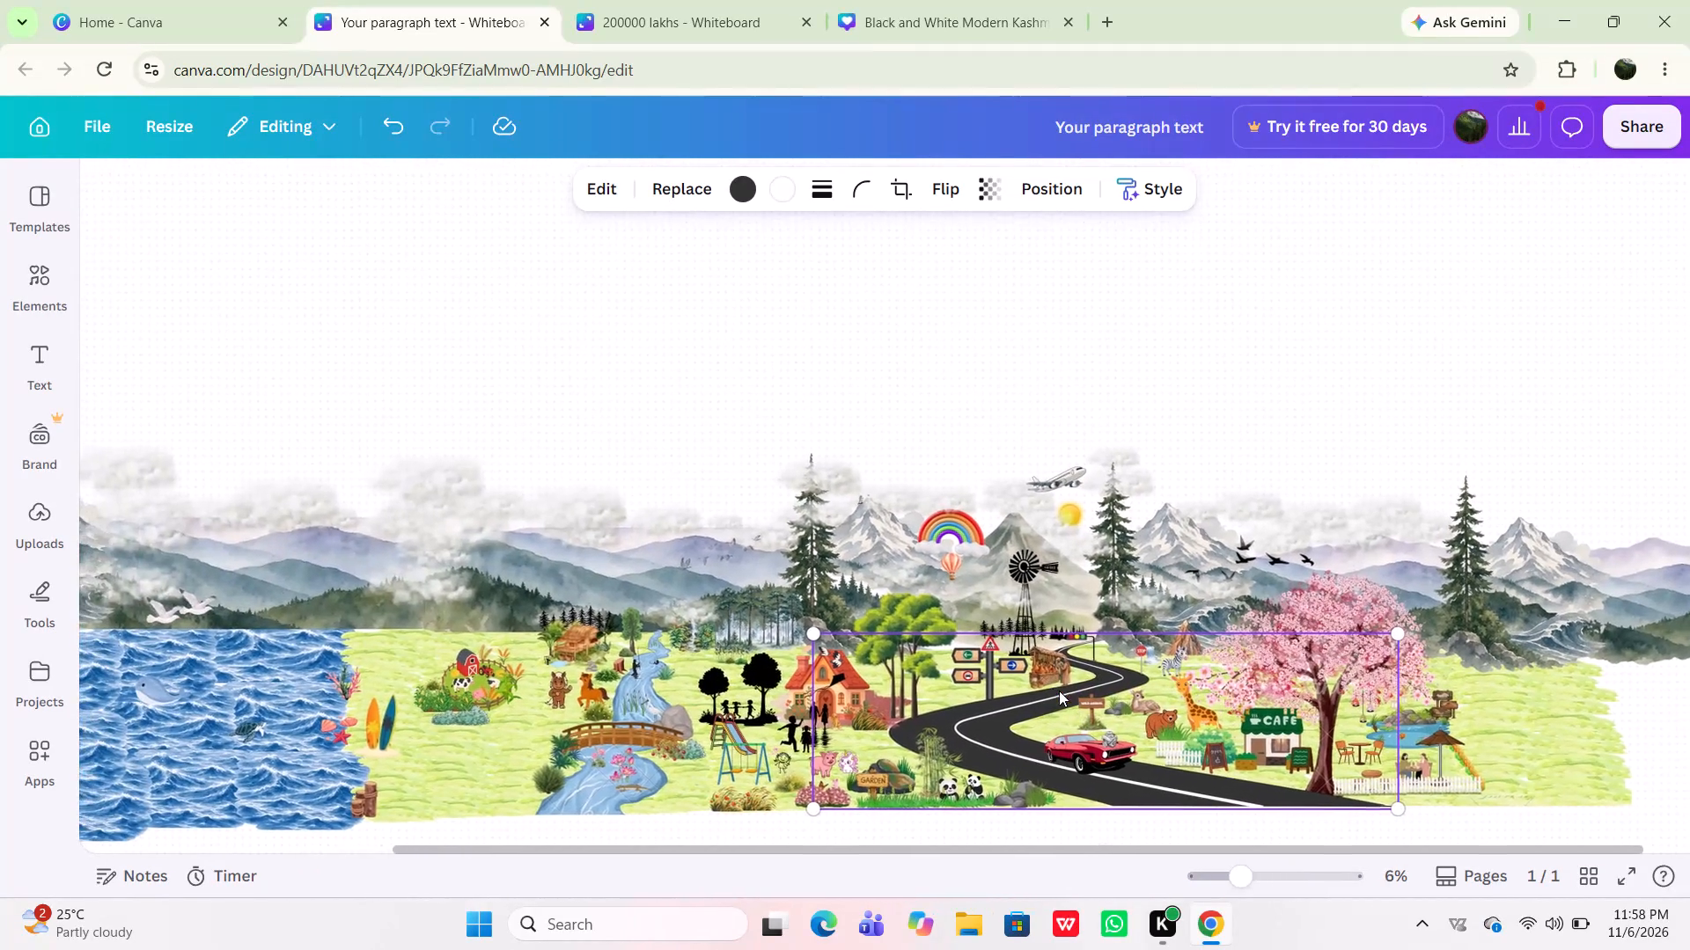
scroll(1059, 691, up, 1)
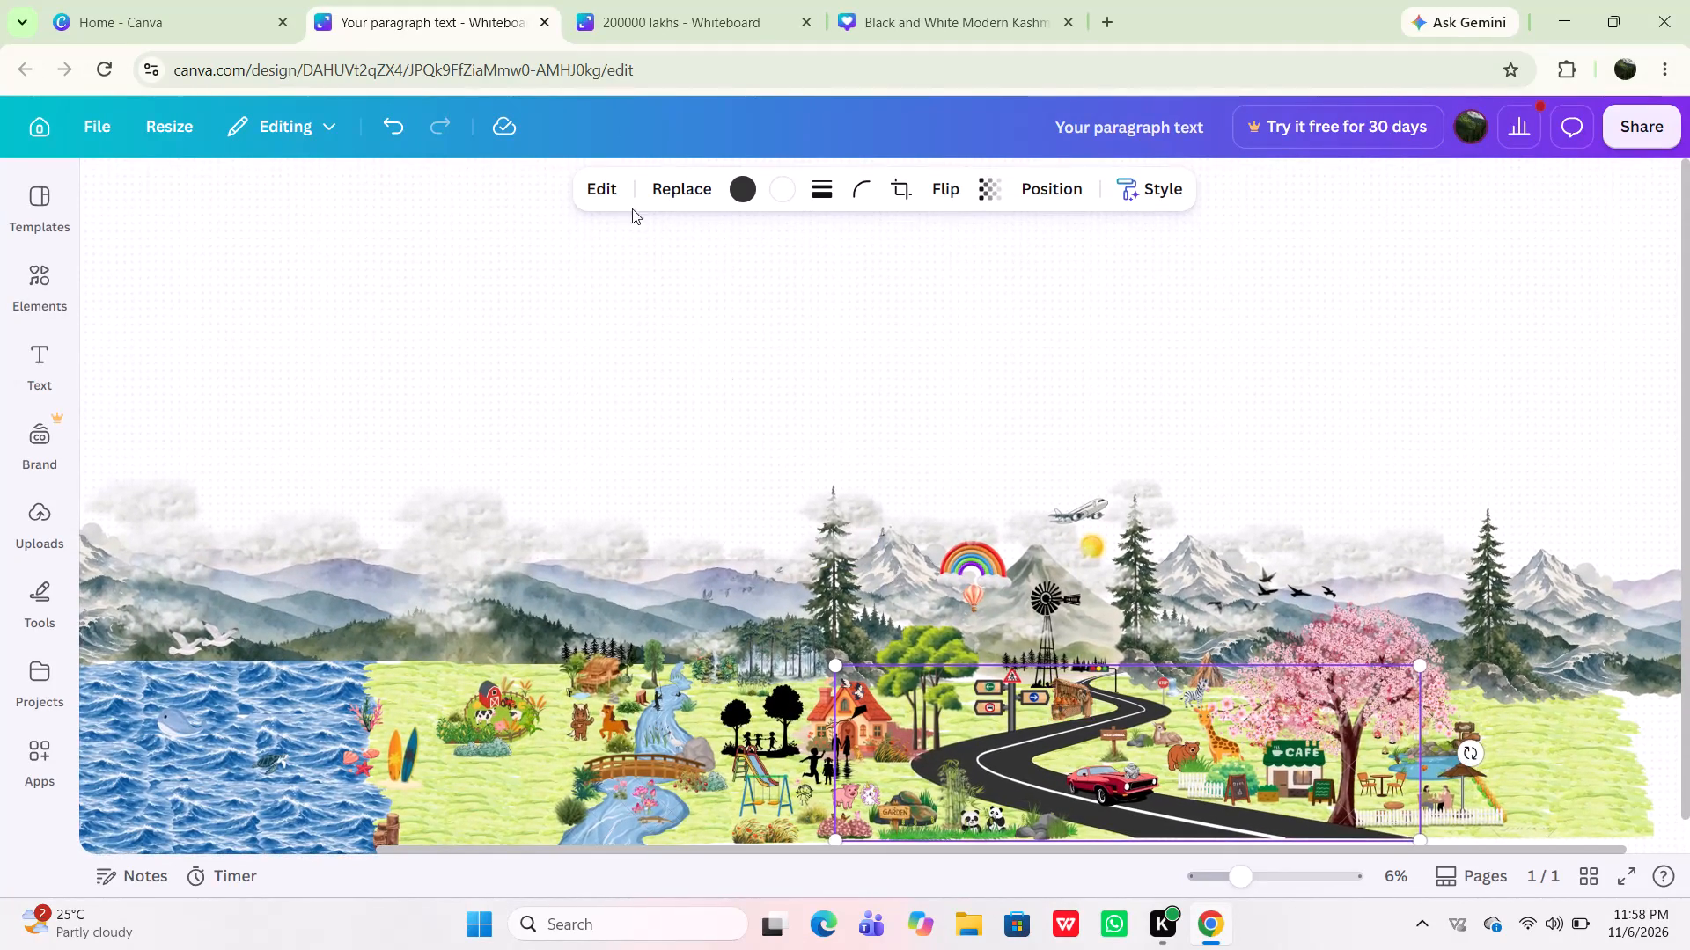
Look through the 200000 lakhs whiteboard and the Kashmir tour and travel design, and return to the landscape whiteboard.
click(655, 19)
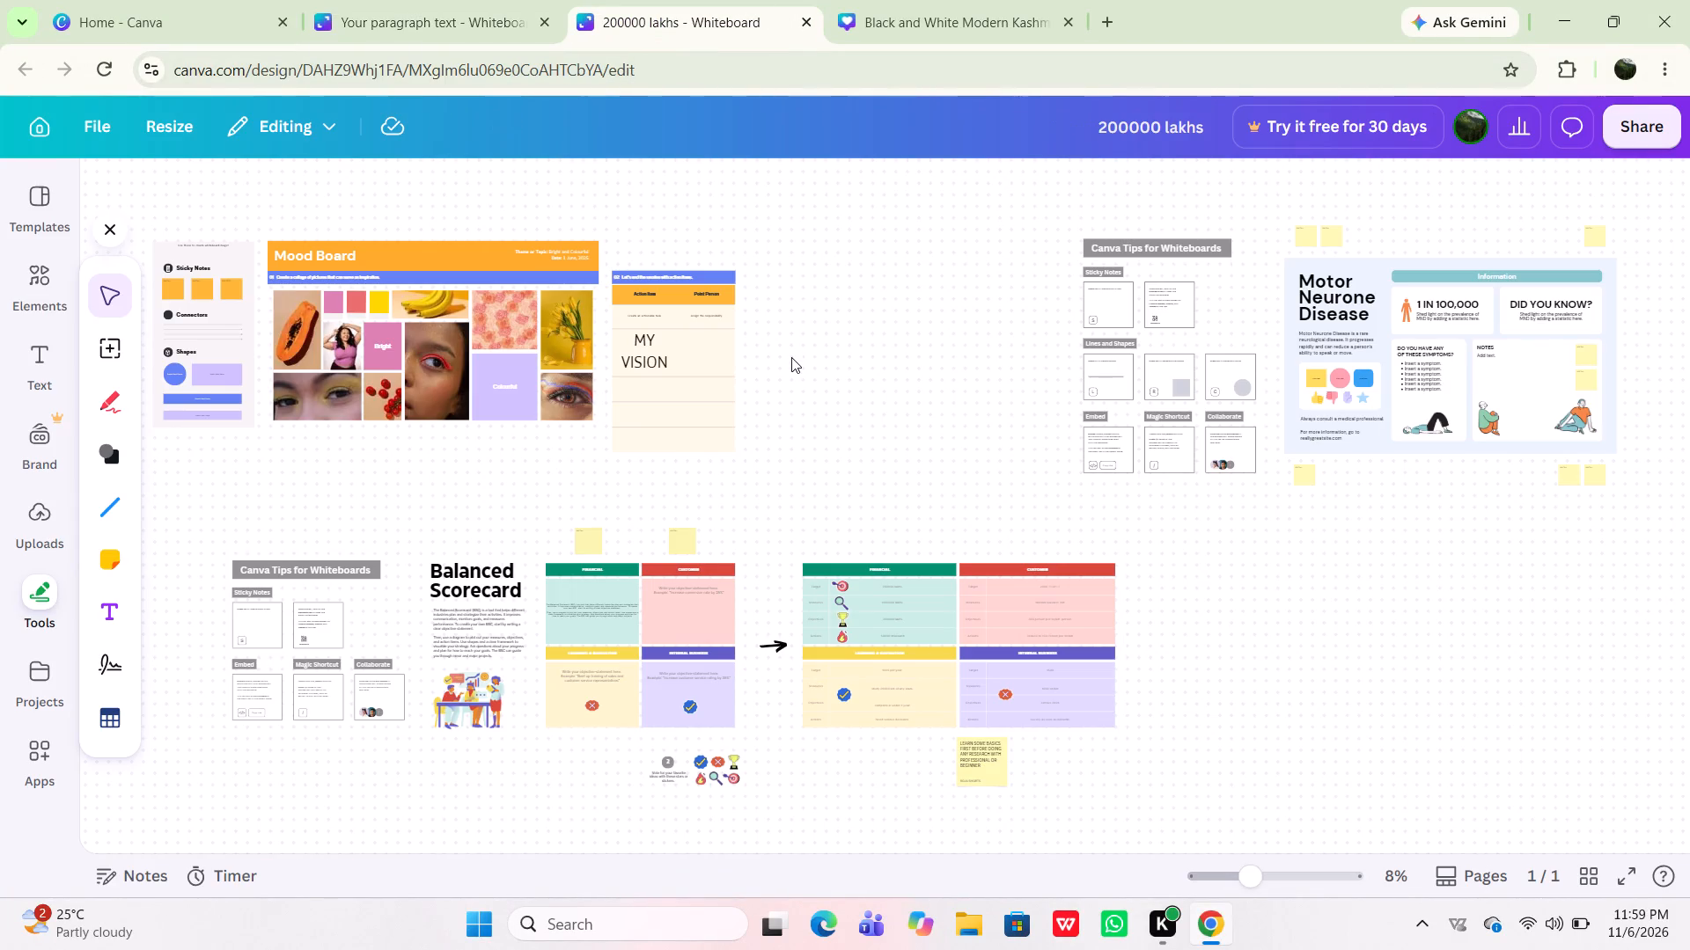
click(988, 0)
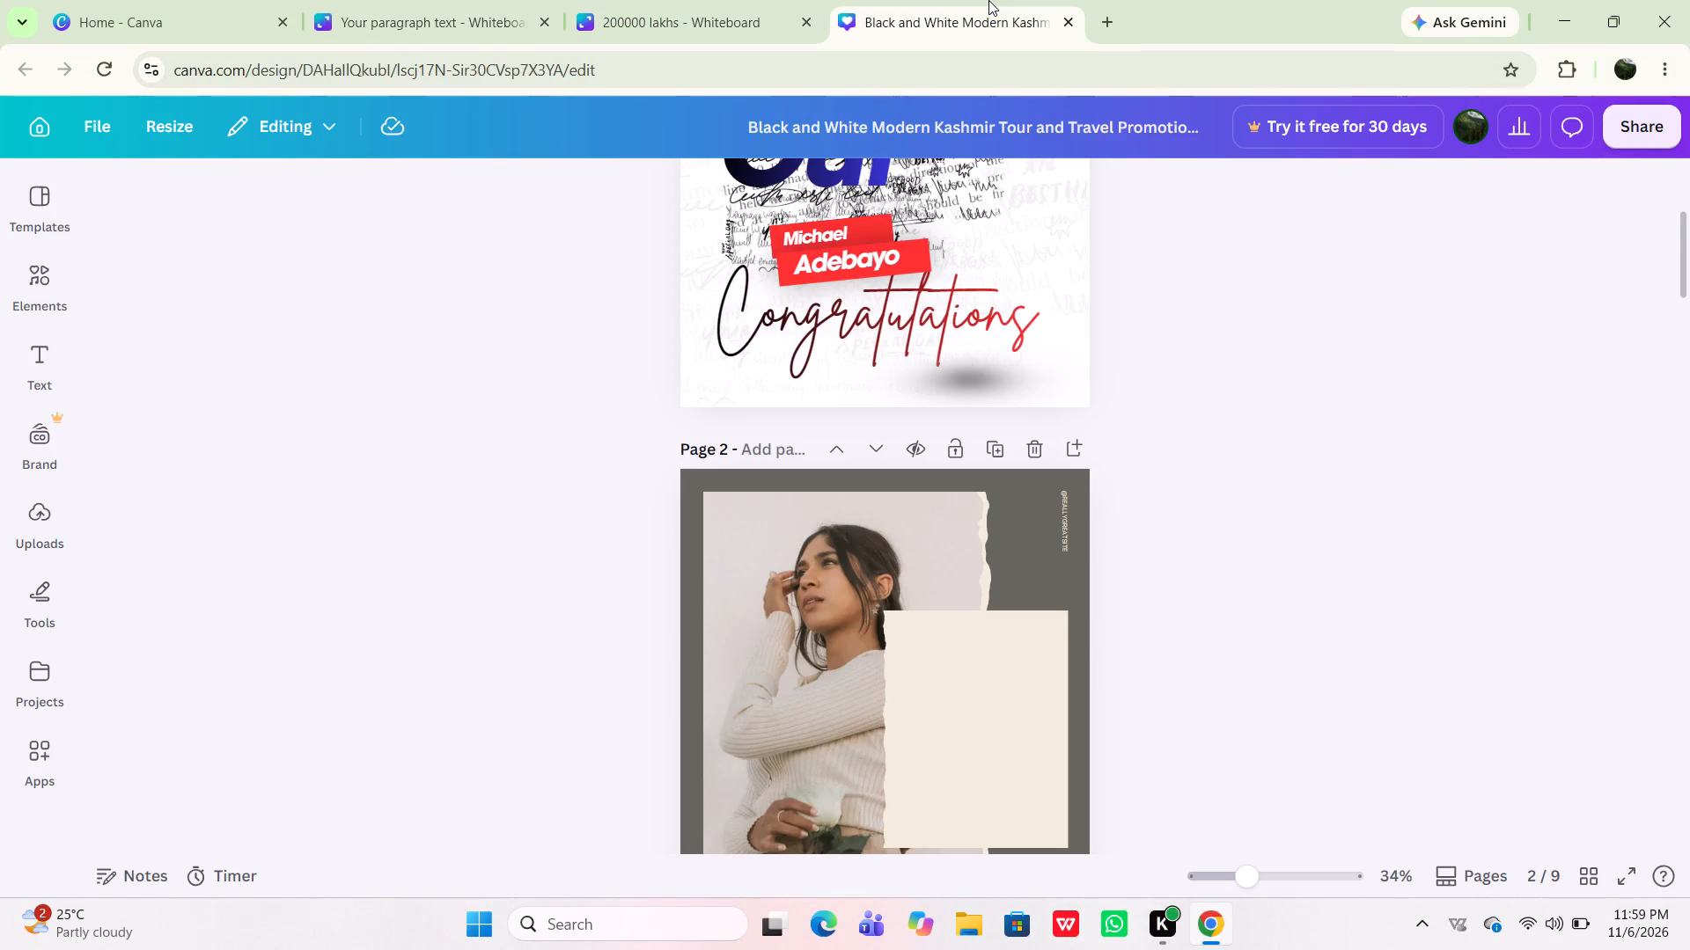
scroll(996, 486, up, 3)
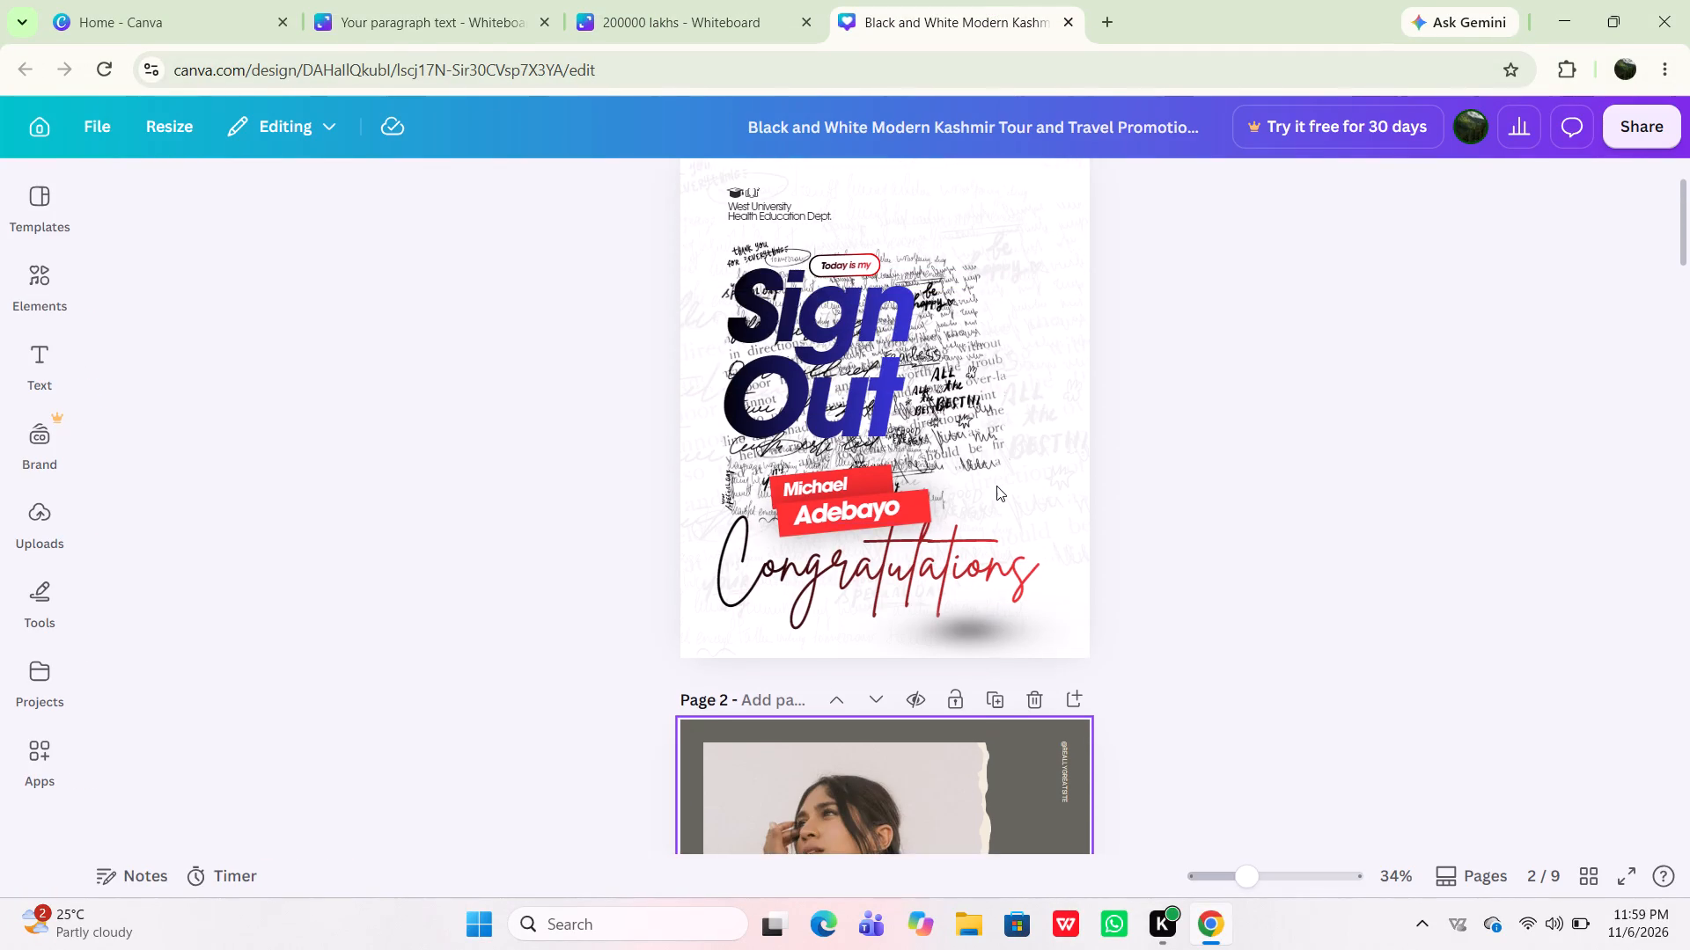
scroll(996, 486, up, 1)
click(394, 0)
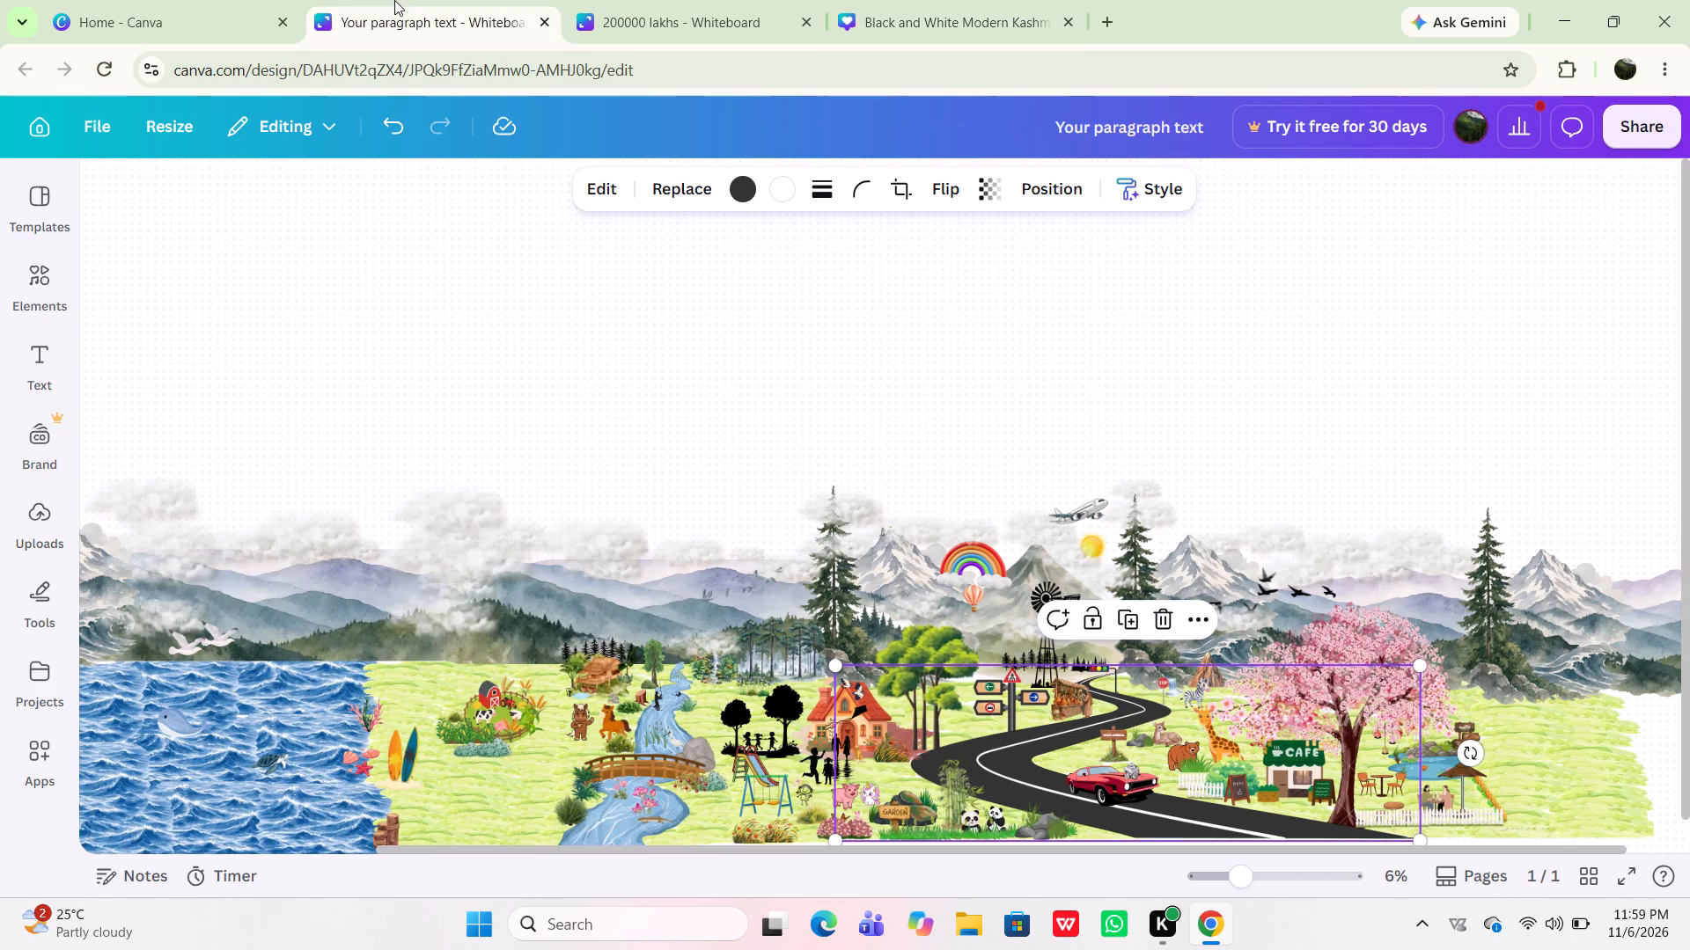
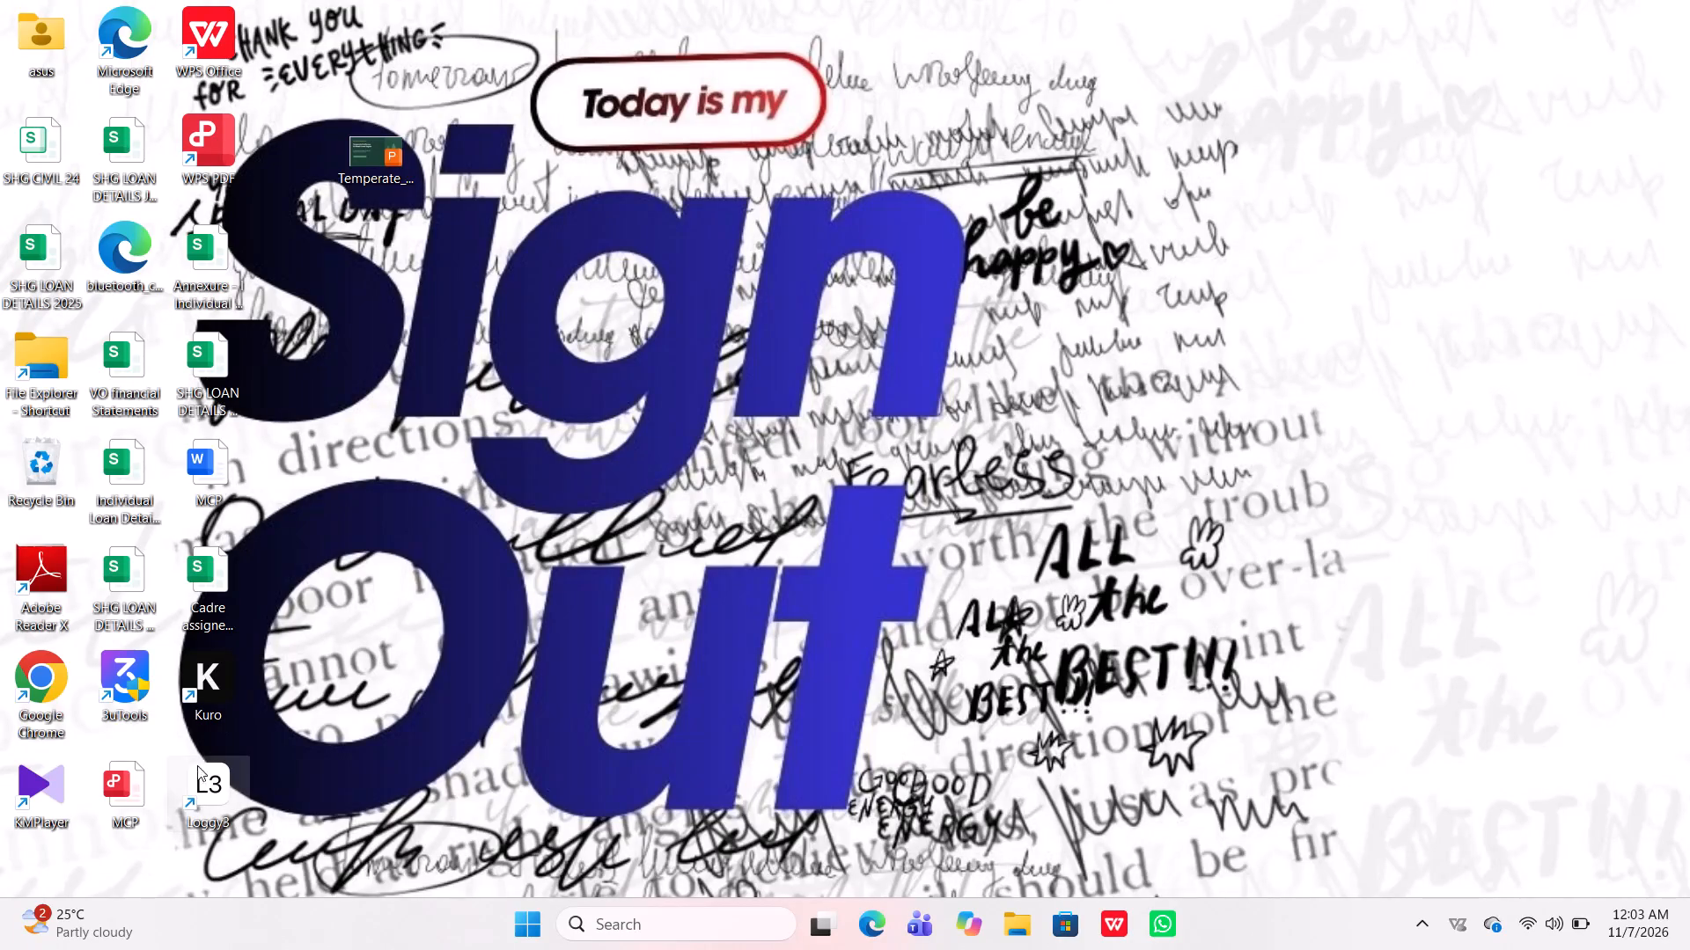
Switch to Windows and bring up the computer's power options for shutting down.
click(507, 918)
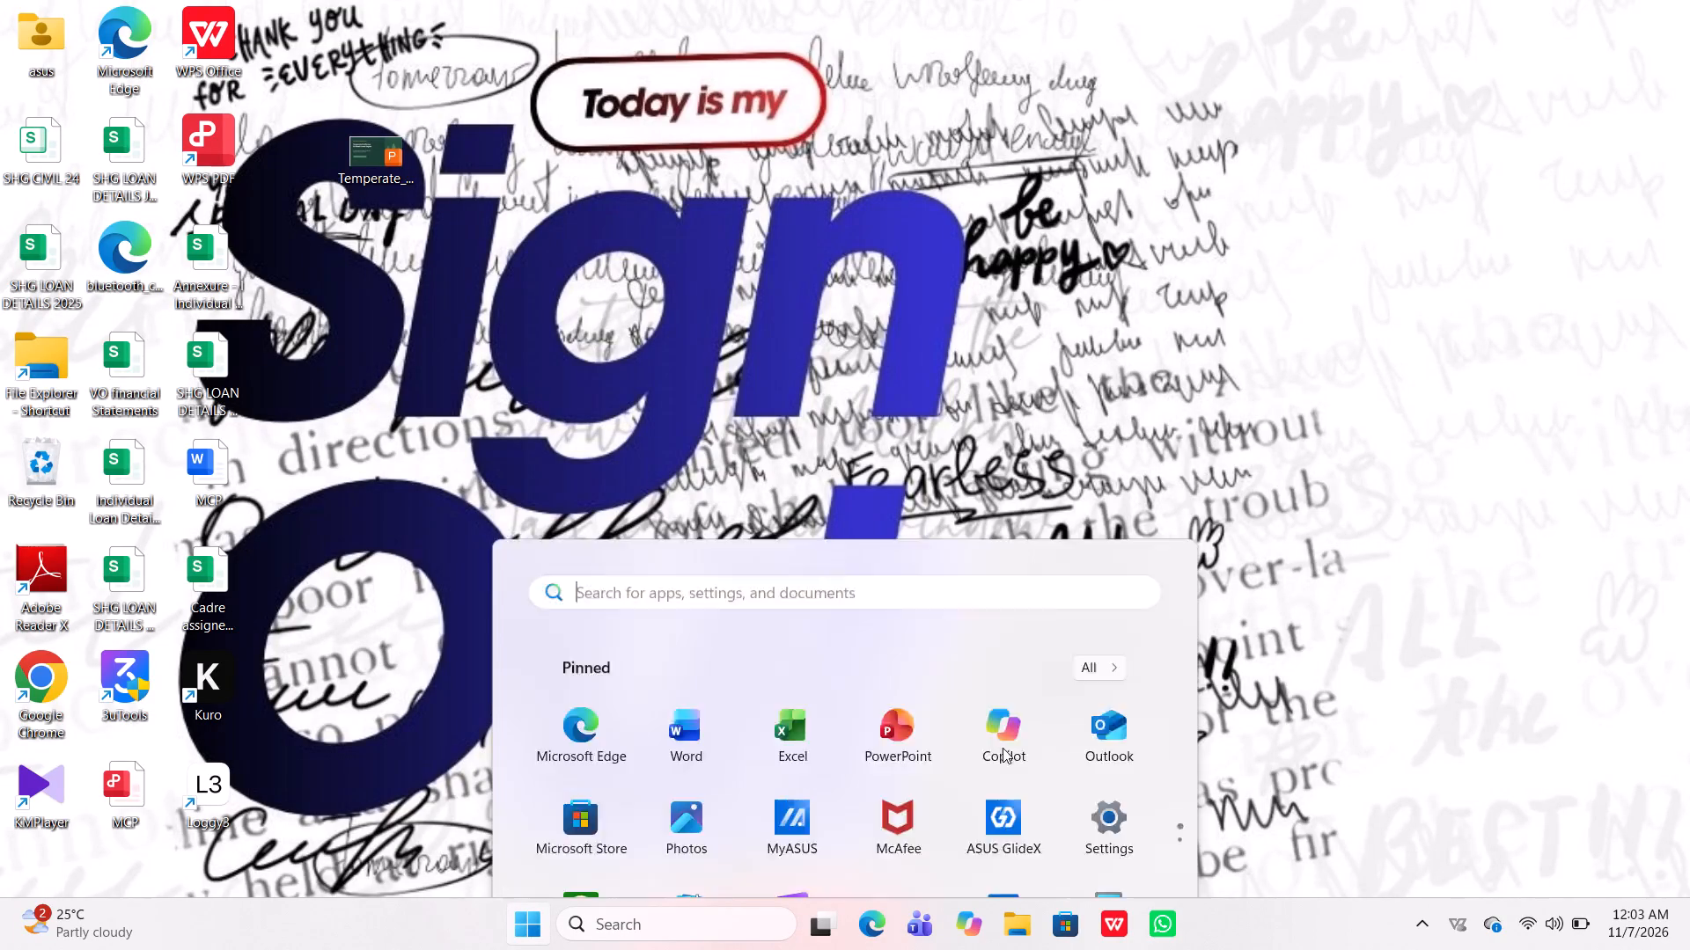
click(1114, 833)
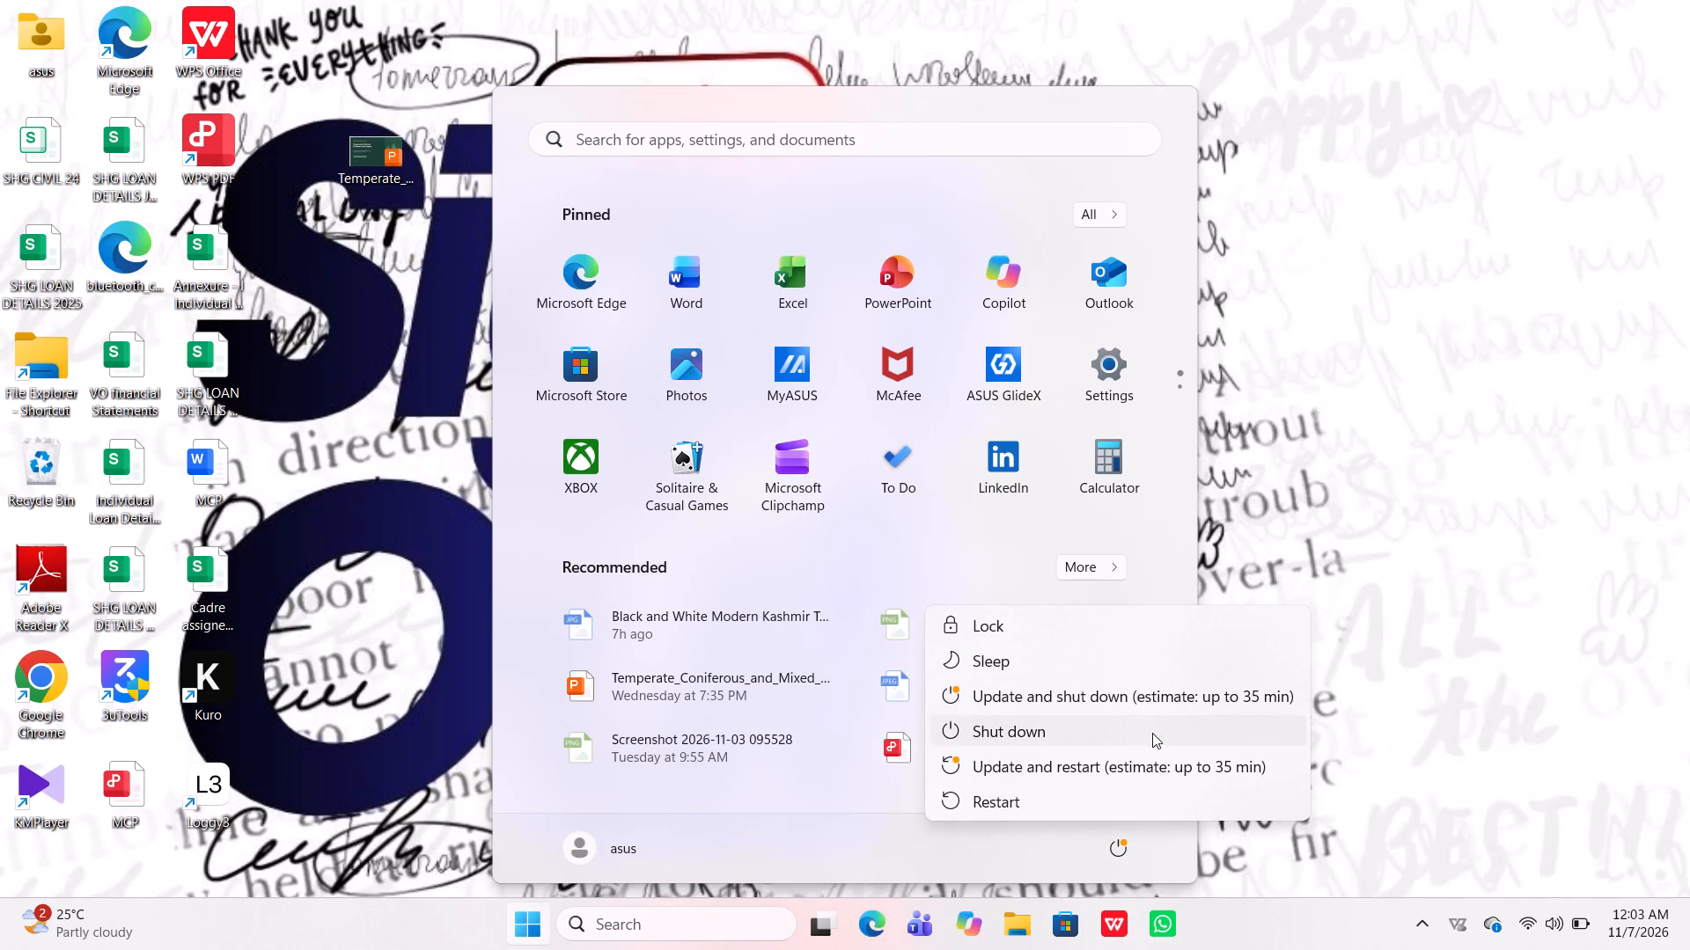